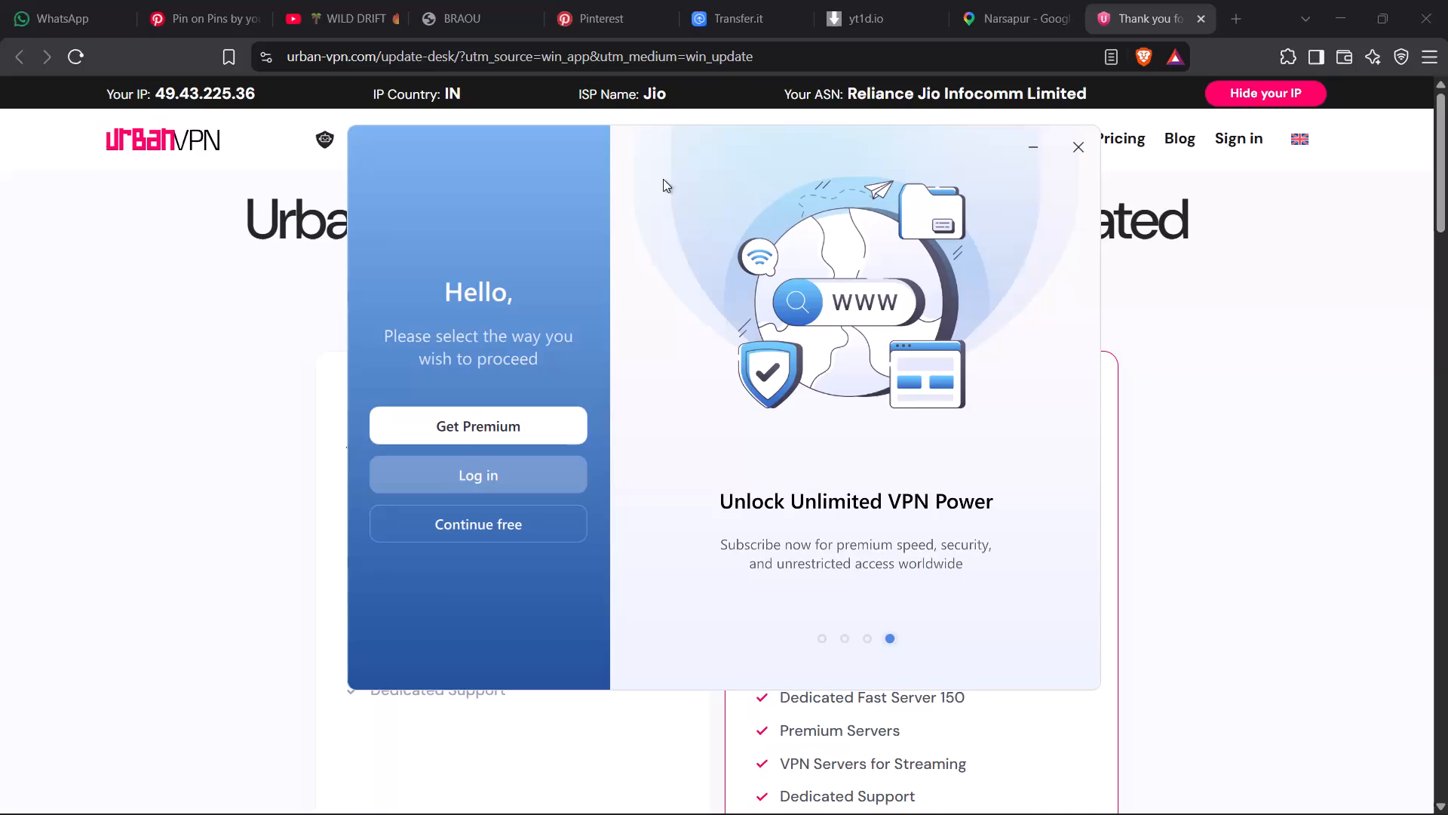
Connect the VPN to the United States location on the free plan, closing the browser and VPN windows.
click(449, 531)
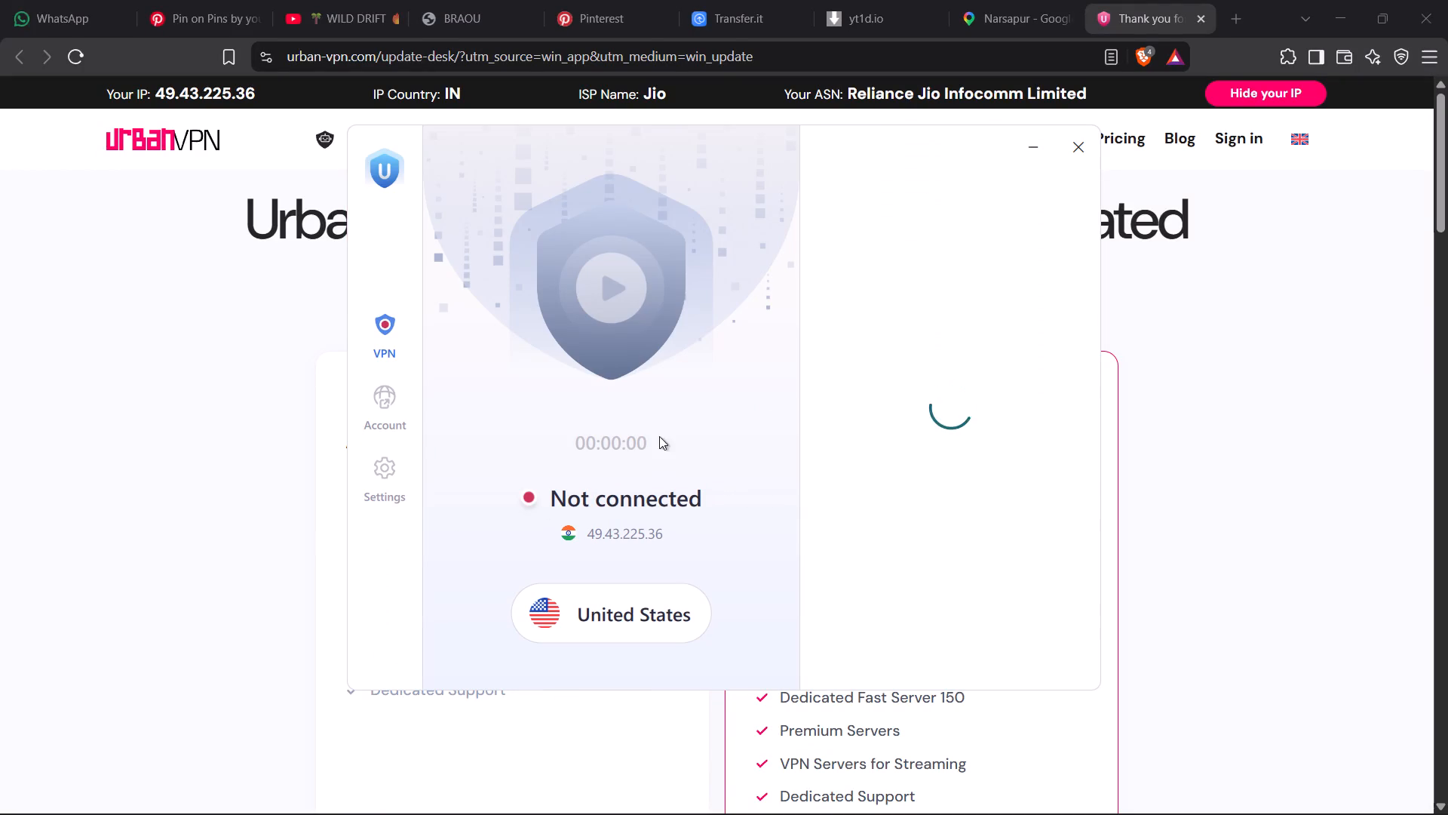
click(1443, 0)
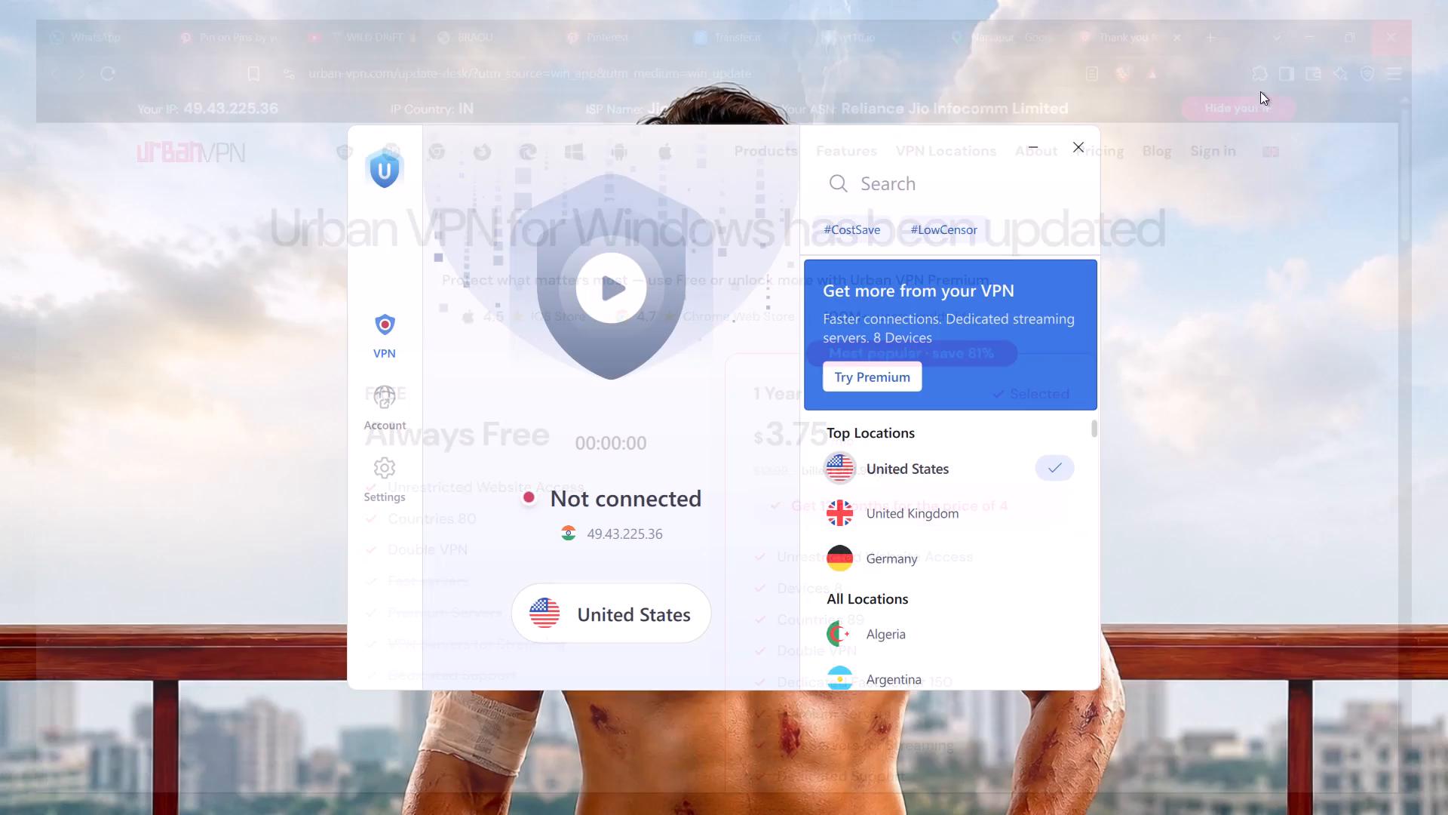
click(580, 295)
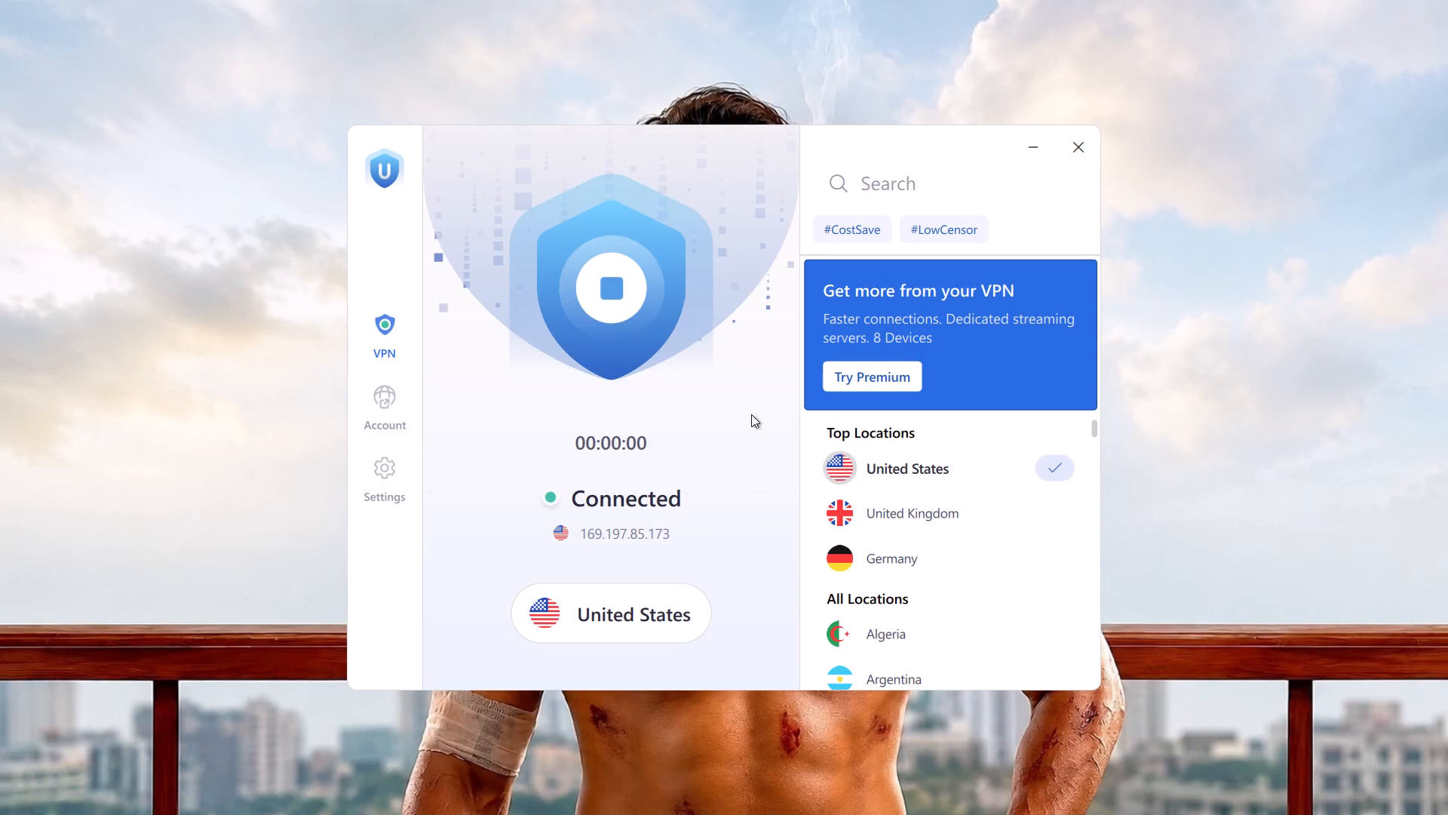
click(1068, 151)
Launch CapCut and open the existing project 1102.
click(408, 775)
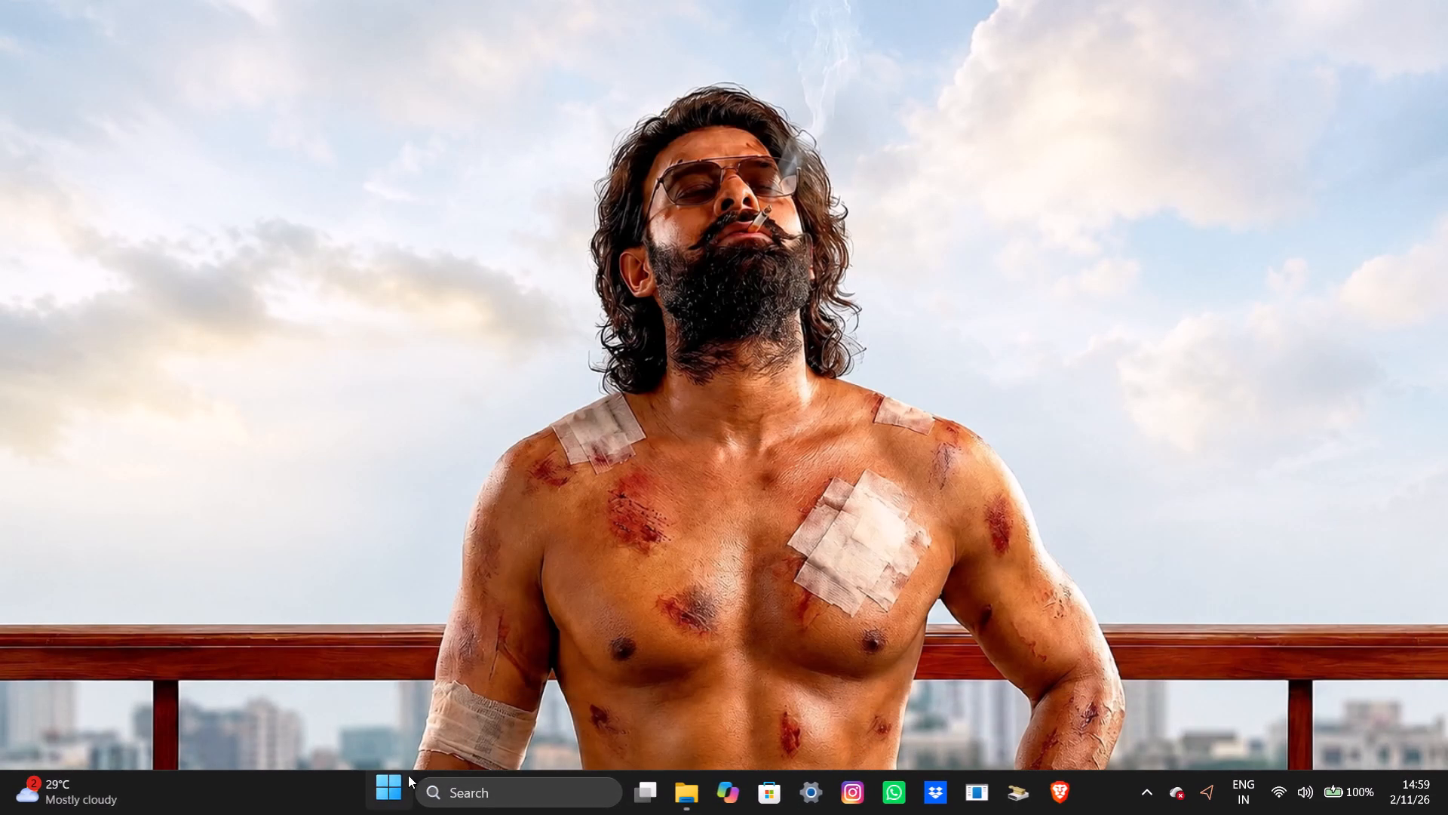
scroll(529, 588, down, 4)
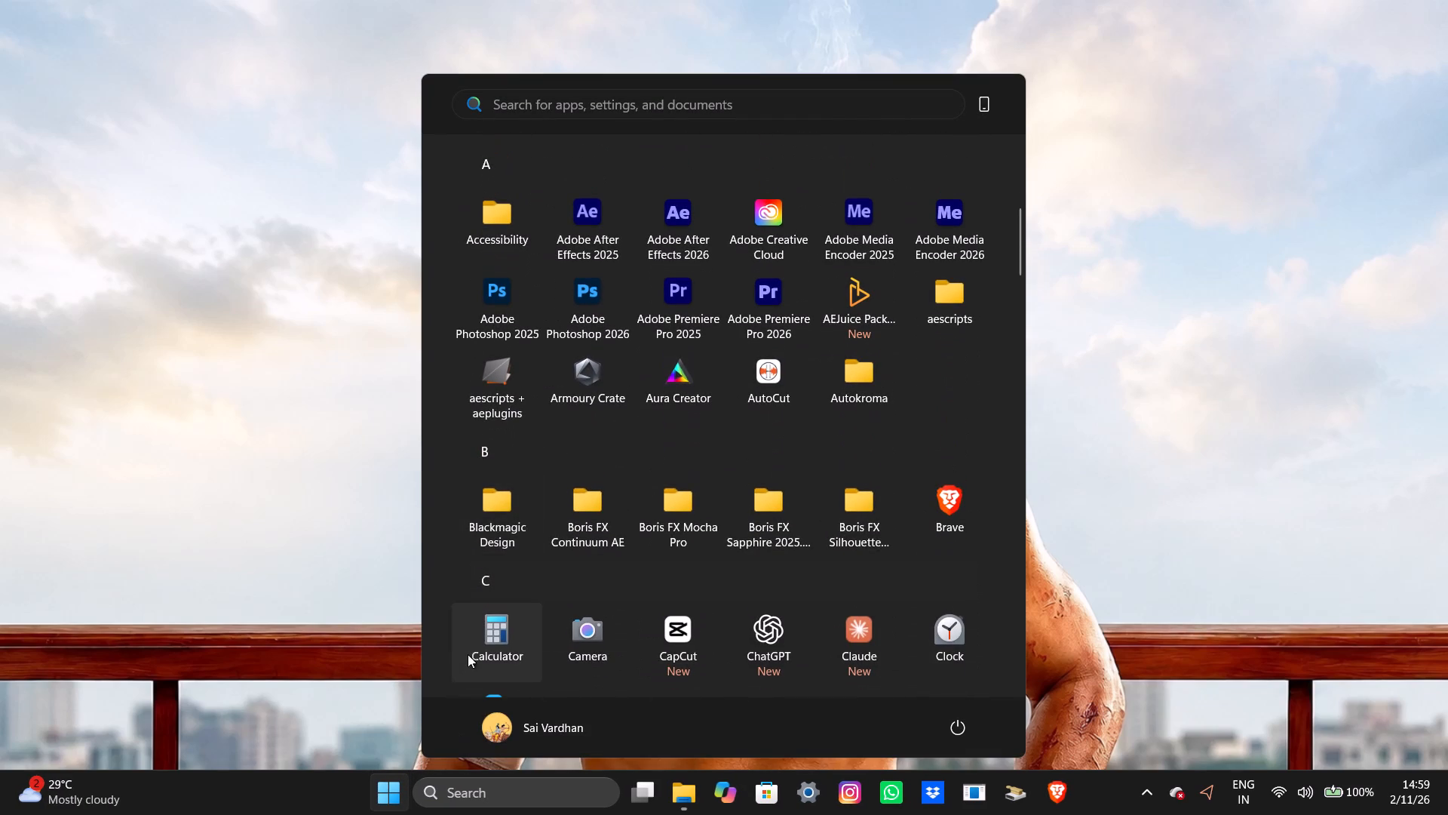
click(670, 659)
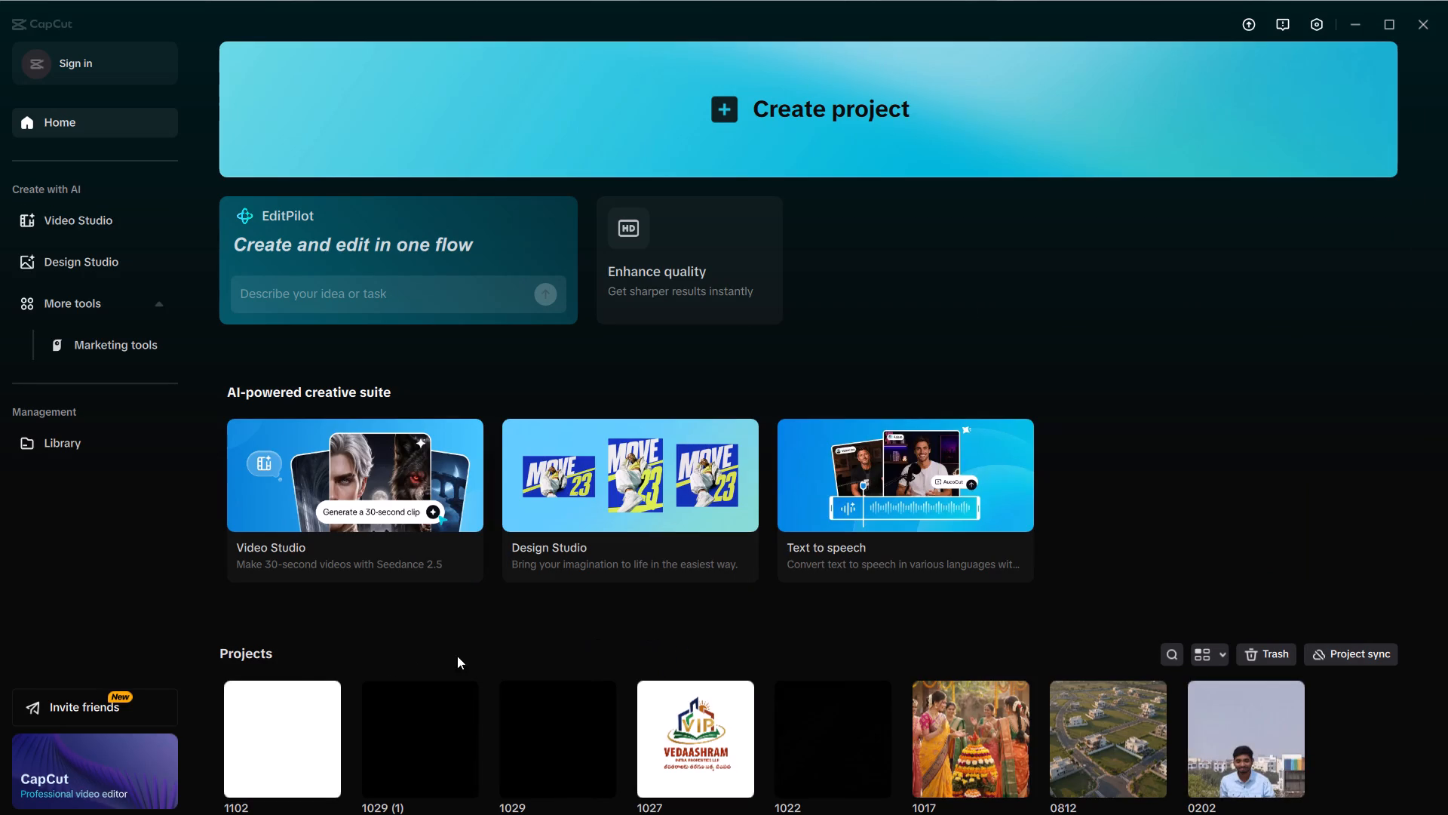
click(262, 758)
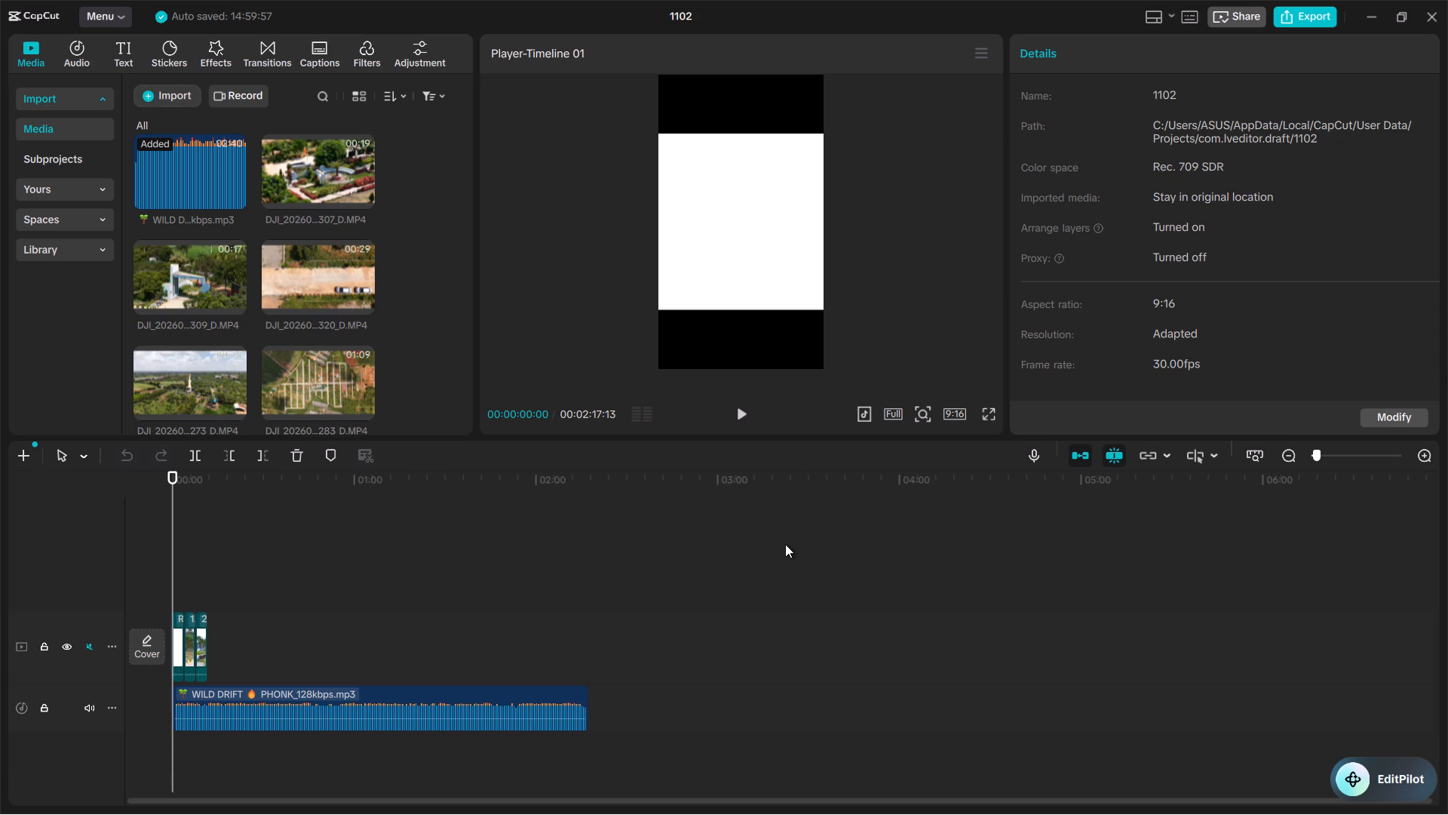
Preview the first moments of the logo clip at the timeline's start.
key(space)
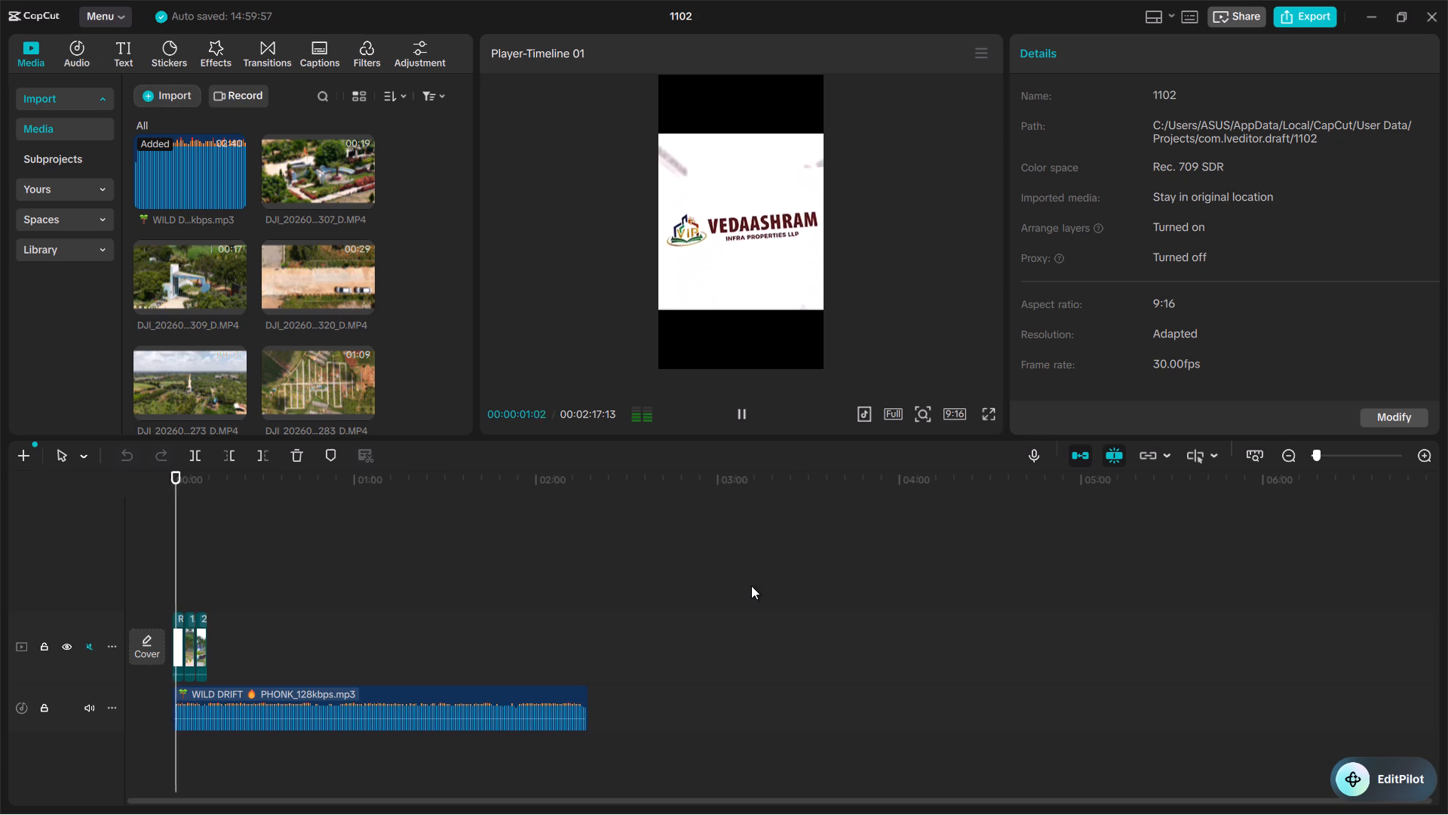
key(space)
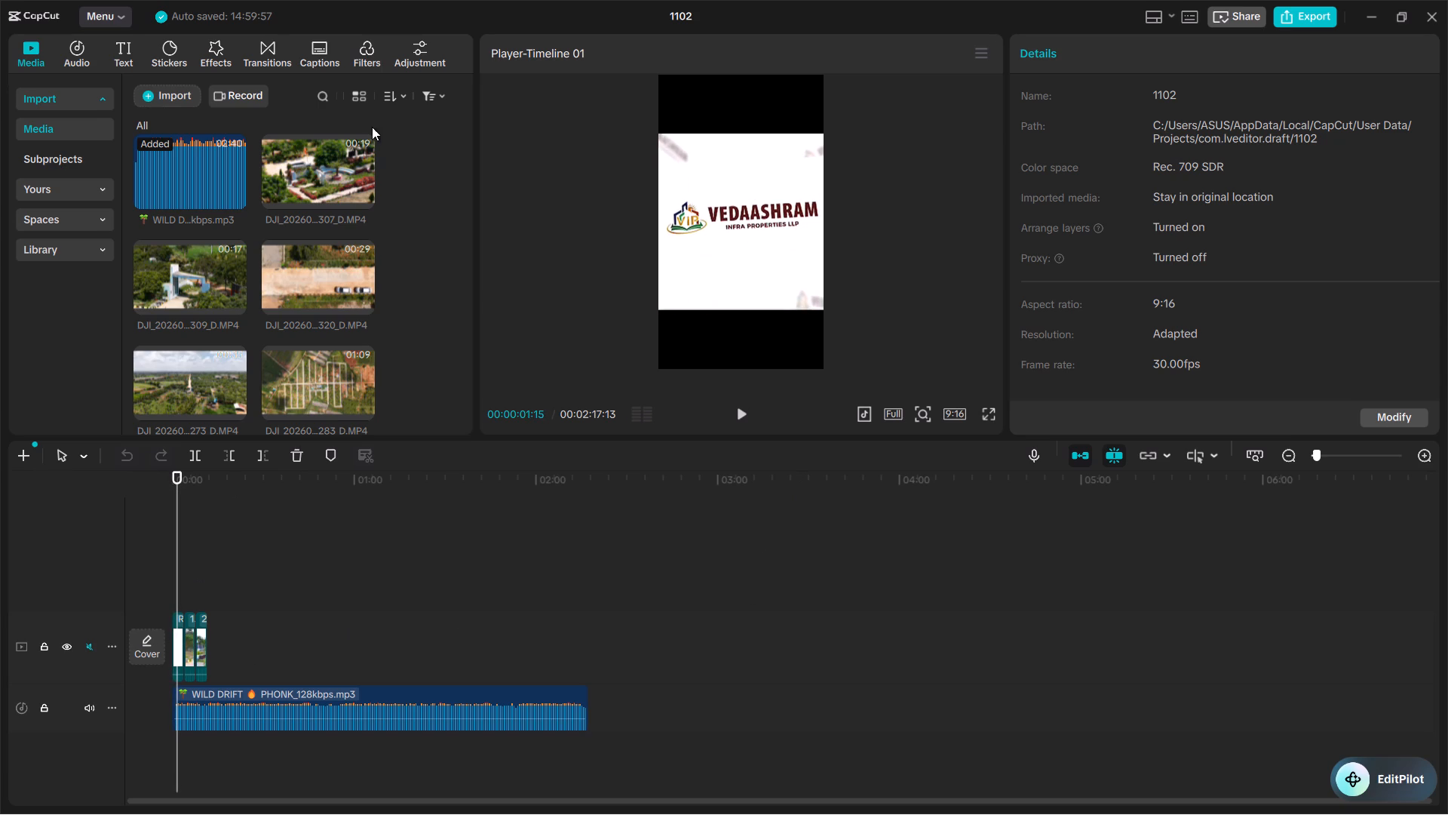
Look through the media sources and open the stock Library's Trending collection.
click(86, 134)
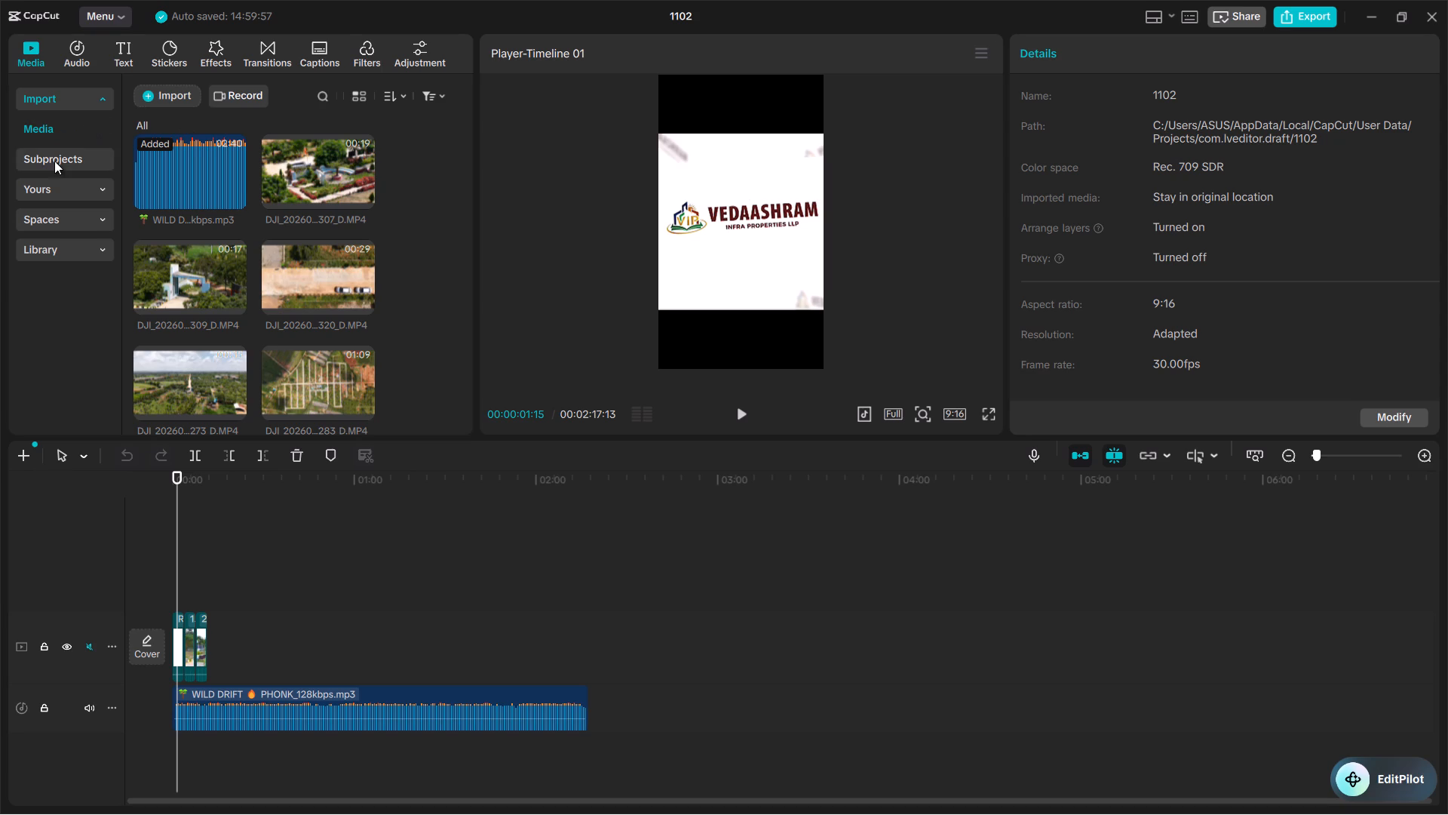
click(54, 161)
click(69, 133)
click(76, 181)
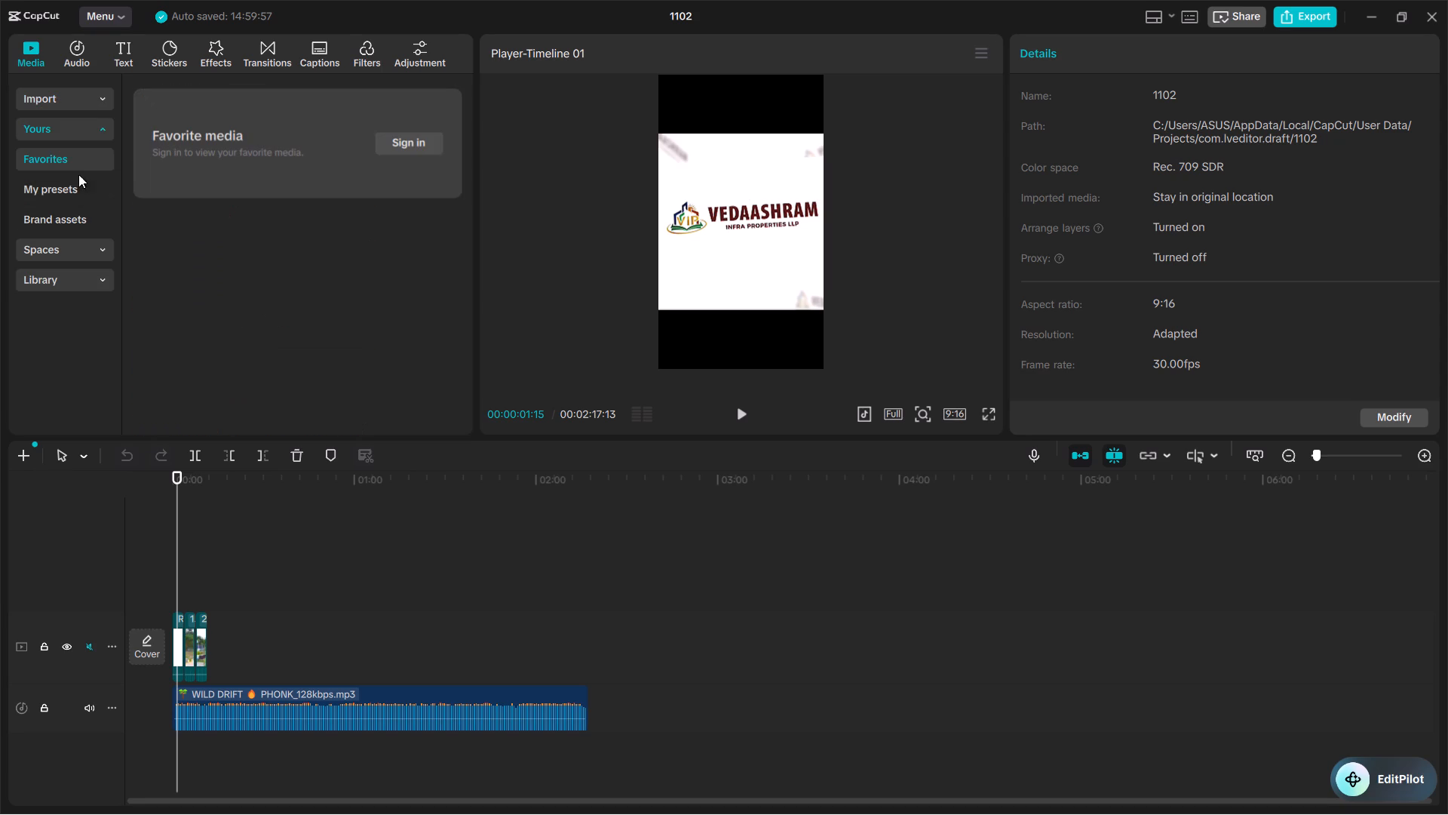
click(64, 186)
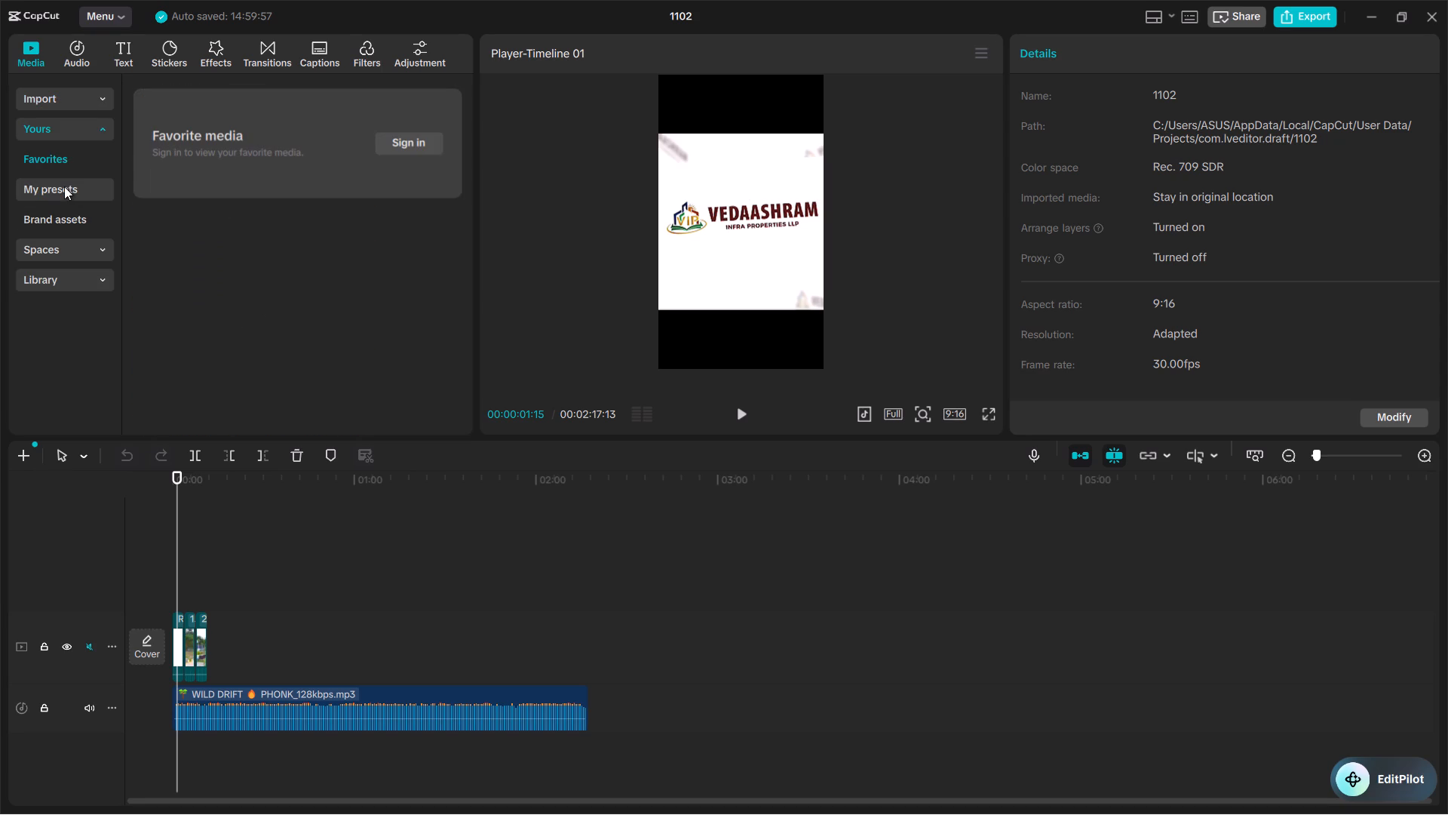
click(70, 161)
click(77, 128)
click(69, 171)
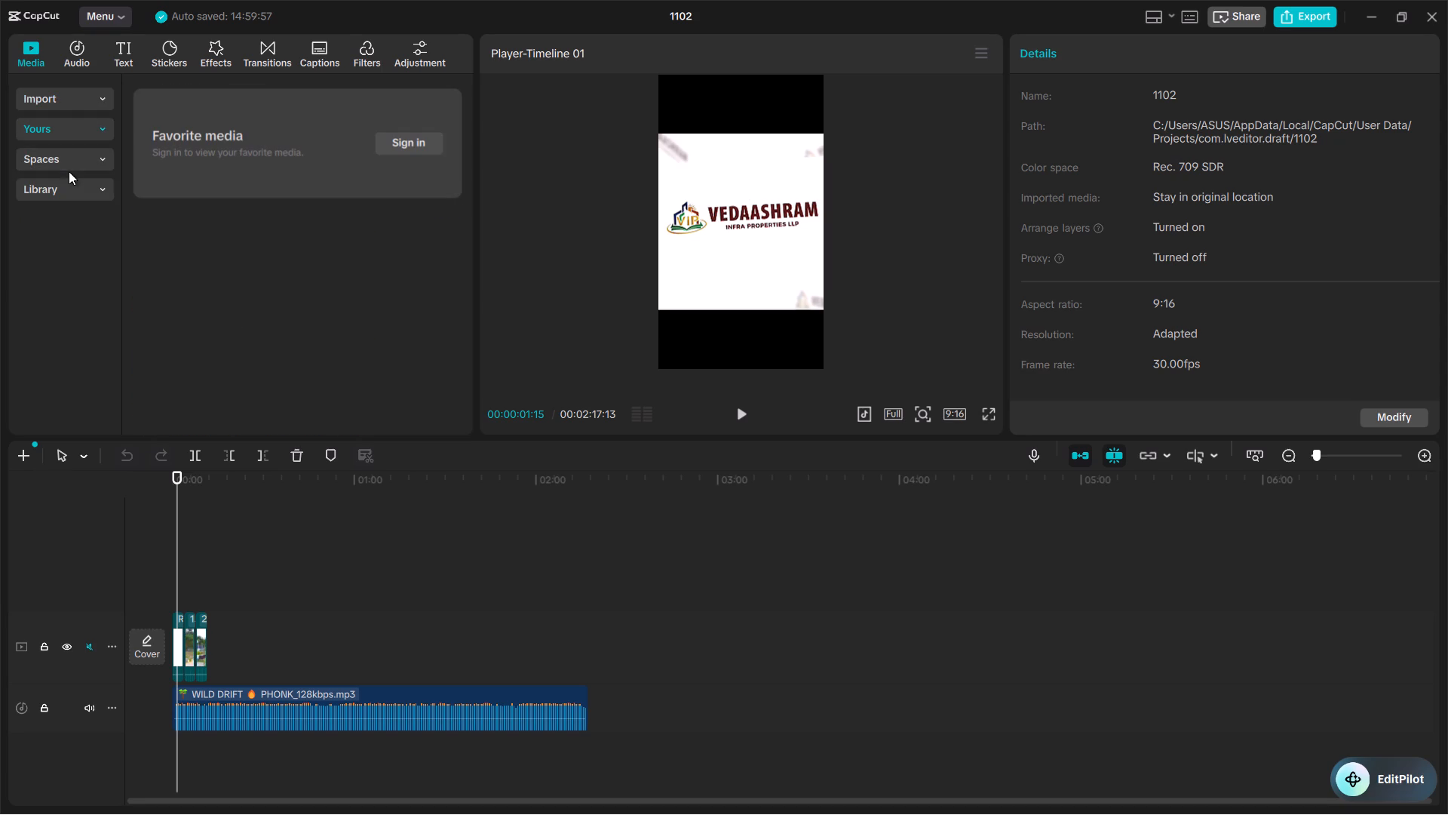
click(74, 161)
click(74, 160)
click(76, 185)
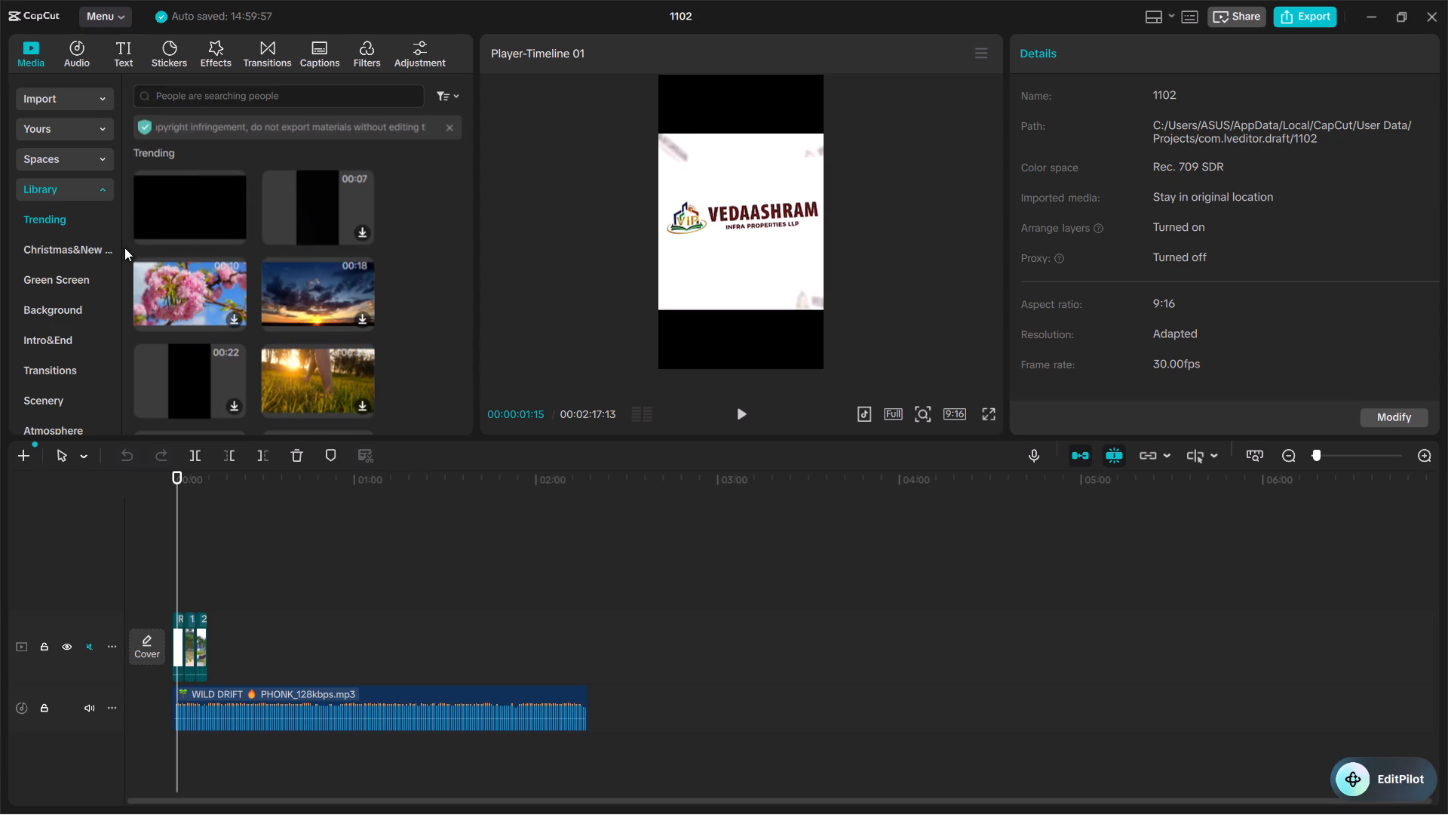
Place the plain white image from the Trending stock media on a new track above the logo clip.
scroll(152, 227, down, 4)
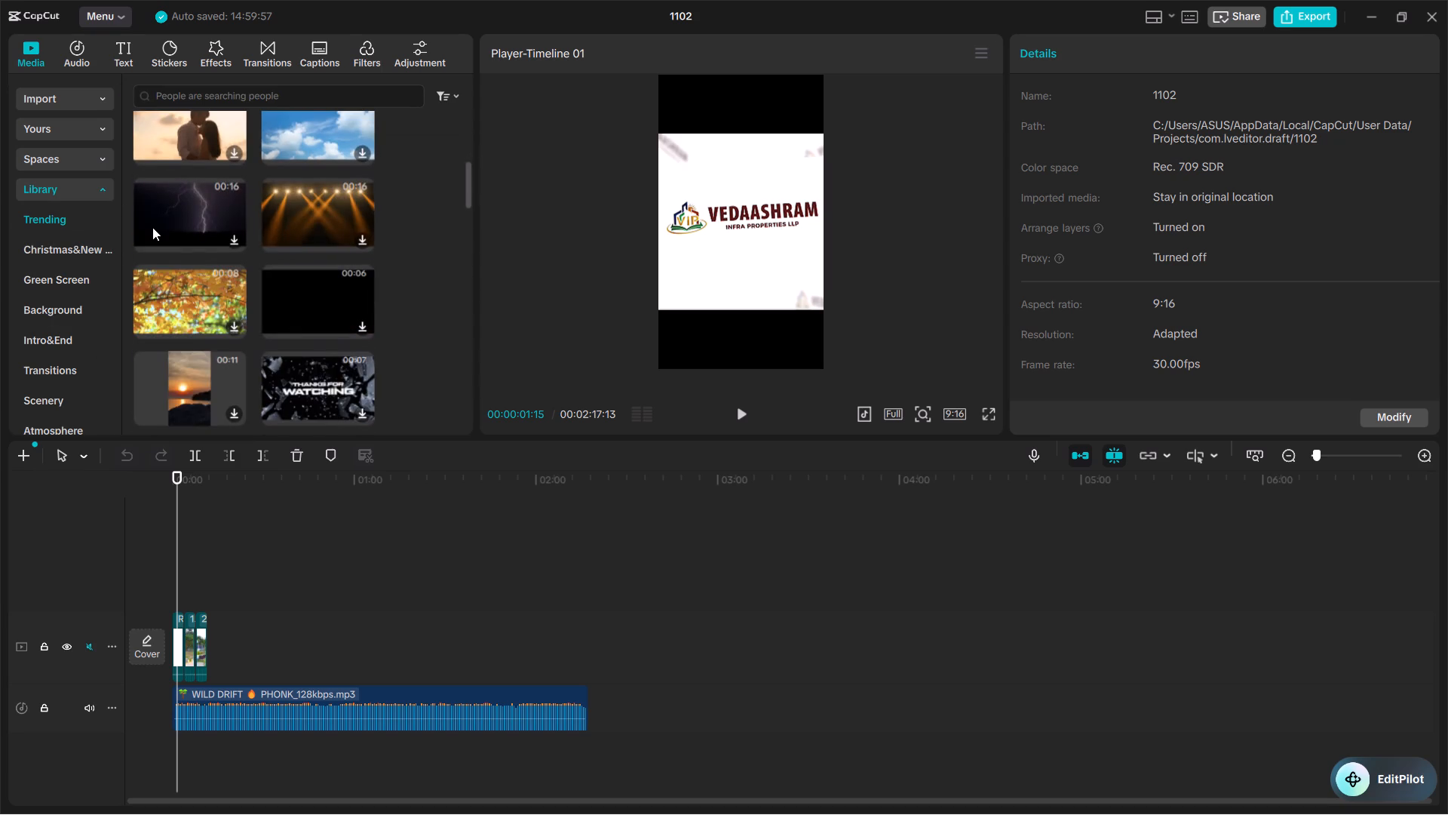
scroll(152, 227, up, 7)
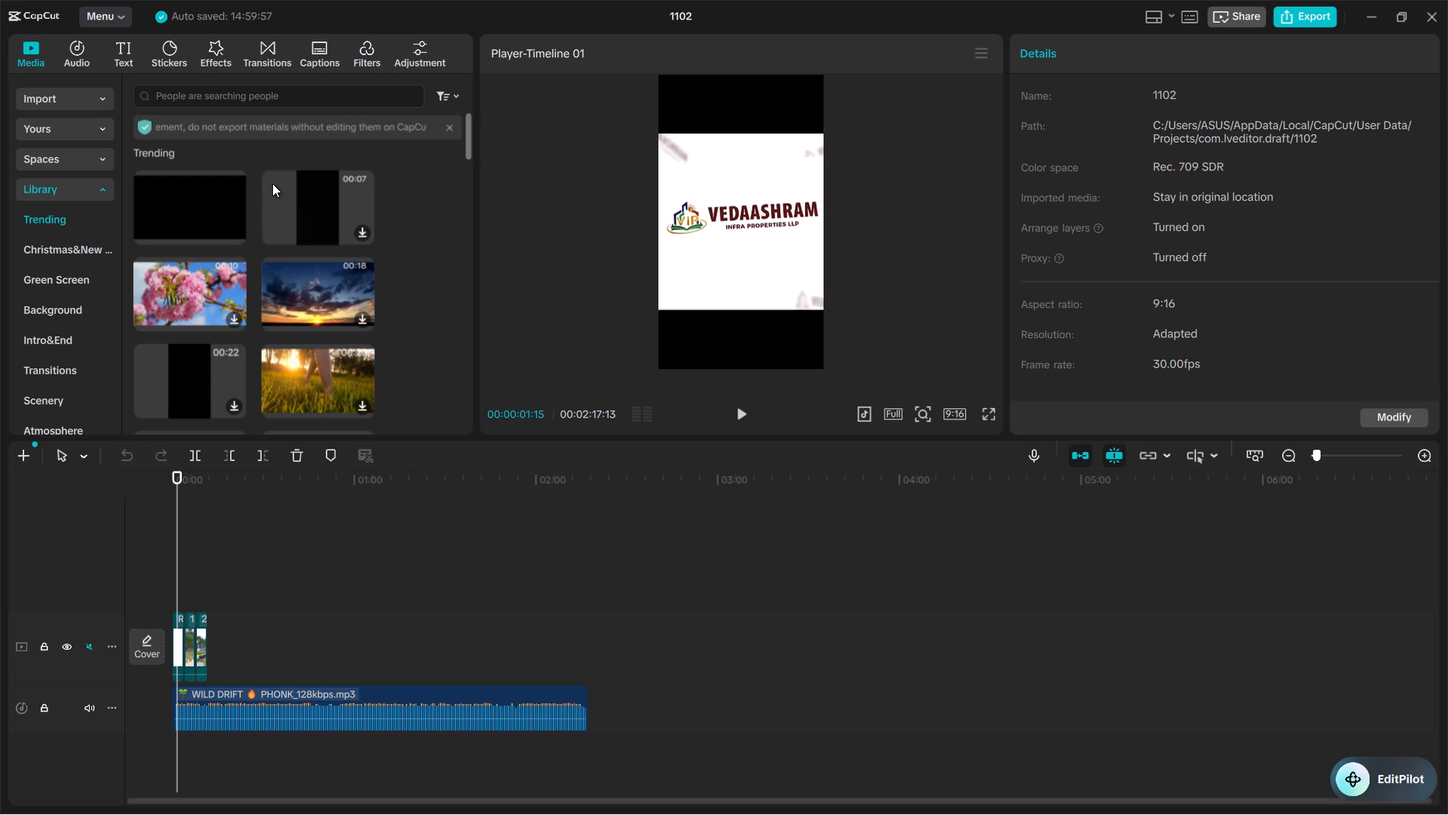
scroll(285, 205, down, 7)
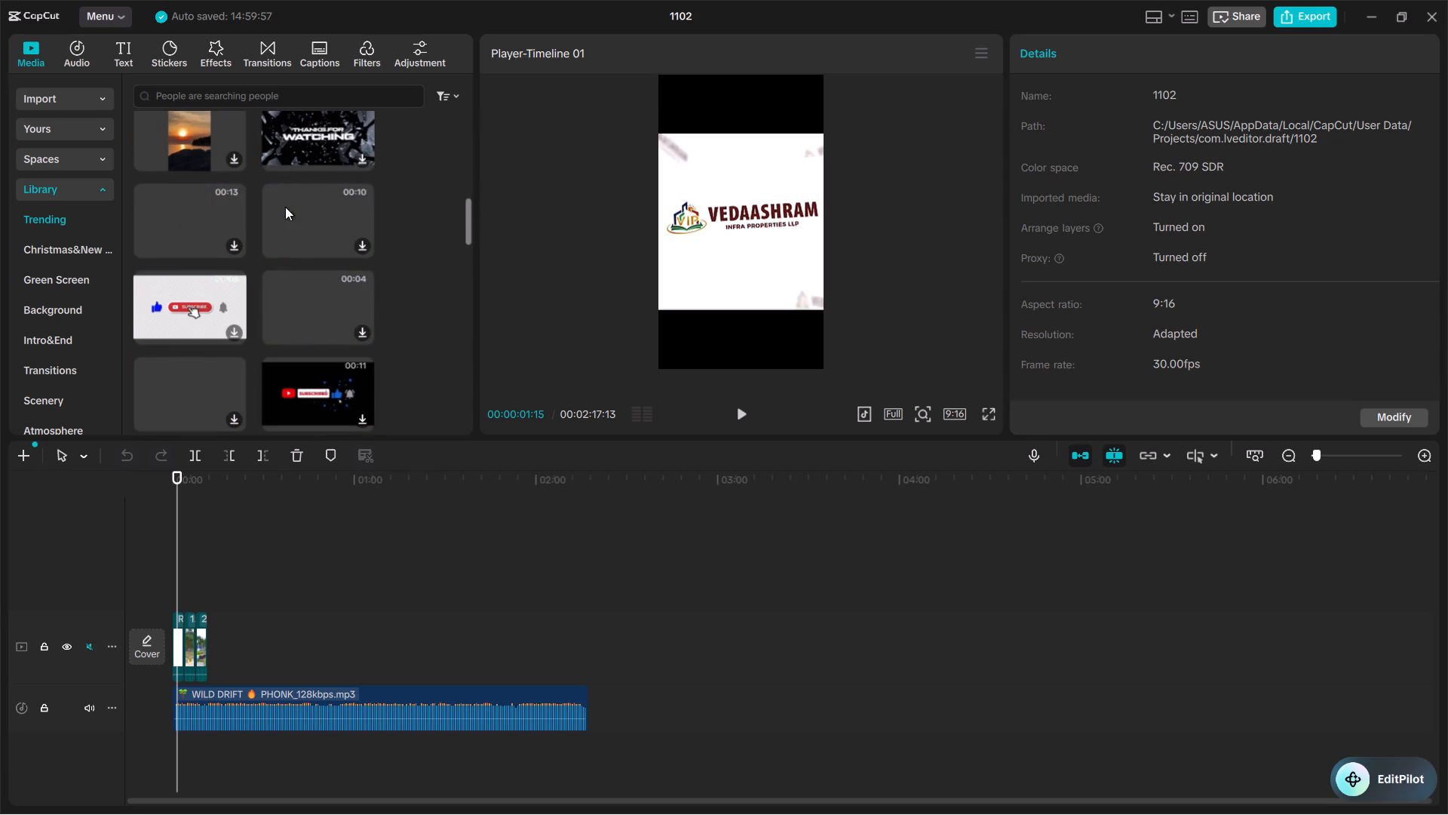
scroll(285, 207, down, 1)
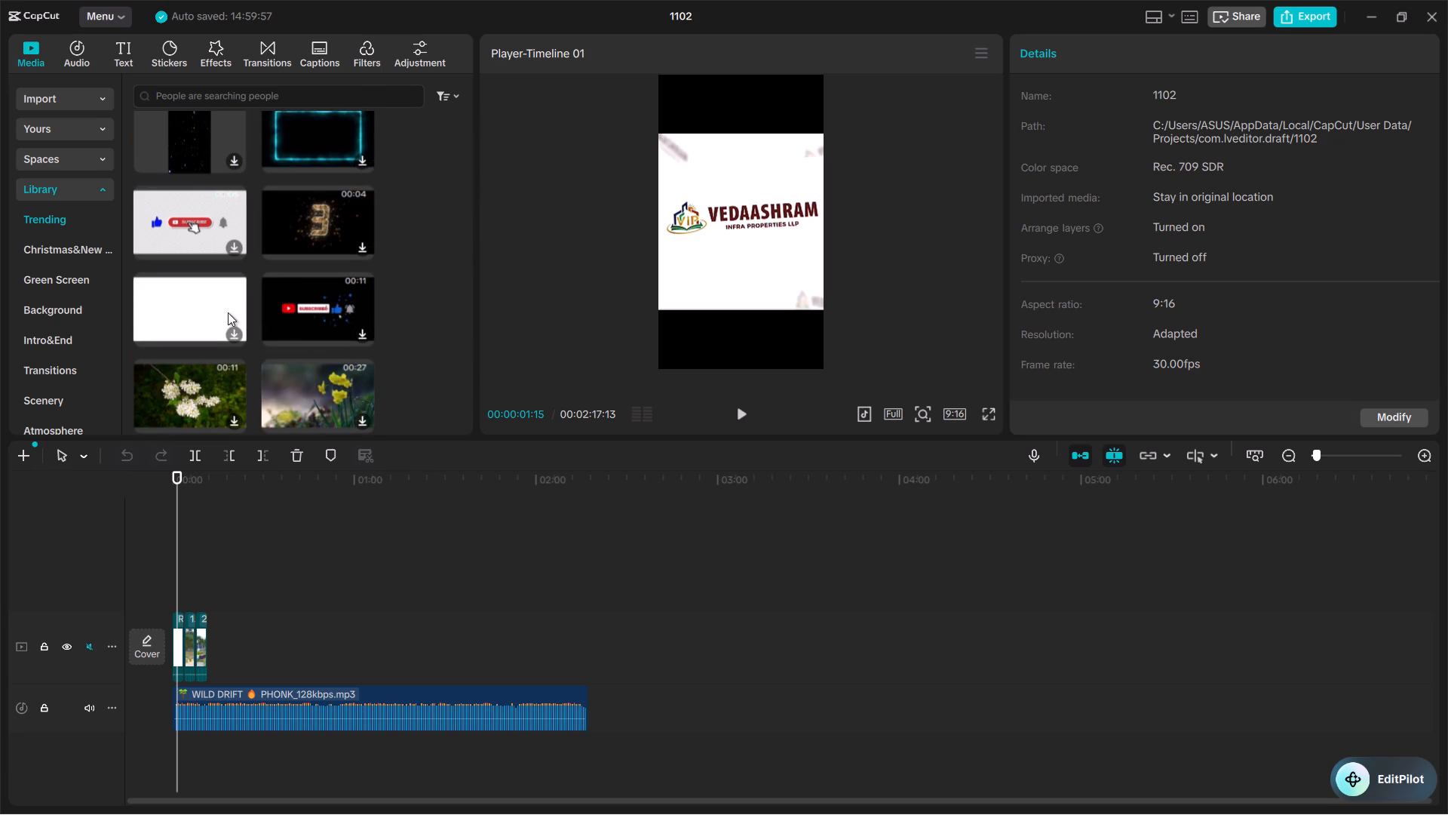
click(220, 307)
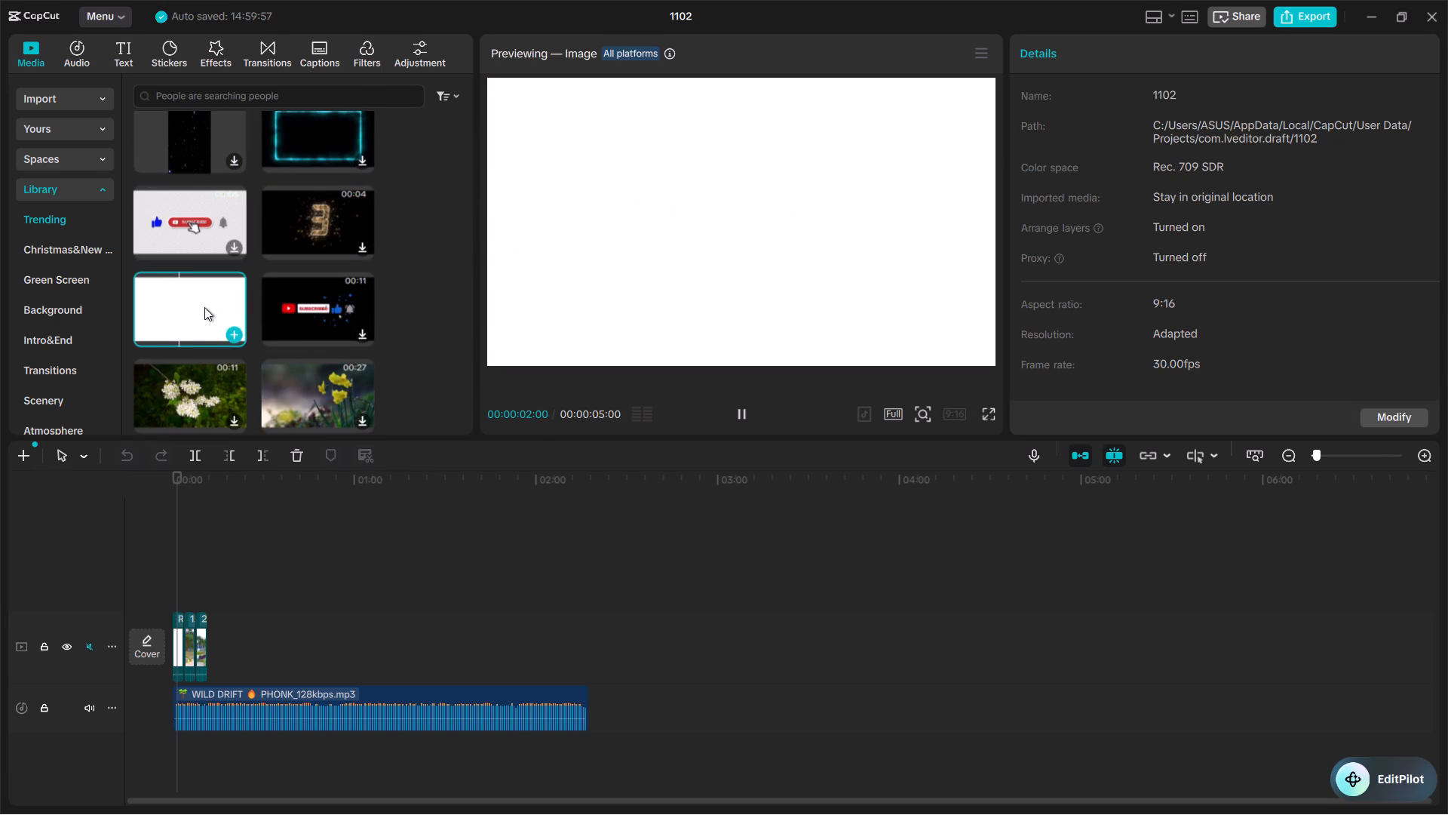
drag(202, 307, 176, 587)
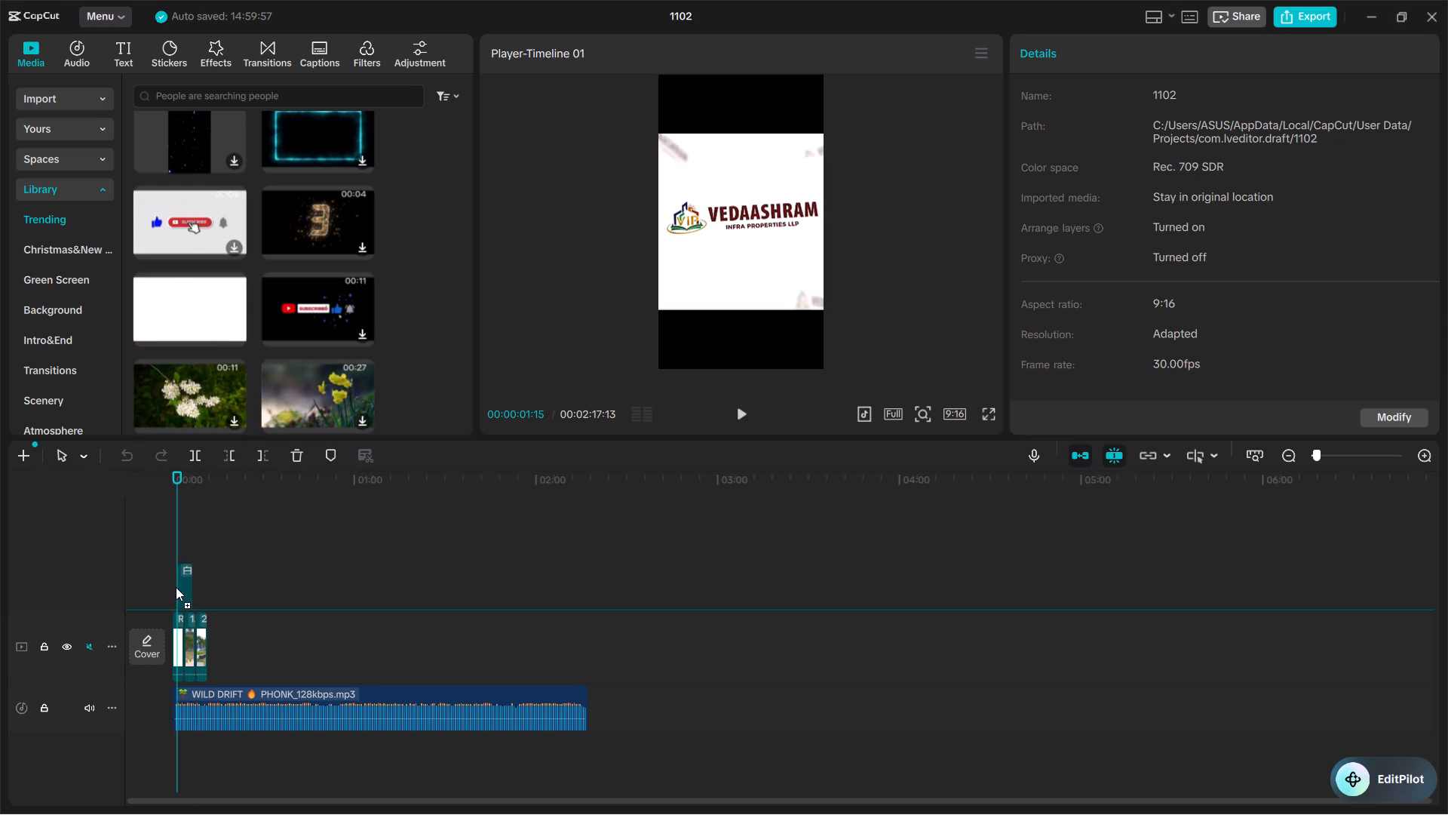
drag(176, 587, 173, 589)
drag(173, 589, 175, 589)
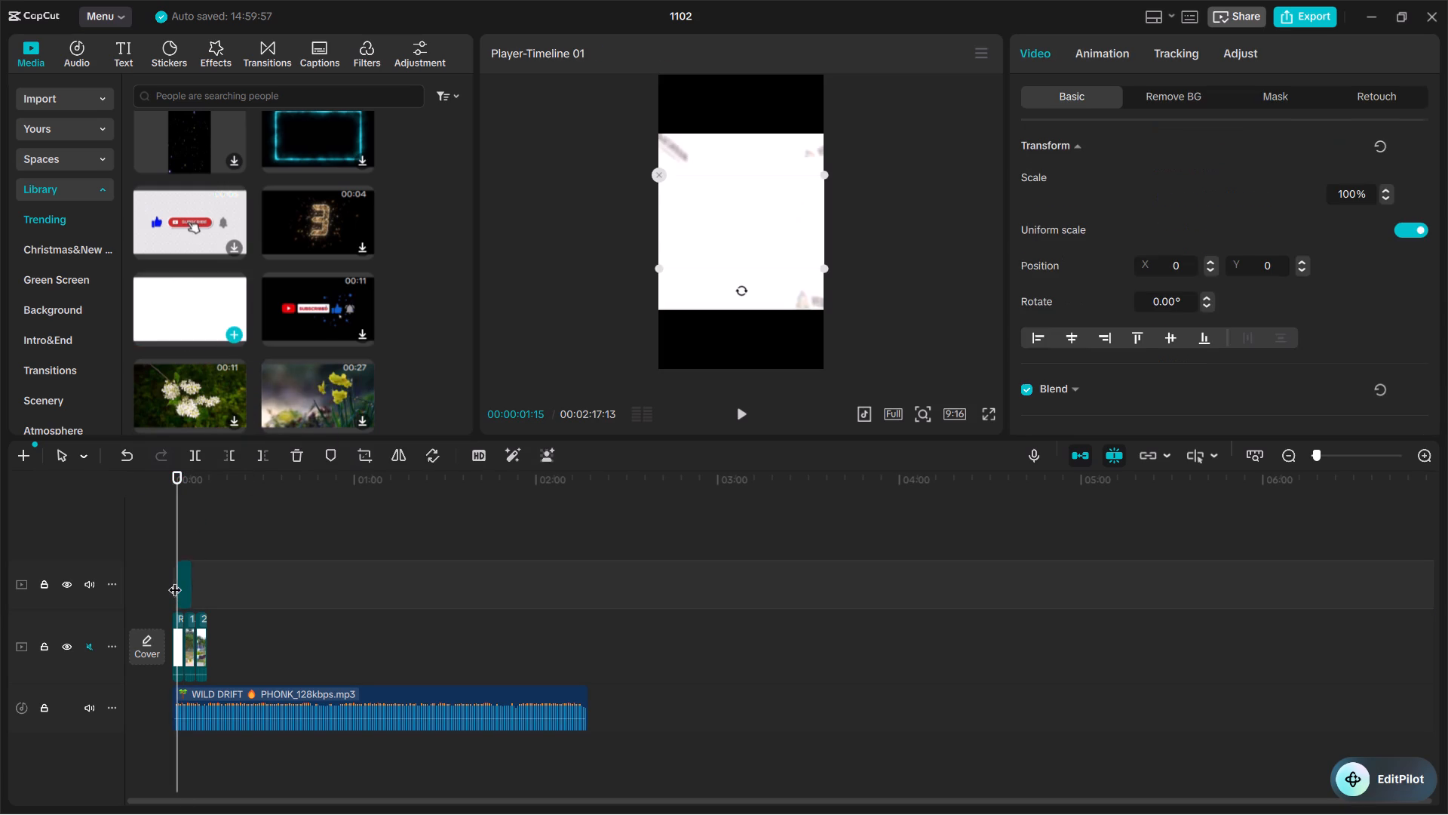
Move the white image clip on the upper track to the timeline's start.
ctrl+scroll(175, 580, up, 19)
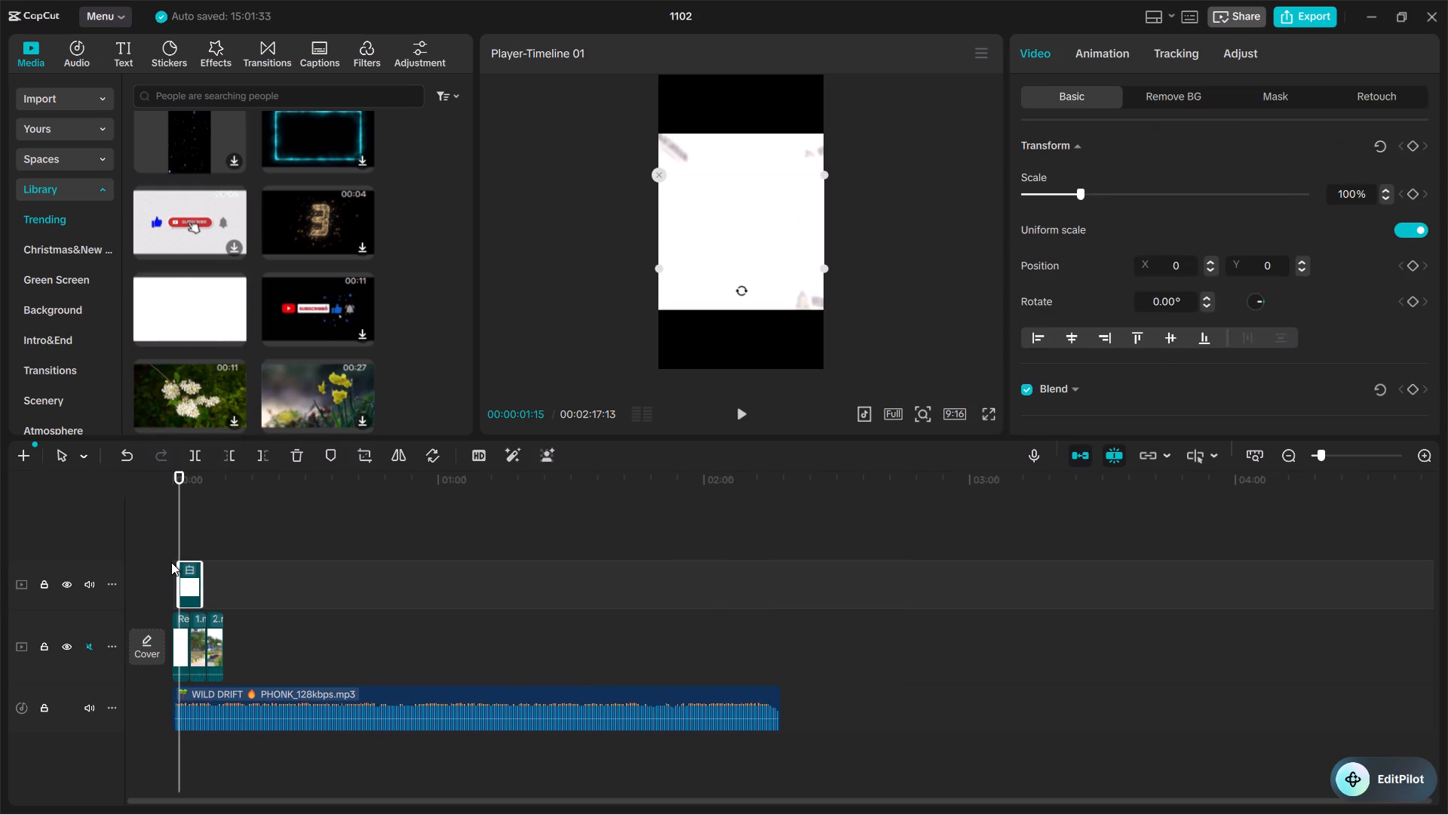
ctrl+scroll(171, 558, up, 2)
ctrl+scroll(109, 587, up, 3)
ctrl+scroll(210, 580, up, 2)
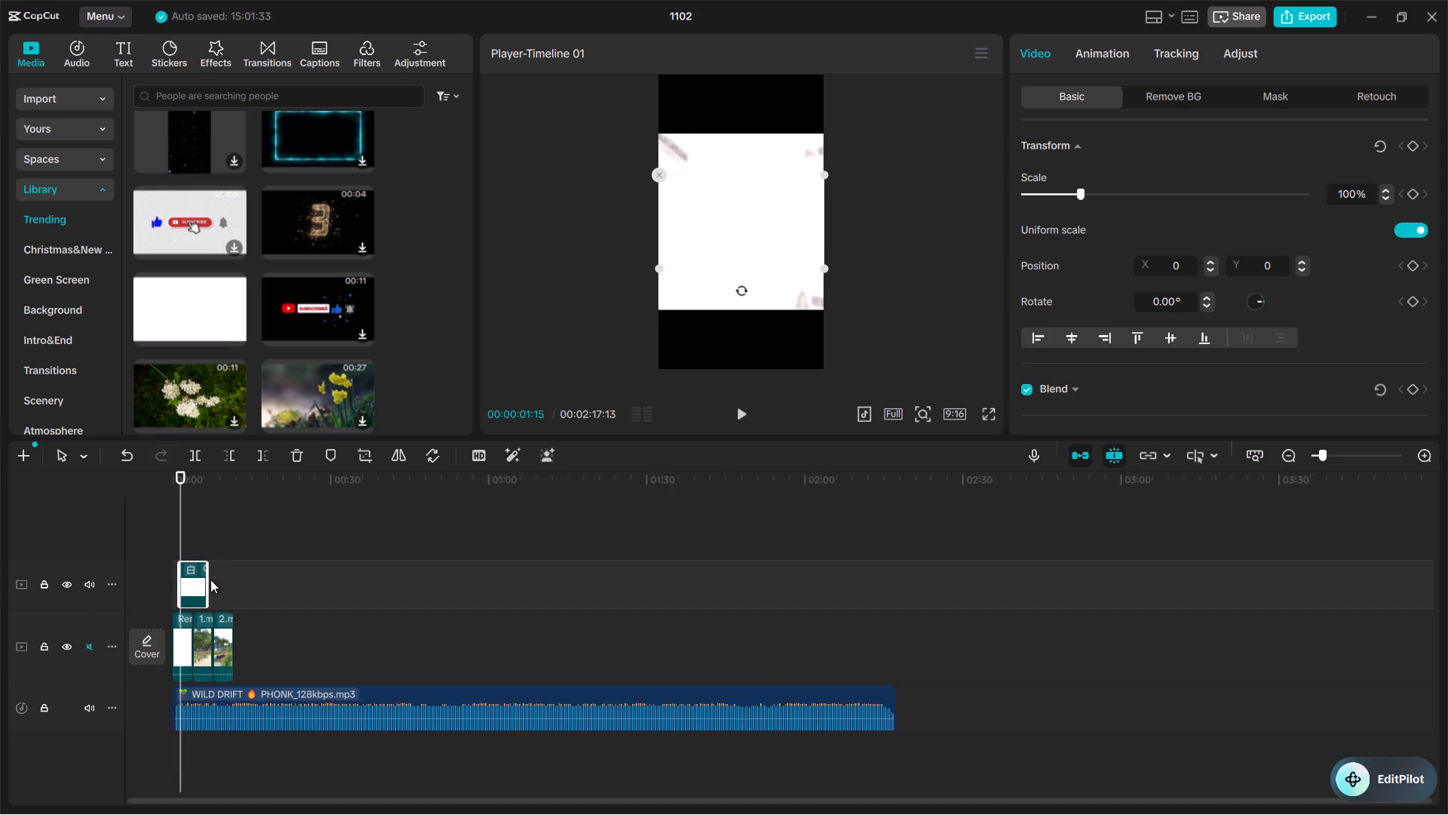
ctrl+scroll(210, 580, up, 9)
drag(213, 568, 198, 570)
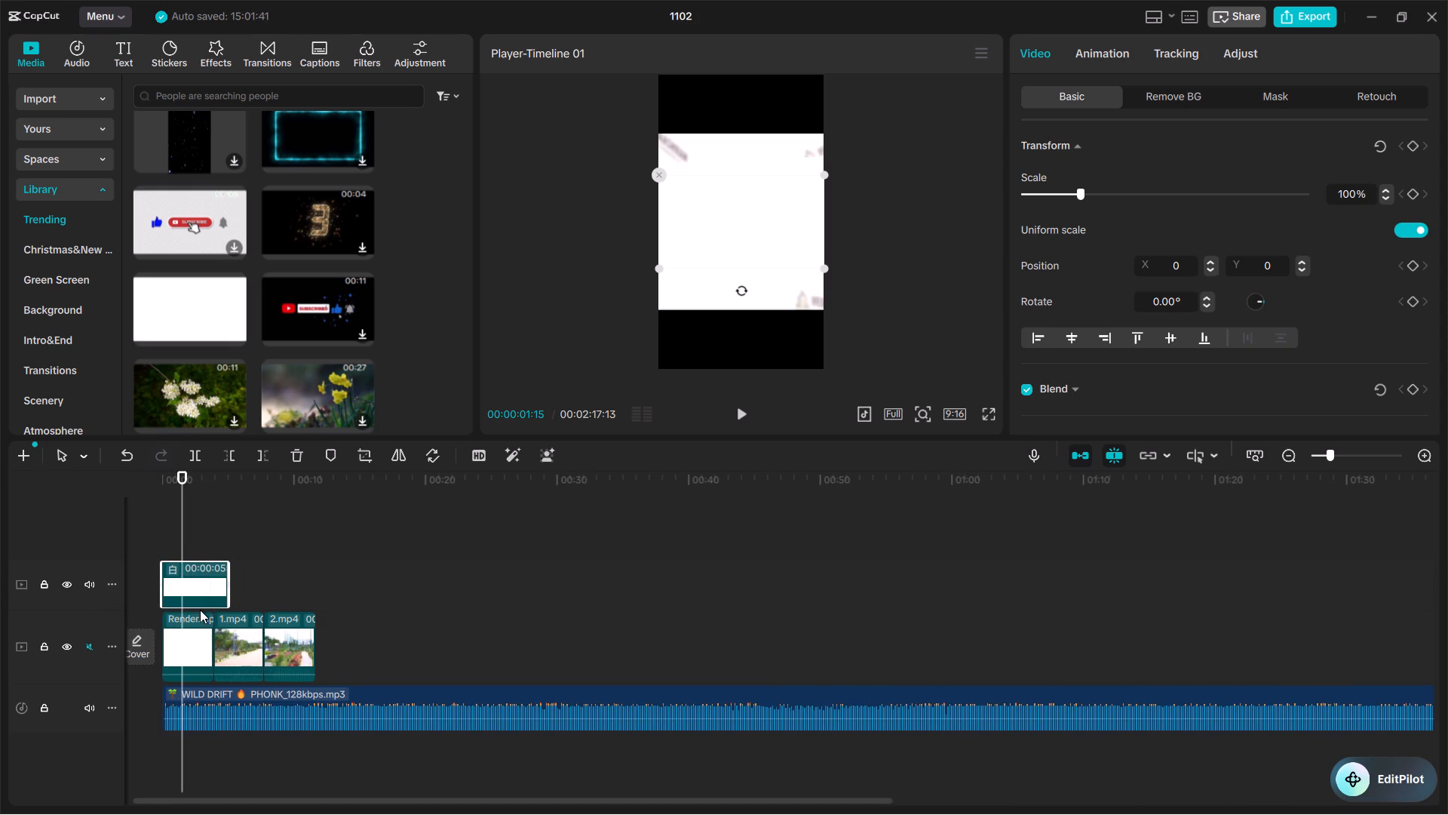
Move the Render.mp4 logo clip from the main track to a new track above the white image.
click(195, 621)
drag(195, 621, 221, 606)
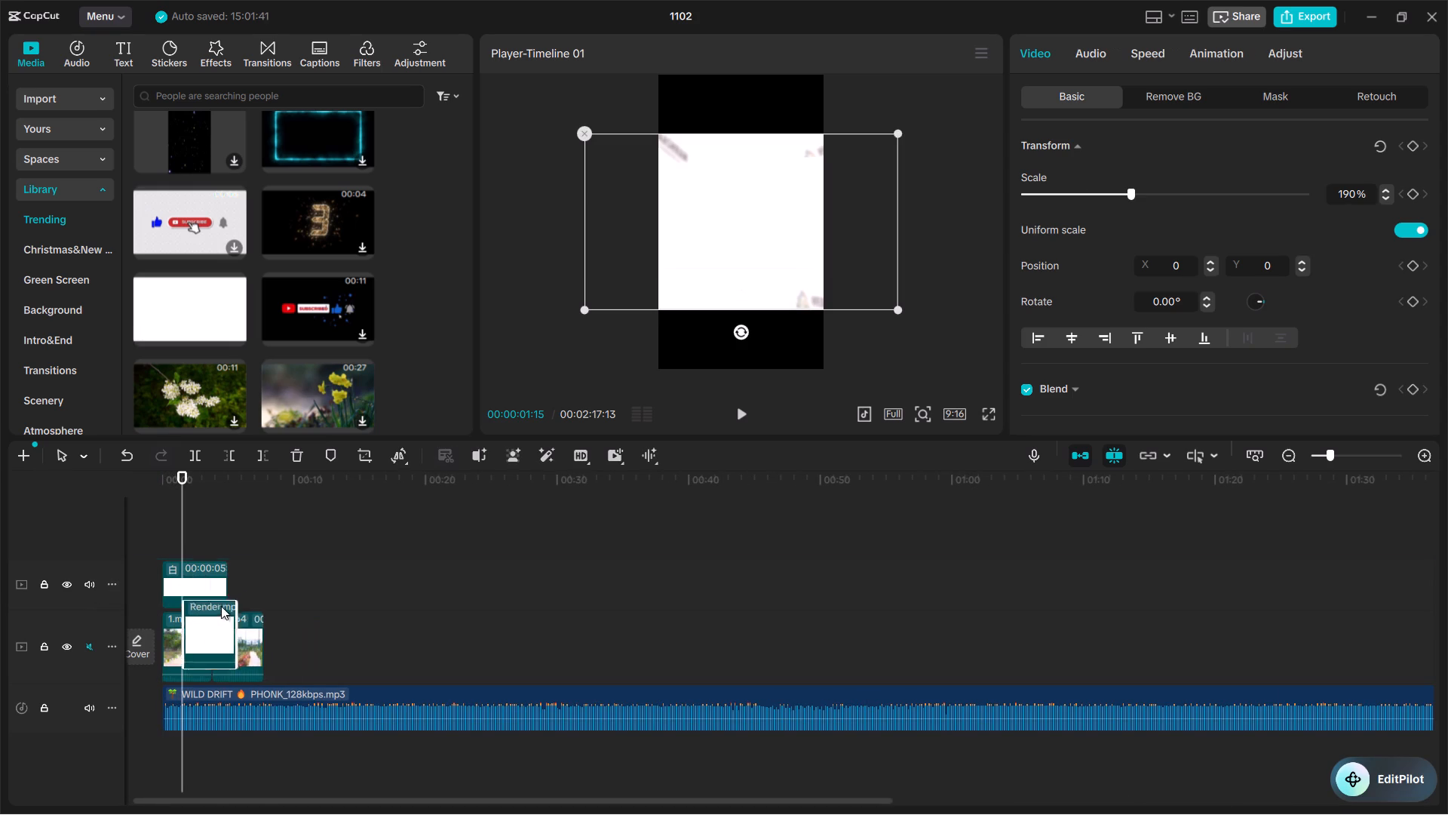
drag(221, 606, 264, 549)
Move the white image clip onto the main track as the first clip, ahead of 1.mp4.
drag(191, 598, 188, 603)
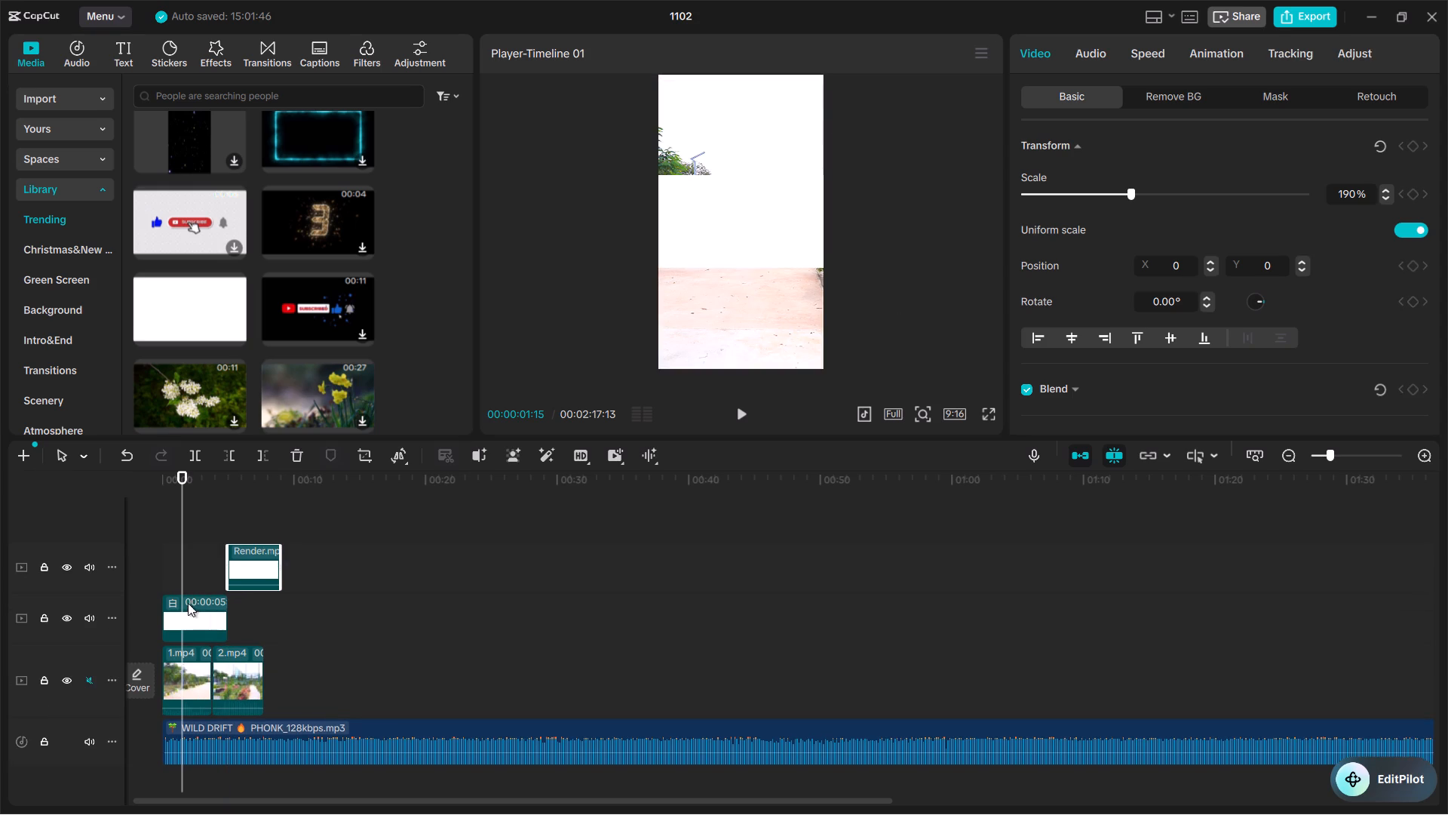
drag(188, 603, 142, 670)
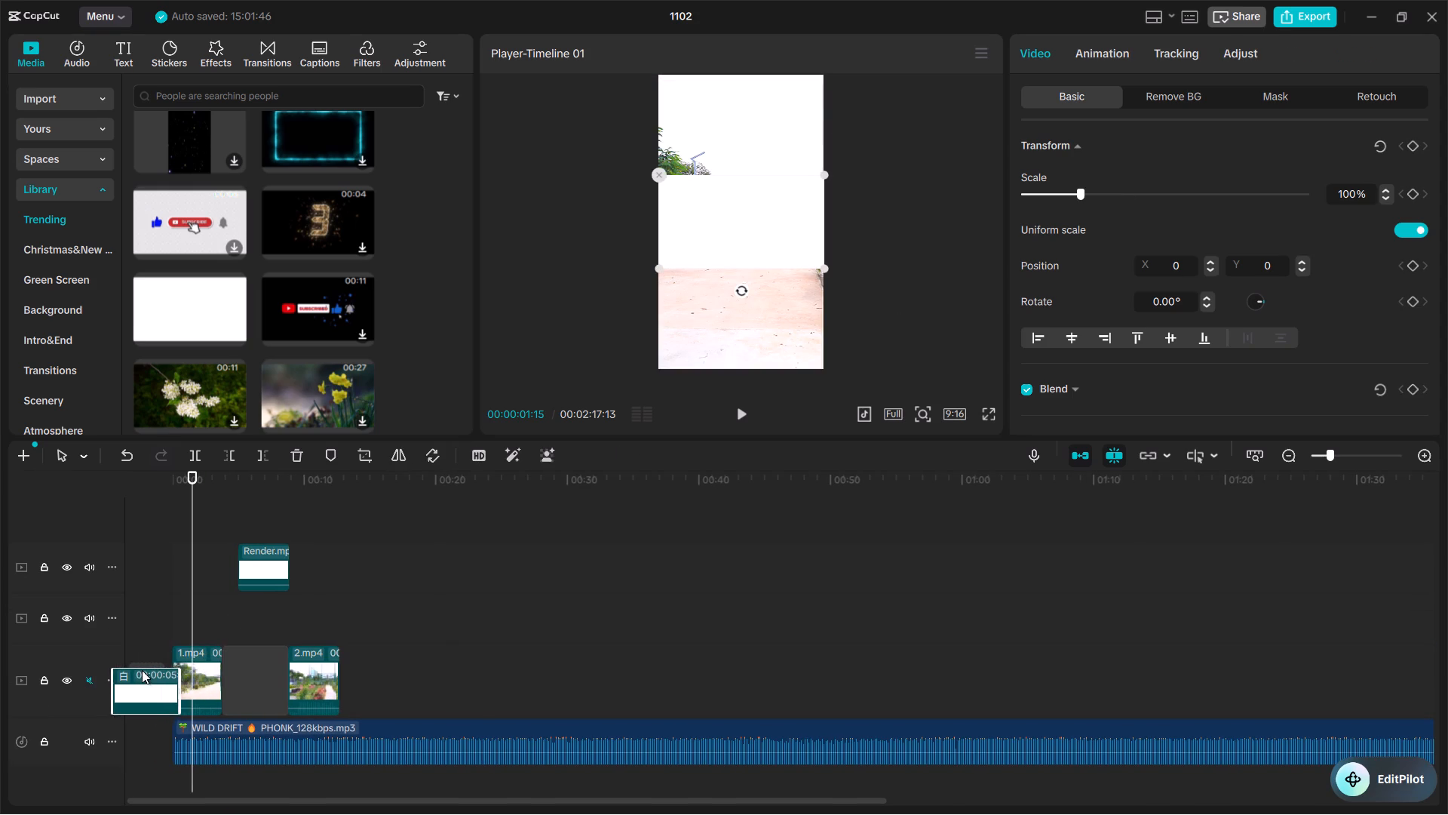
drag(142, 670, 149, 663)
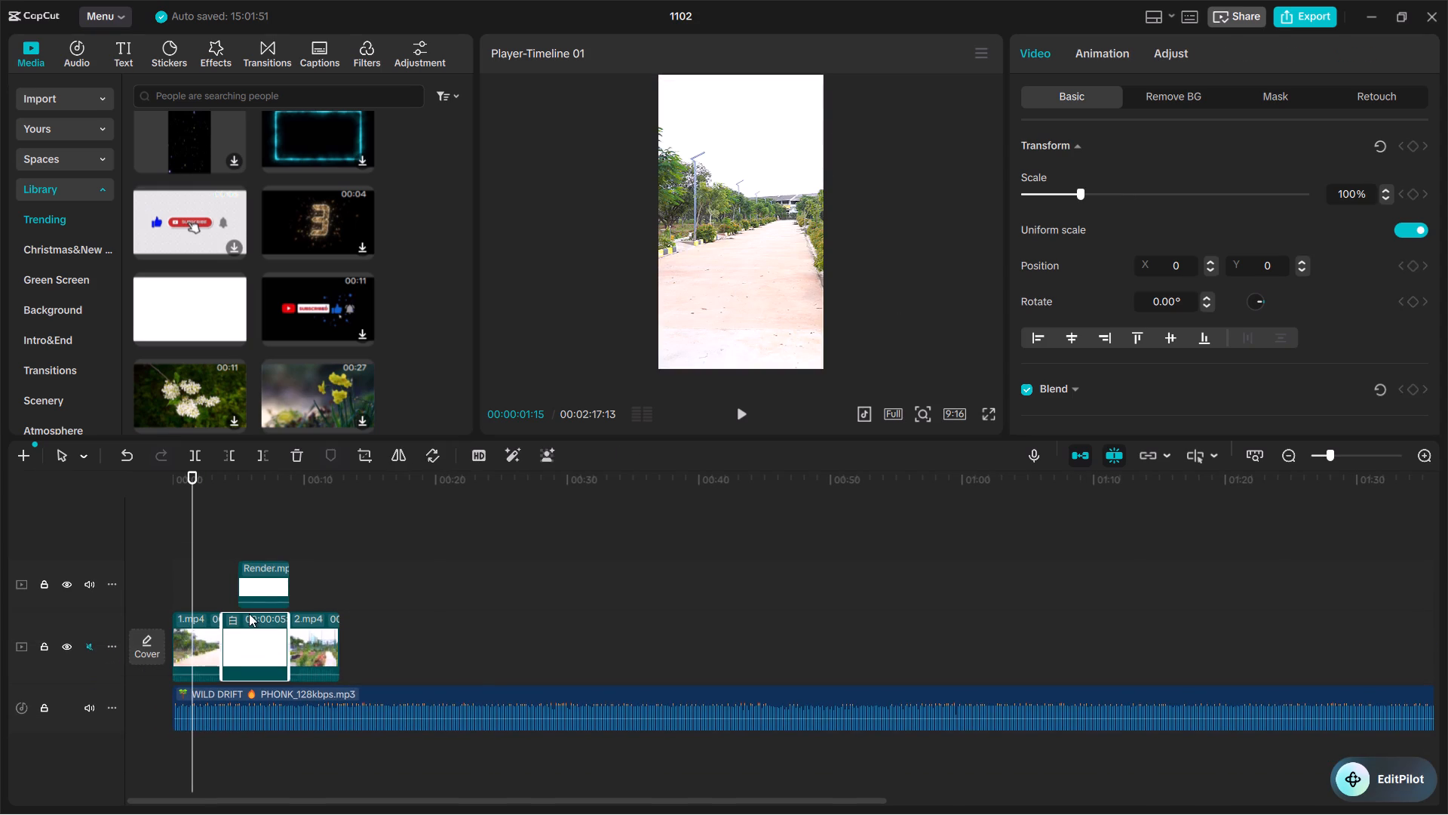
drag(259, 616, 152, 617)
drag(186, 620, 258, 624)
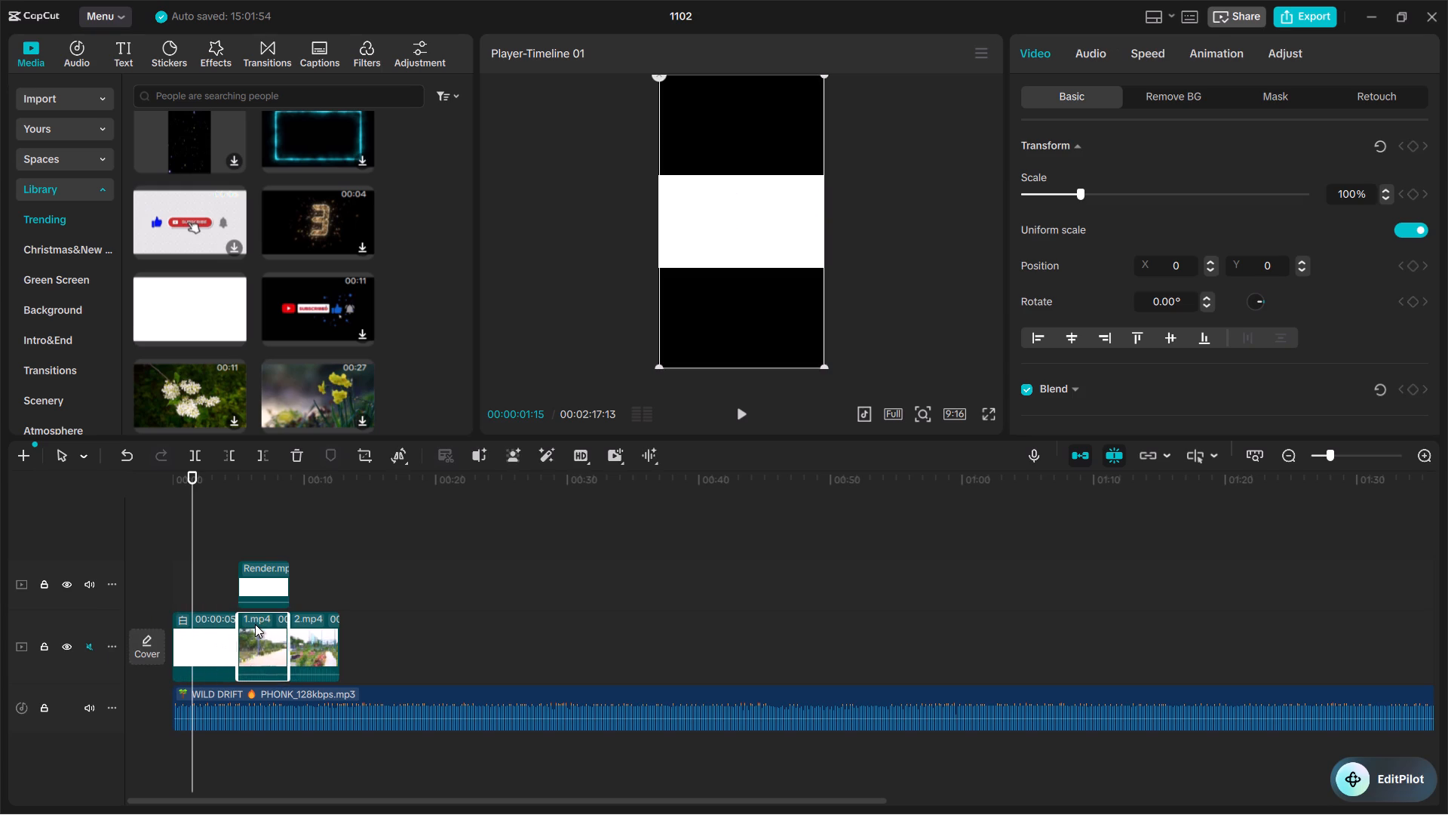
Move the Render.mp4 logo clip to the timeline's start, directly above the white image.
drag(268, 567, 204, 567)
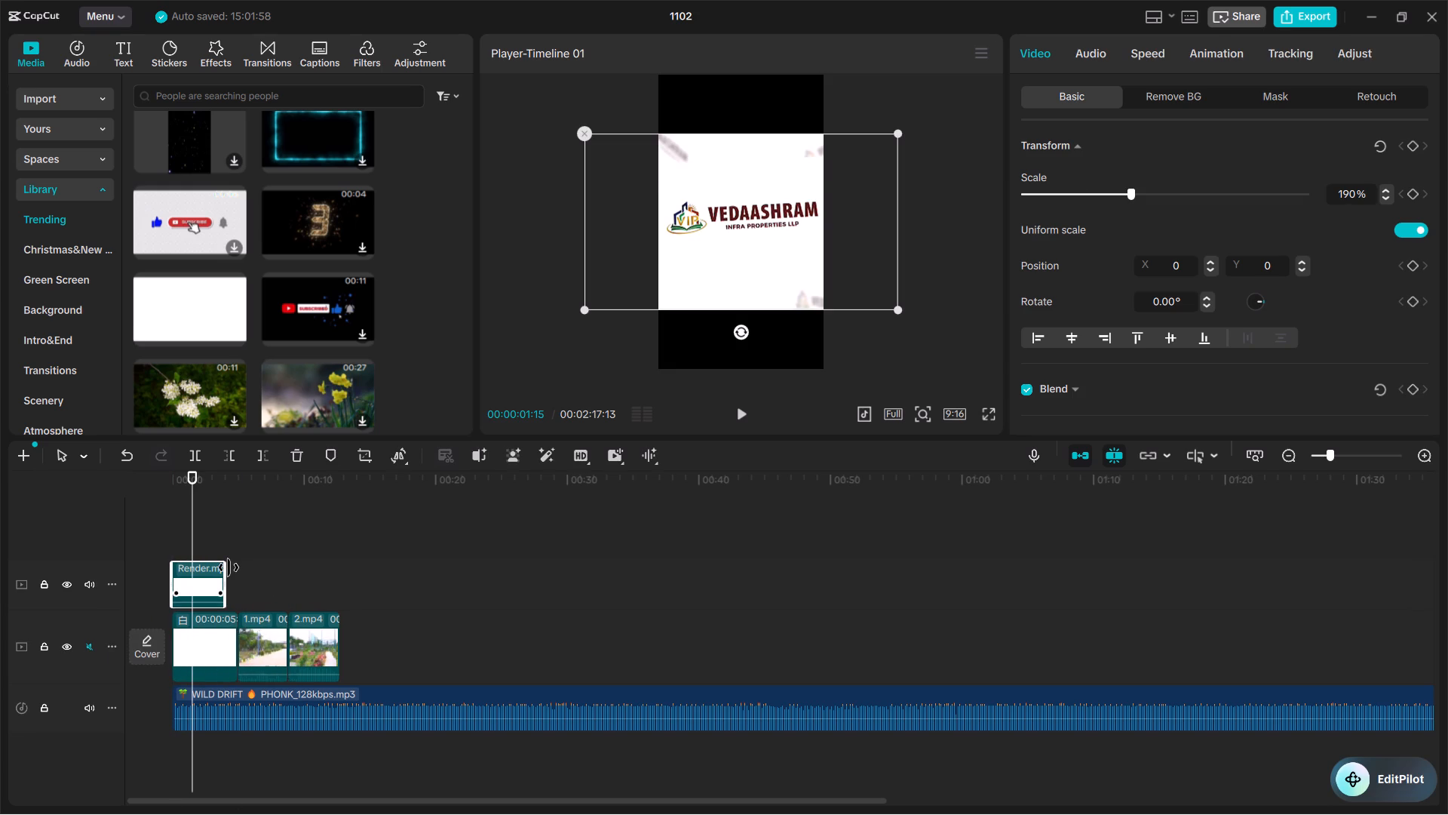
Trim the end of the white image clip to match the end of the Render.mp4 clip.
click(222, 638)
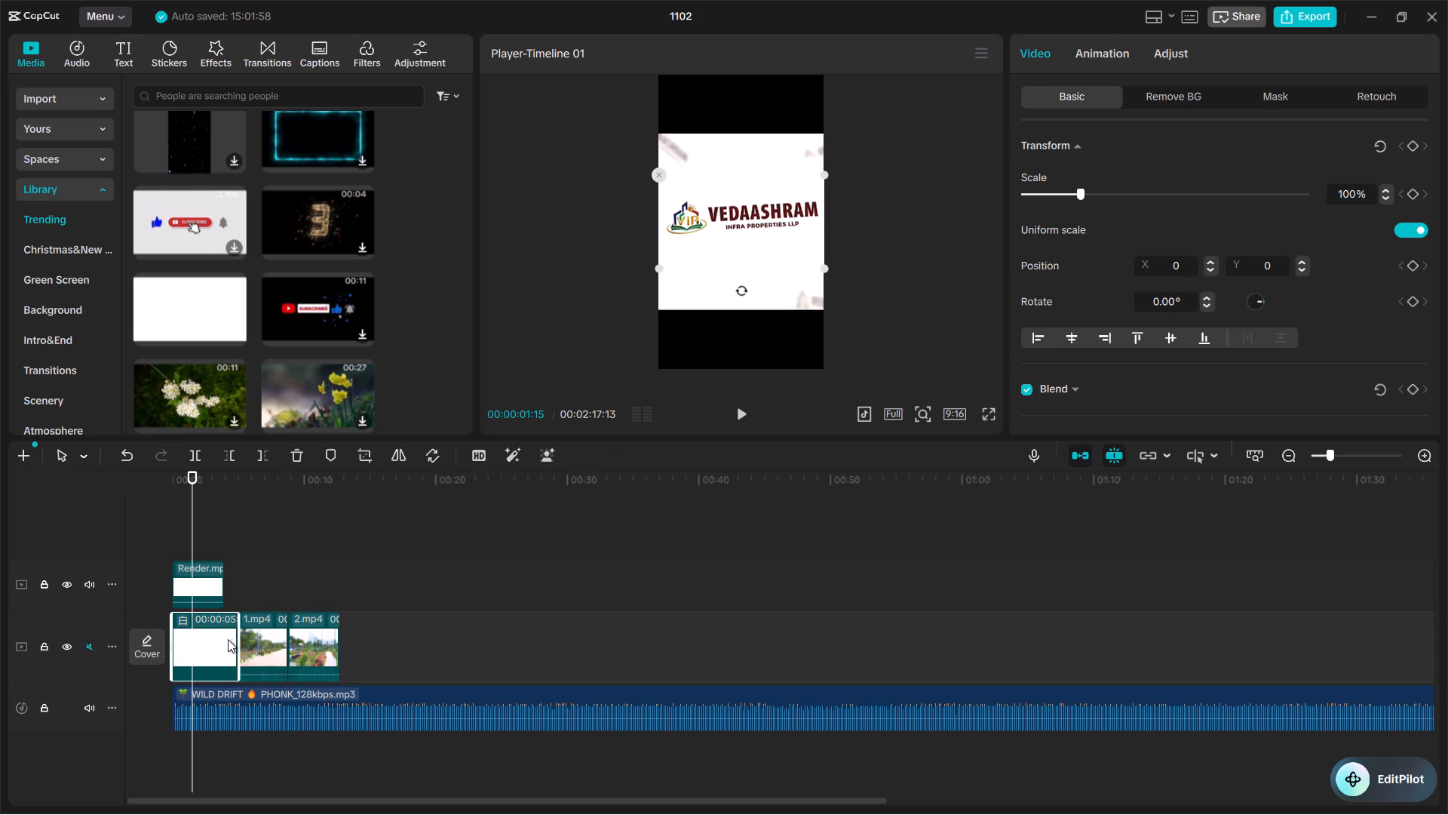
drag(236, 639, 219, 644)
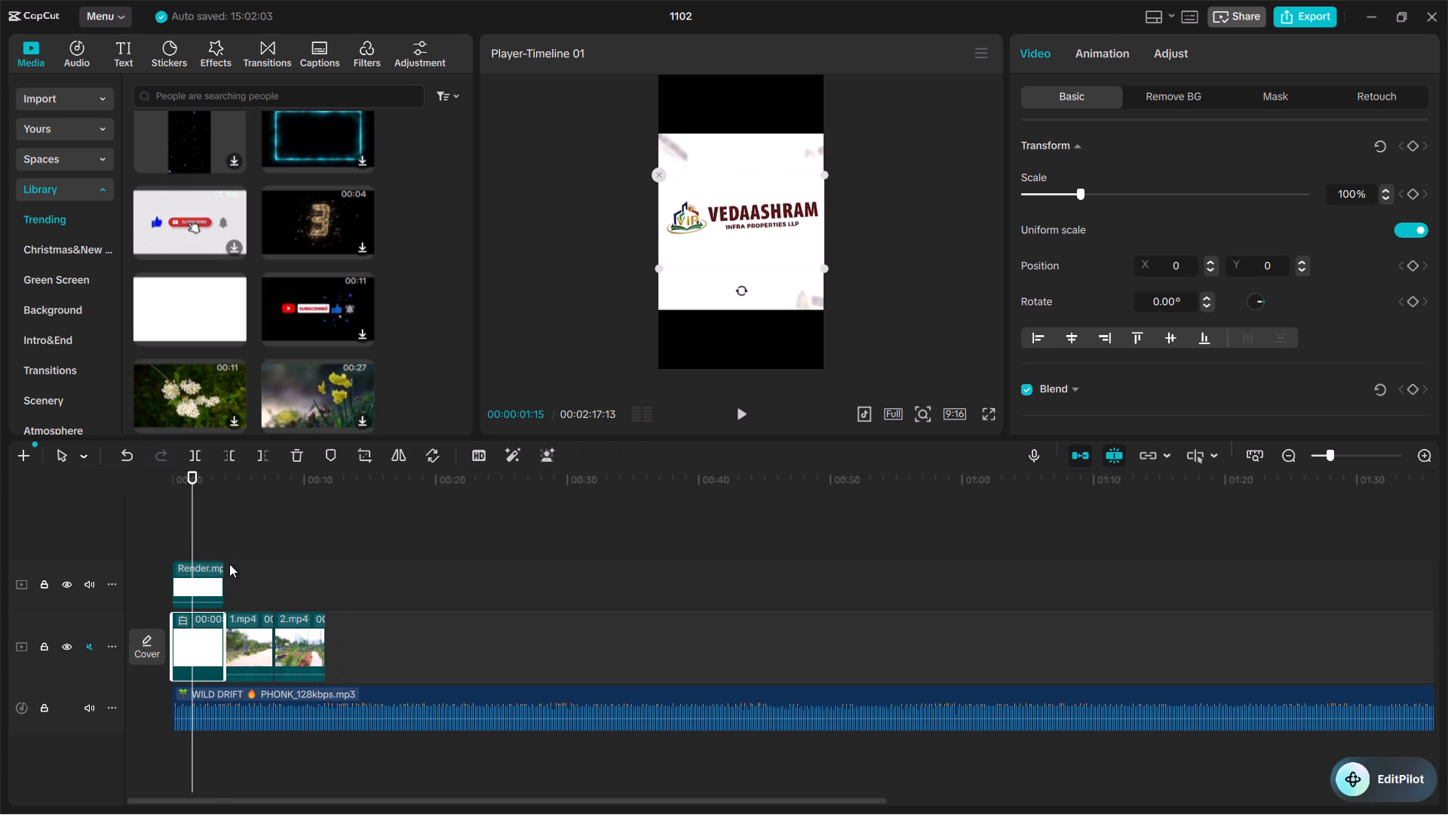
Enlarge the white image clip to a scale of about 314% so it fills the whole vertical frame behind the logo.
key(space)
key(space)
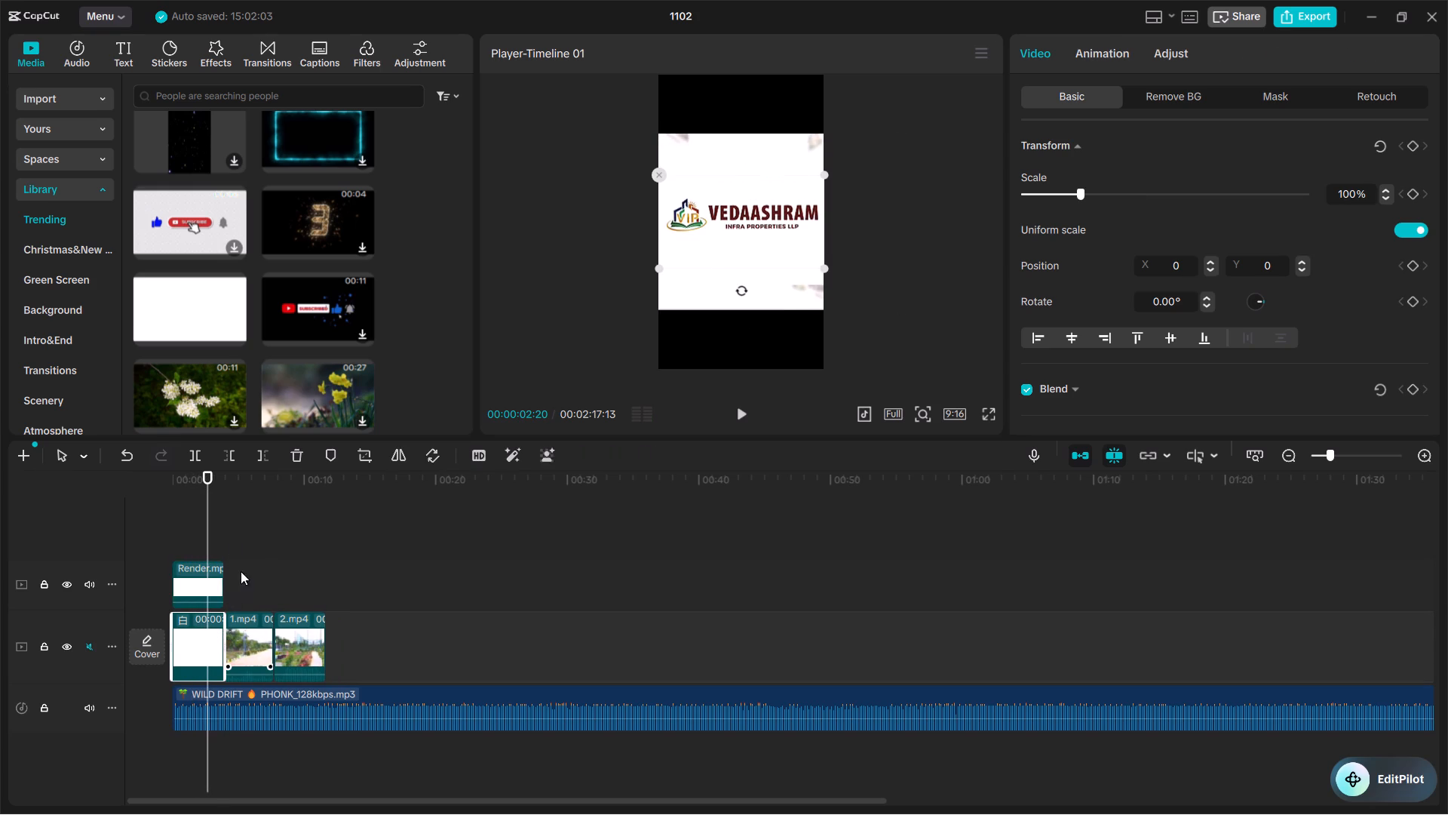
drag(658, 273, 623, 312)
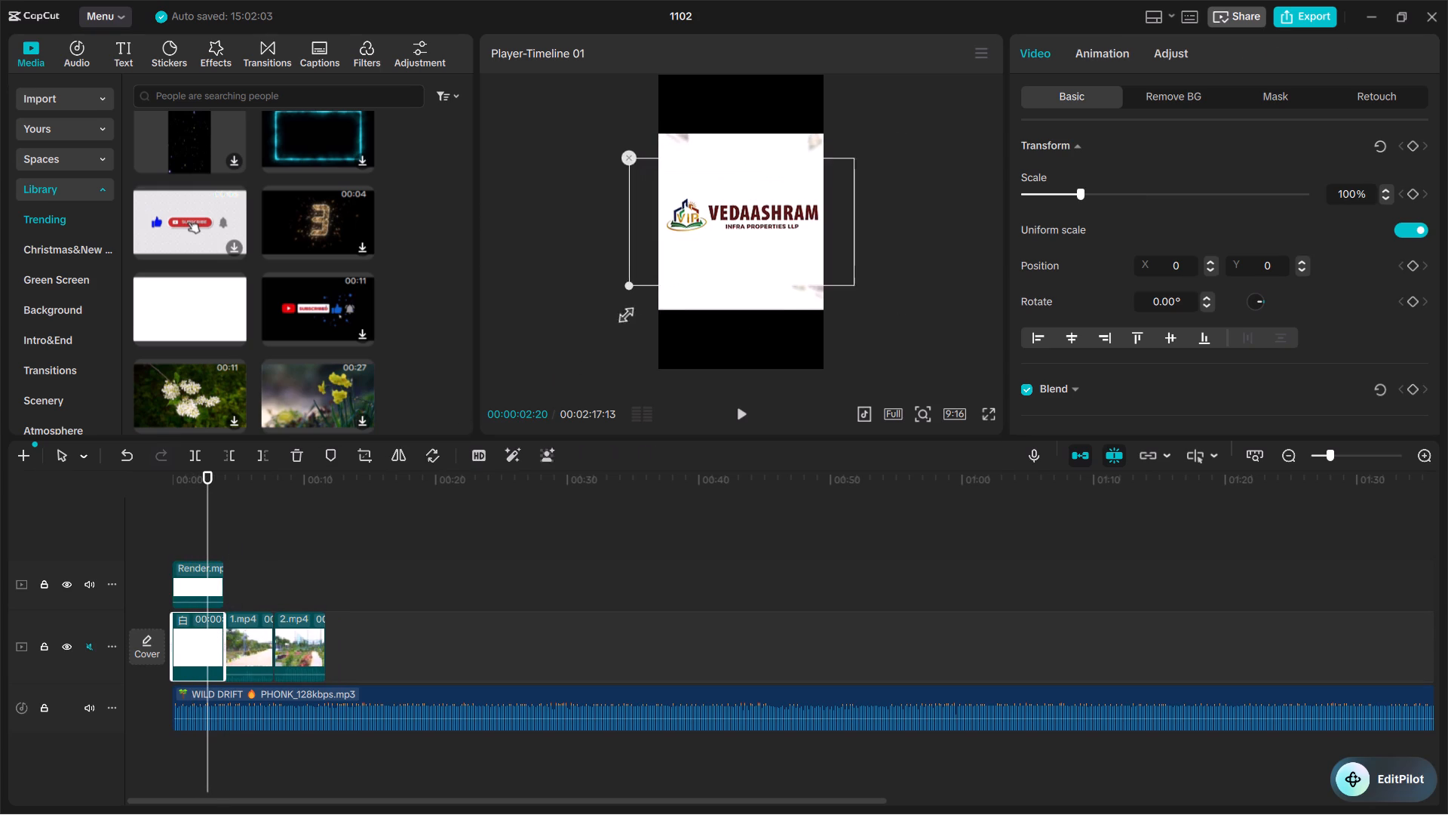
drag(623, 312, 495, 555)
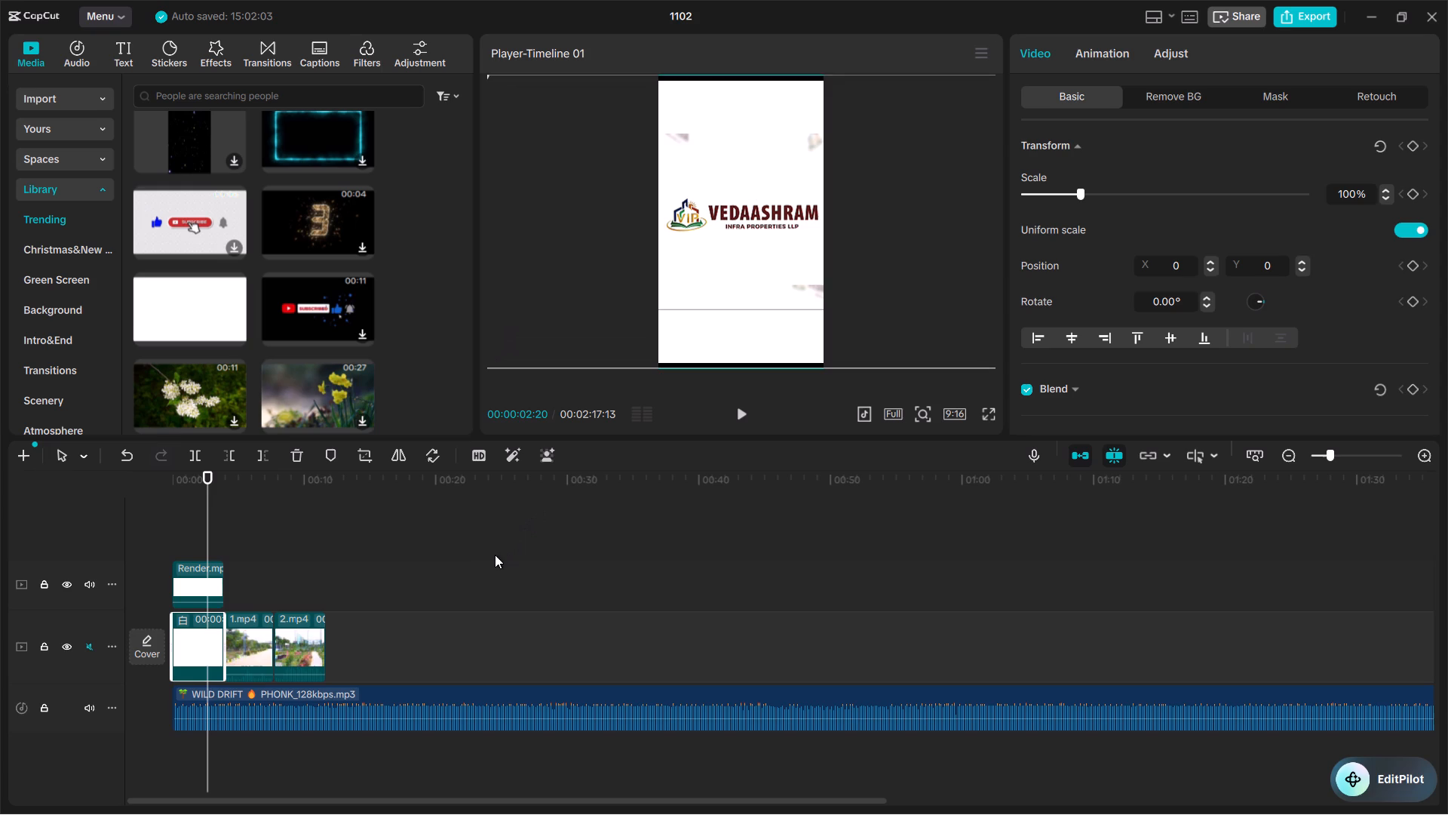
drag(495, 555, 479, 570)
Play the opening from the timeline's start to check the logo animation over the enlarged white background.
key(space)
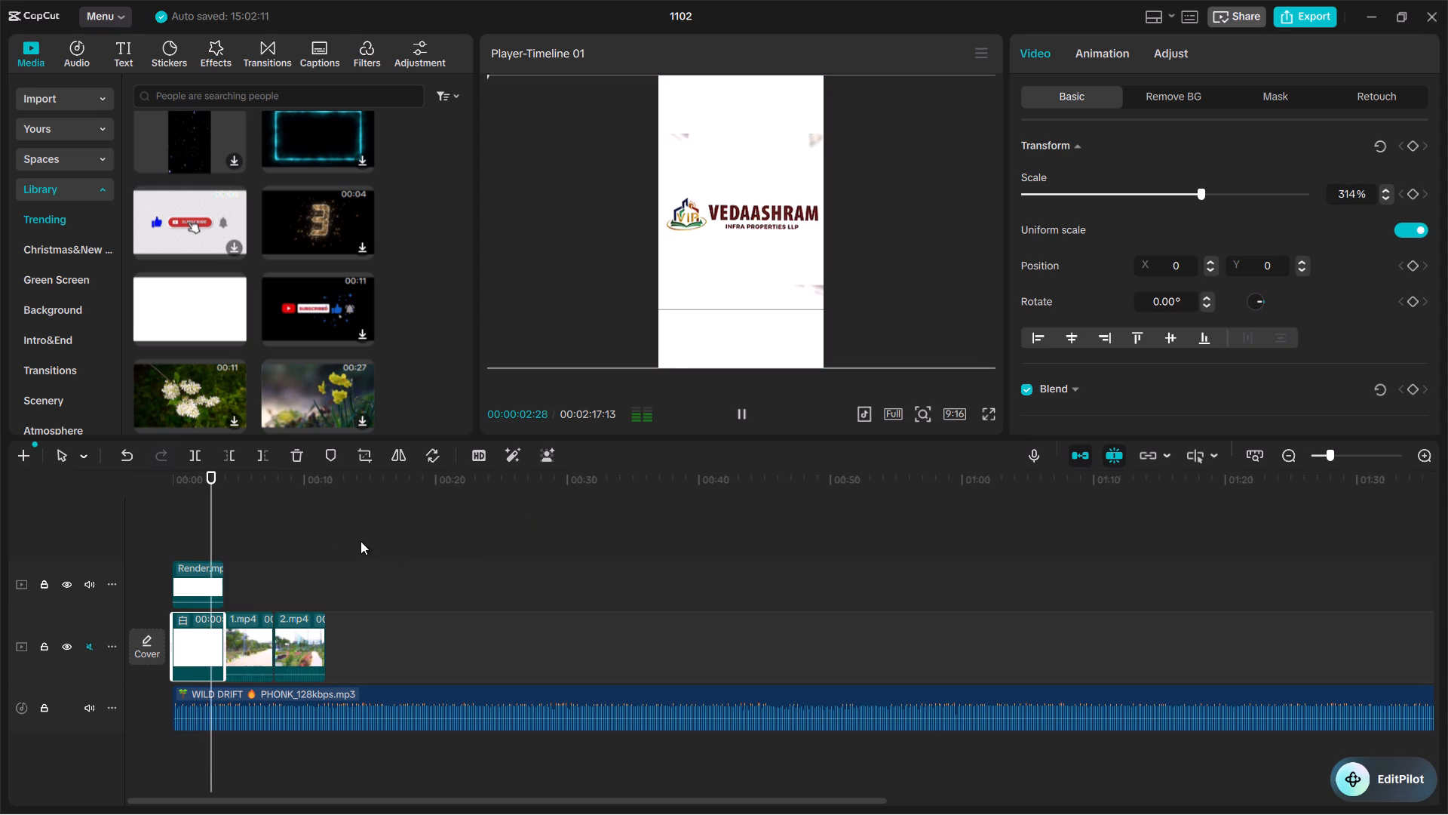
key(space)
drag(220, 484, 122, 487)
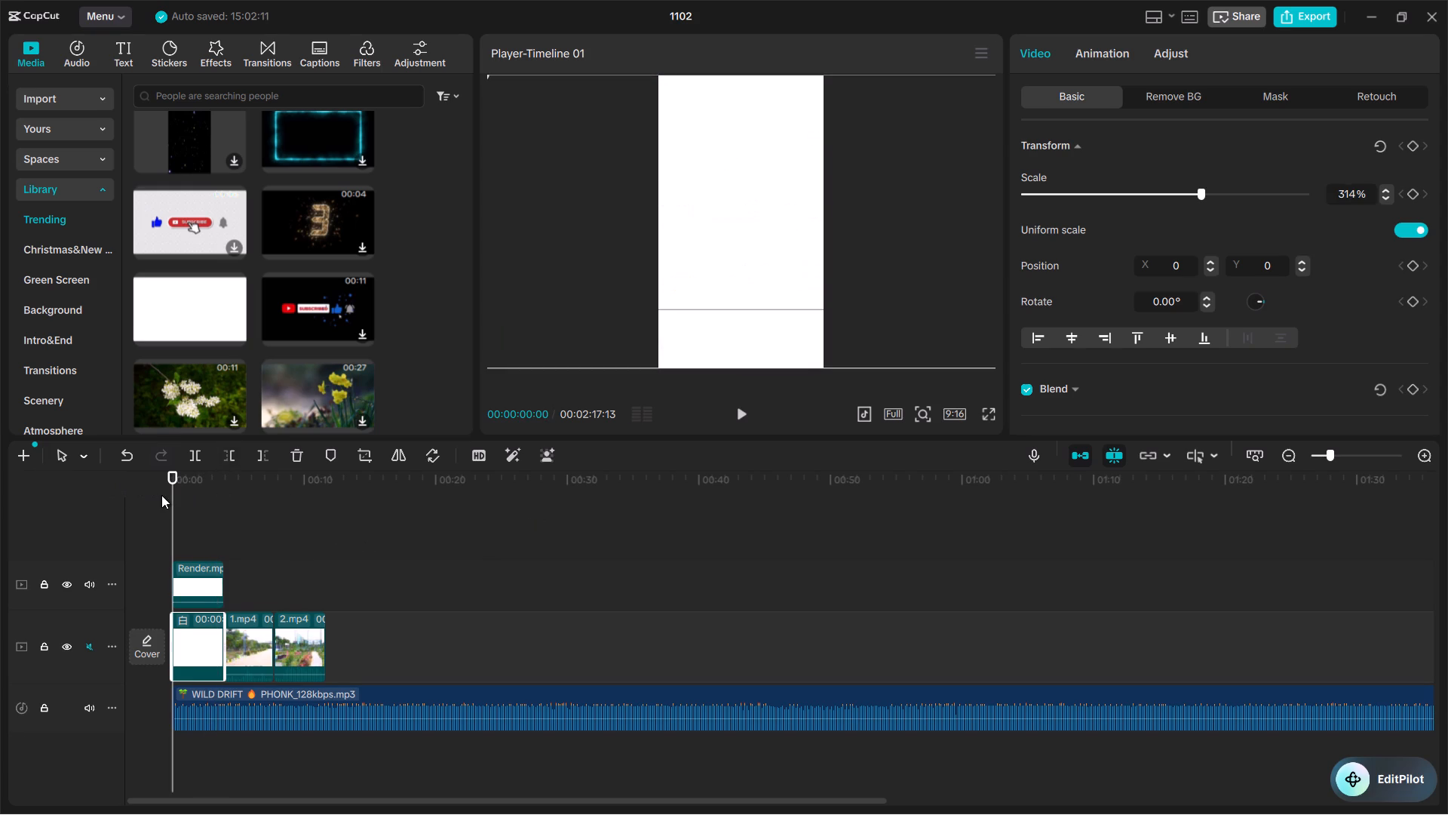
key(space)
key(space)
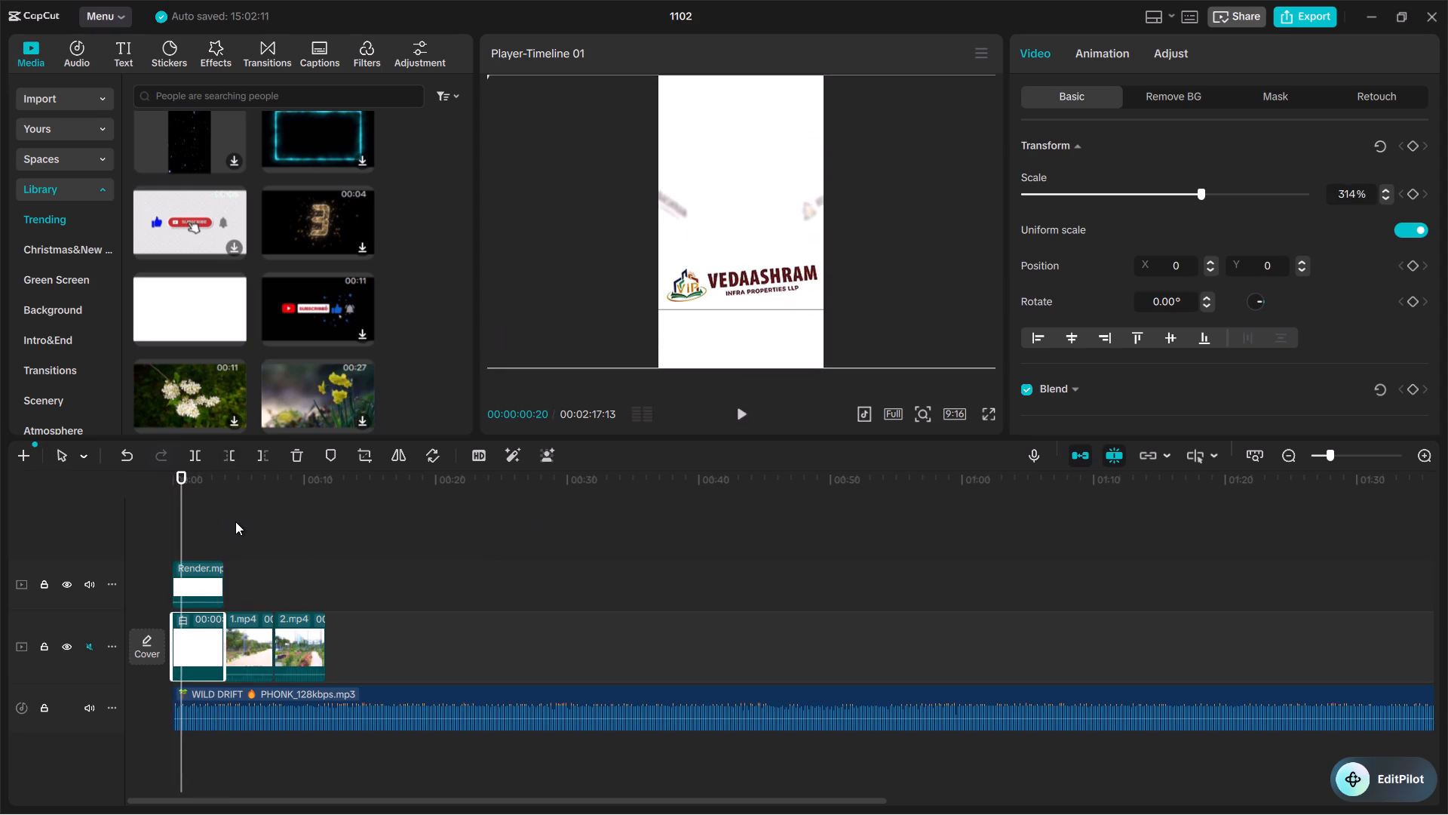
key(space)
key(space)
Examine the basic video settings of the Render.mp4 logo clip, including Blend and Reduce image noise.
click(201, 569)
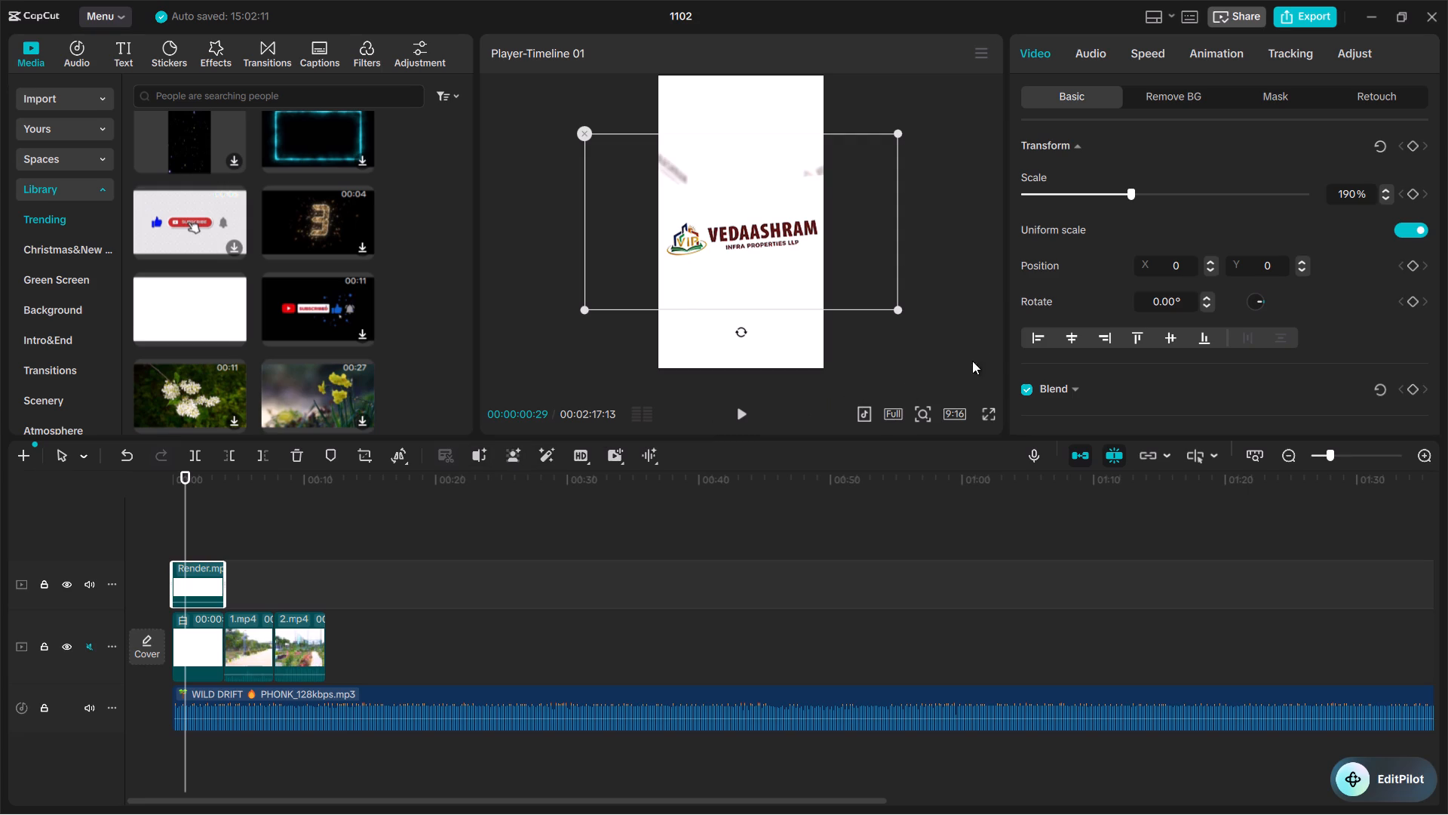
scroll(1025, 315, down, 4)
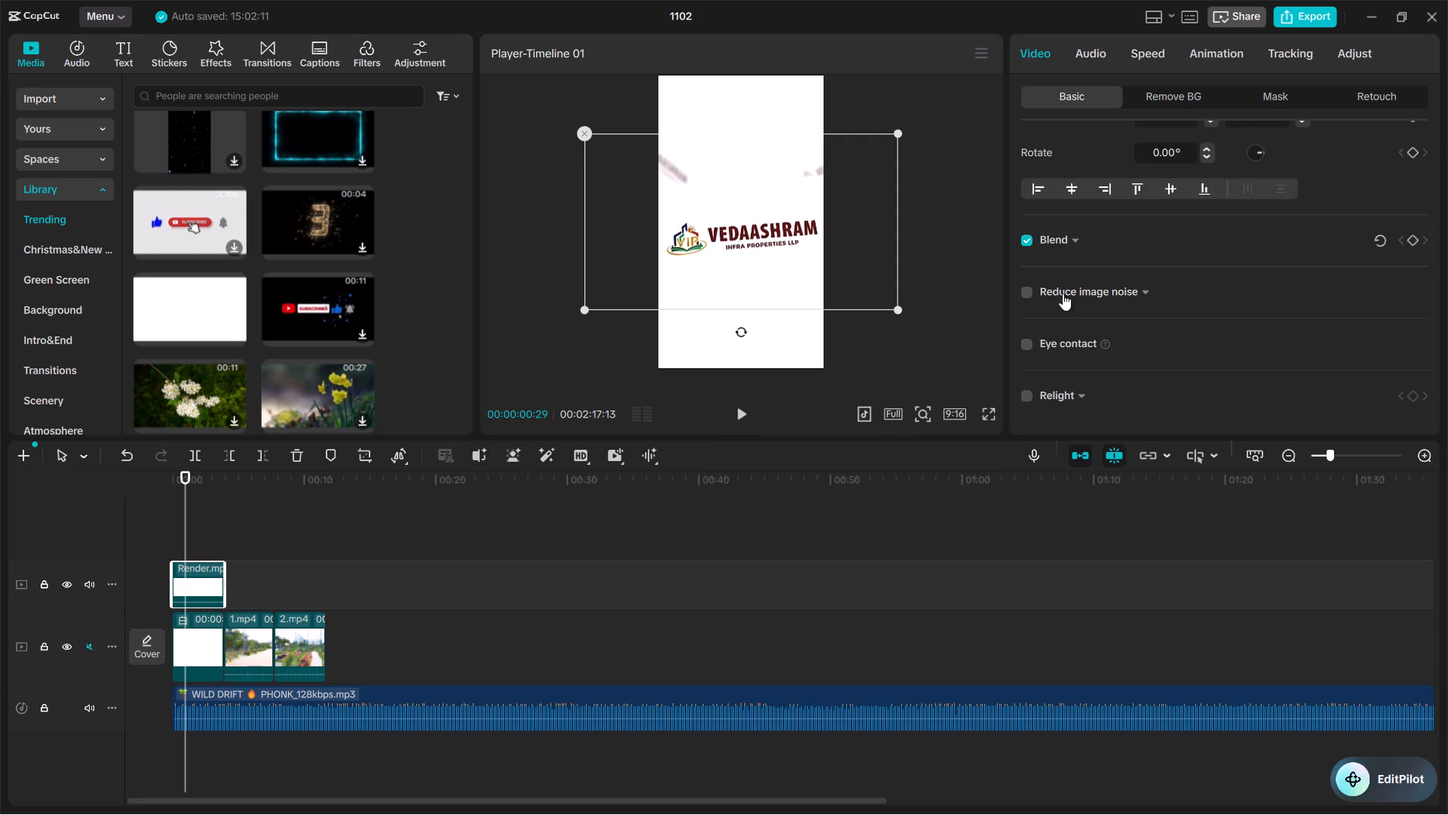
scroll(1033, 318, up, 4)
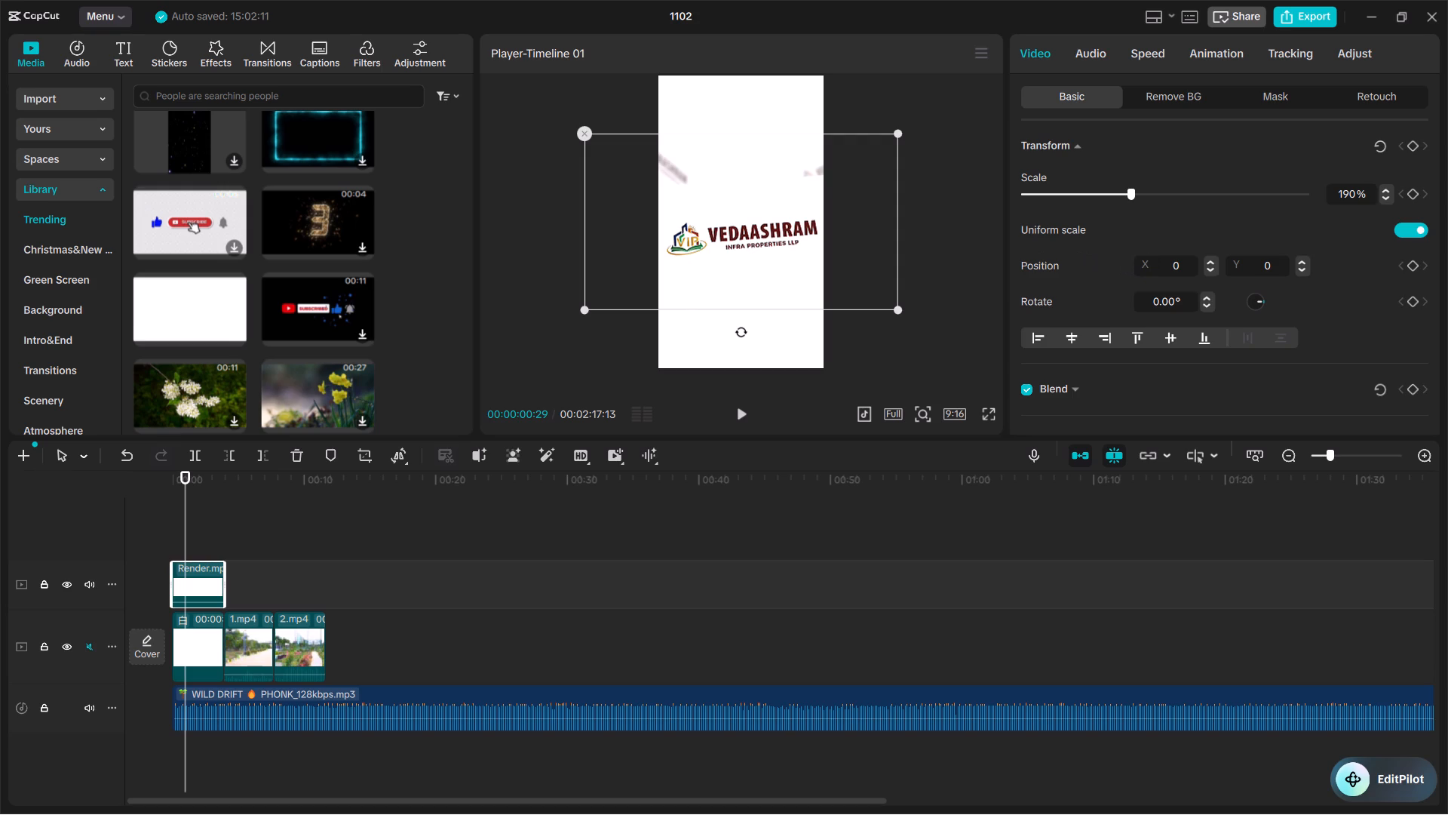
scroll(1256, 284, down, 4)
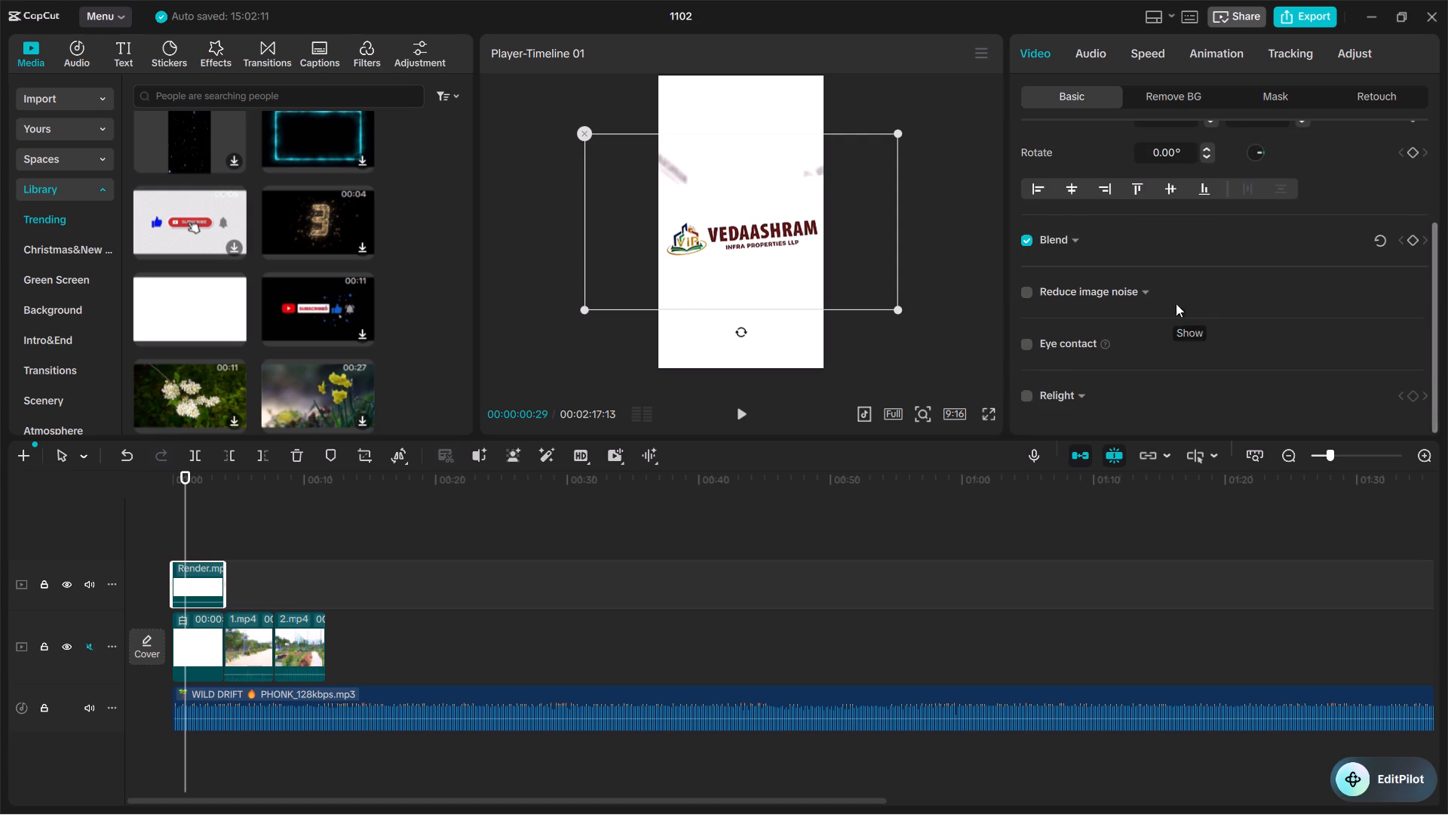
click(1105, 288)
click(1105, 288)
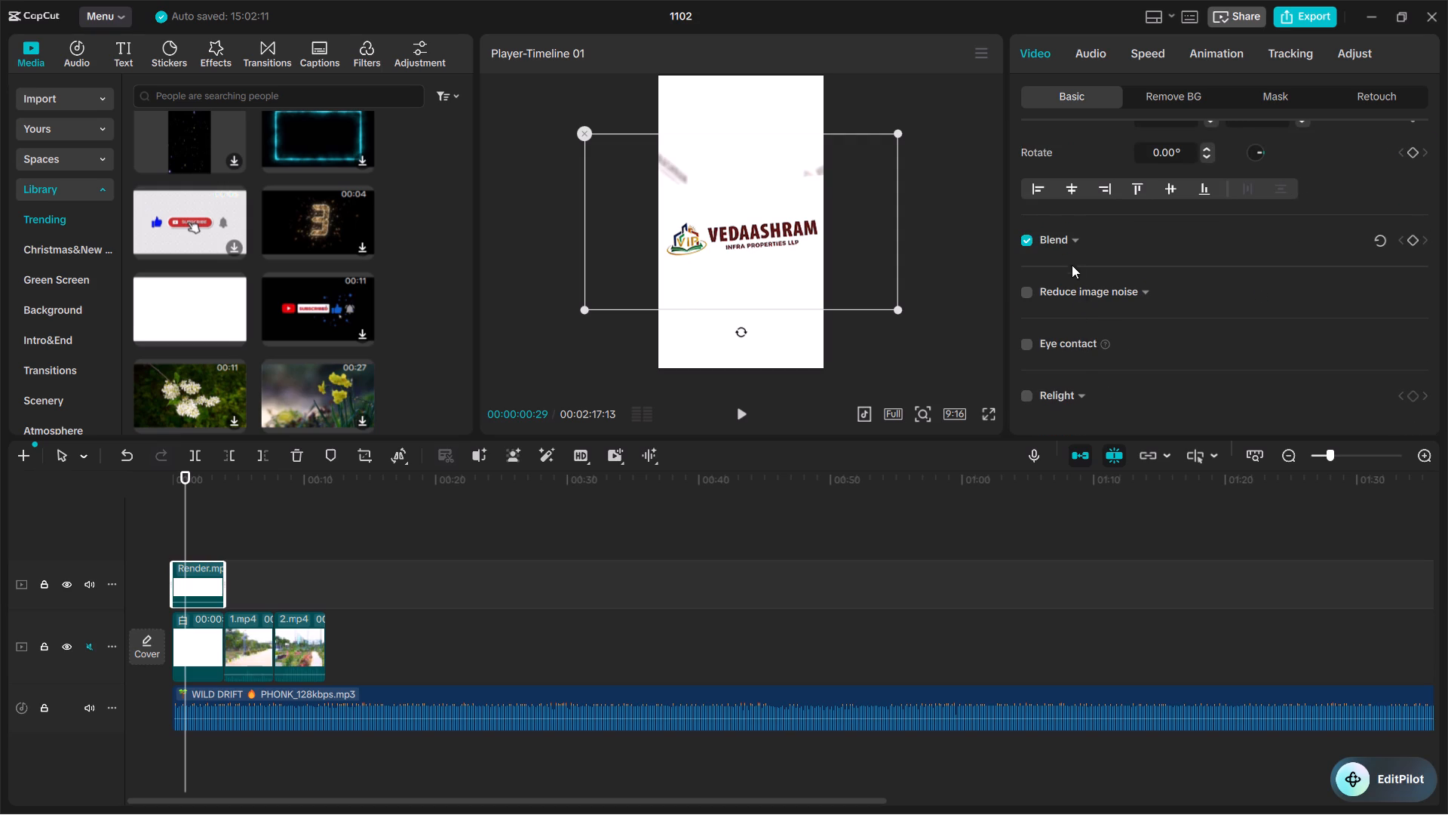
click(1067, 254)
click(1067, 245)
click(1067, 245)
Replay the opening from the timeline's start and pause during the logo animation with the Render.mp4 clip selected.
click(304, 537)
drag(268, 472, 139, 485)
key(space)
click(189, 564)
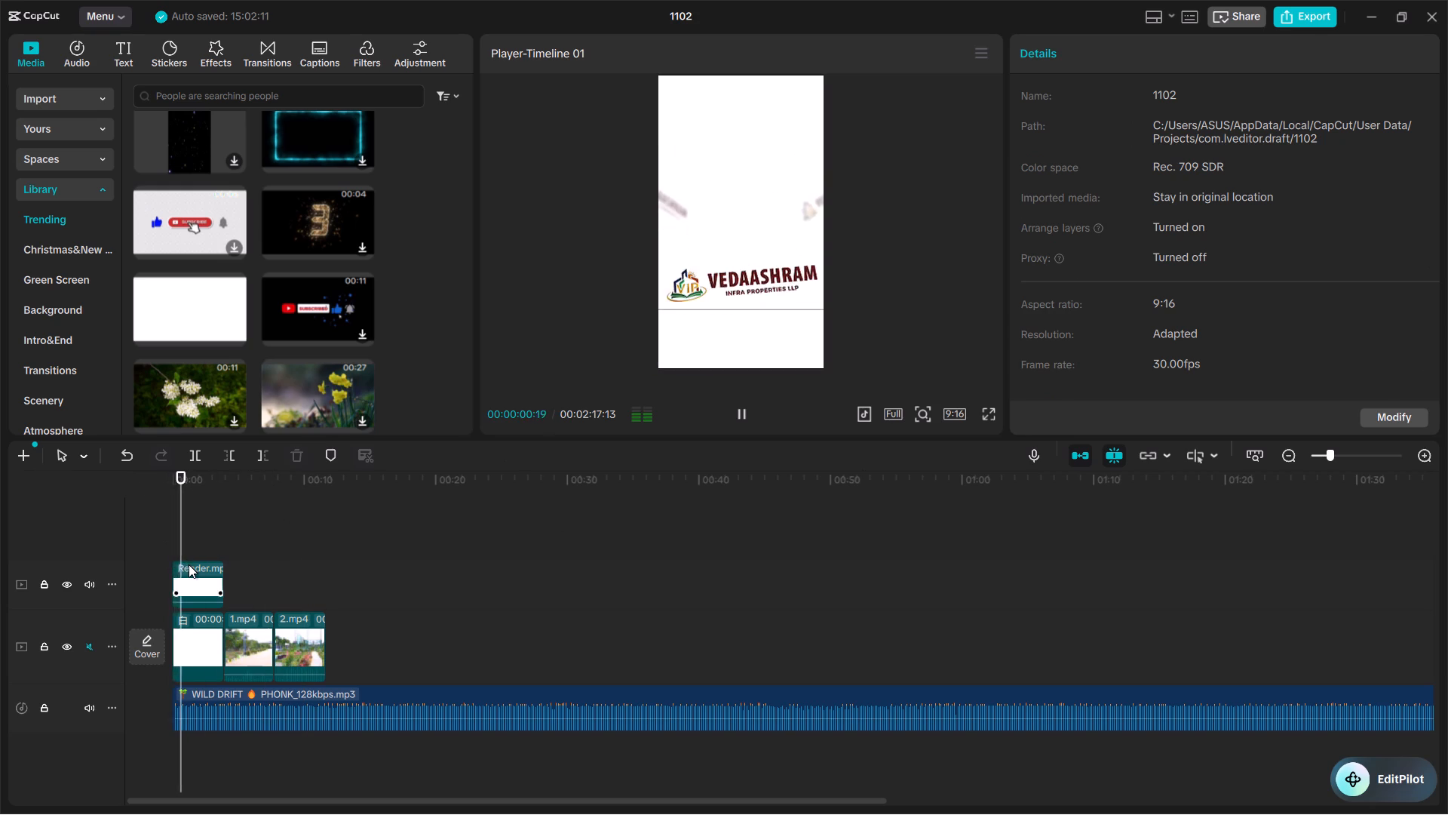
key(space)
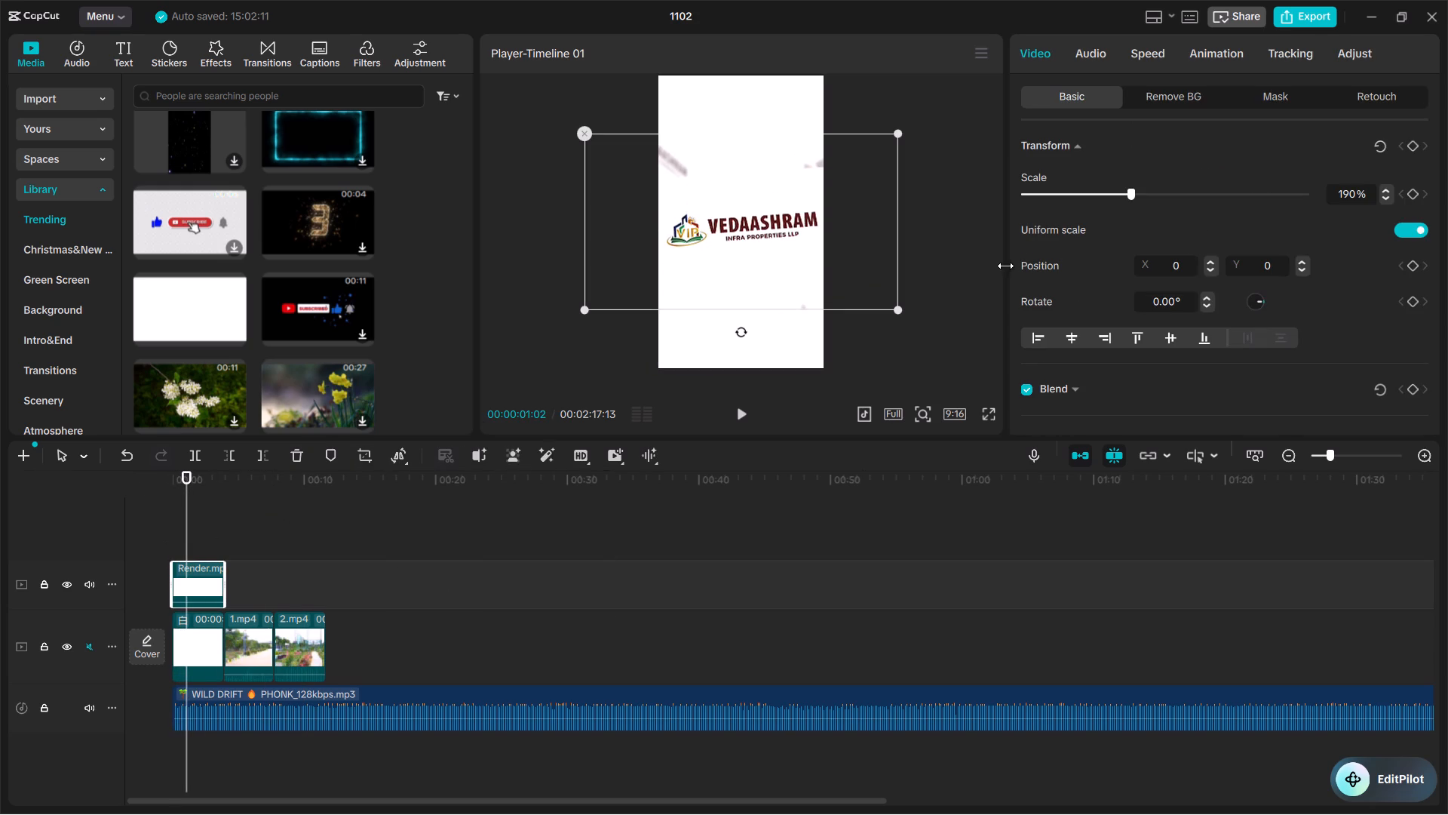
Look through the Render.mp4 clip's background removal, retouch, adjustment, tracking and speed options for a suitable correction.
click(1067, 146)
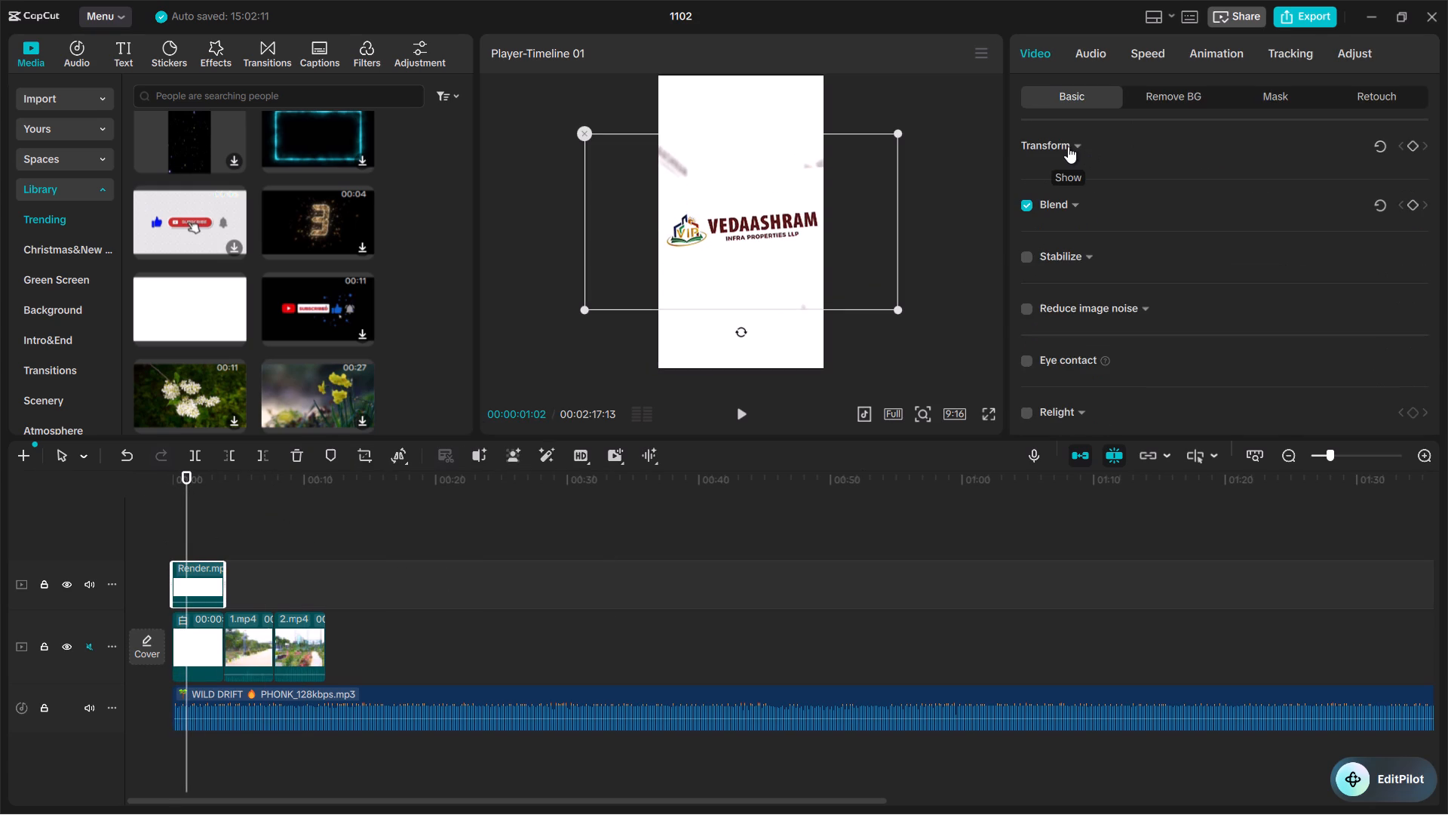
click(1068, 146)
click(1167, 86)
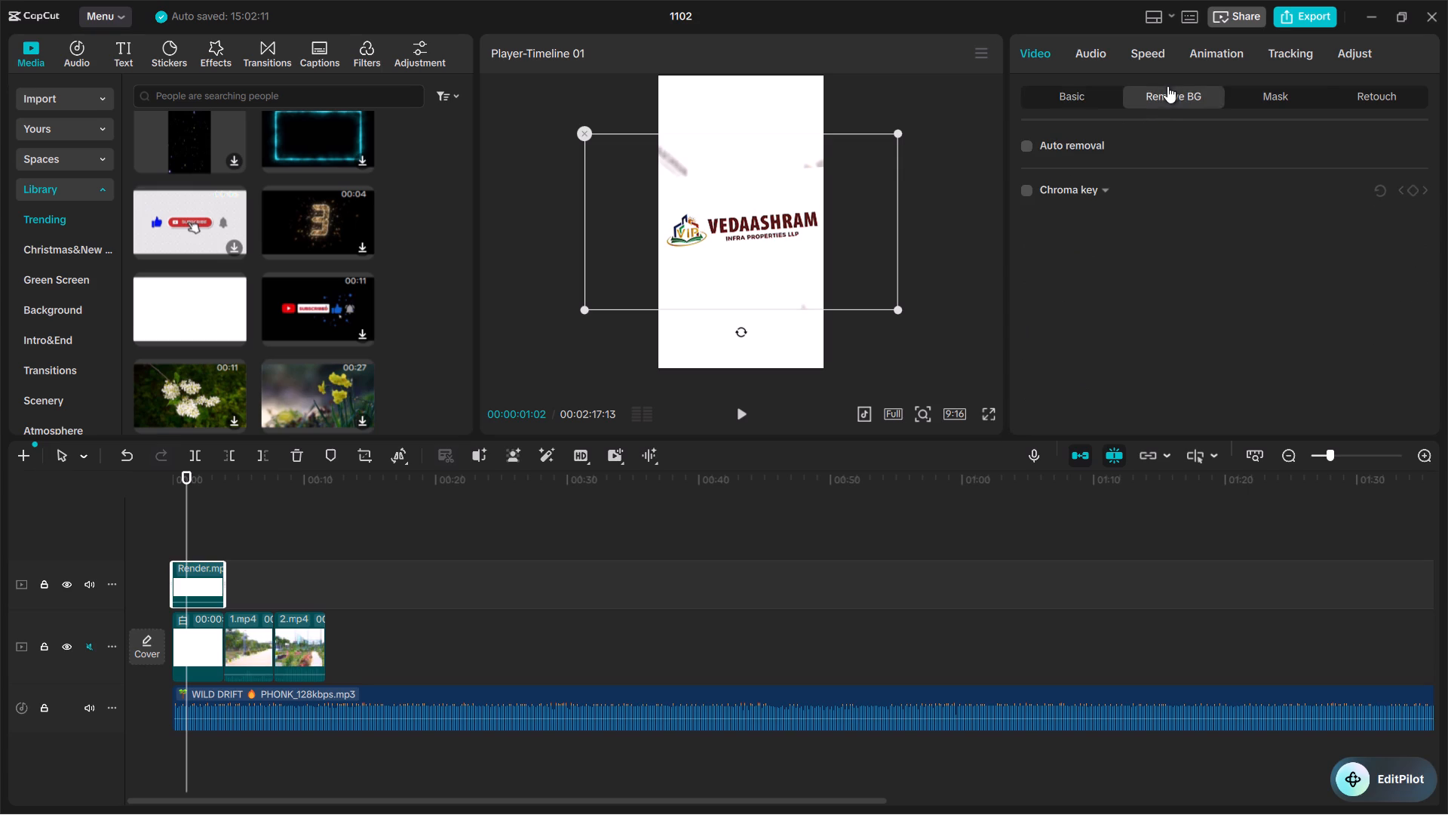
click(1250, 91)
click(1368, 97)
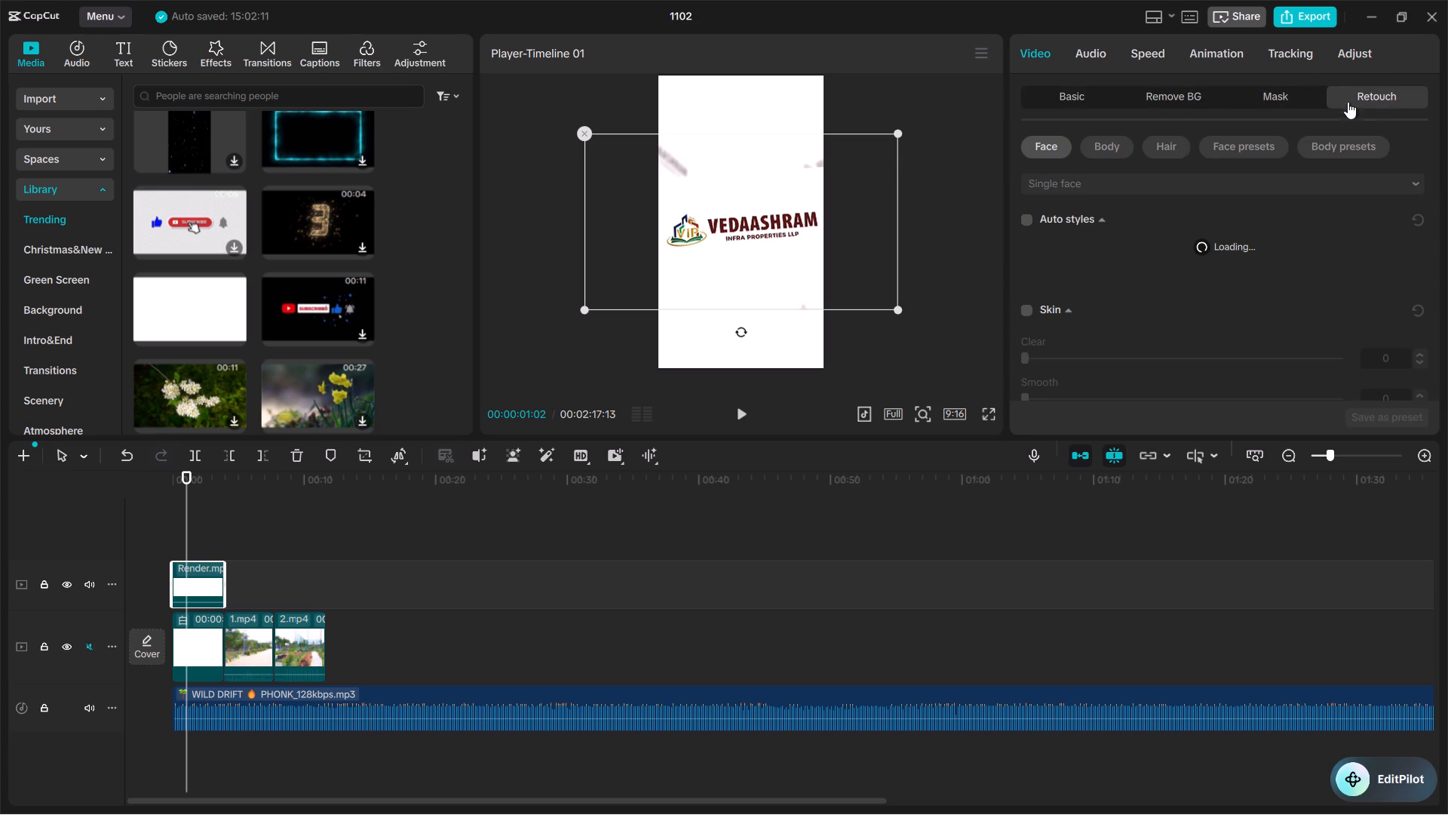
click(1076, 109)
click(1053, 98)
click(1353, 60)
click(1347, 57)
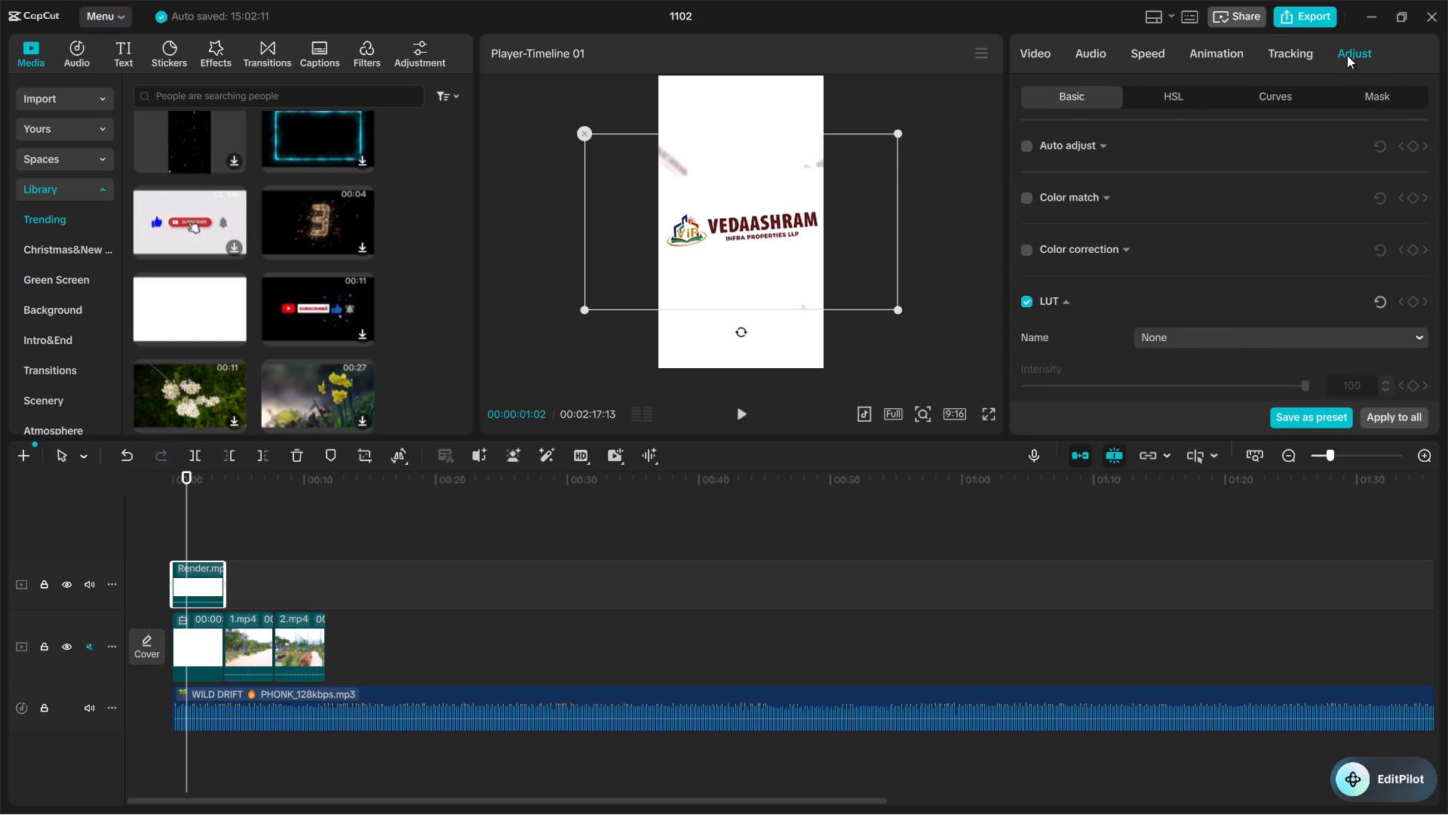
click(1290, 58)
click(1231, 66)
click(1302, 42)
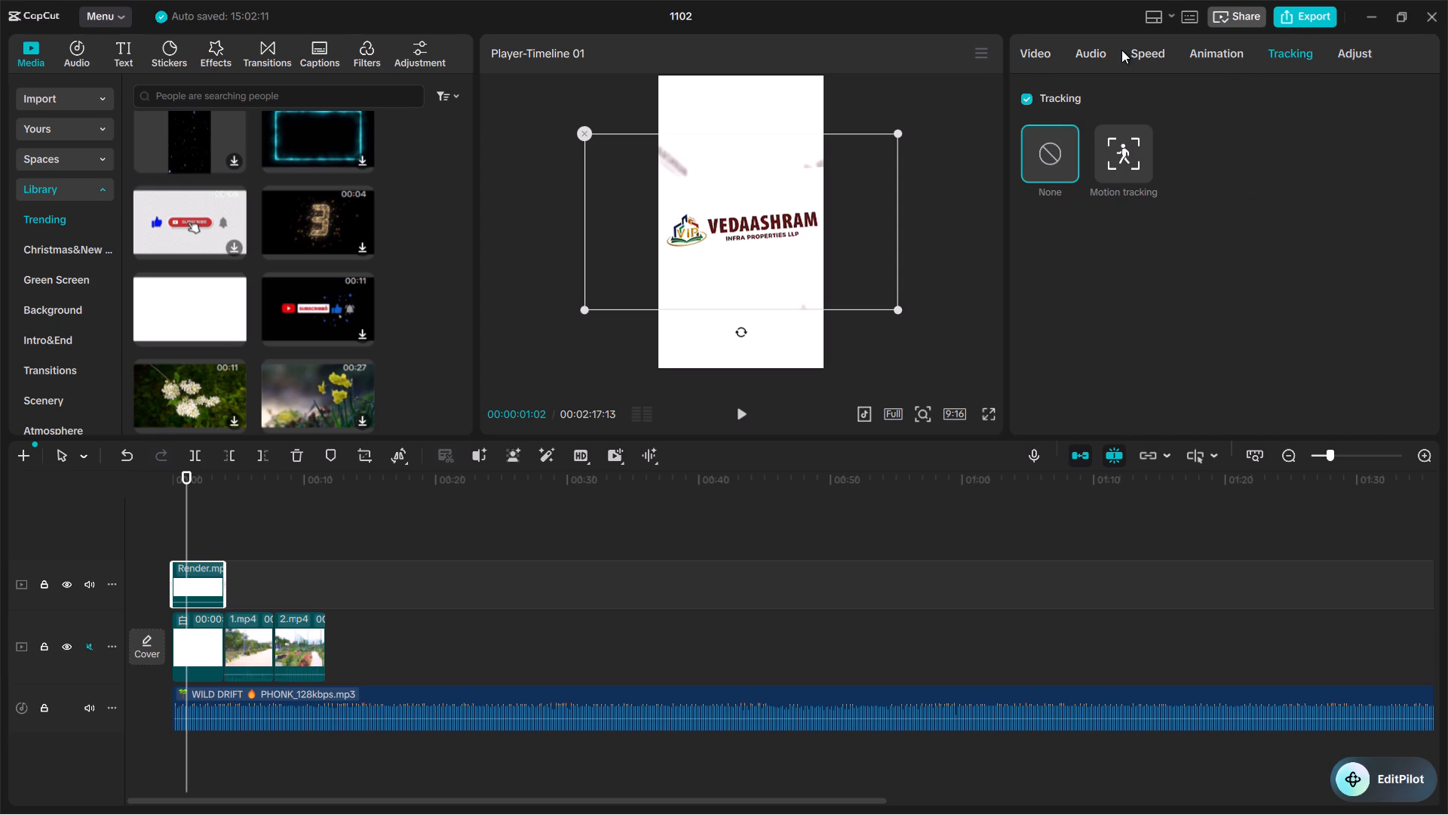
click(1121, 50)
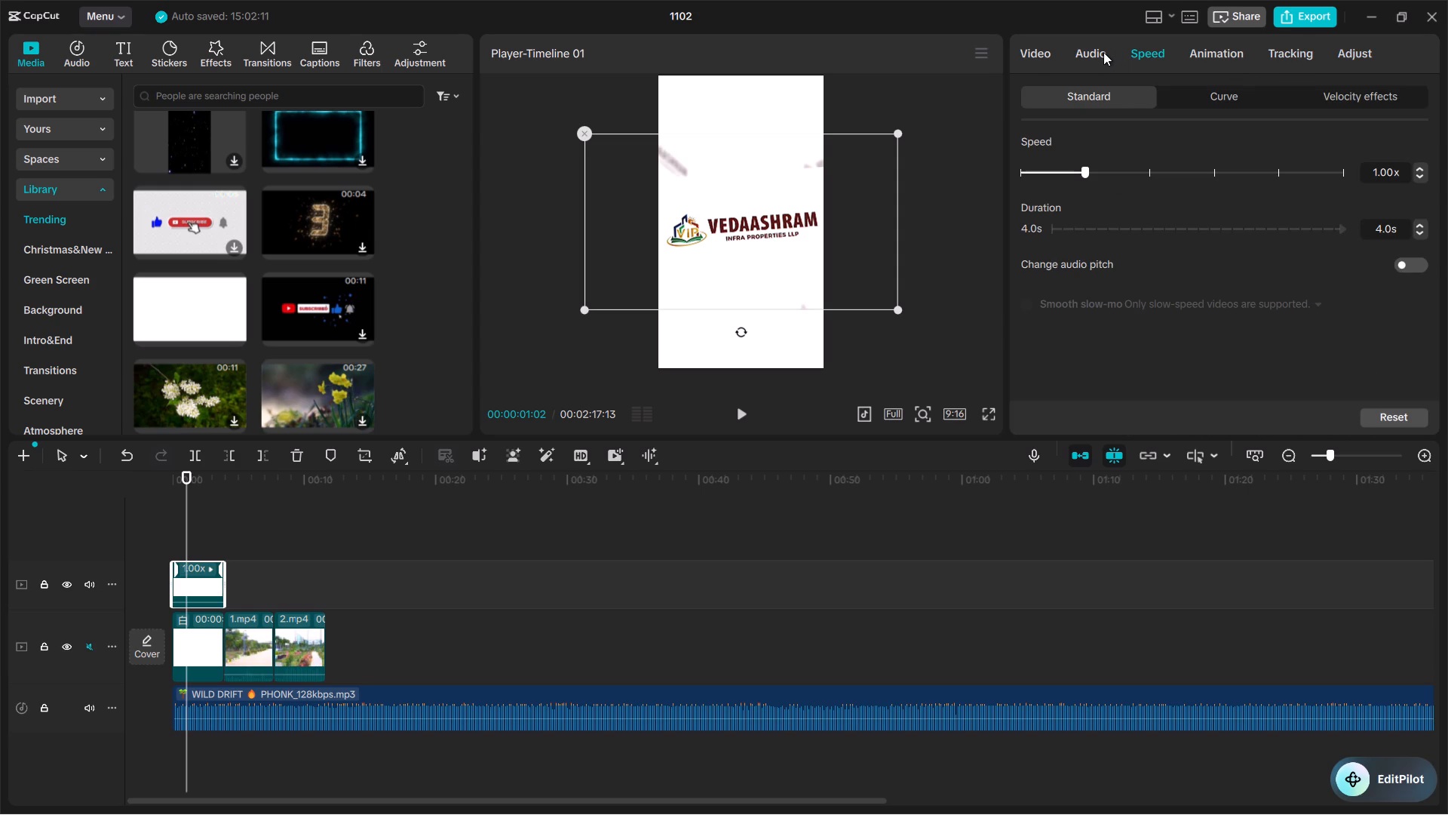
click(1103, 52)
click(1032, 53)
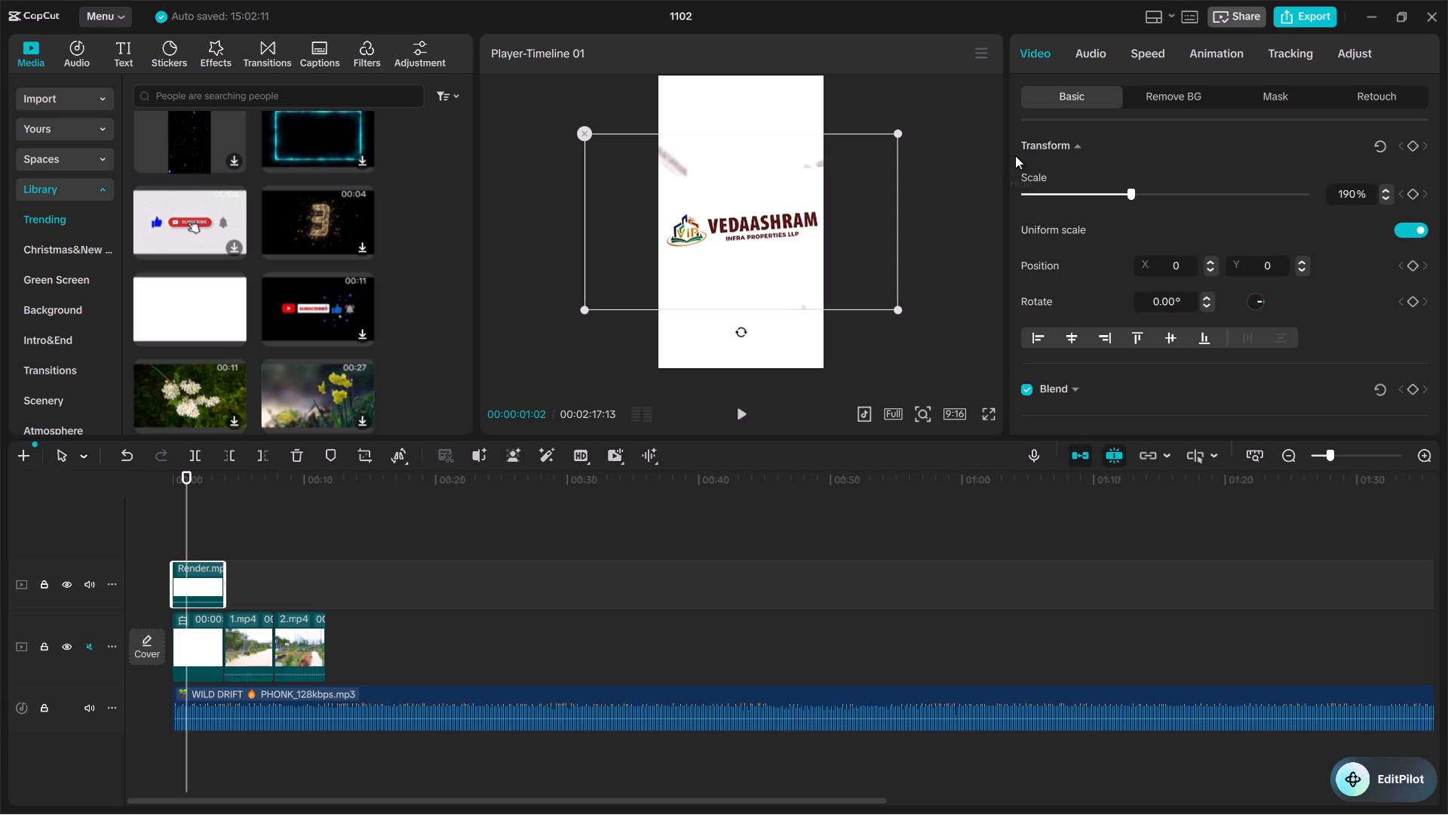
Examine the full list of basic video options for the Render.mp4 clip, from Transform through AI movement.
scroll(1021, 221, down, 2)
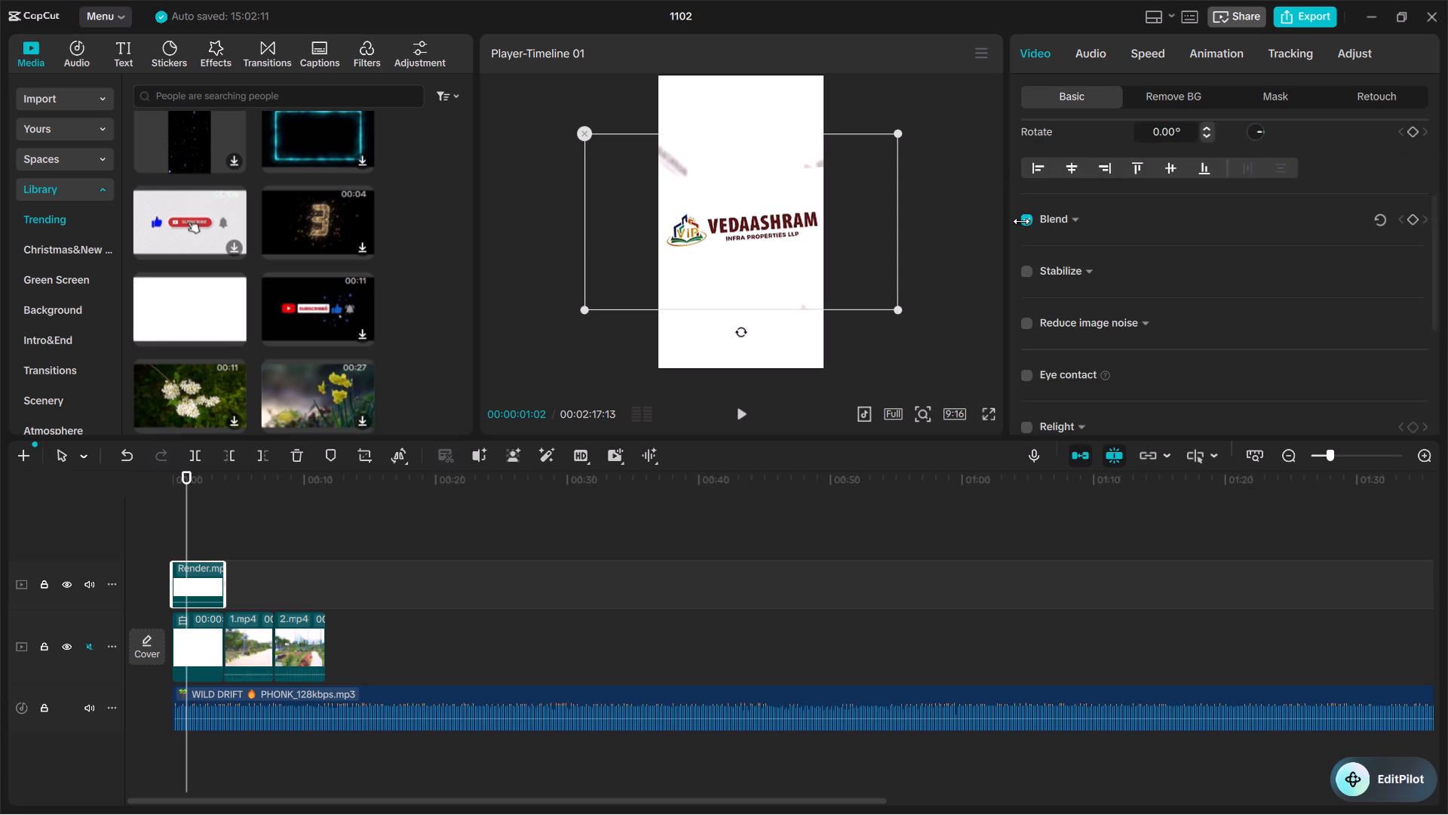
scroll(1021, 221, down, 6)
scroll(1021, 221, up, 2)
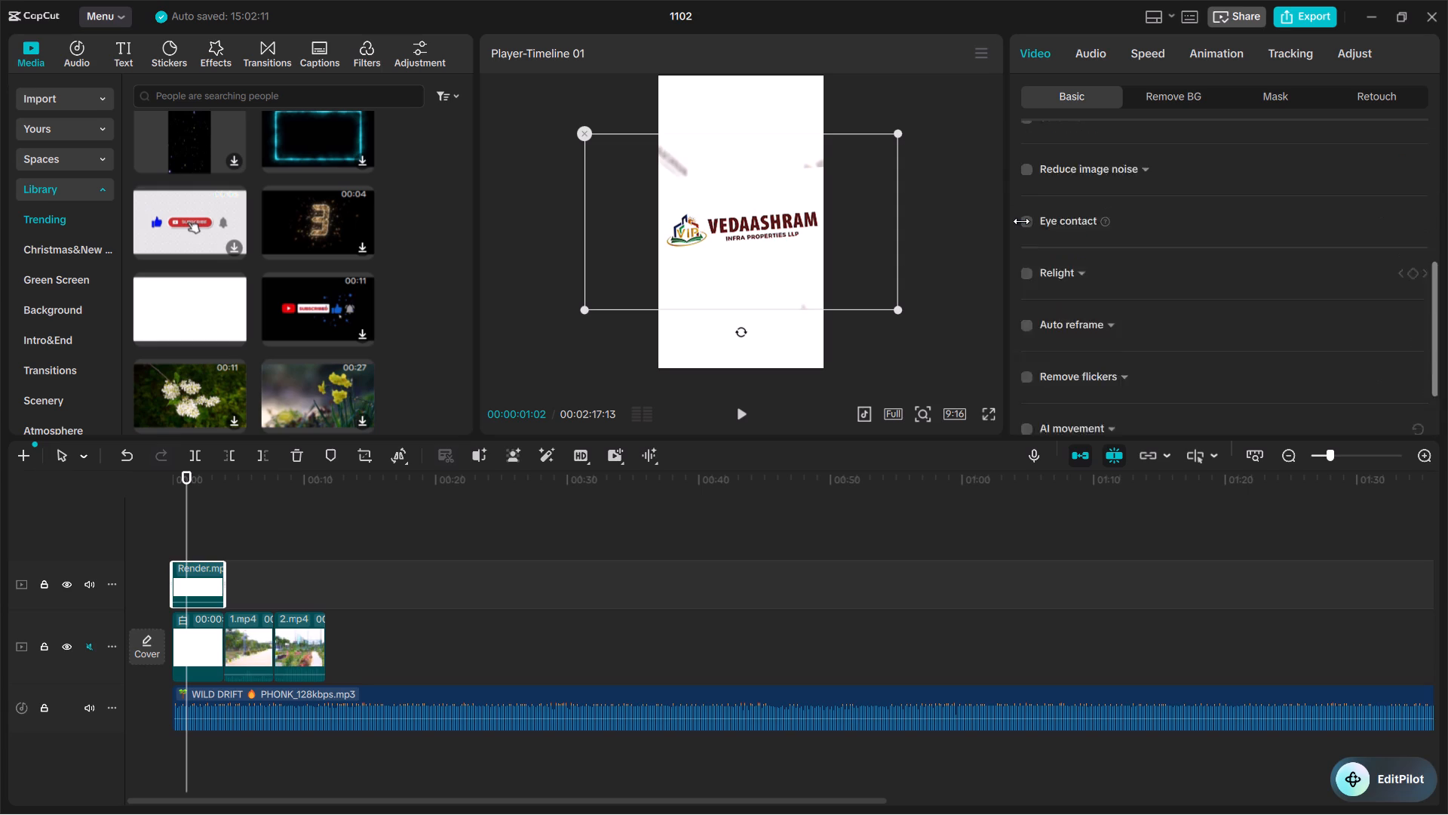
scroll(1021, 221, up, 6)
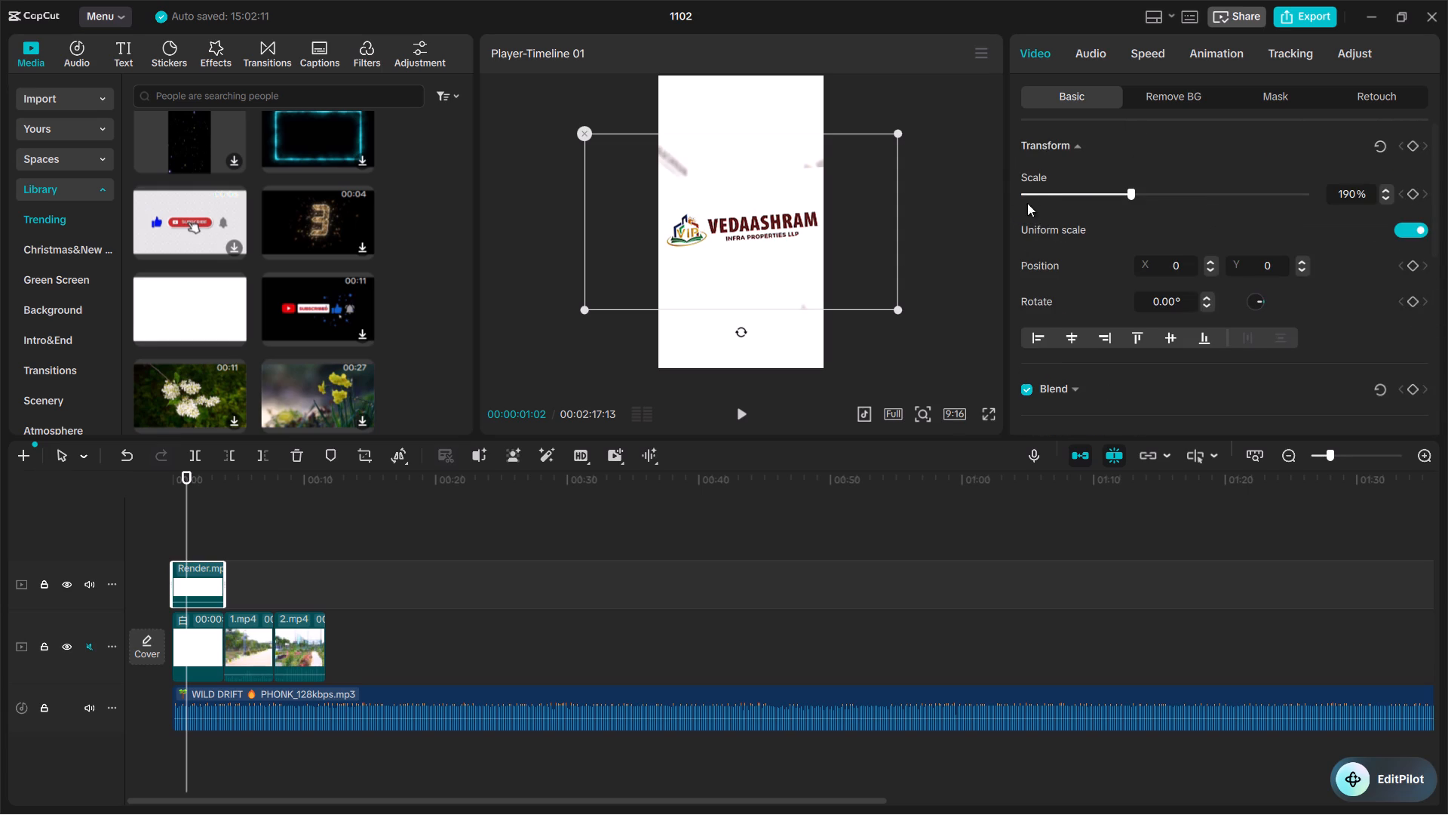
click(1150, 89)
click(1054, 93)
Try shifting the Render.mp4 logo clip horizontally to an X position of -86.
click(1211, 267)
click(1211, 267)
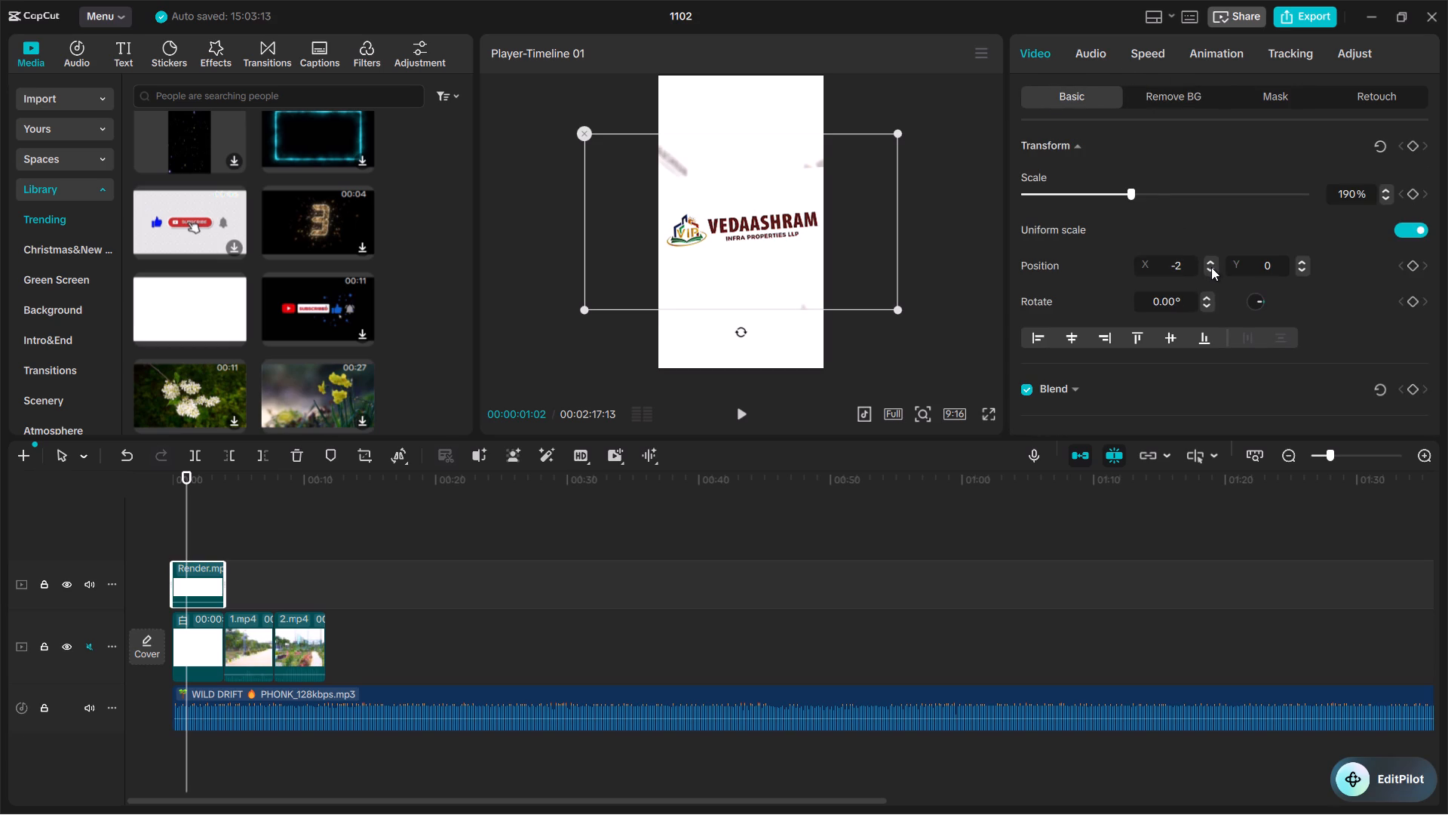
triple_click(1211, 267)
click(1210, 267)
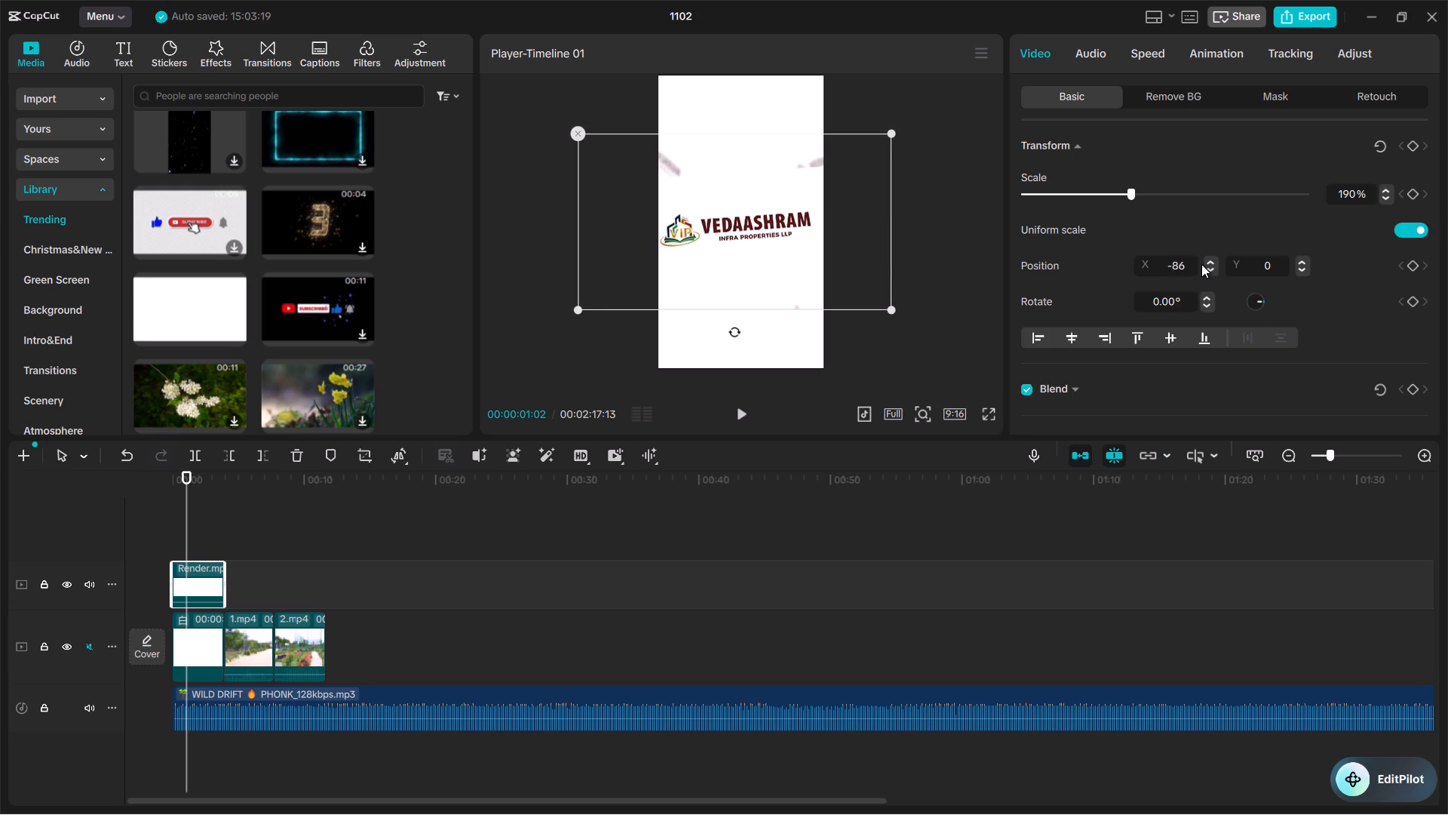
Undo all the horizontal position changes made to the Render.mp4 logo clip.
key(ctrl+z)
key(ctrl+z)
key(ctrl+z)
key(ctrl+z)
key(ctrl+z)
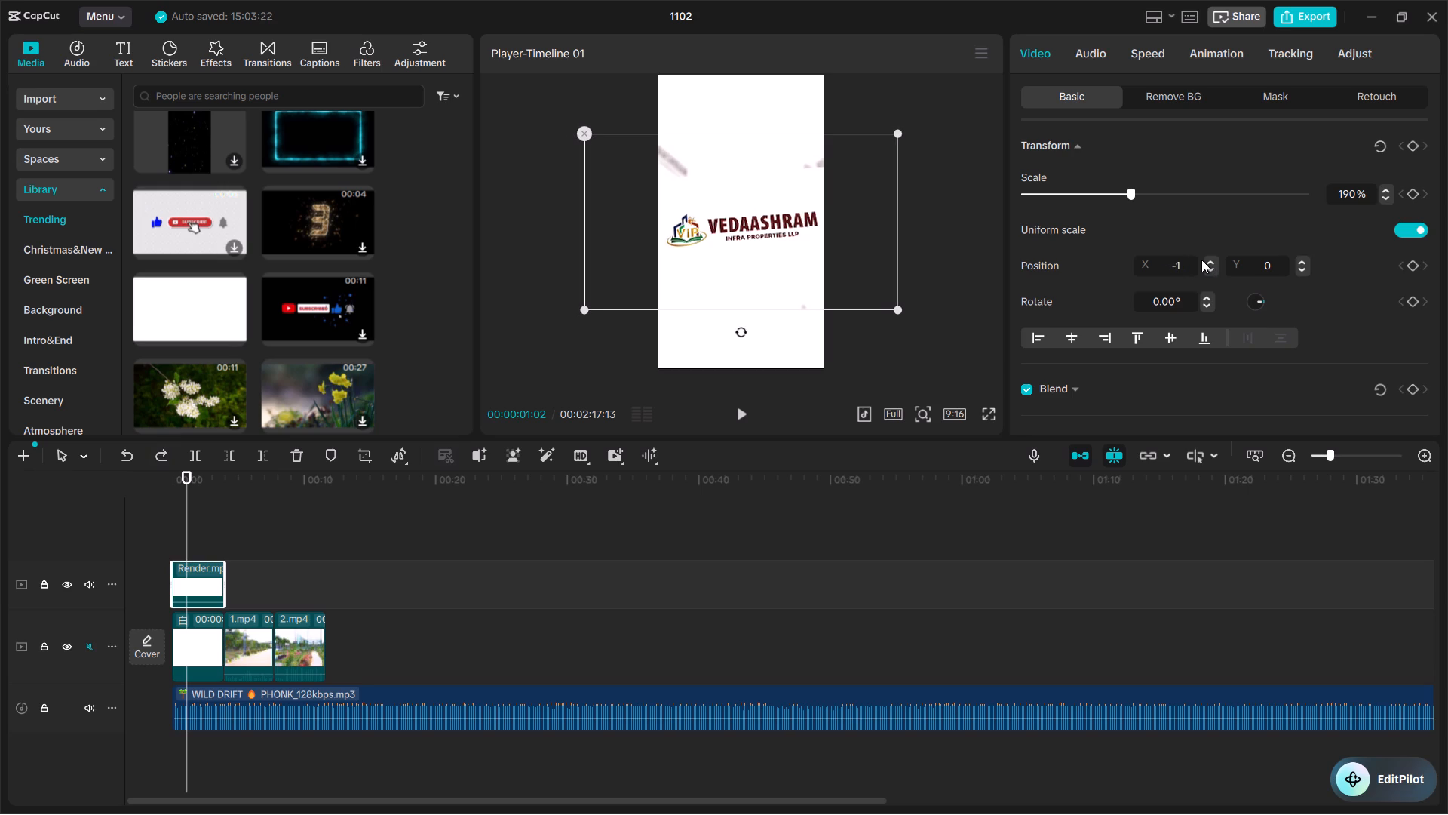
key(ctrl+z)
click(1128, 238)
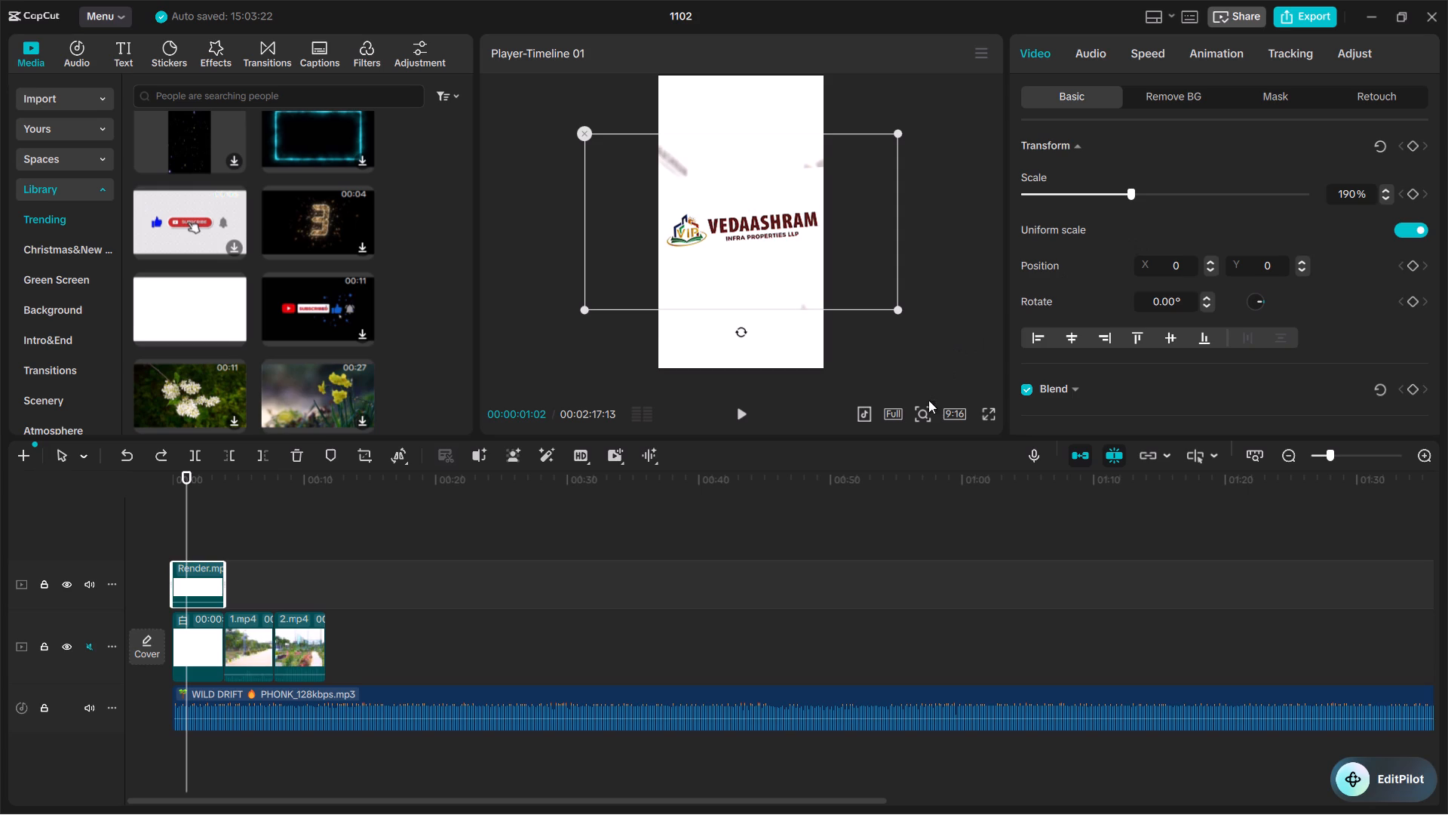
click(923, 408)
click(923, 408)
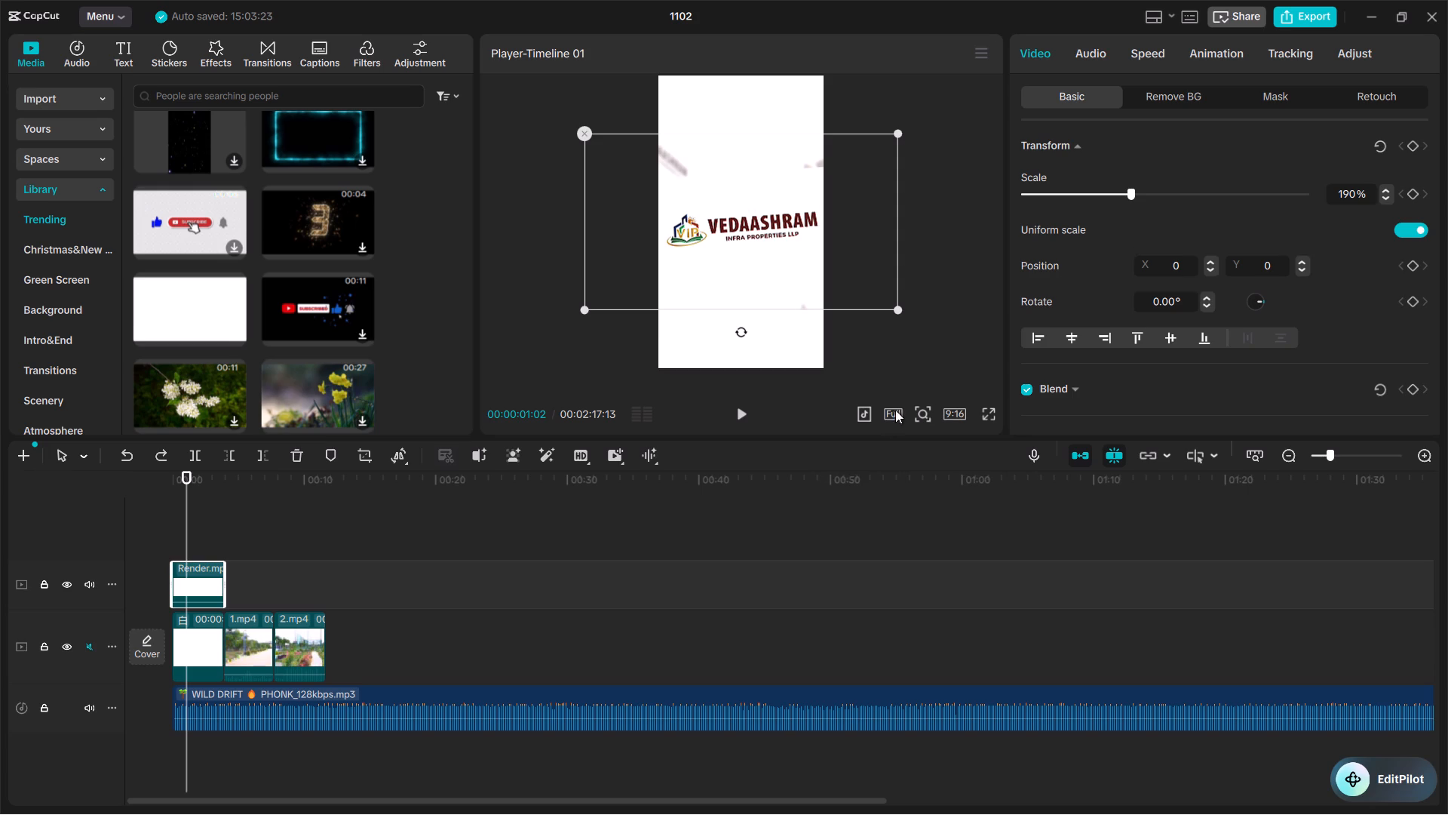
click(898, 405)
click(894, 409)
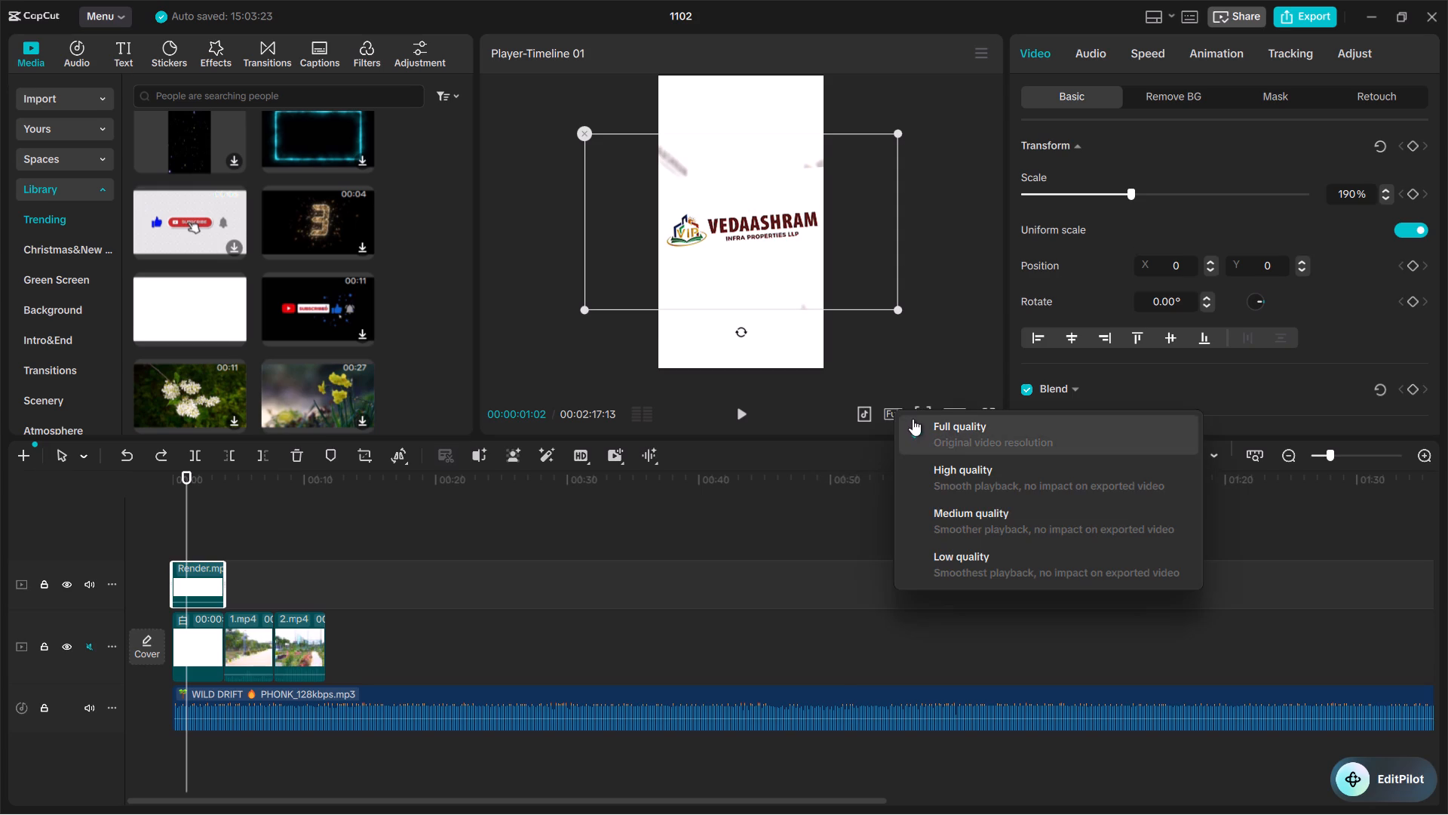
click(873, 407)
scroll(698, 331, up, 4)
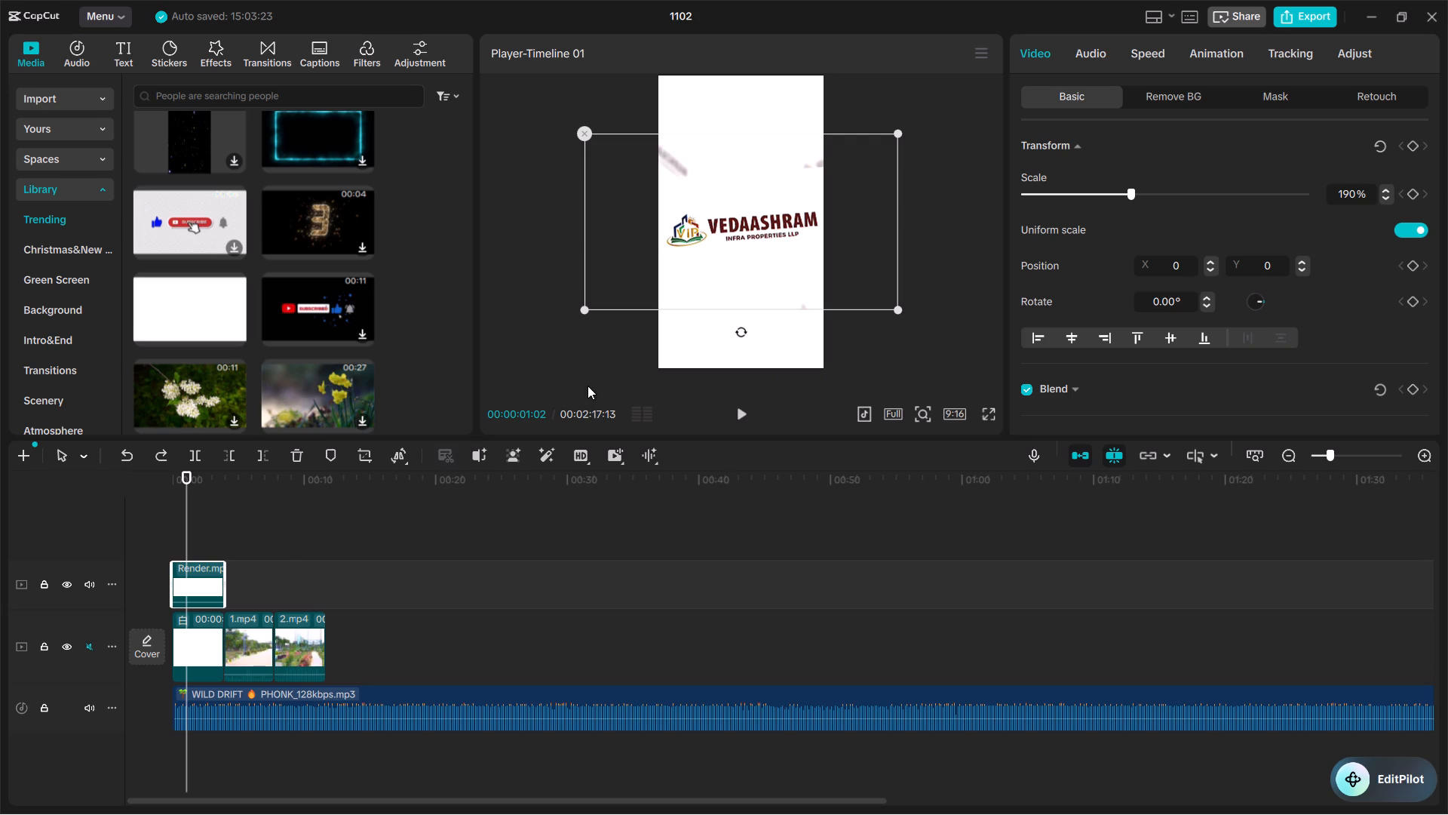
Review the logo animation at several moments of the opening clip to check how it meets the white background.
click(286, 561)
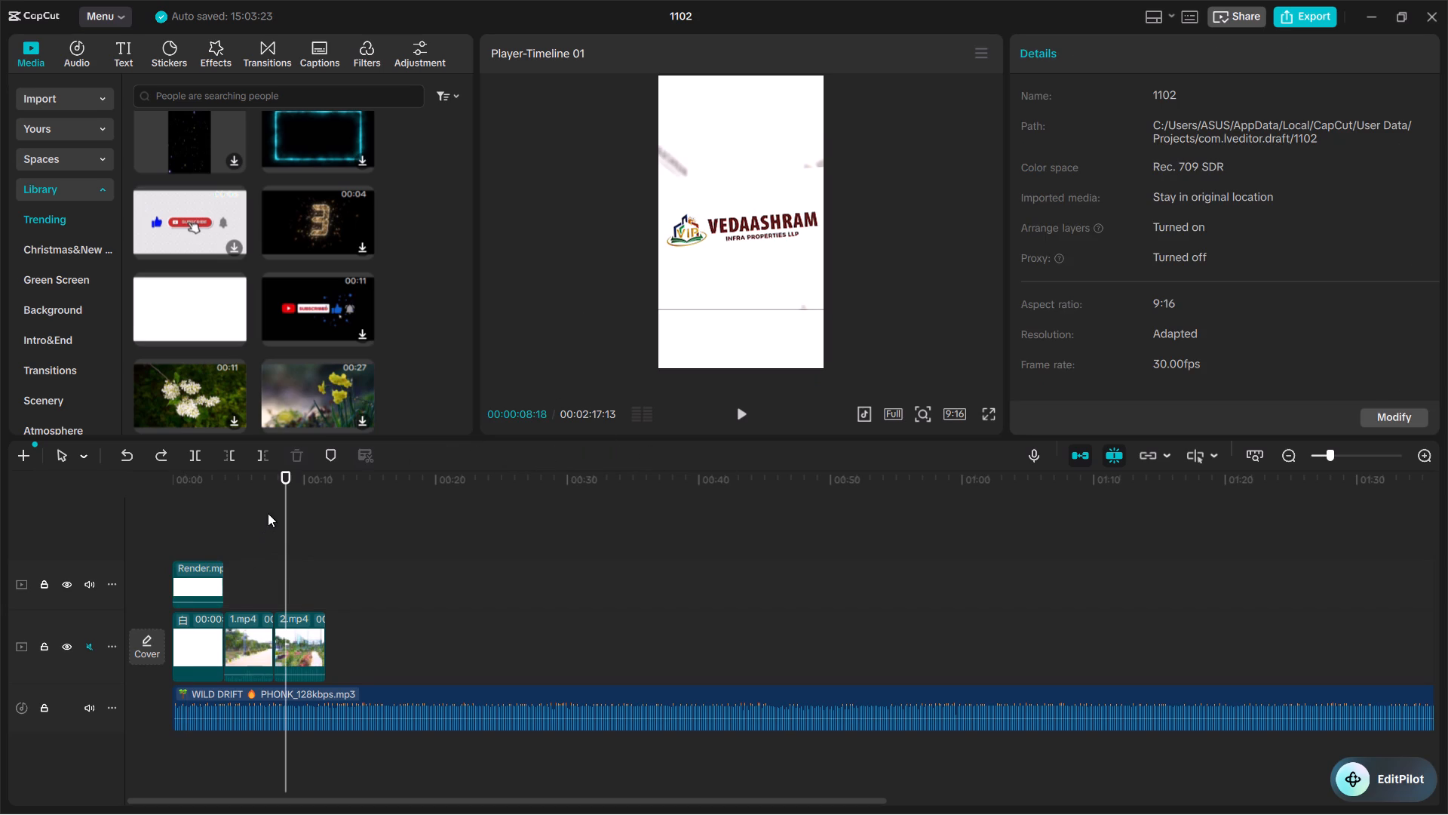
drag(289, 497, 210, 474)
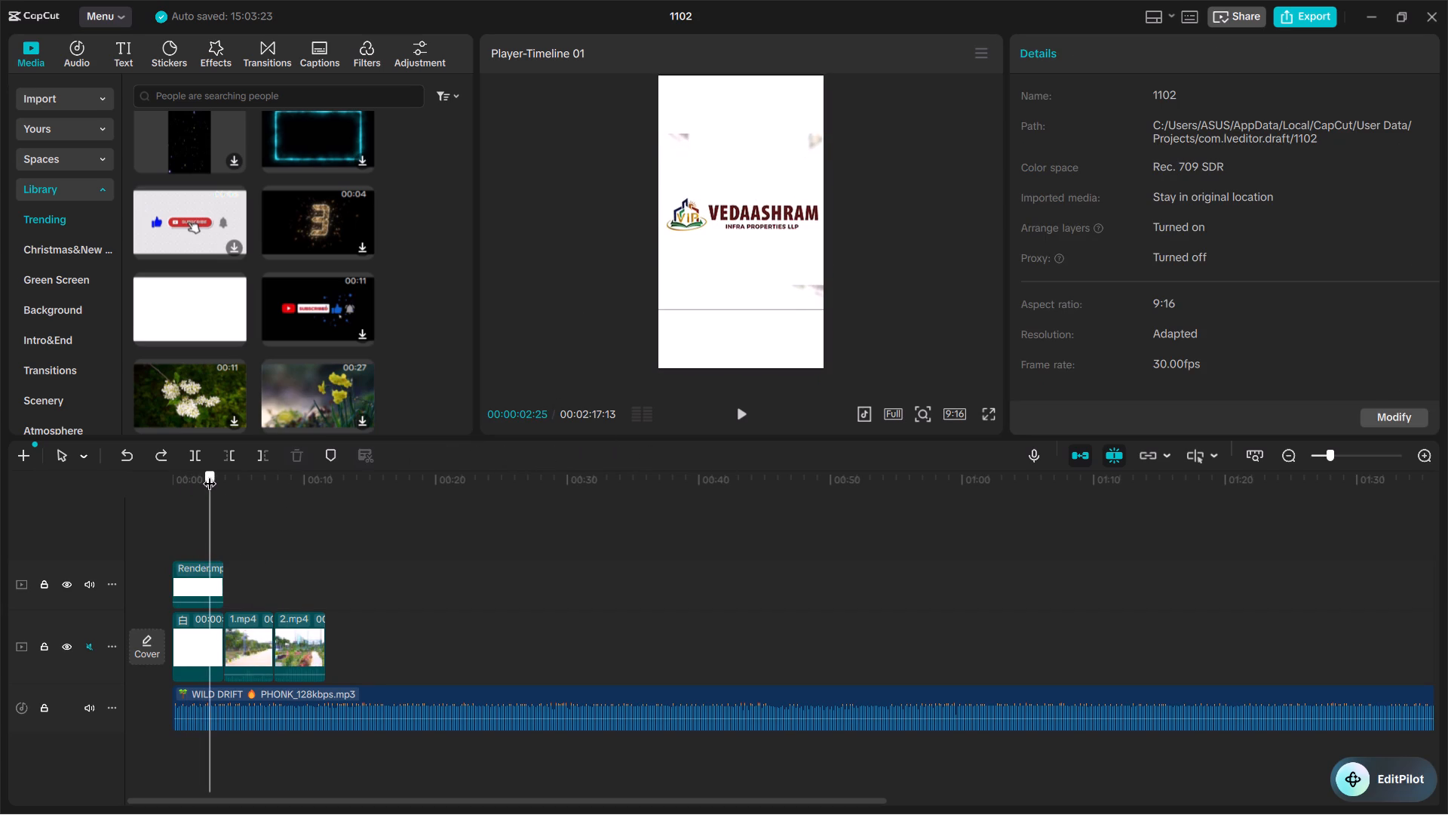
drag(210, 474, 207, 474)
drag(206, 489, 198, 491)
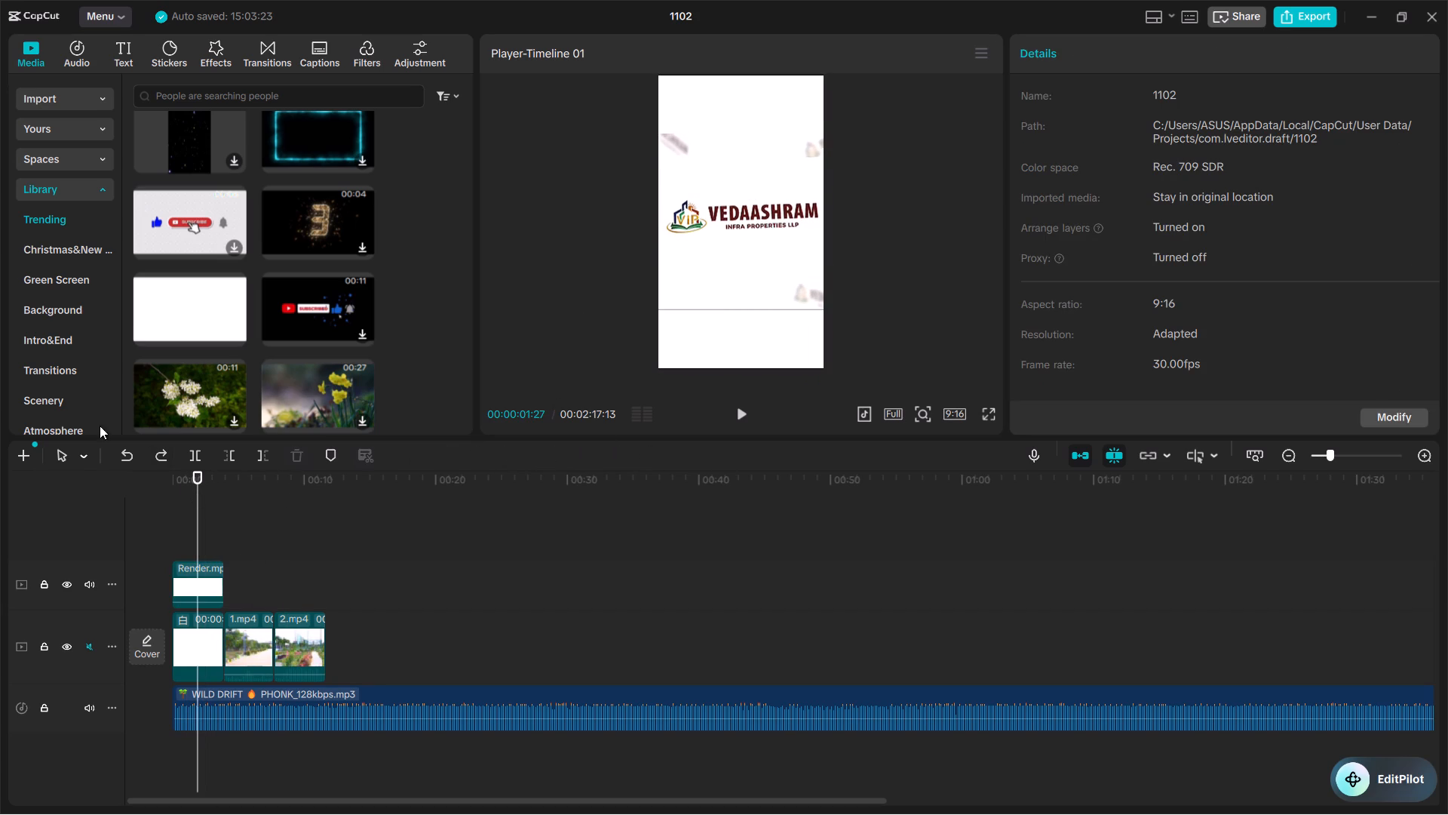
click(72, 452)
click(72, 452)
With the Render.mp4 logo clip selected, search the video effects for crop, review the matches and clear the search.
click(197, 565)
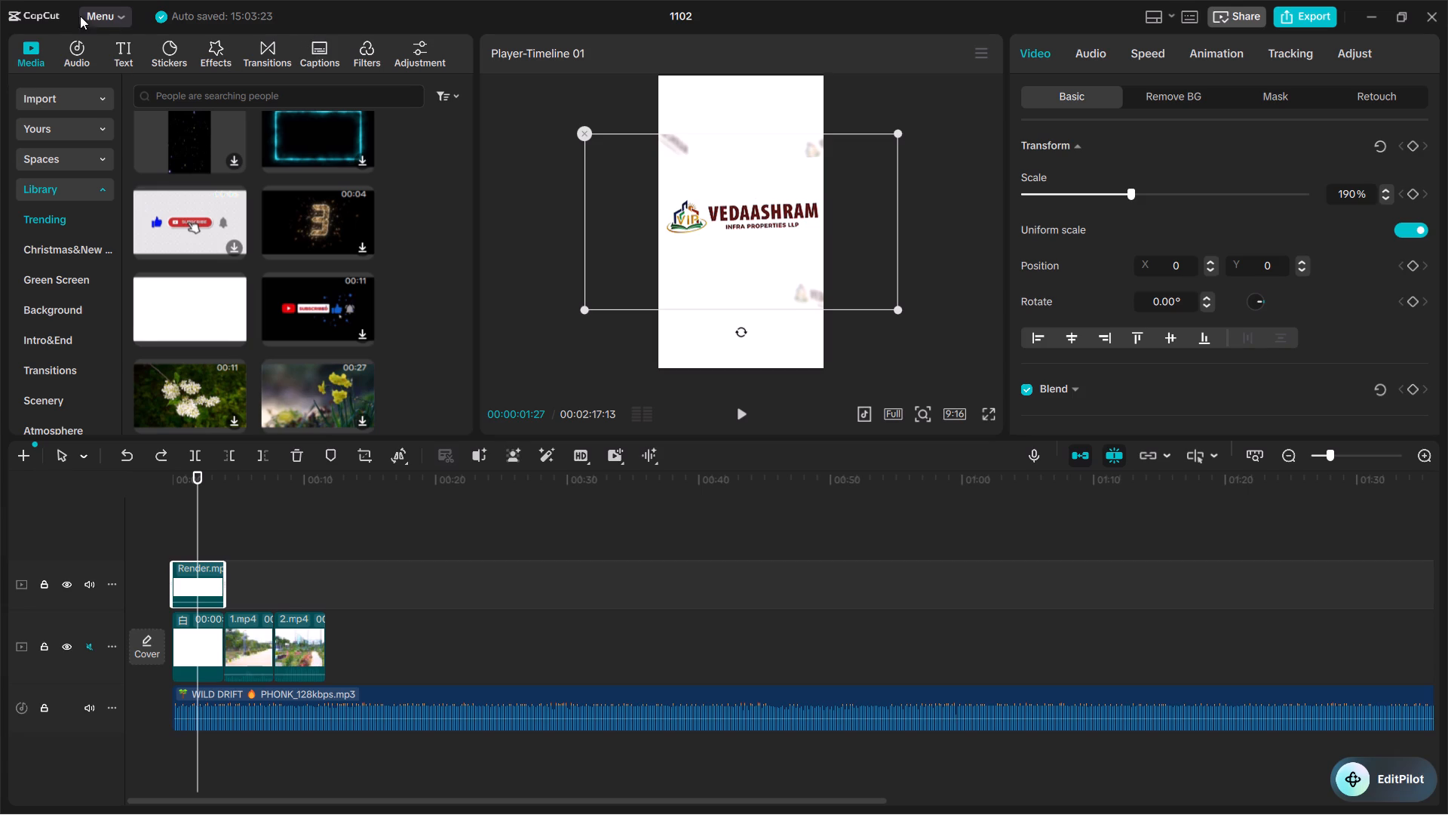
click(117, 52)
click(176, 52)
click(219, 50)
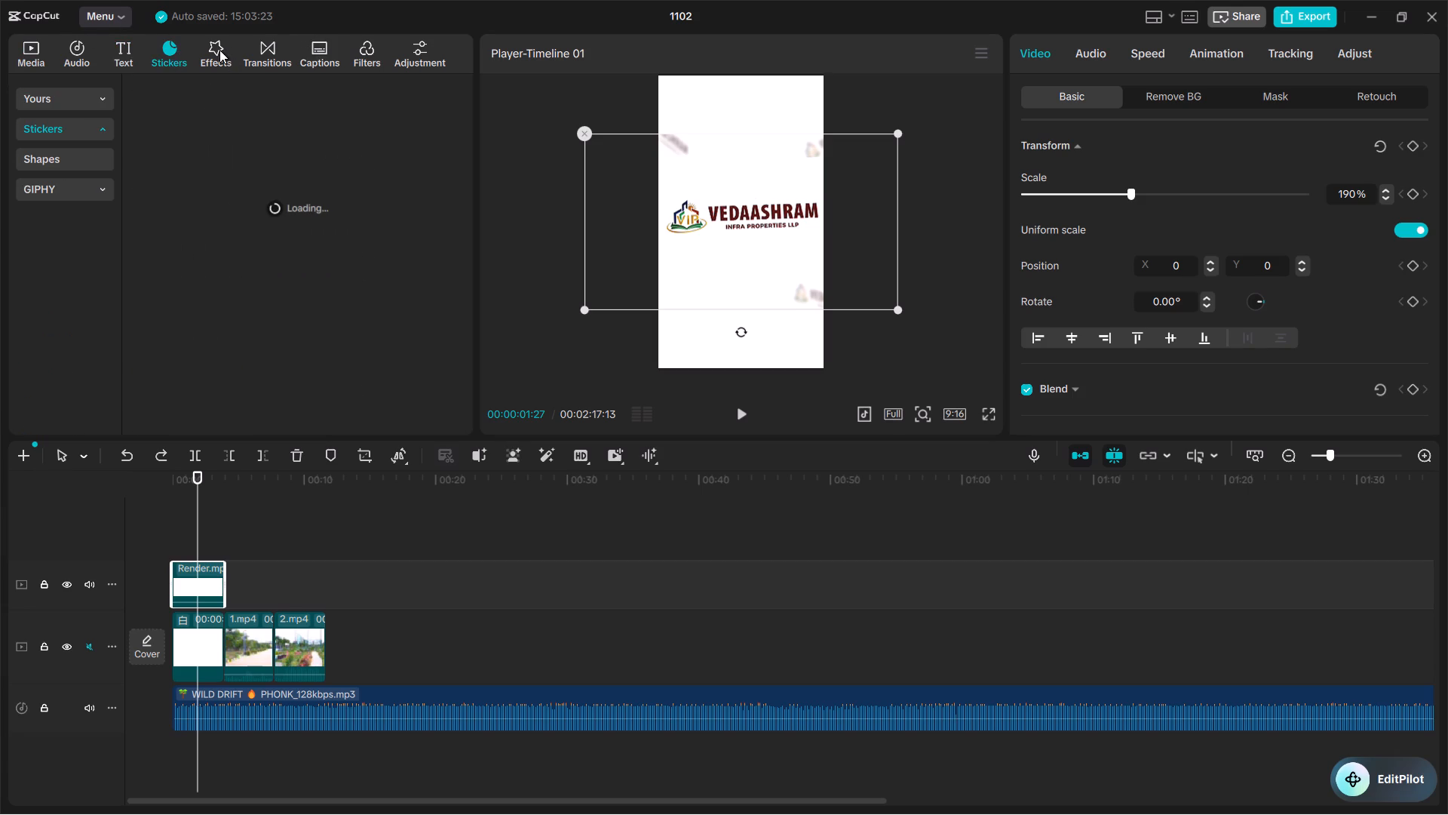
click(170, 103)
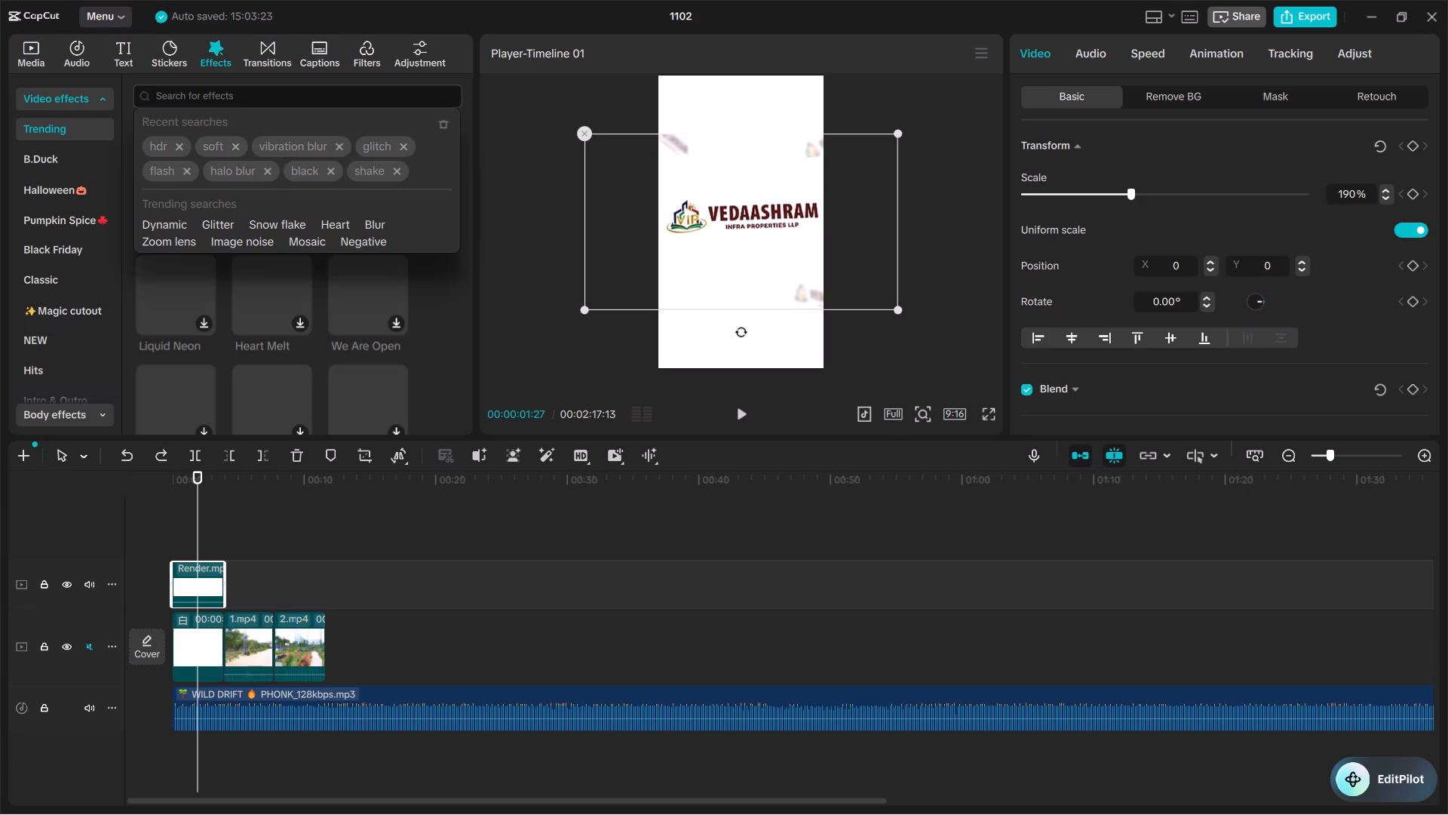
key(c)
text(ro)
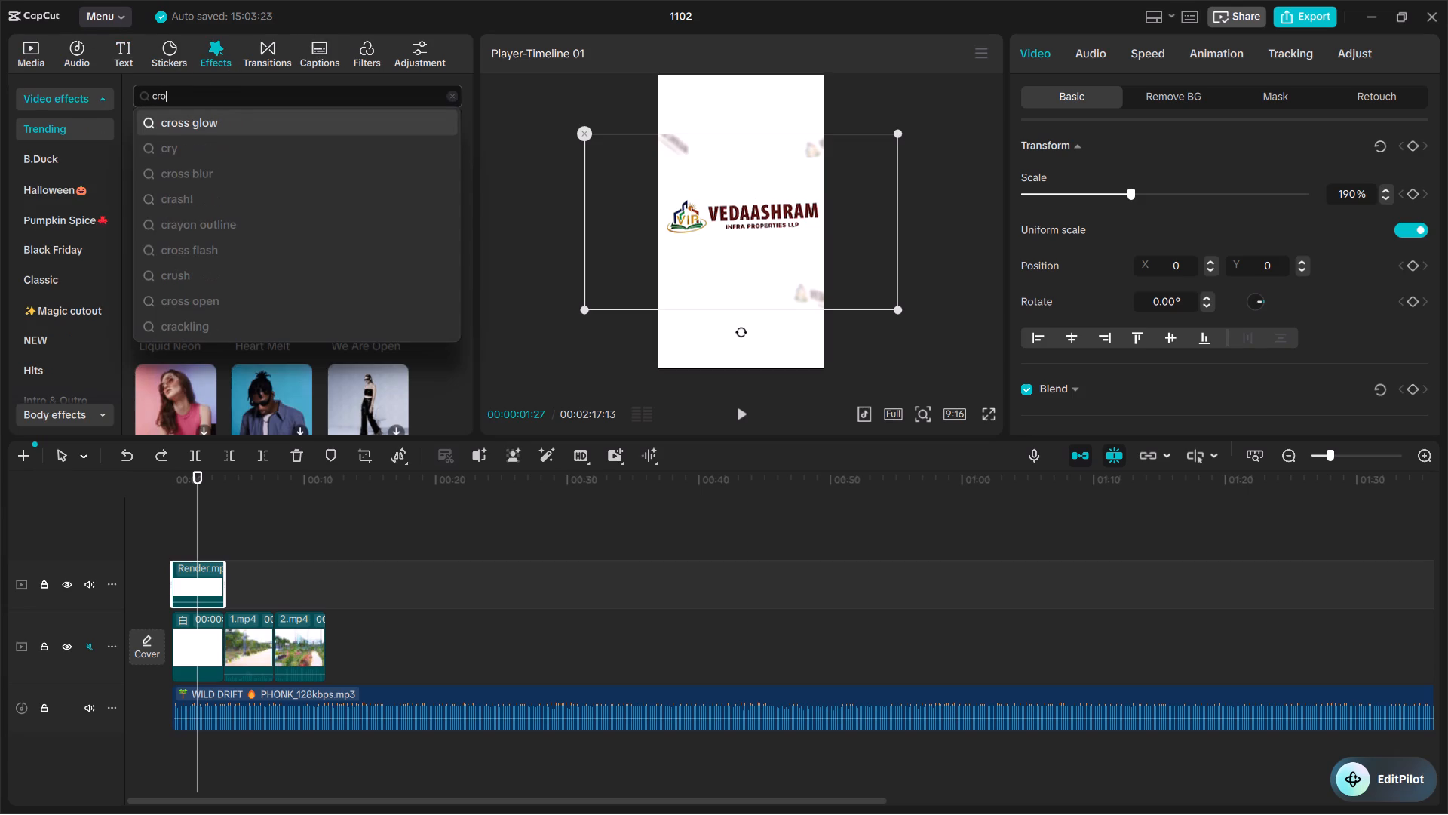
key(p)
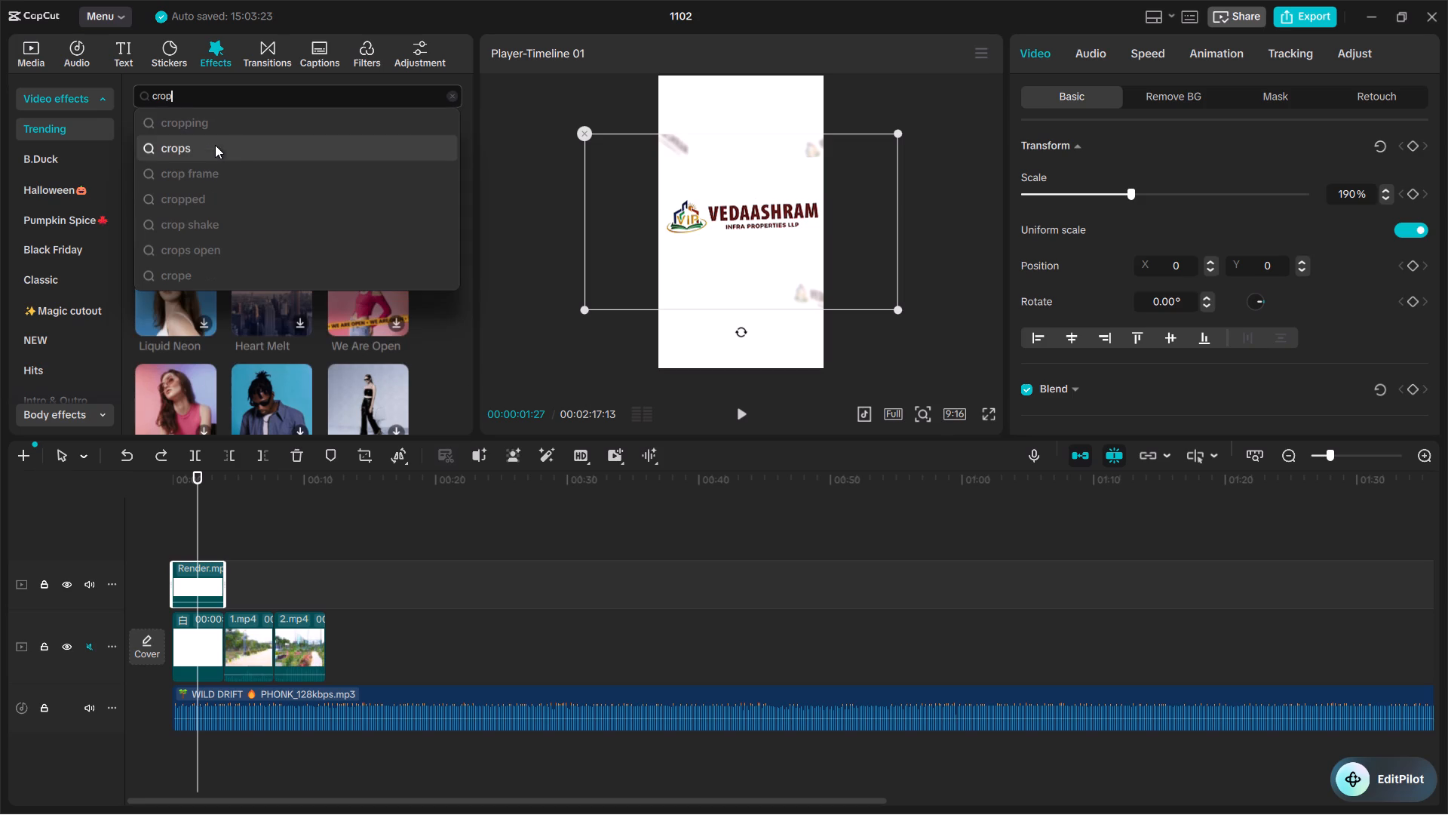
key(Return)
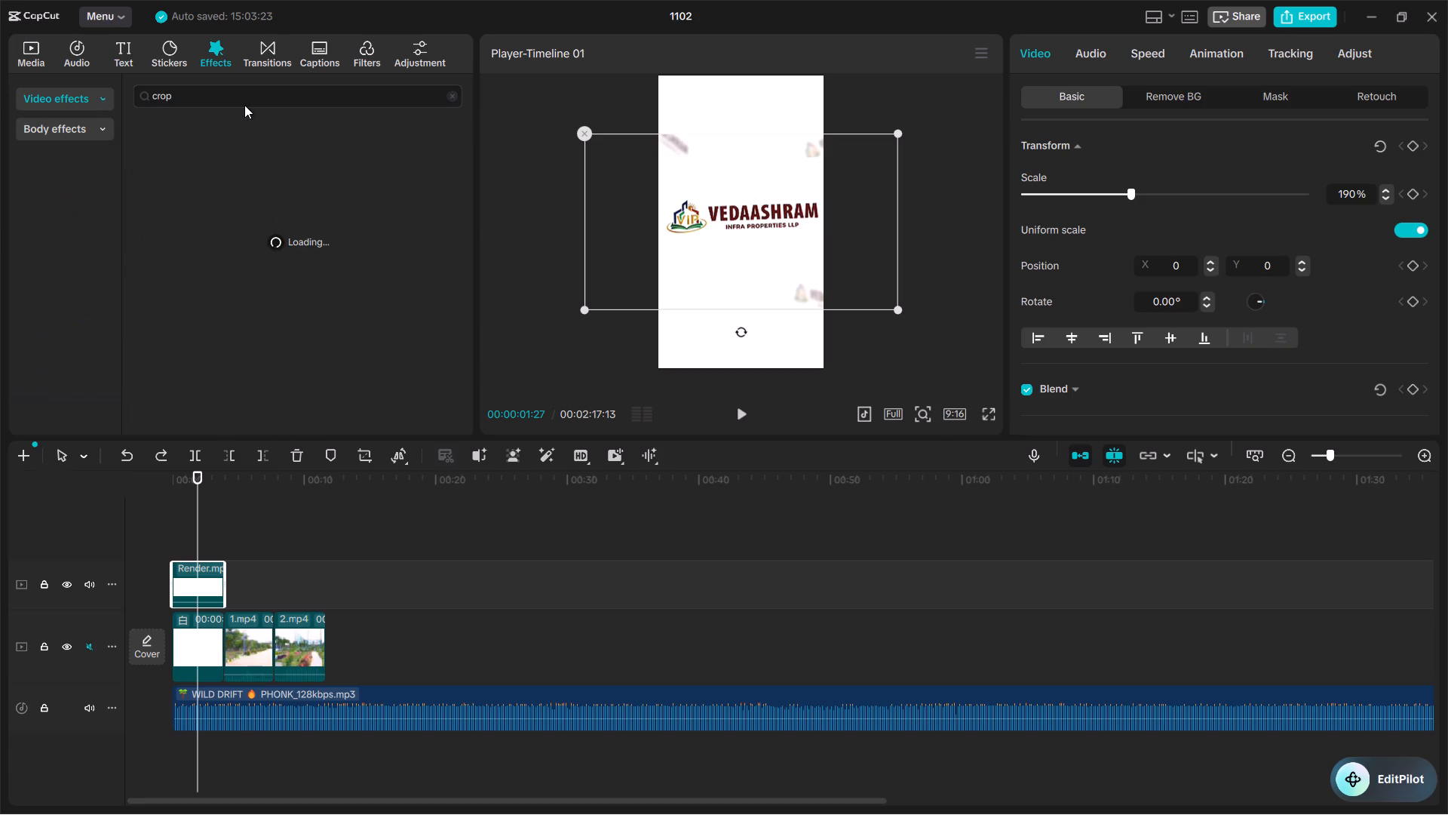
click(238, 58)
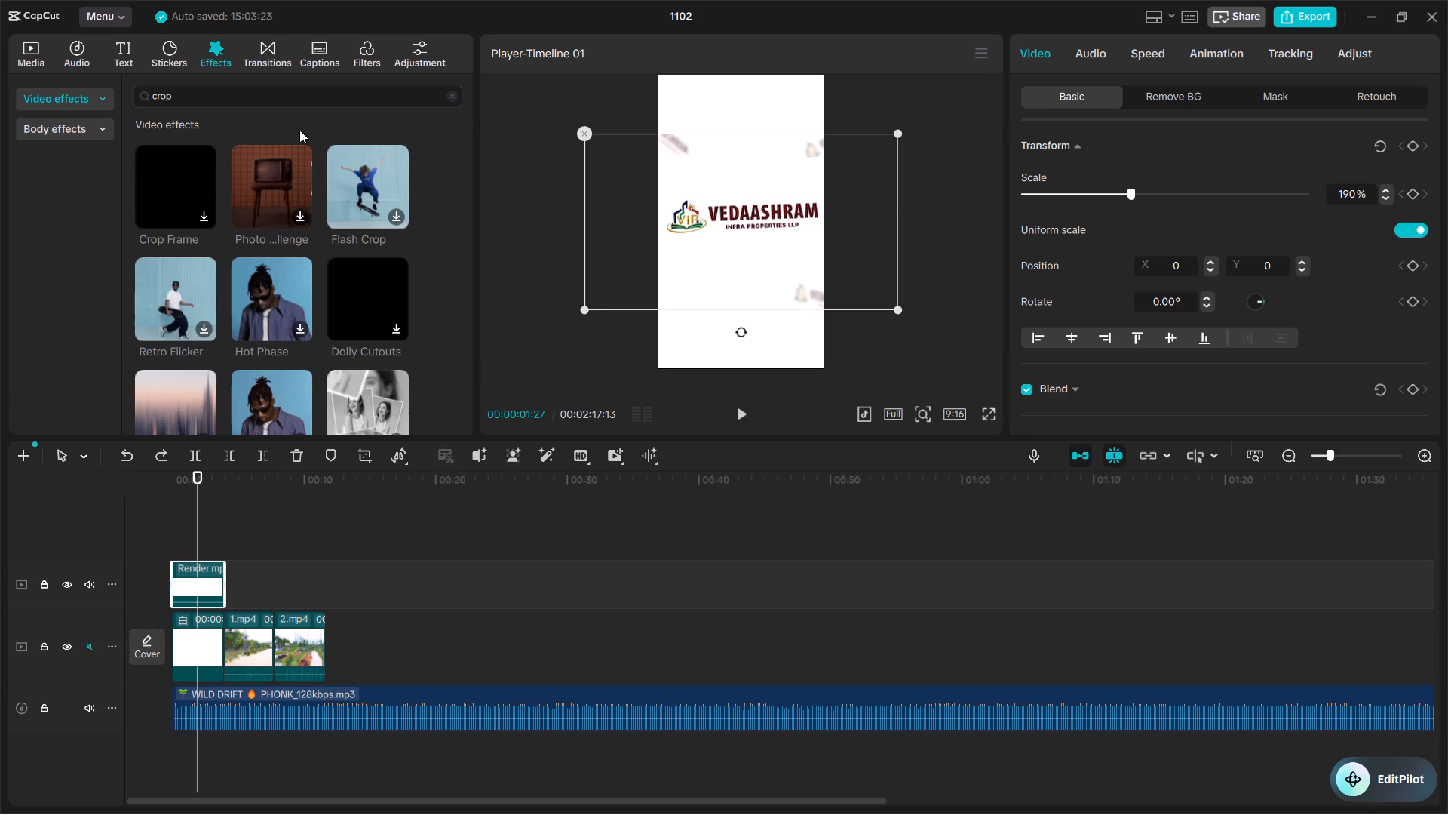
click(454, 92)
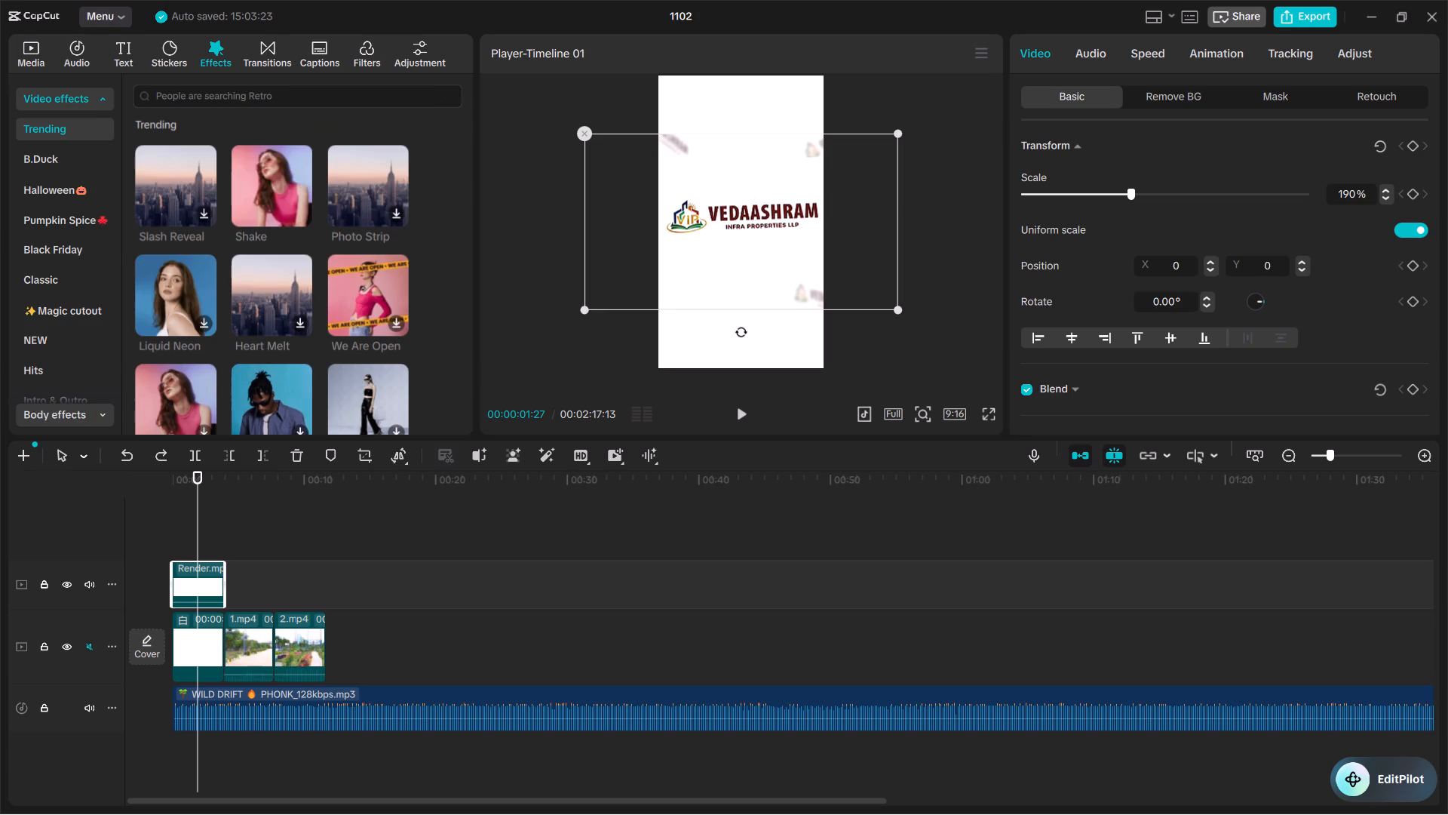
Look through the transitions, adjustment and text options for something that could correct the logo clip.
click(258, 42)
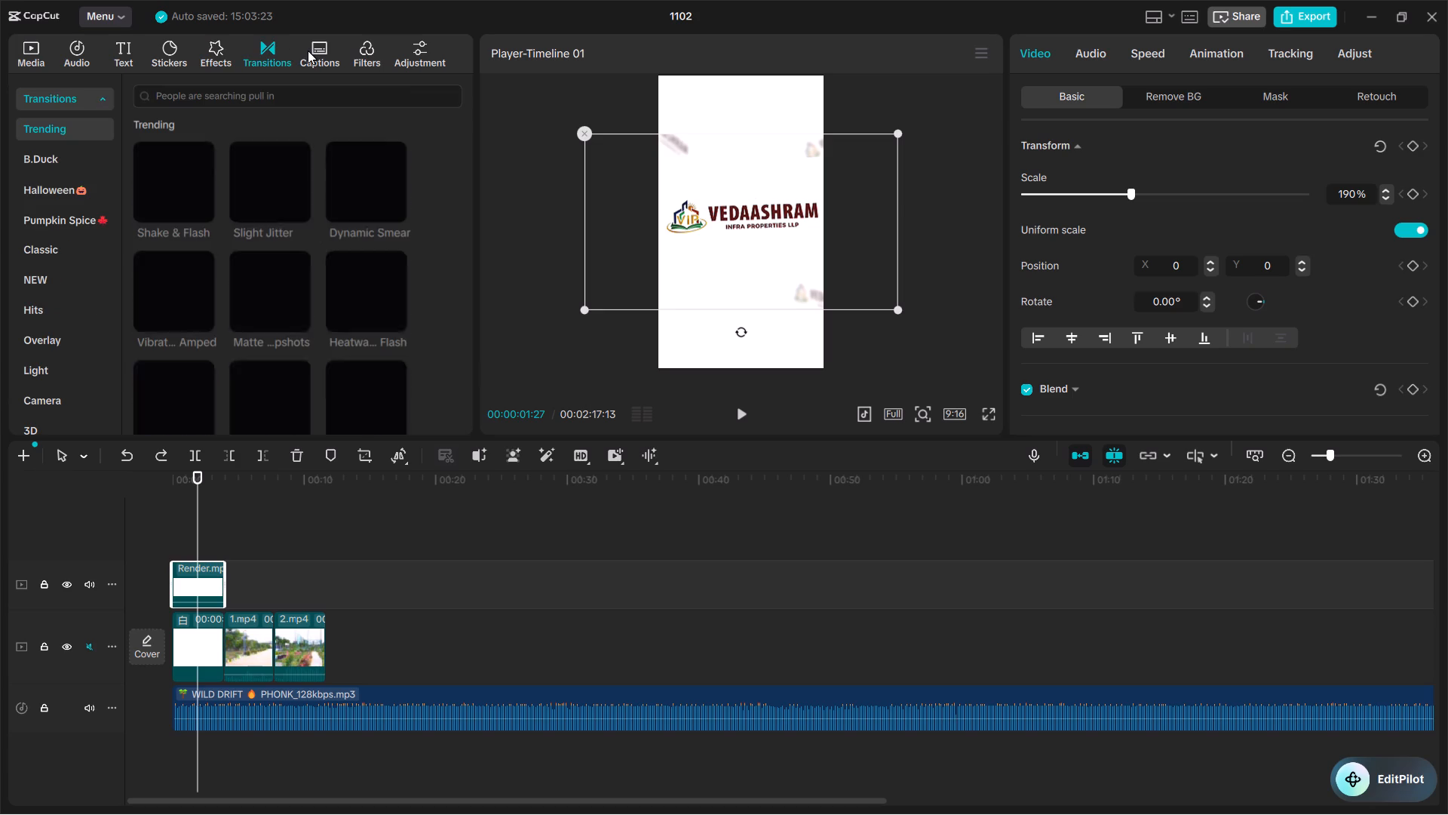
click(431, 48)
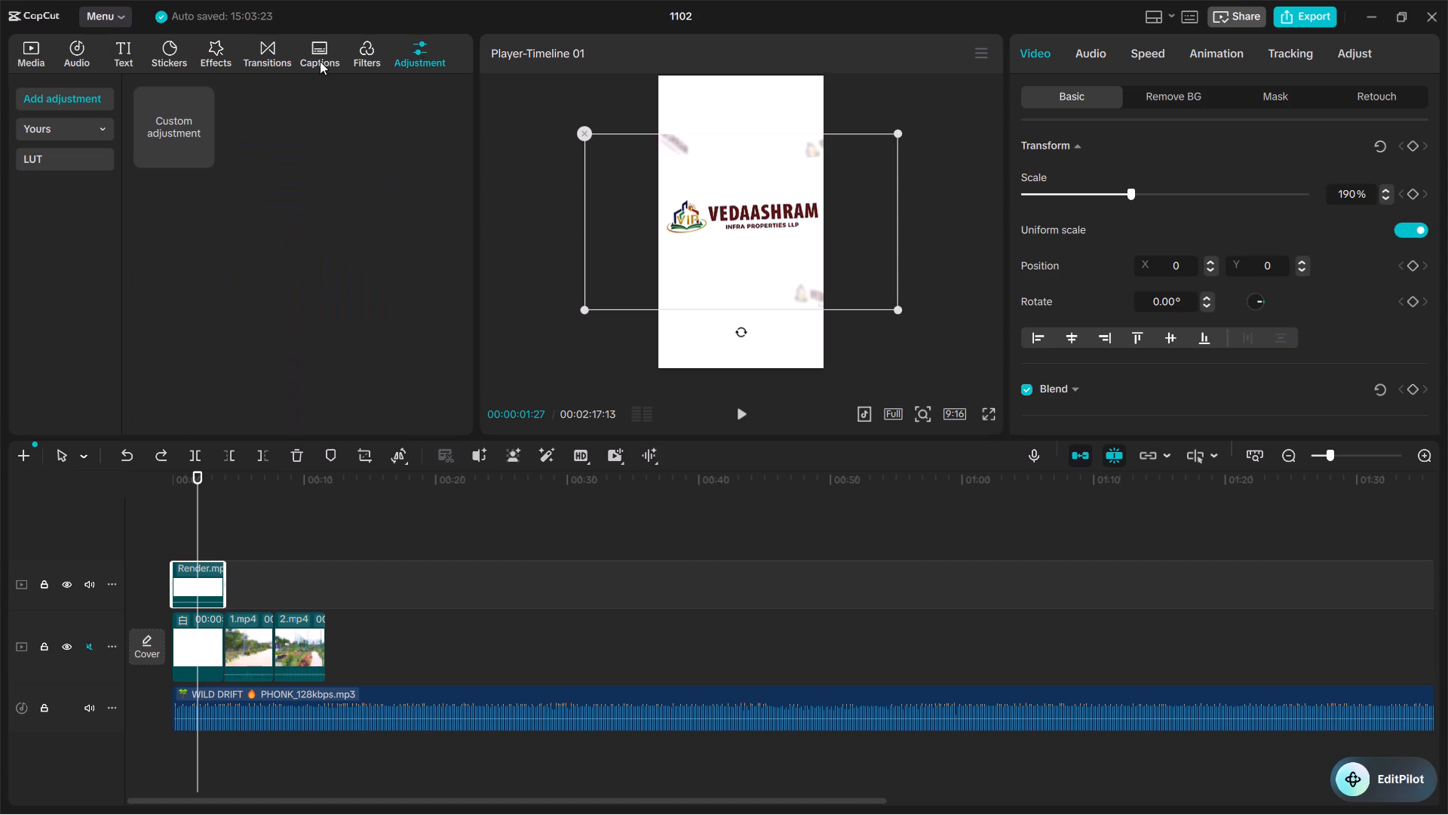
click(152, 54)
click(118, 54)
click(73, 51)
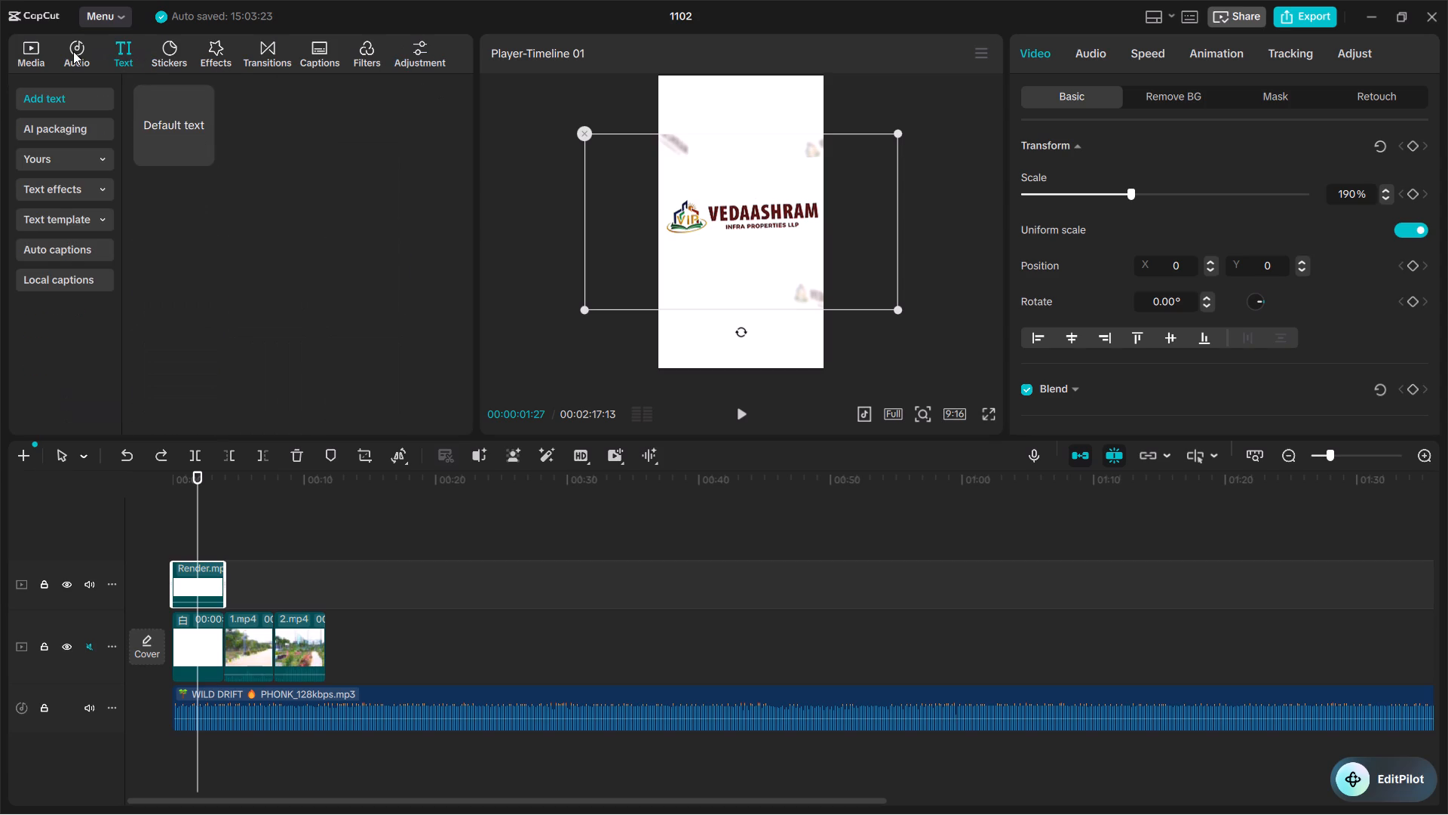
Look through the media sources, from the stock library, spaces and favorites to the imported media and subprojects.
click(24, 55)
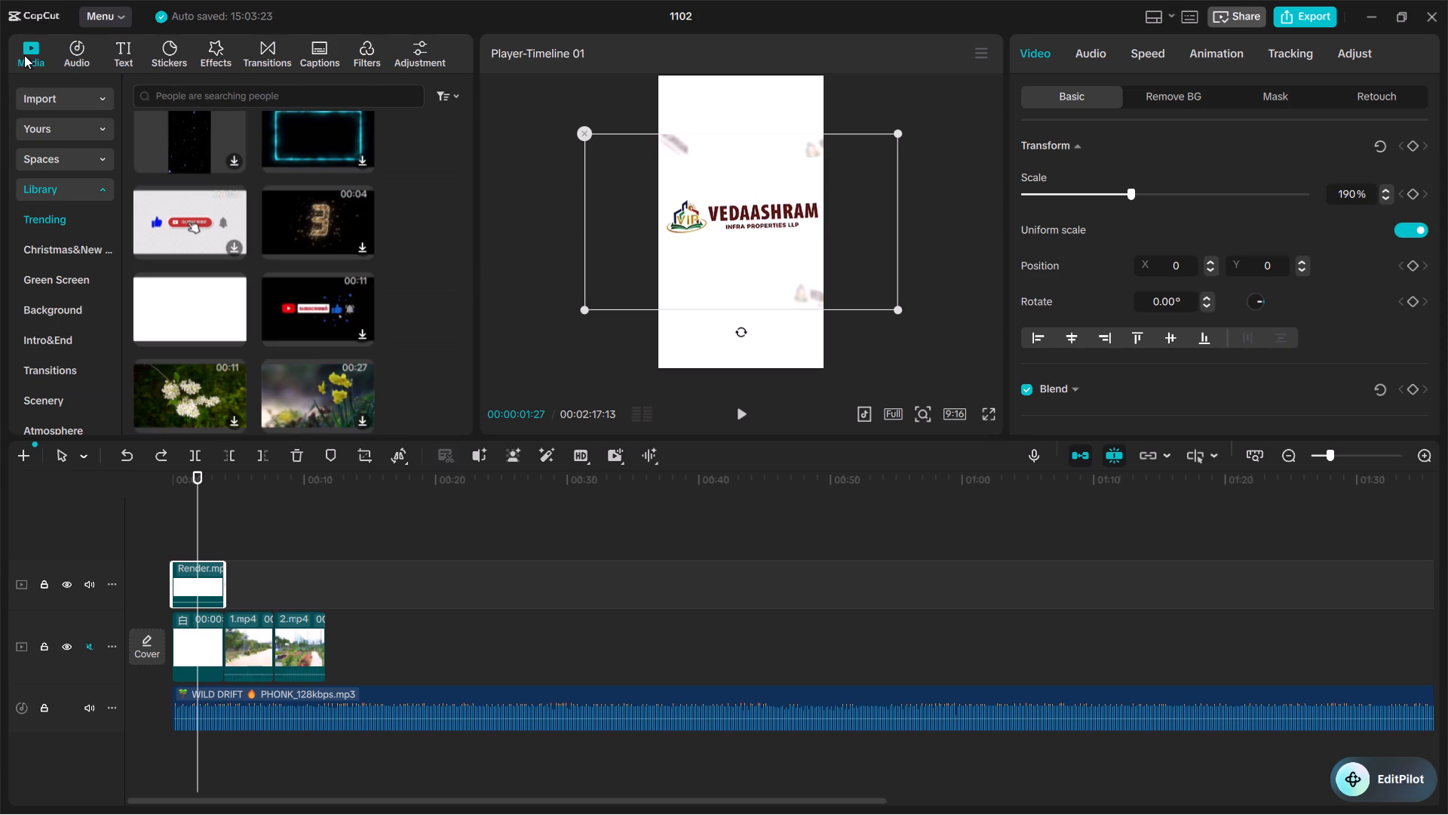
click(94, 192)
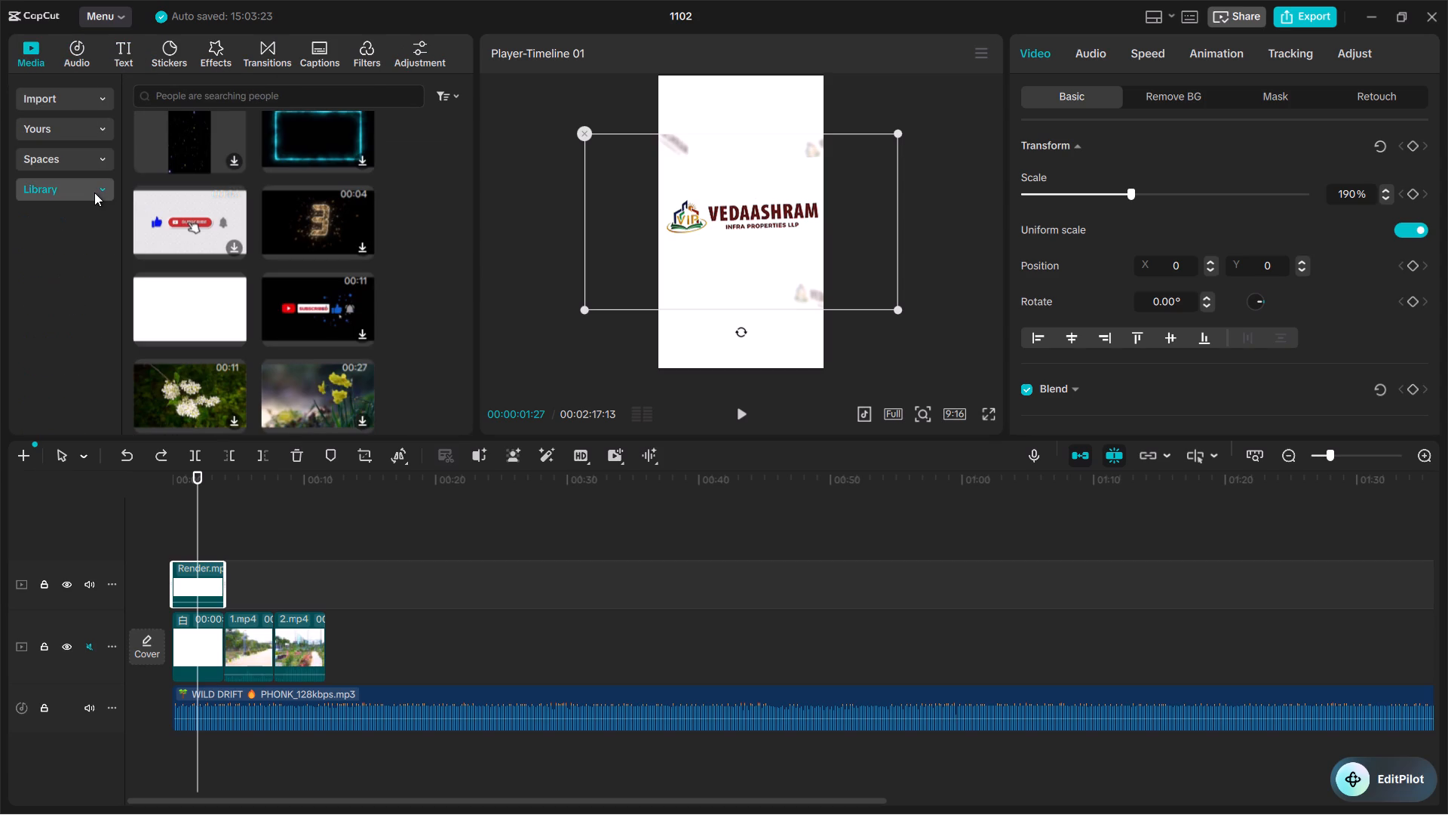
click(96, 187)
scroll(97, 174, down, 5)
scroll(97, 174, up, 4)
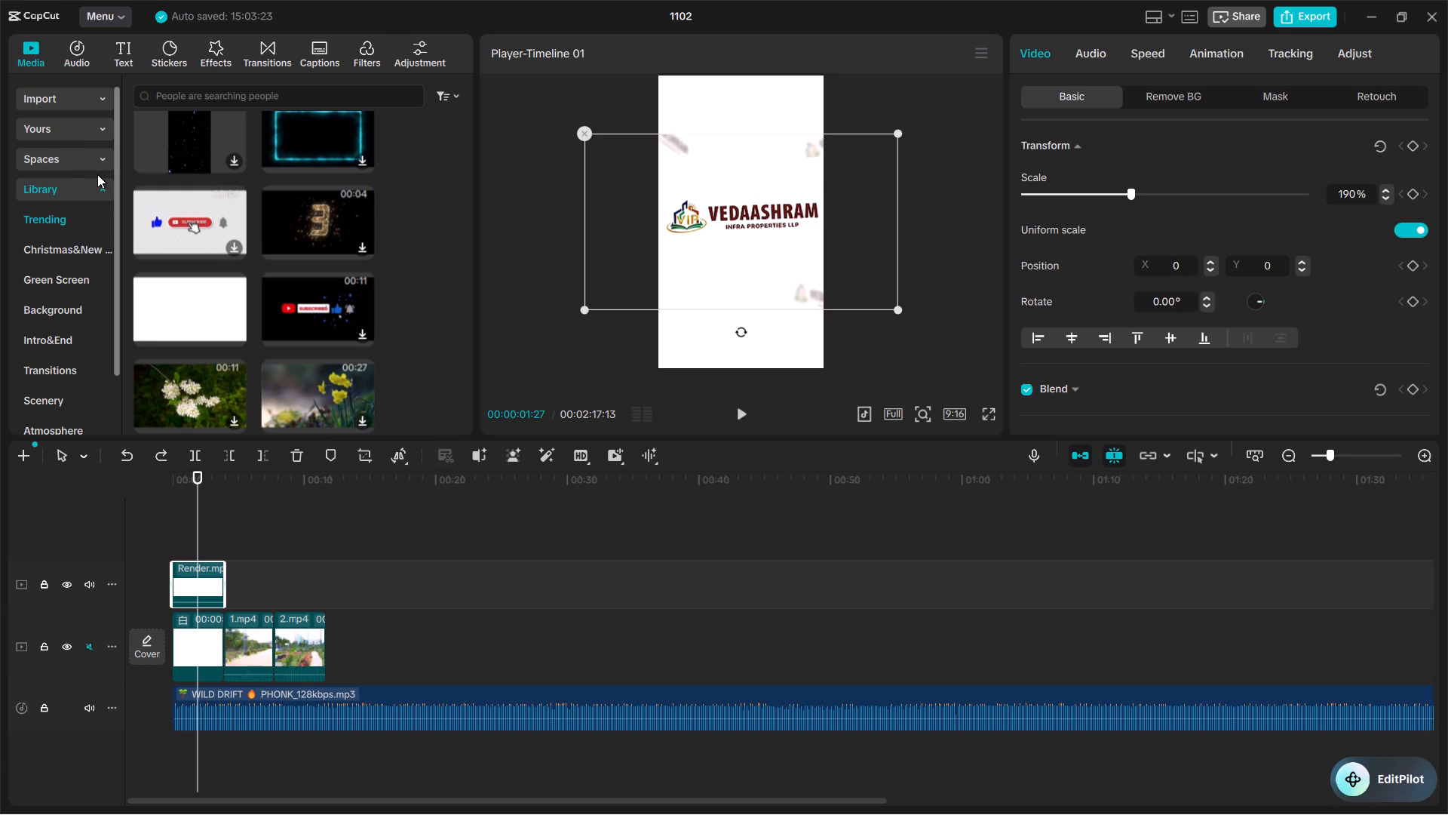
click(97, 174)
click(91, 190)
click(100, 158)
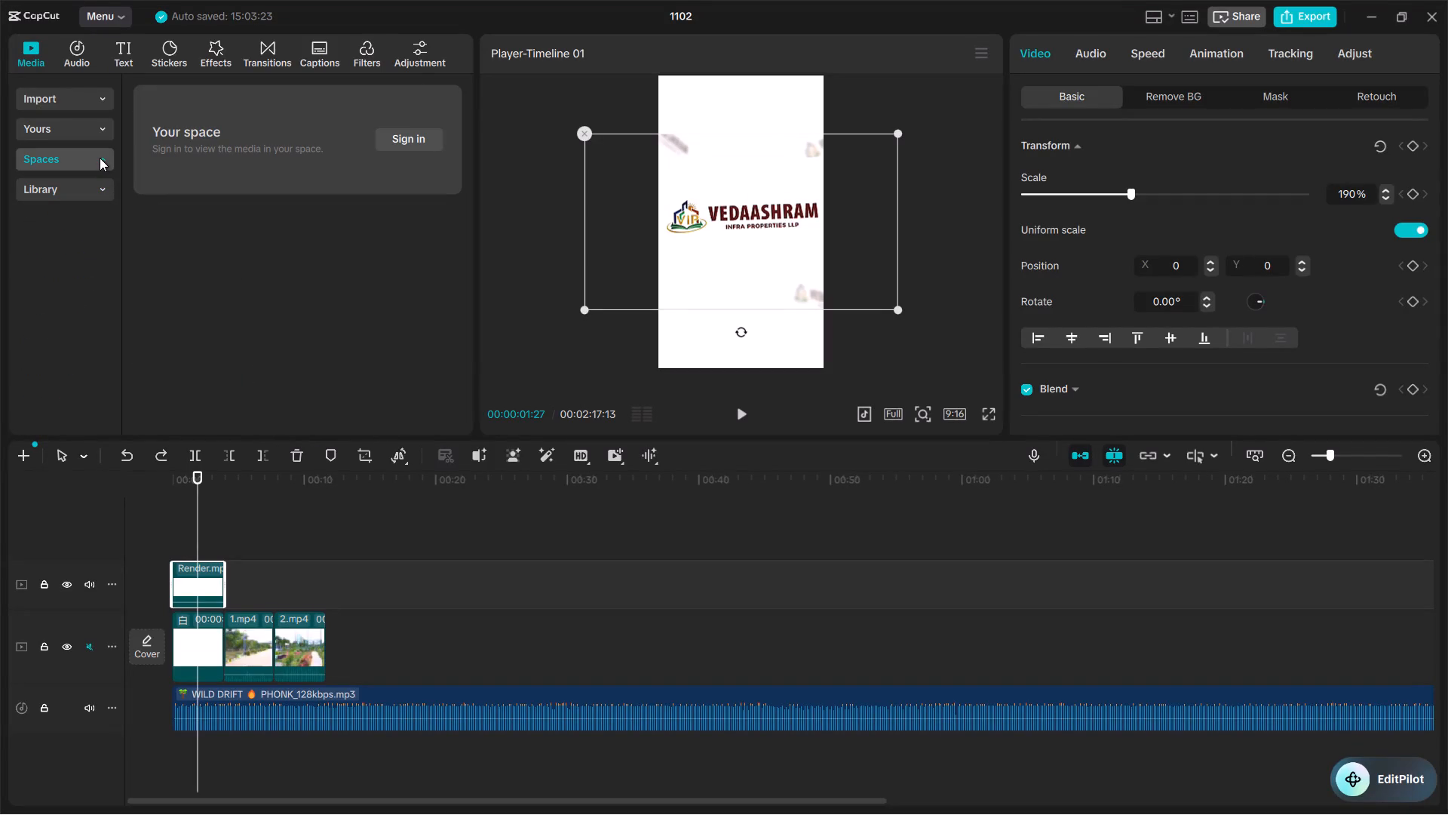
click(100, 158)
click(103, 132)
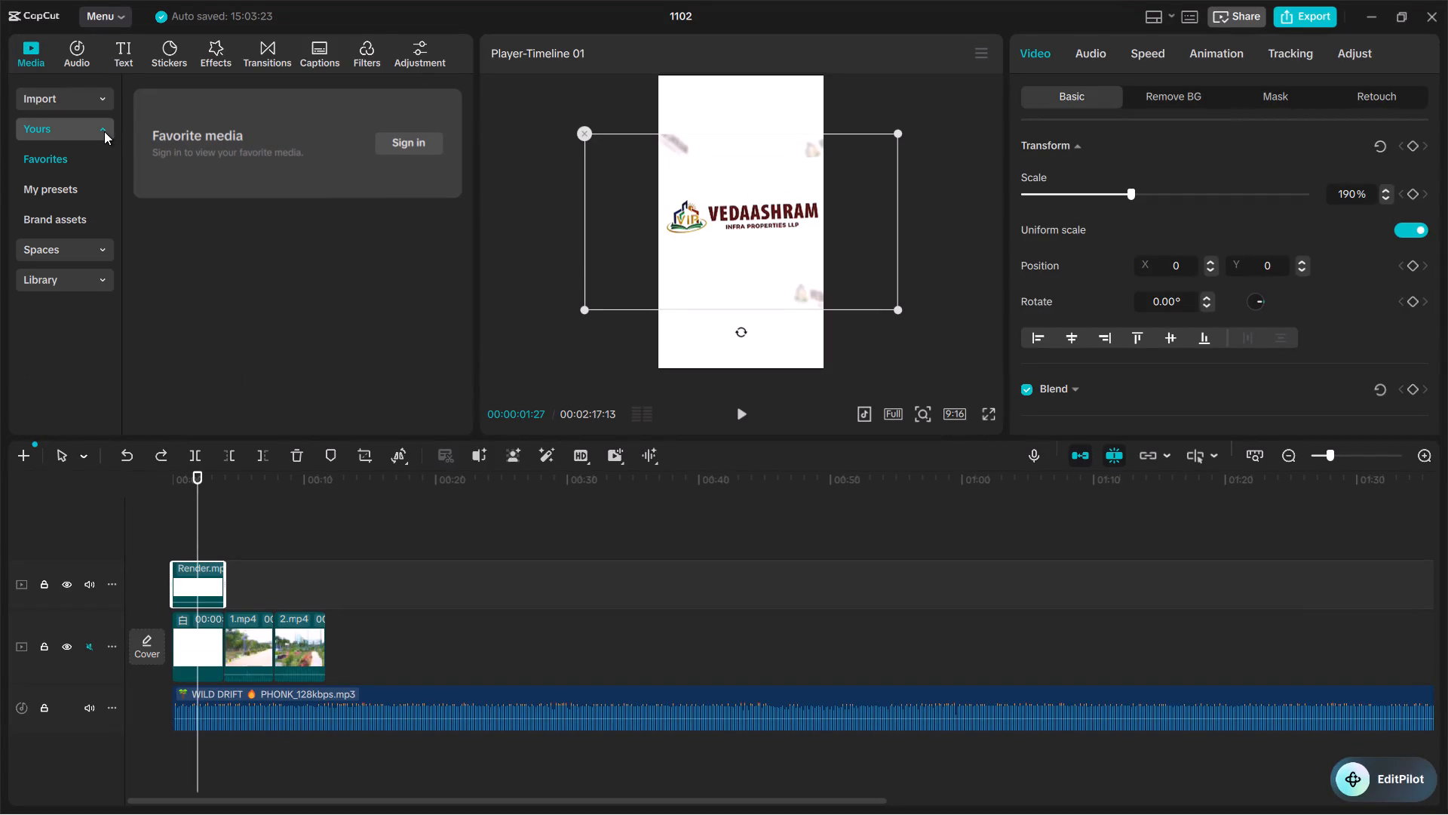
click(104, 131)
click(109, 103)
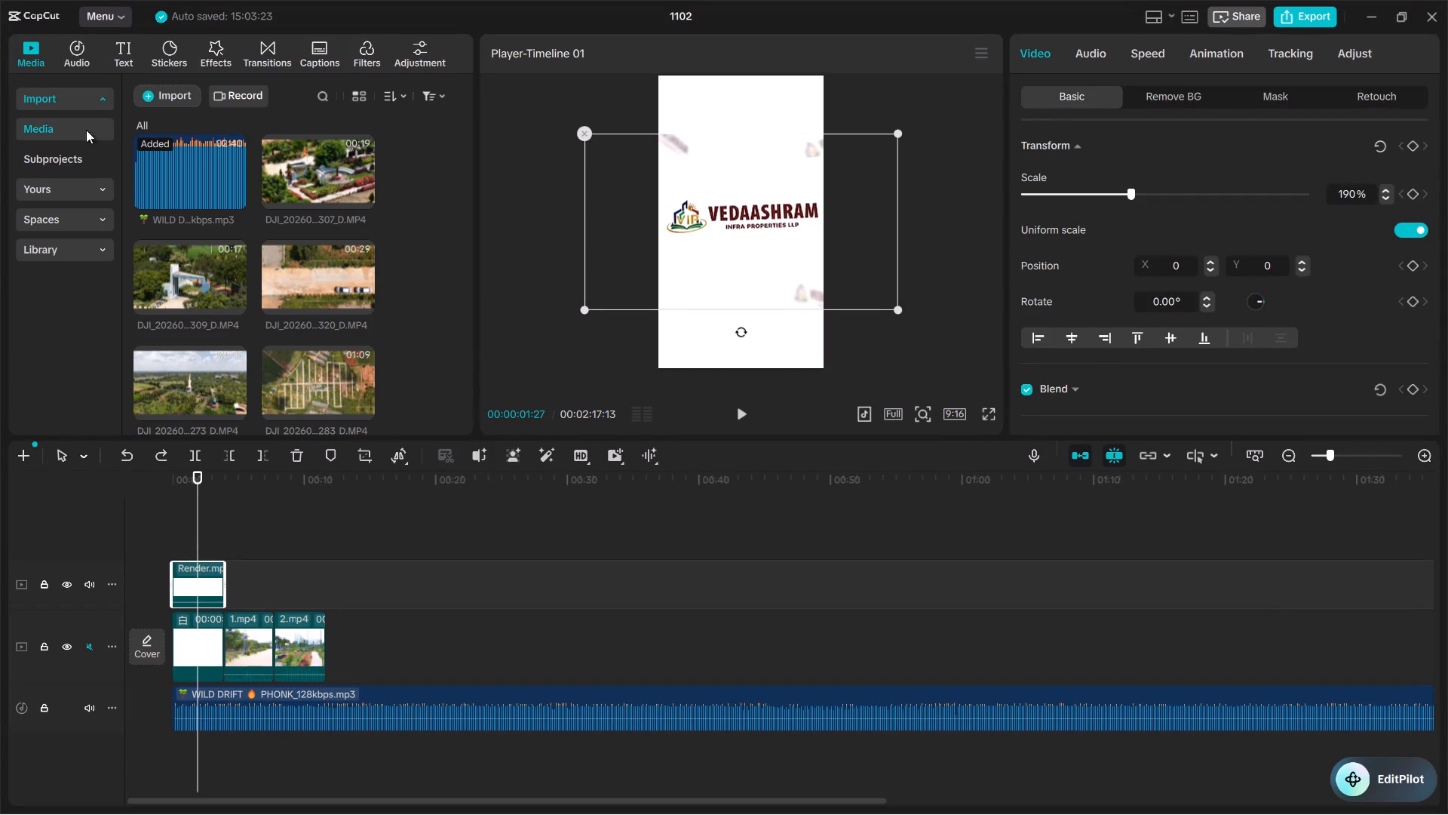
click(48, 158)
Look through the text, audio, imported media, sticker and video effect collections for a usable correction.
drag(117, 72, 128, 48)
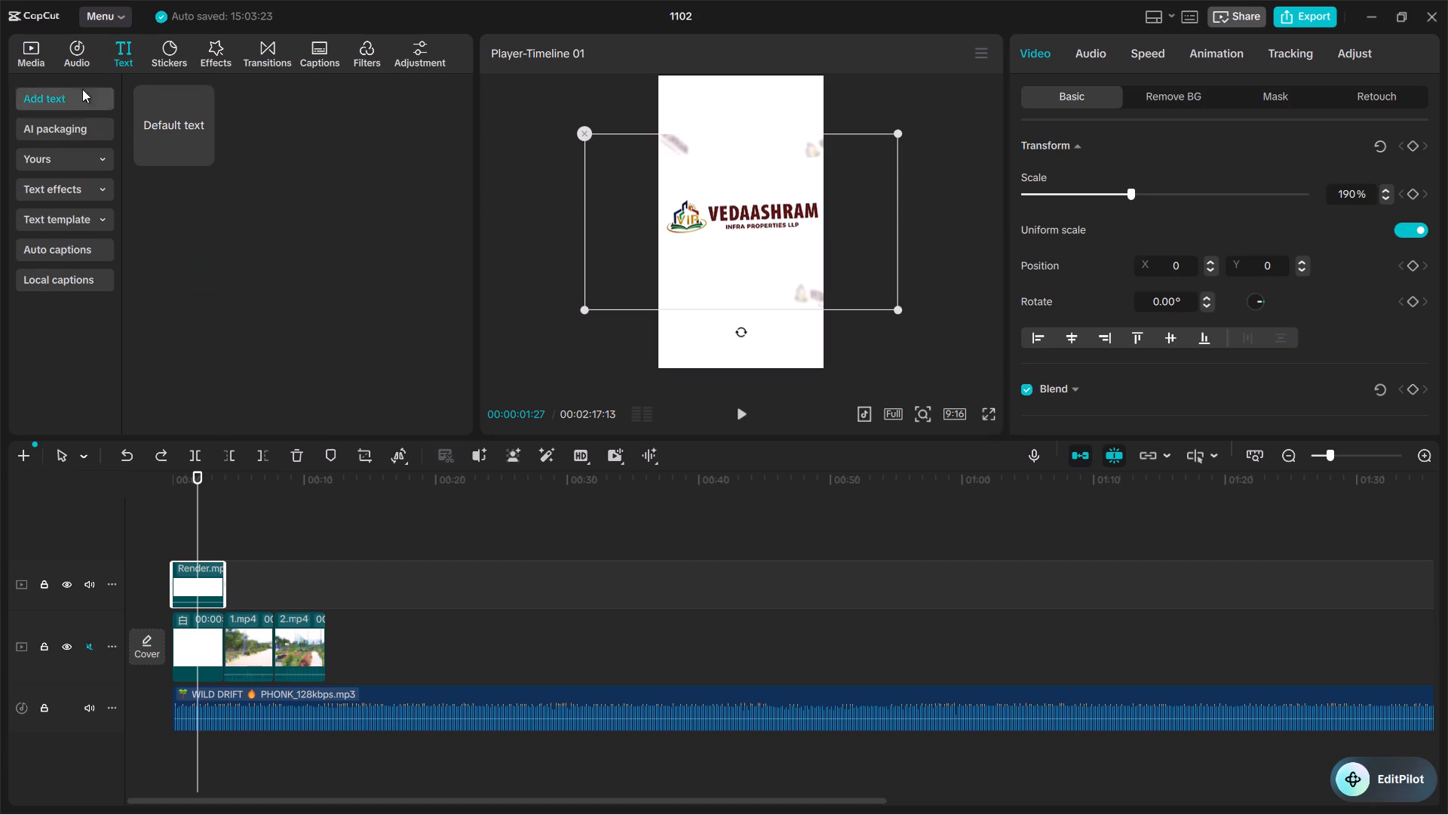
click(77, 62)
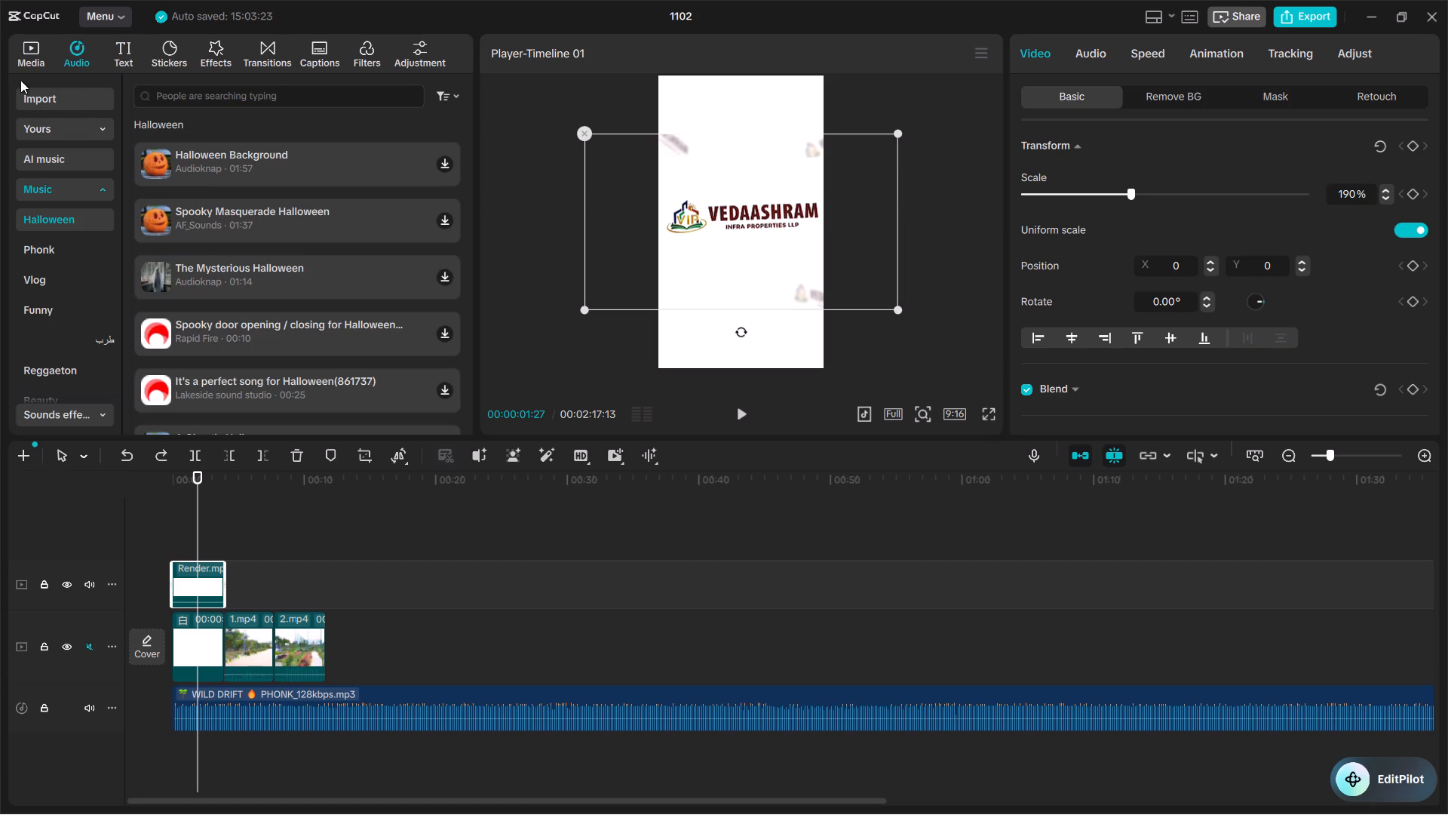
click(34, 55)
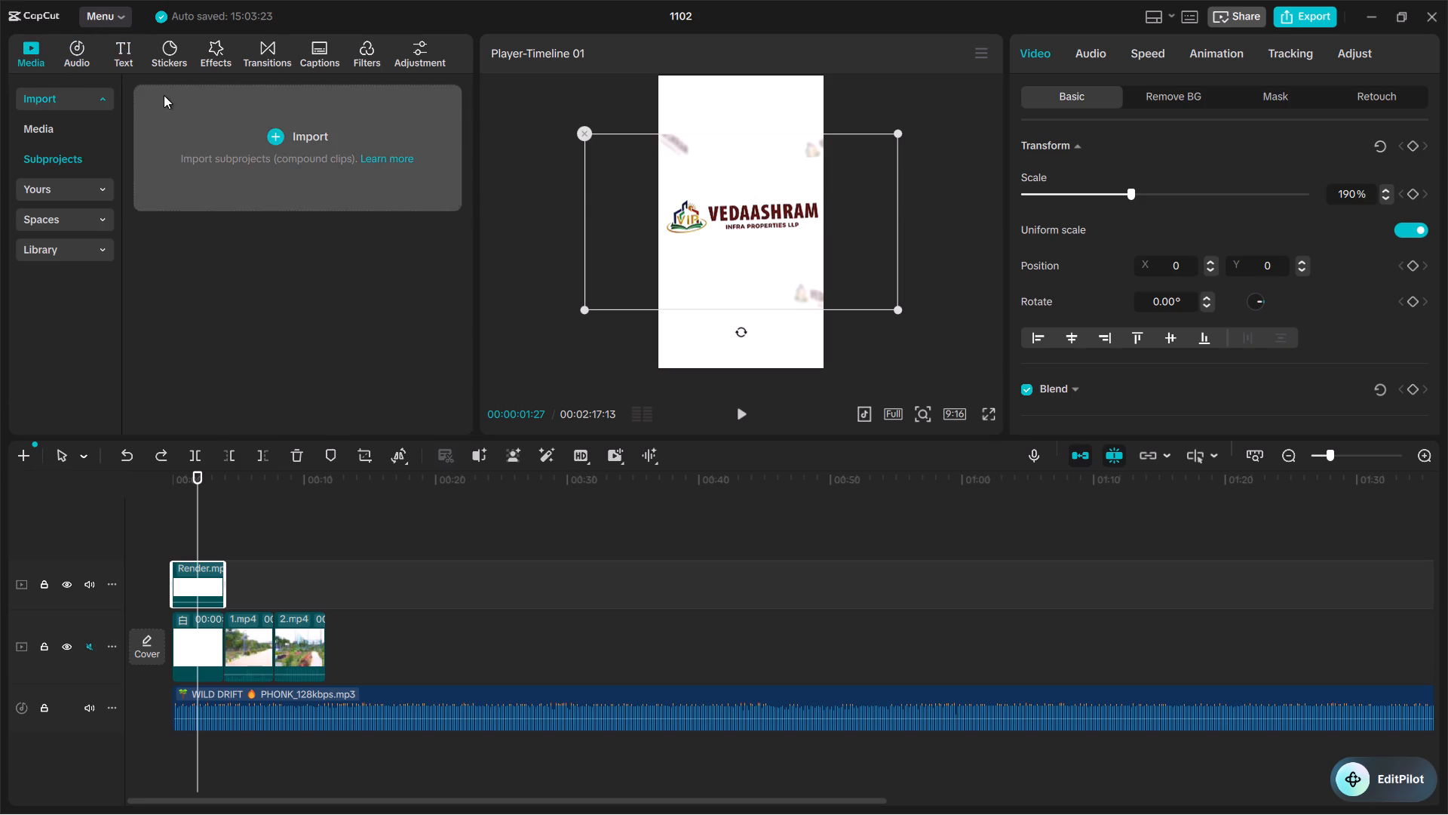
click(64, 127)
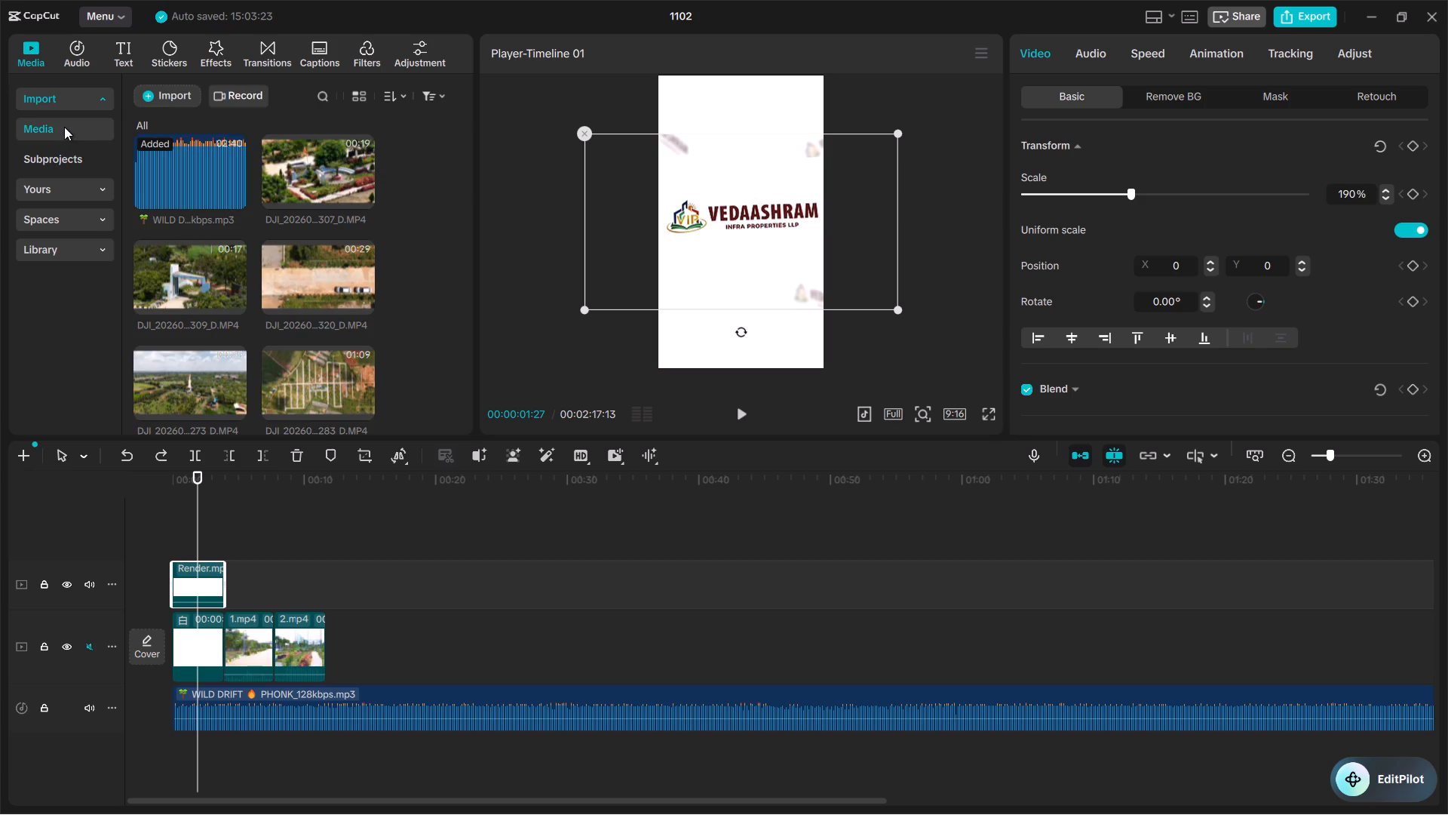
click(165, 71)
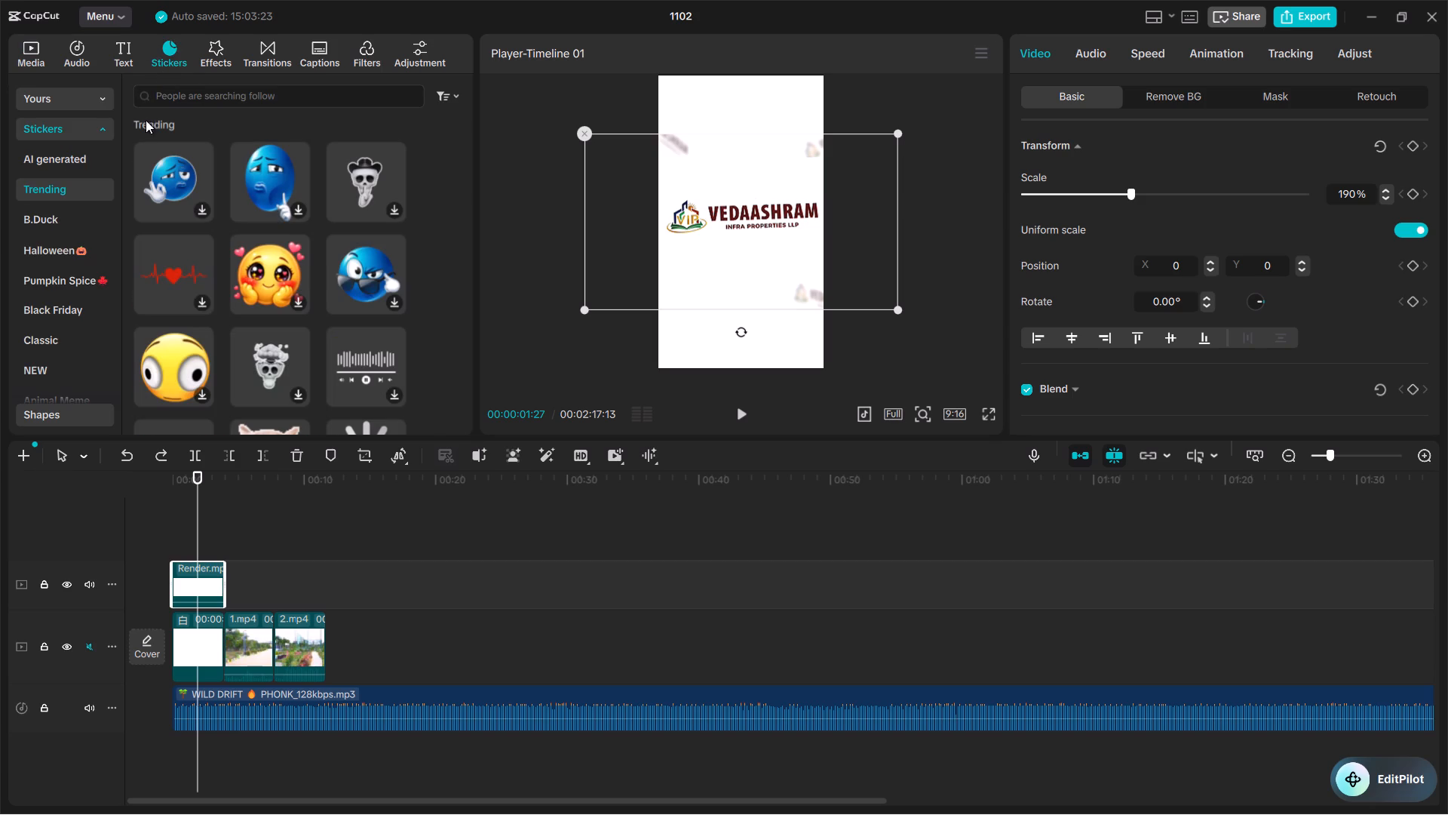
click(219, 55)
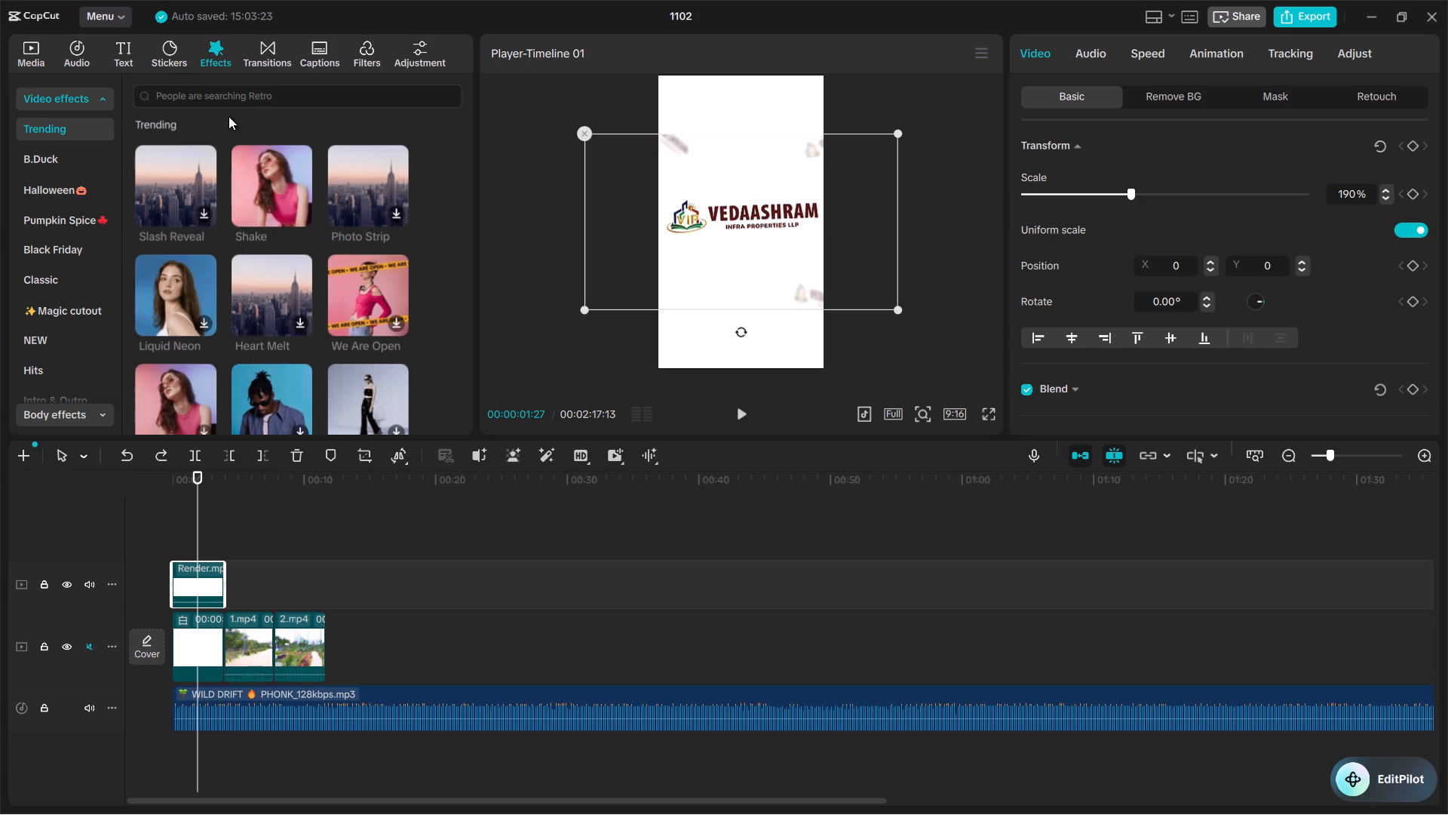
Preview the Y2K filter from the Featured filters on the opening logo footage.
click(362, 42)
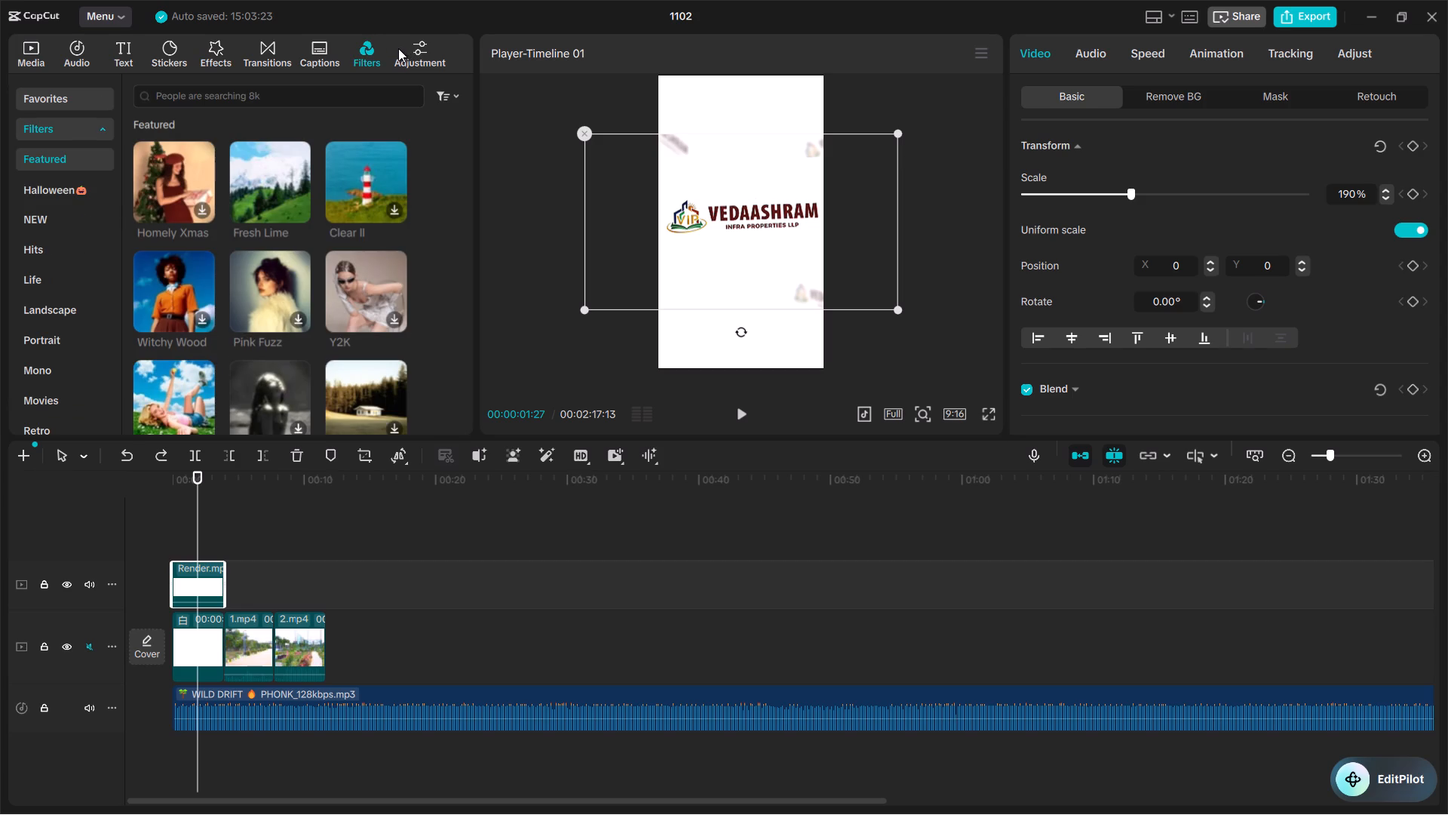
click(343, 294)
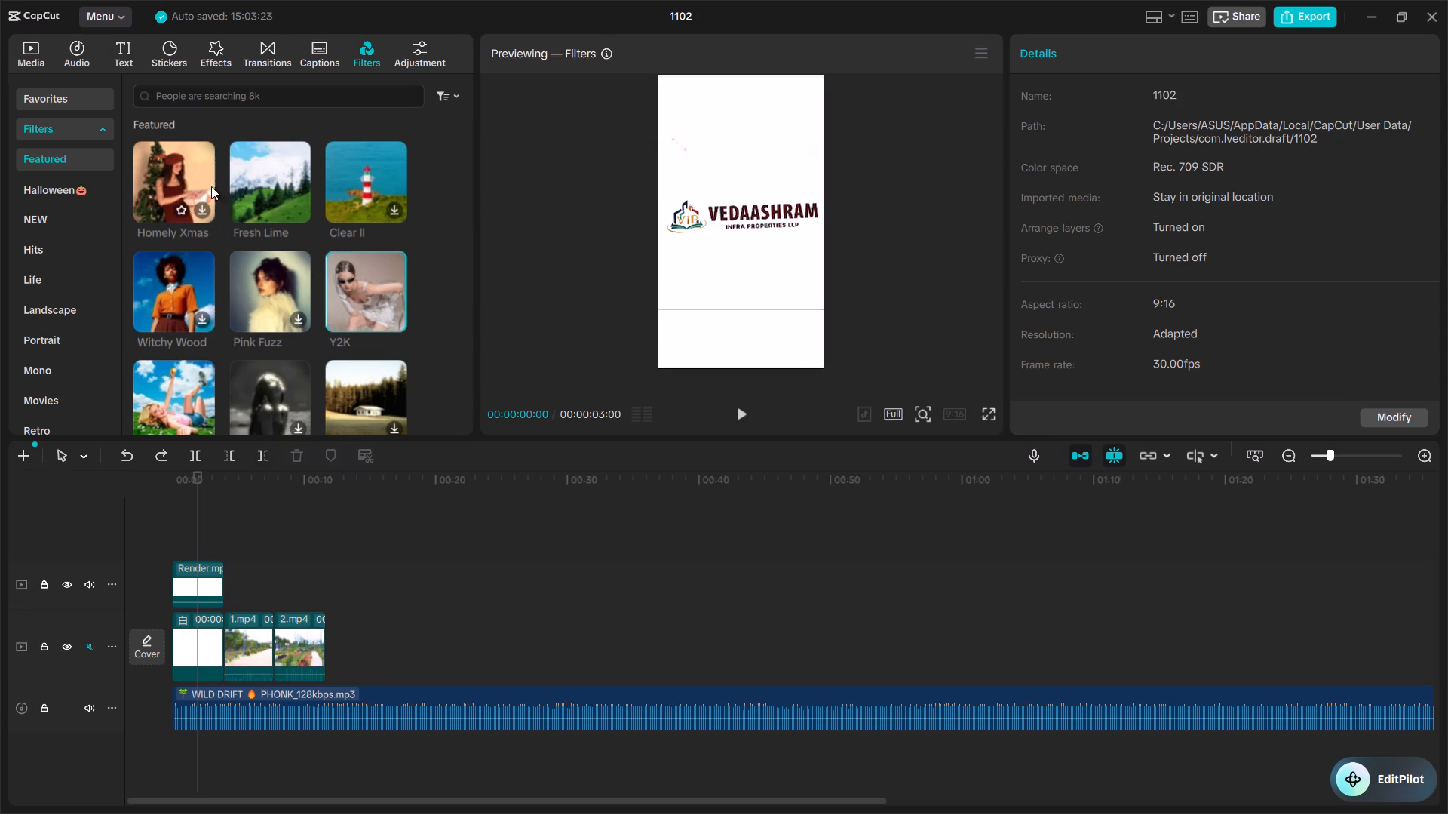
click(349, 291)
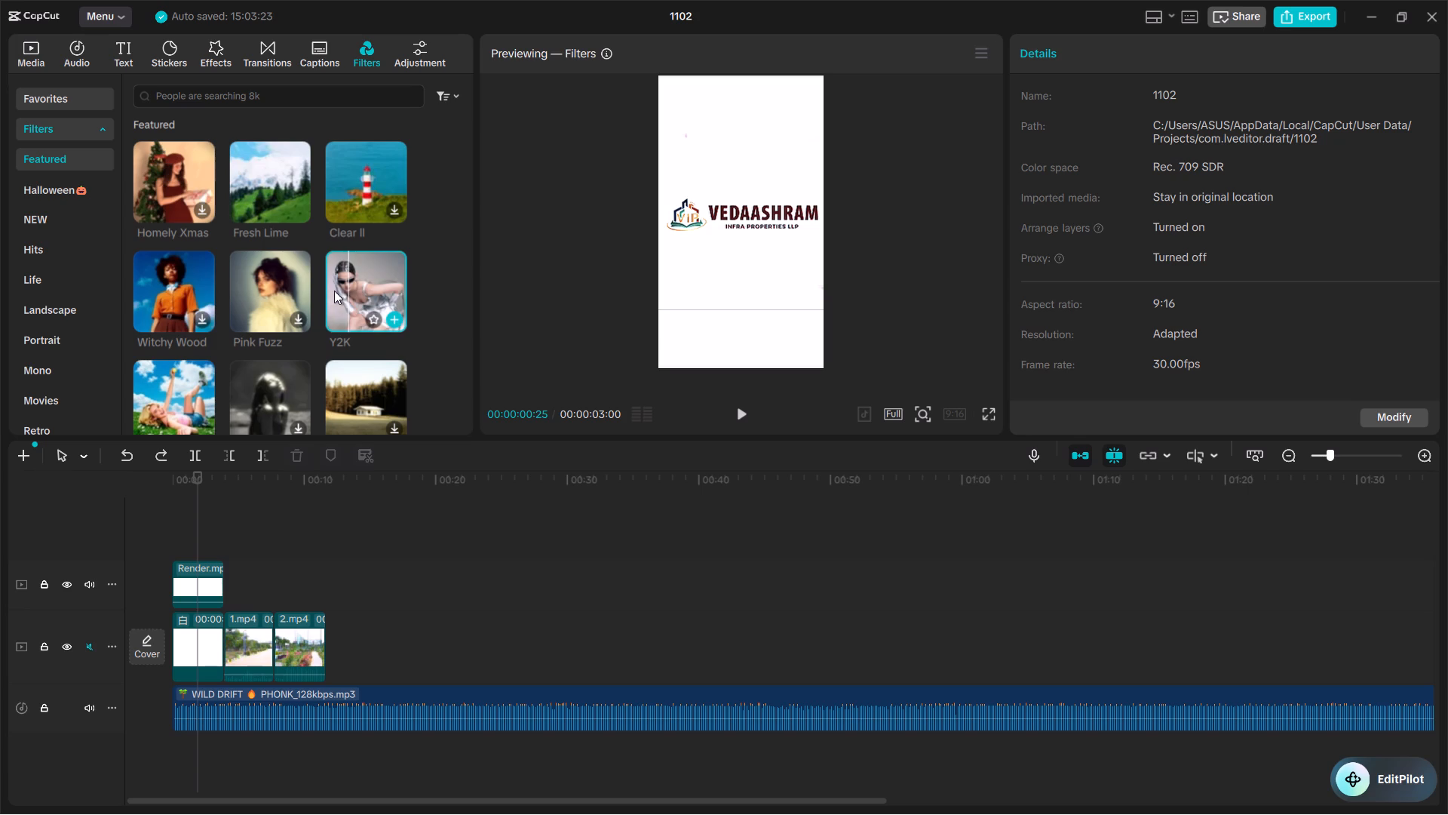
click(336, 293)
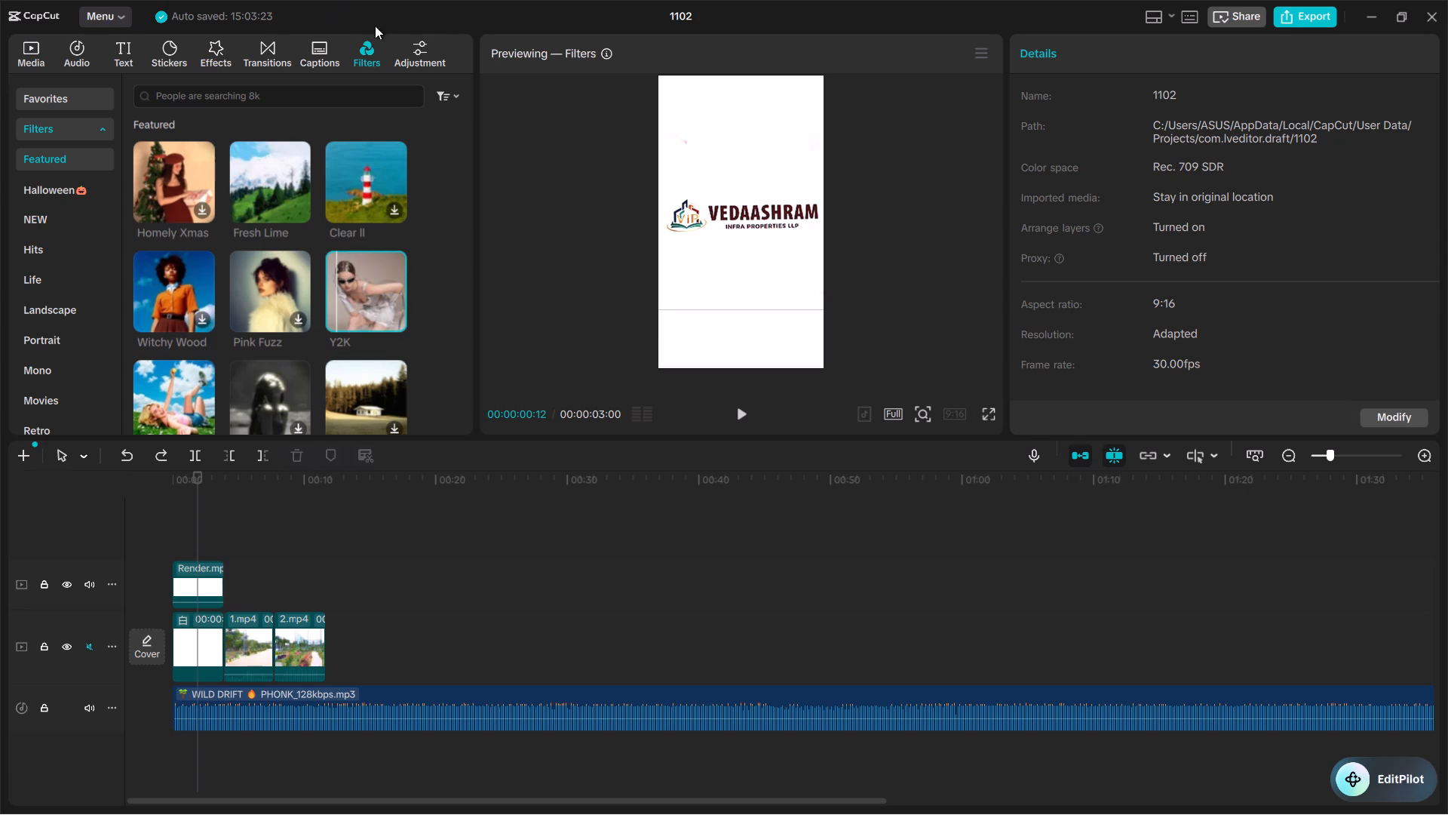
Review the opening logo footage and the street clip that follows it on the timeline.
click(431, 61)
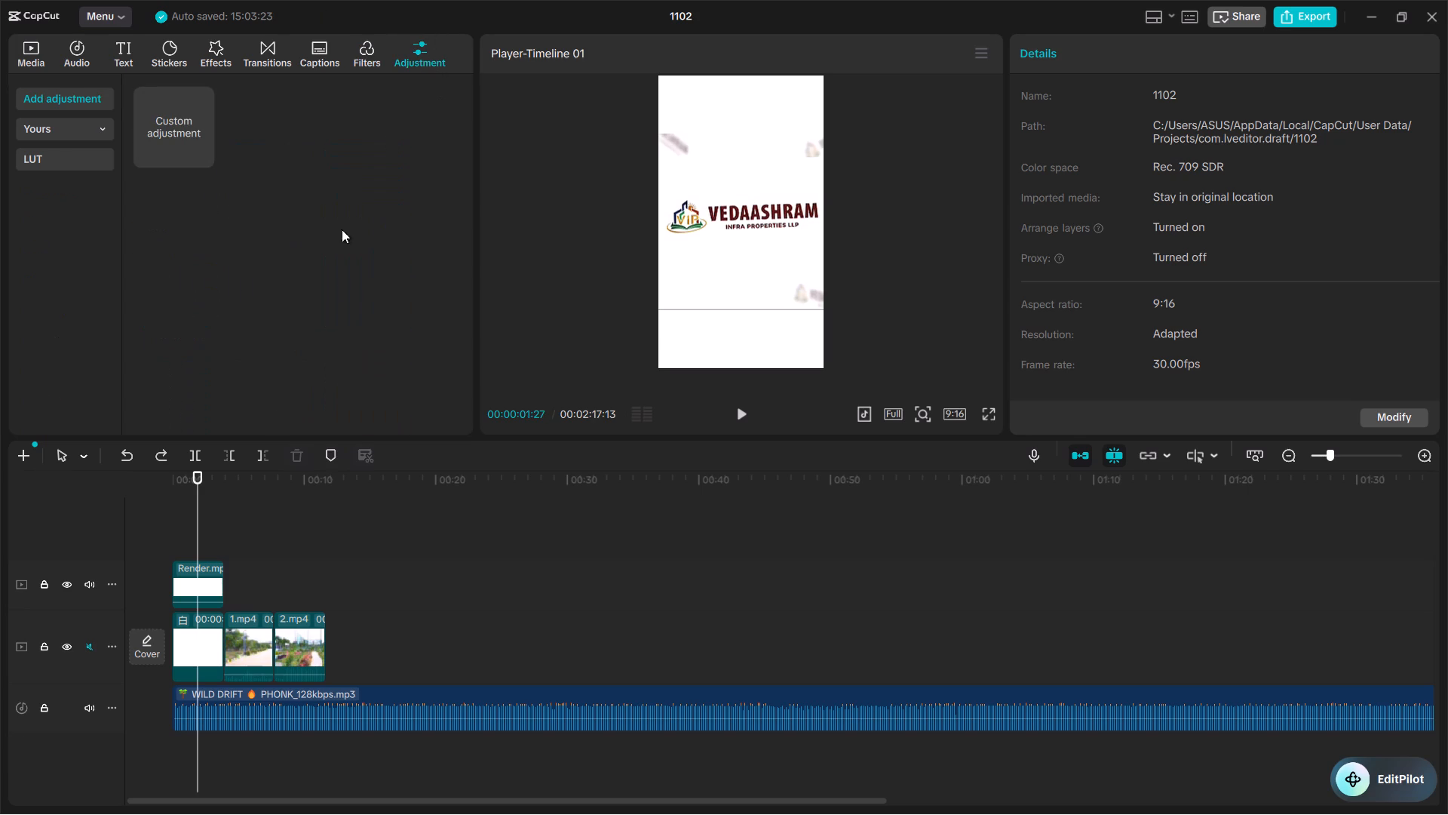
drag(199, 507, 229, 499)
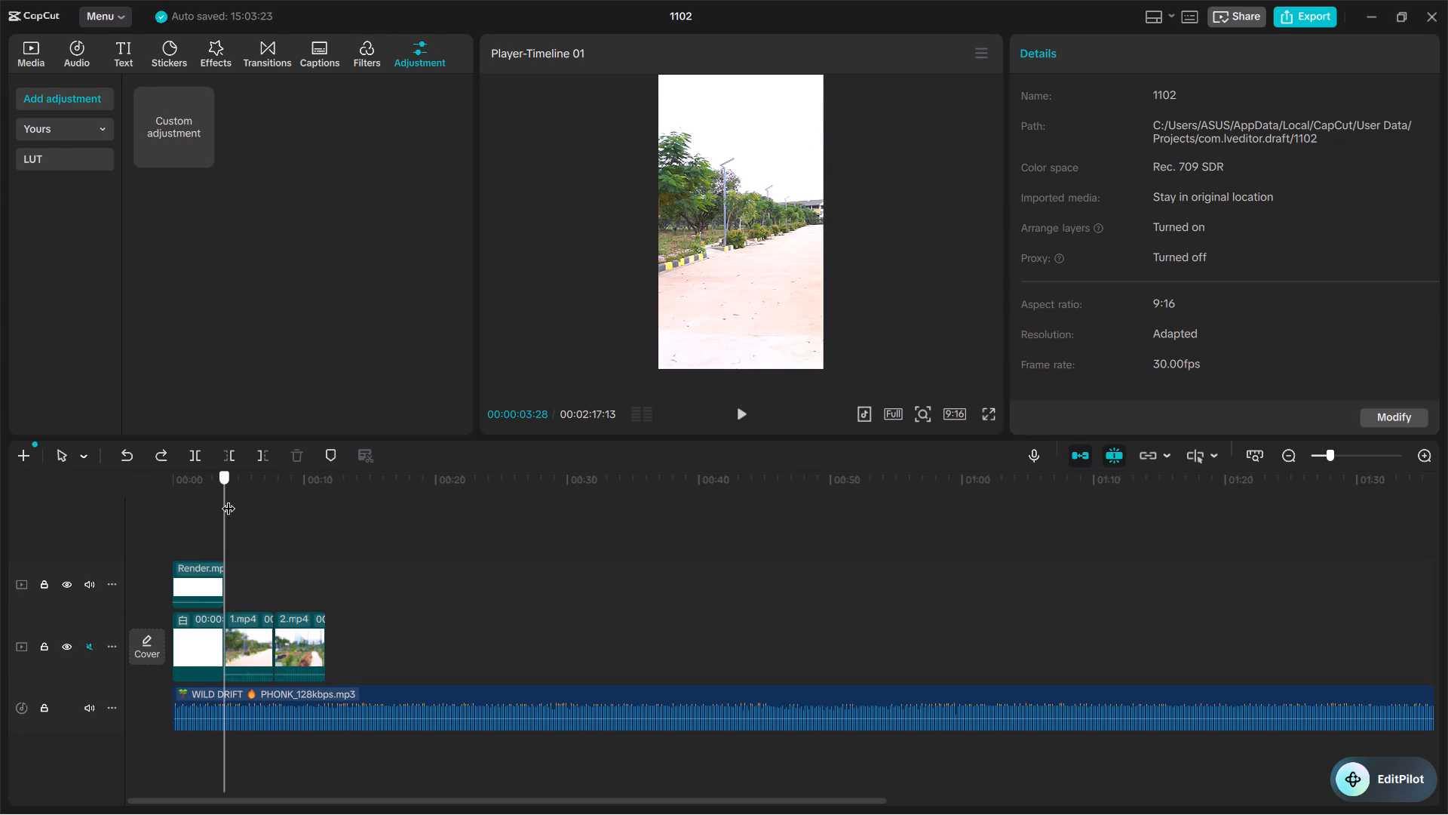
drag(229, 499, 259, 509)
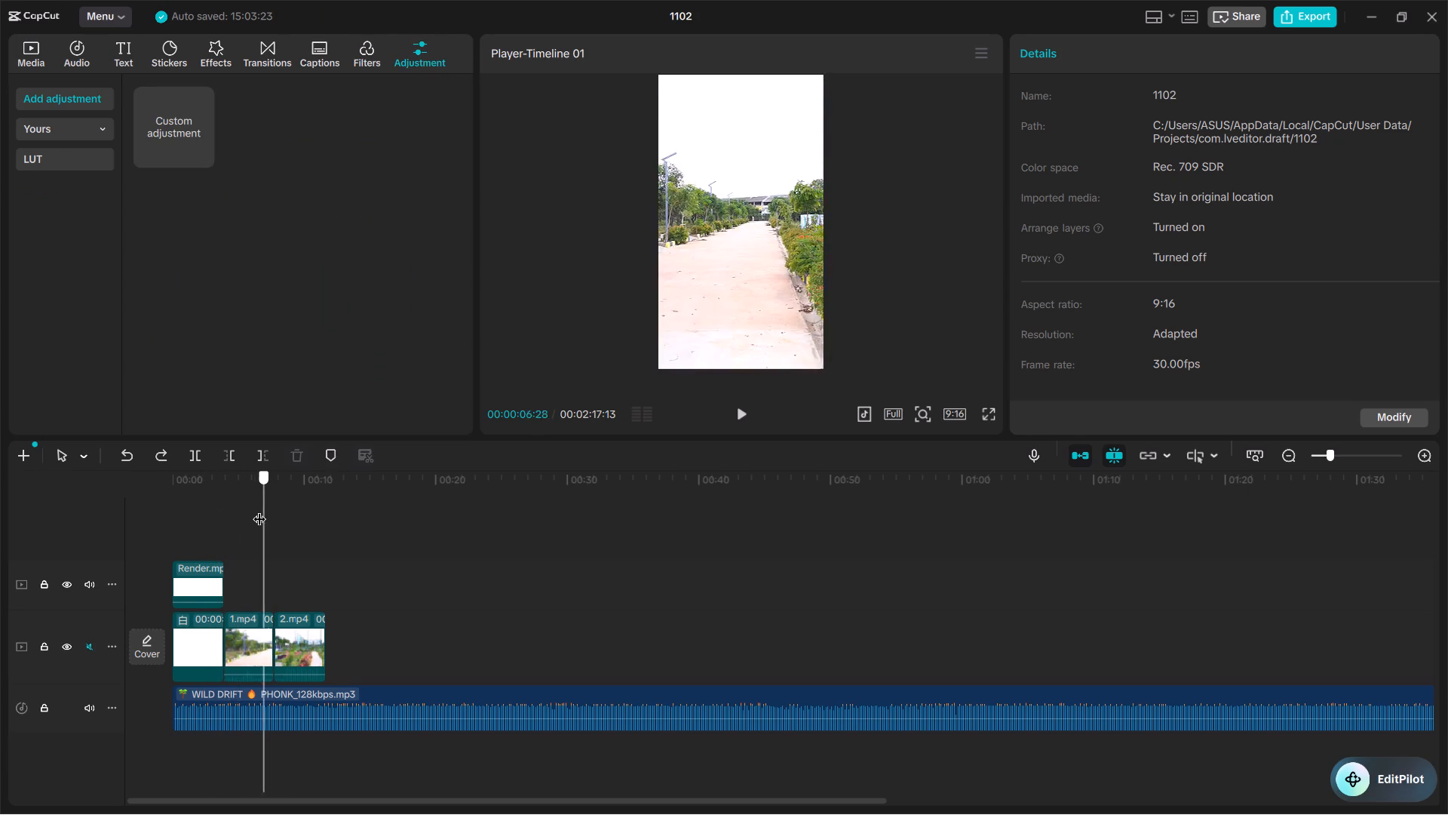
drag(259, 509, 138, 567)
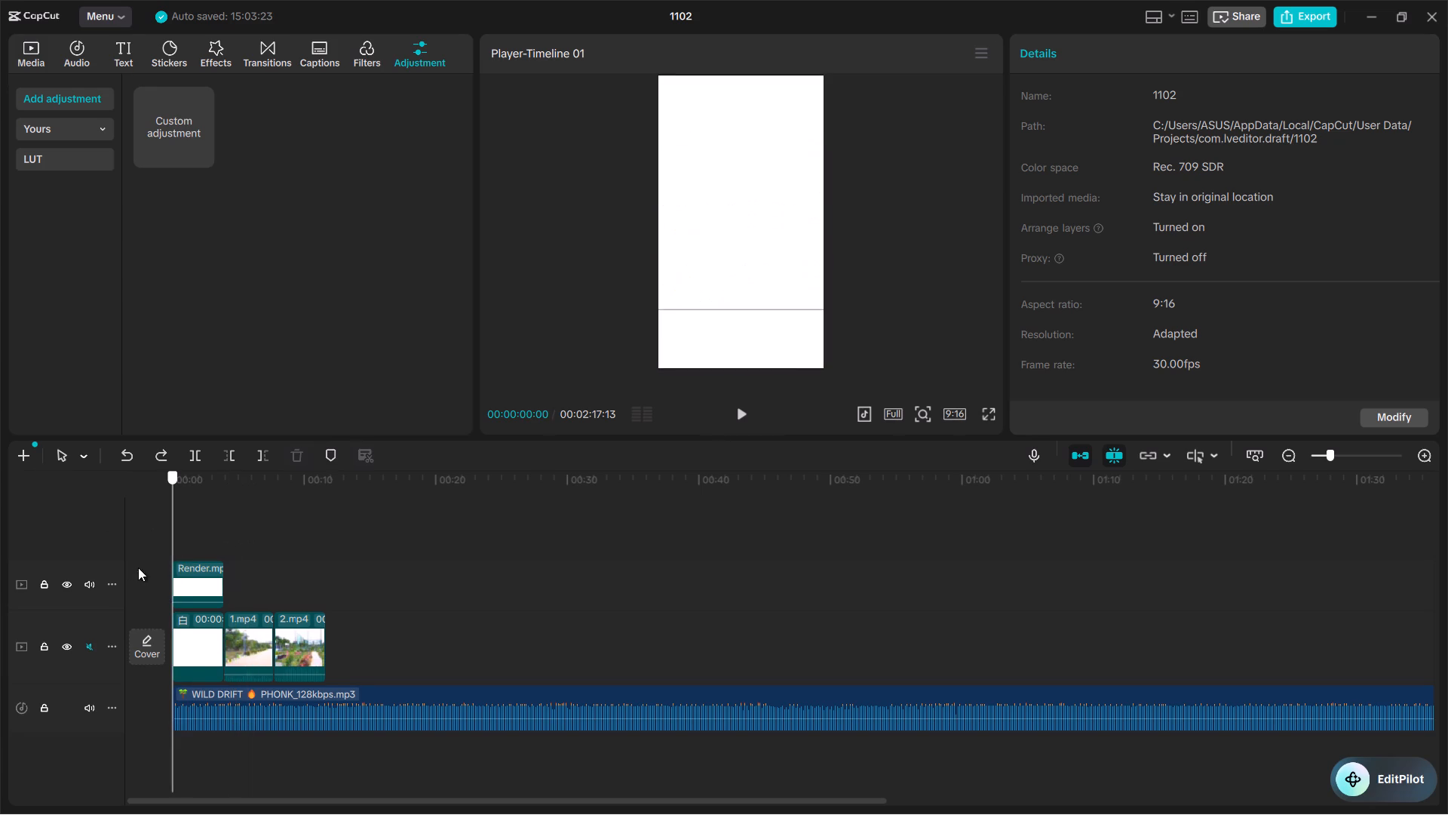
drag(138, 567, 195, 559)
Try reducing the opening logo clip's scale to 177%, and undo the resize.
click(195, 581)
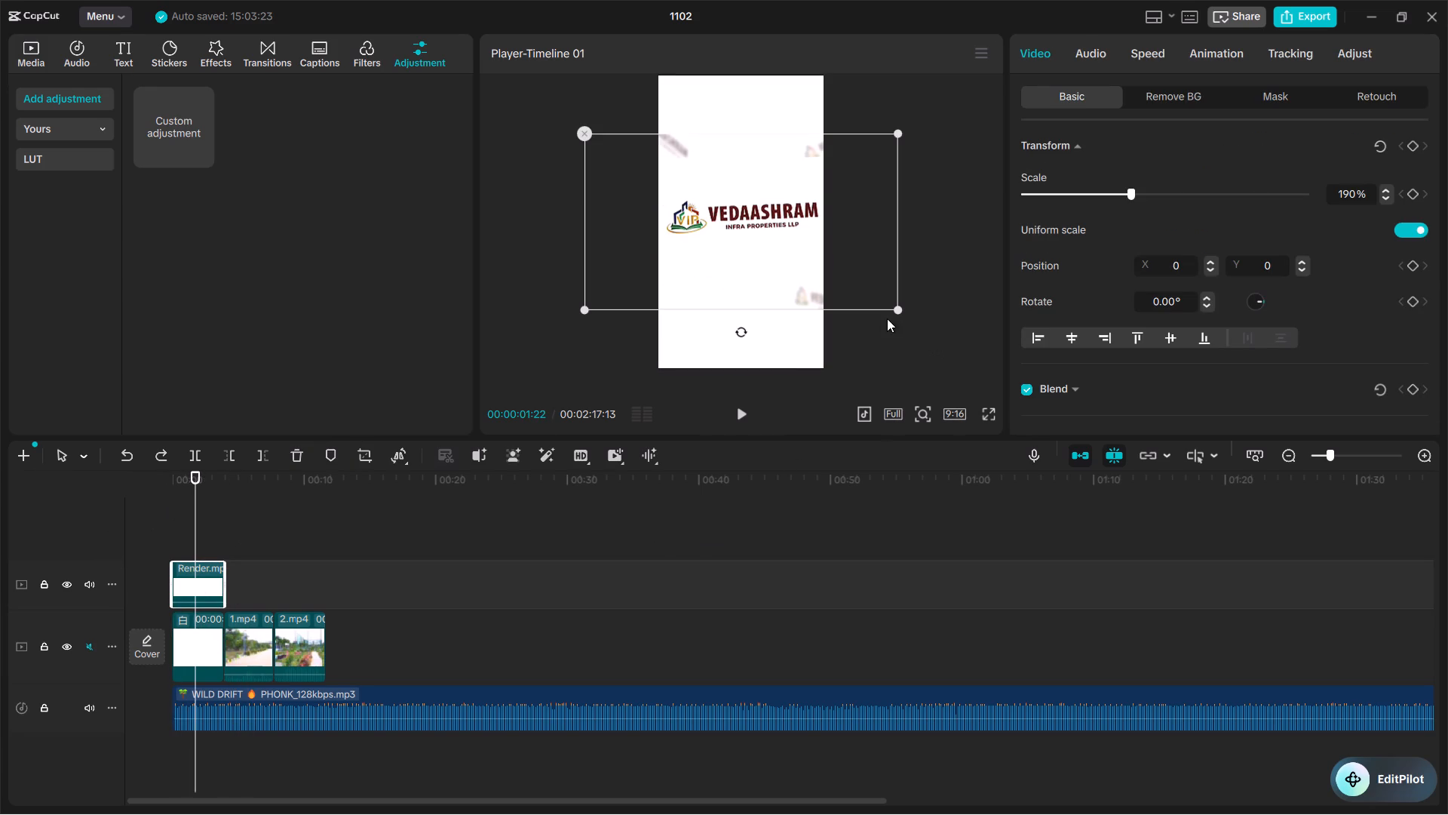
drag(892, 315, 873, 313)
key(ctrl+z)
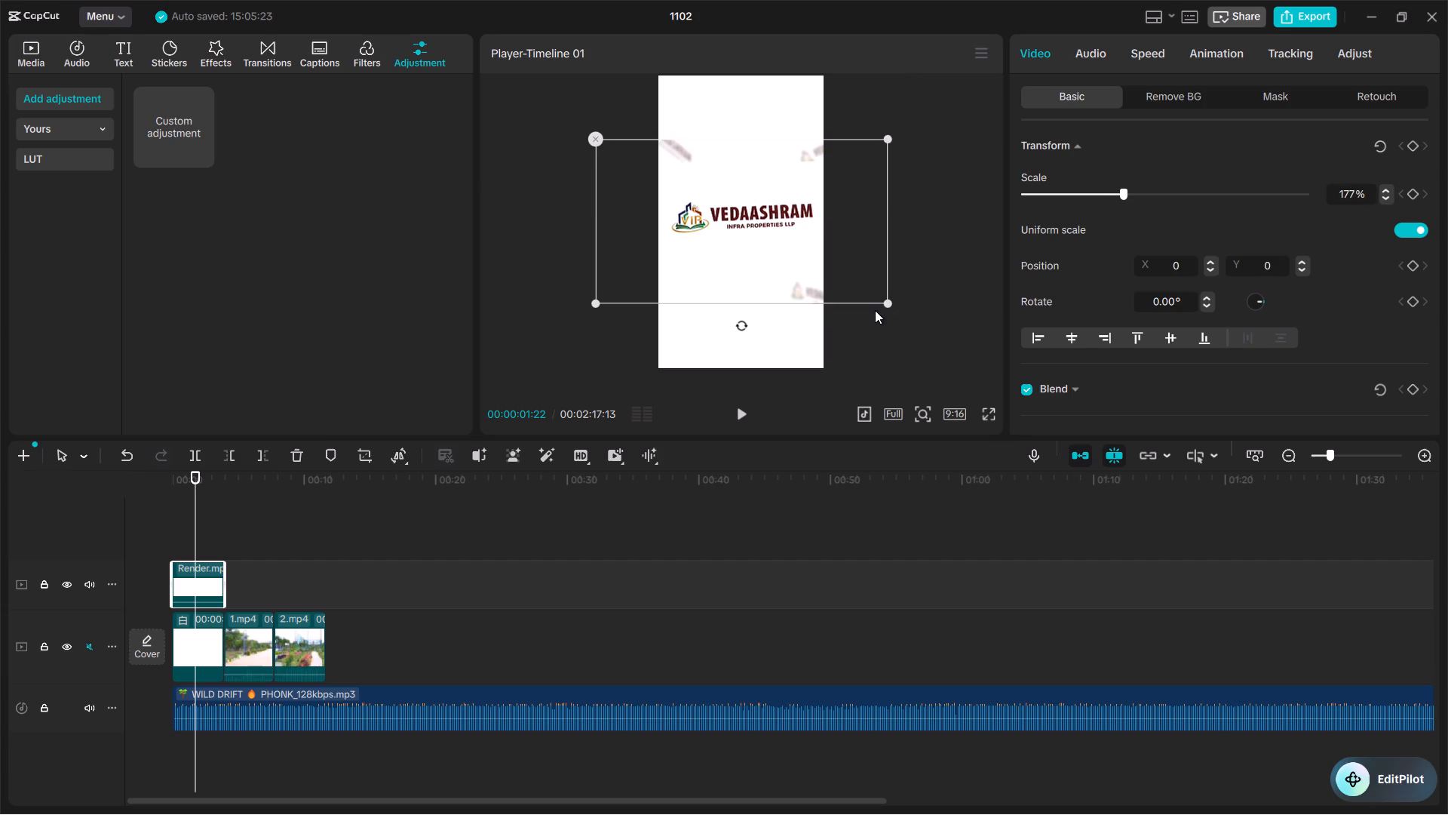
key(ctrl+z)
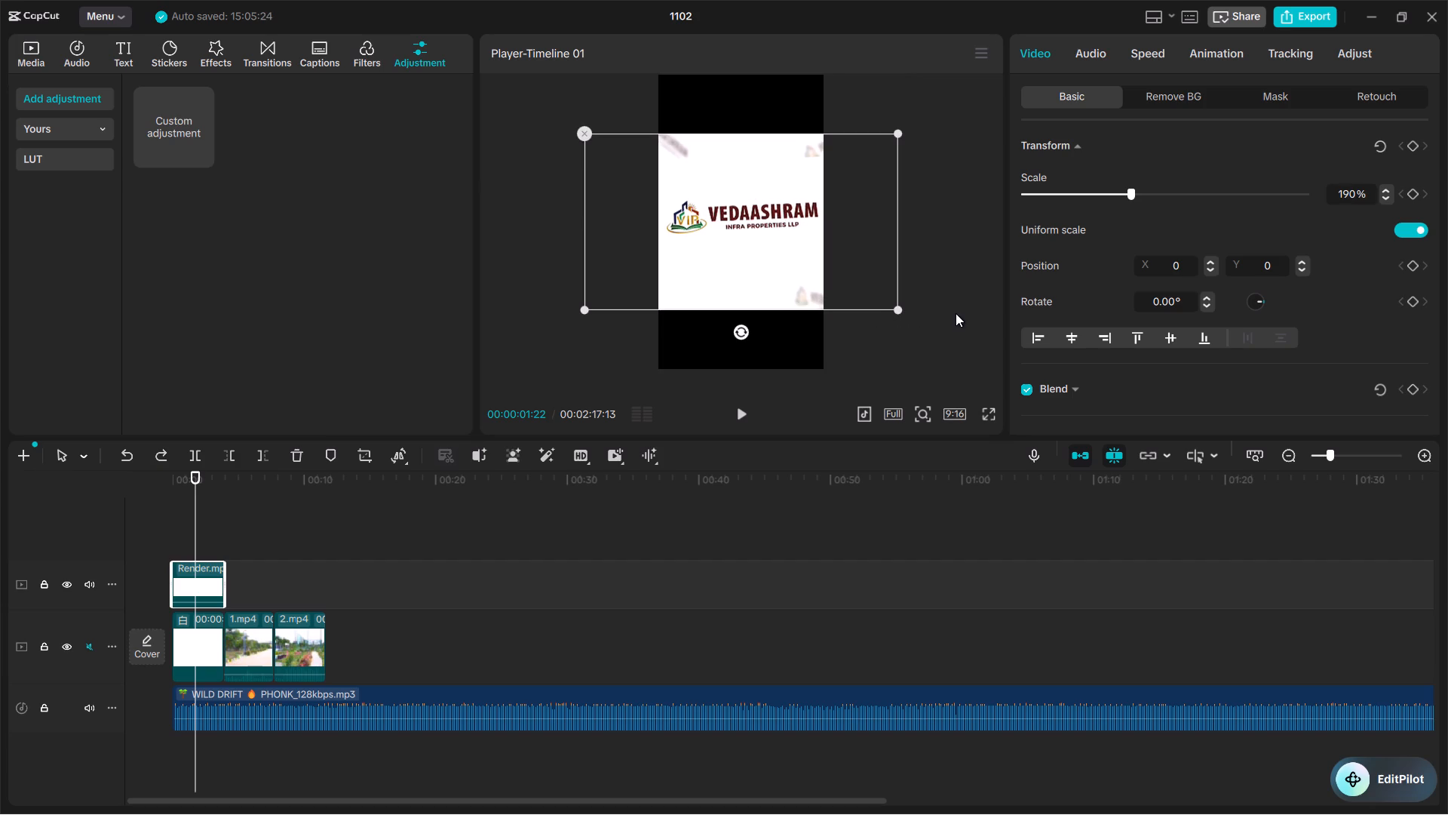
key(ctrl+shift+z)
Look through the logo clip's basic, retouch, mask and background removal settings for a usable correction.
scroll(1034, 375, down, 7)
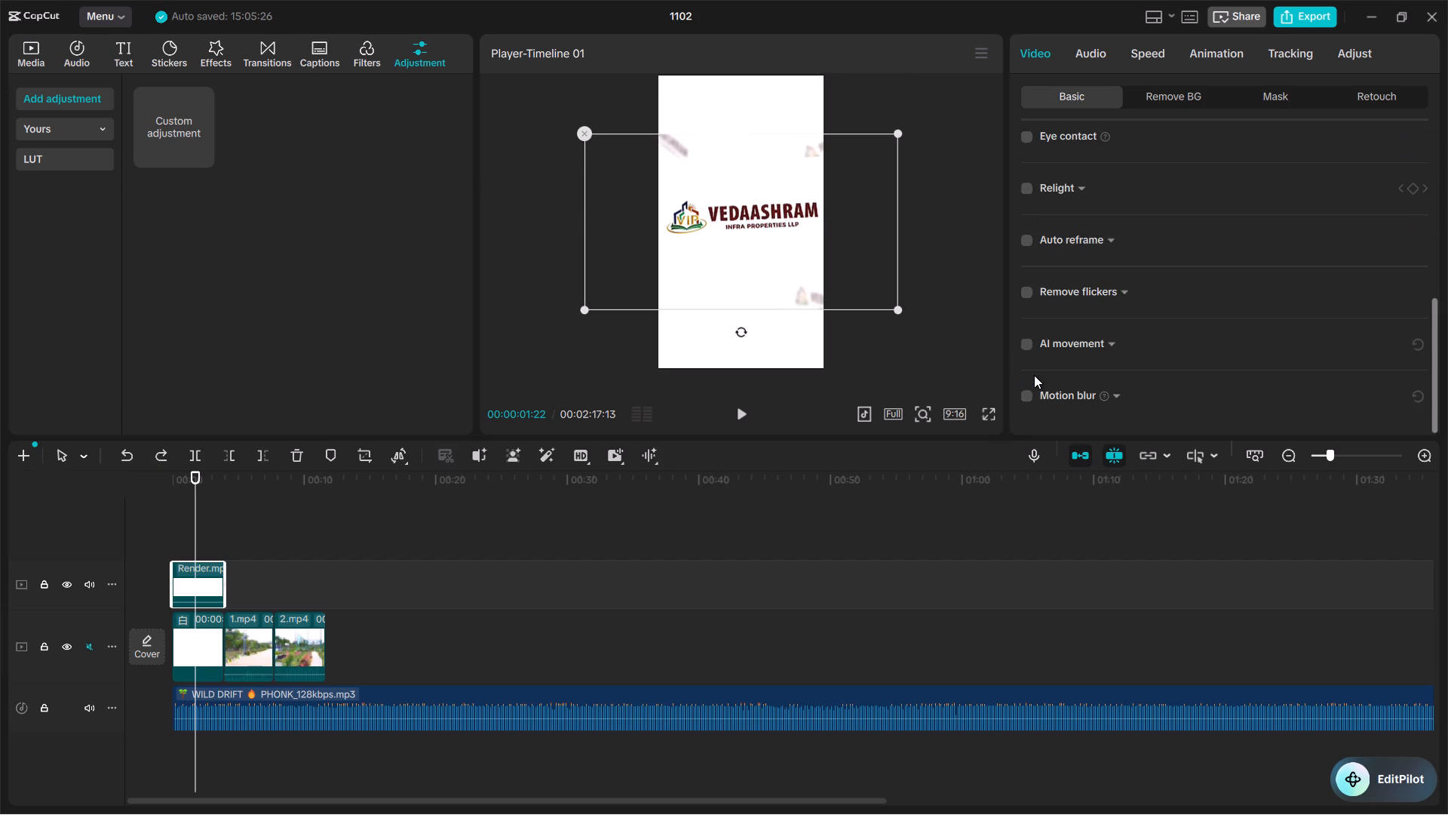
scroll(1034, 375, up, 6)
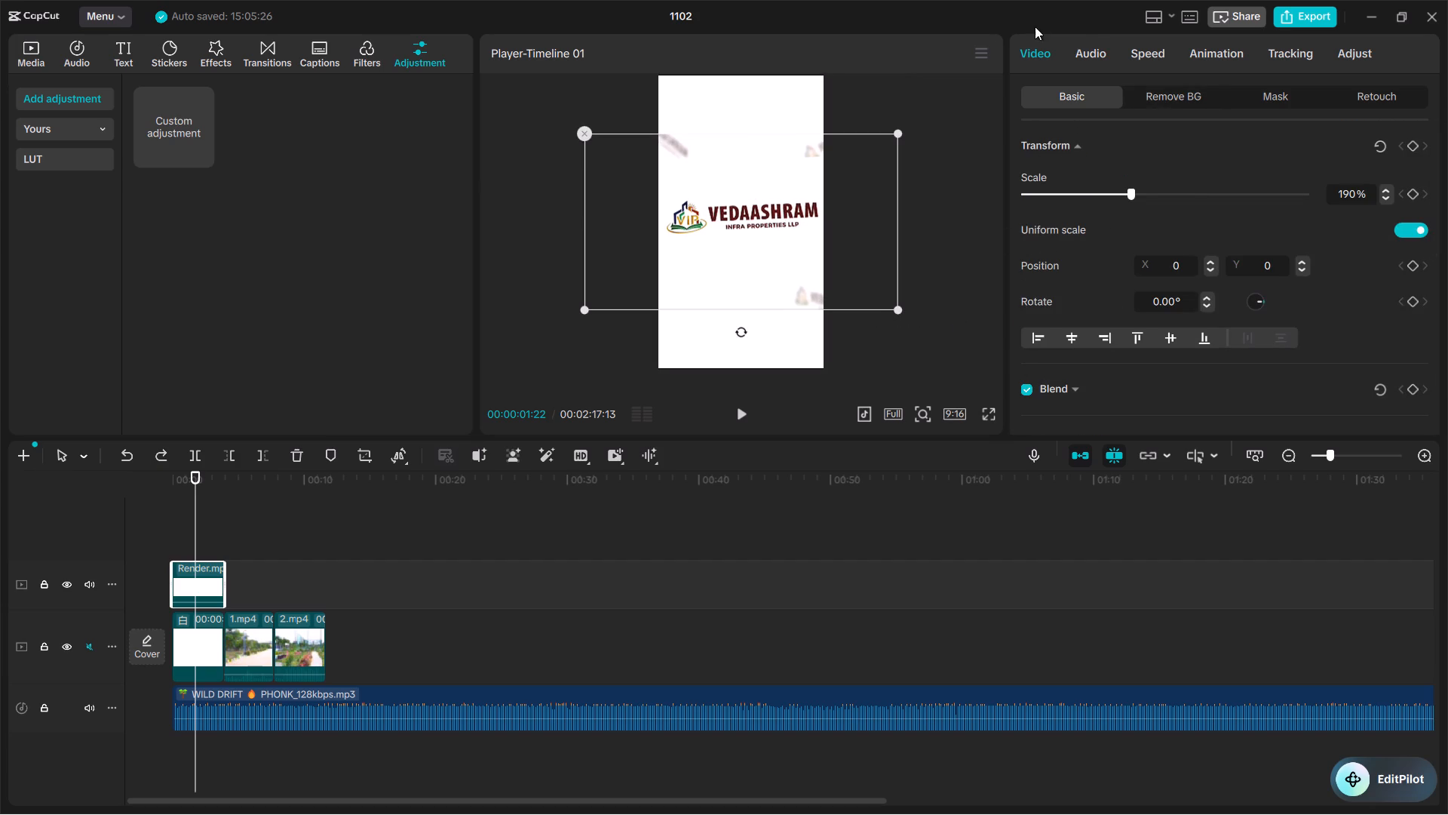
click(1381, 86)
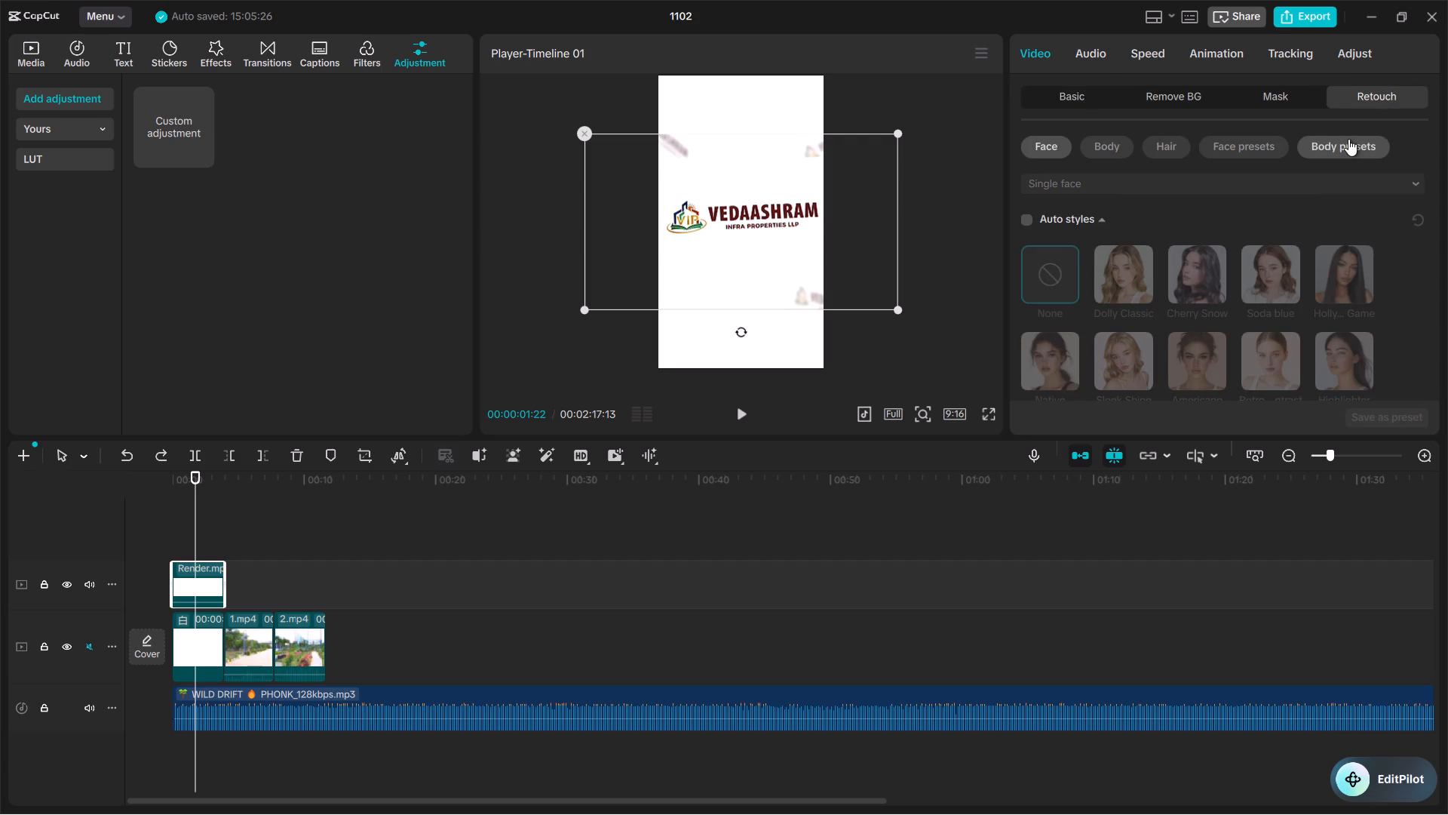
click(1256, 91)
click(1170, 99)
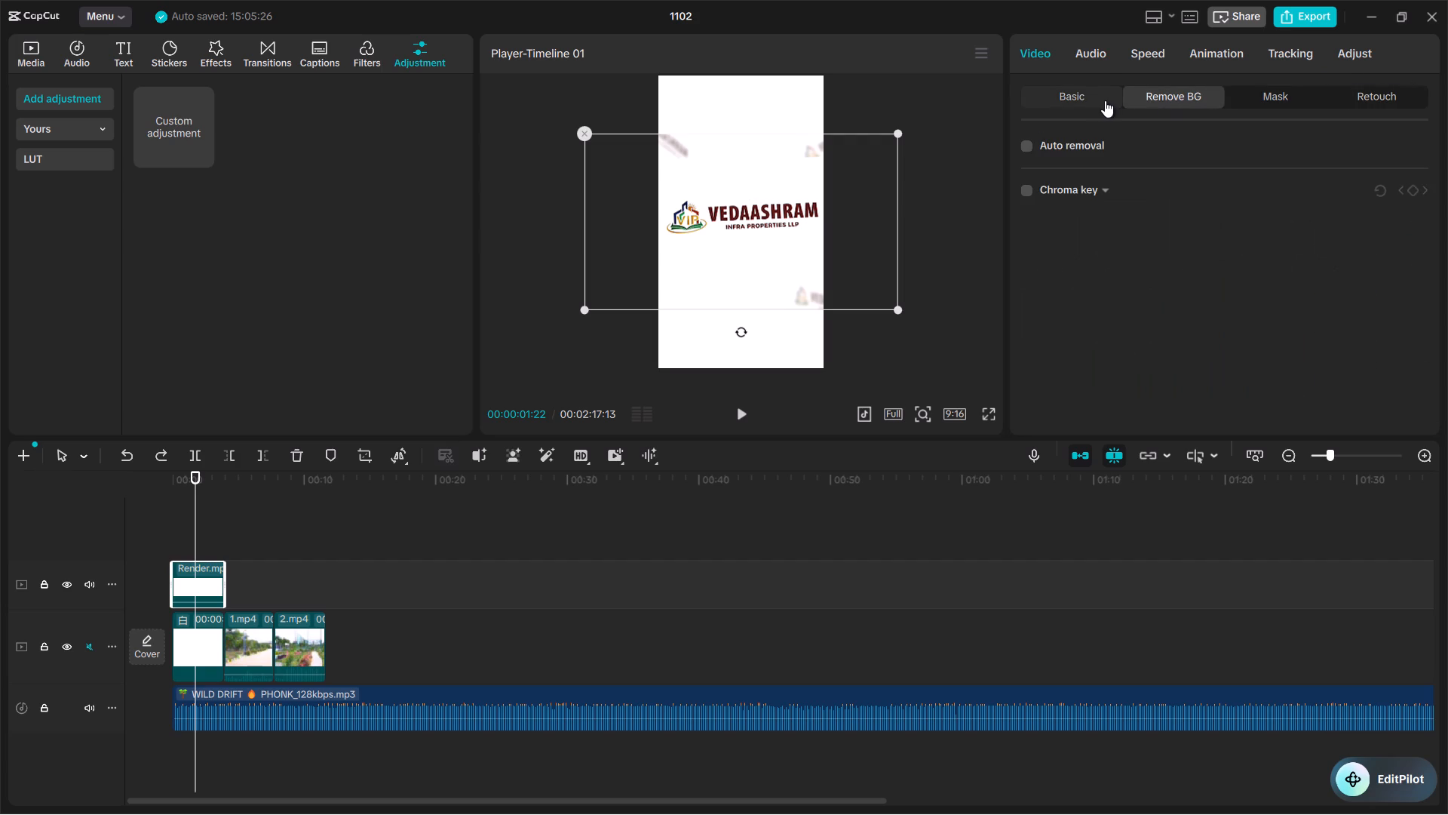
click(1093, 98)
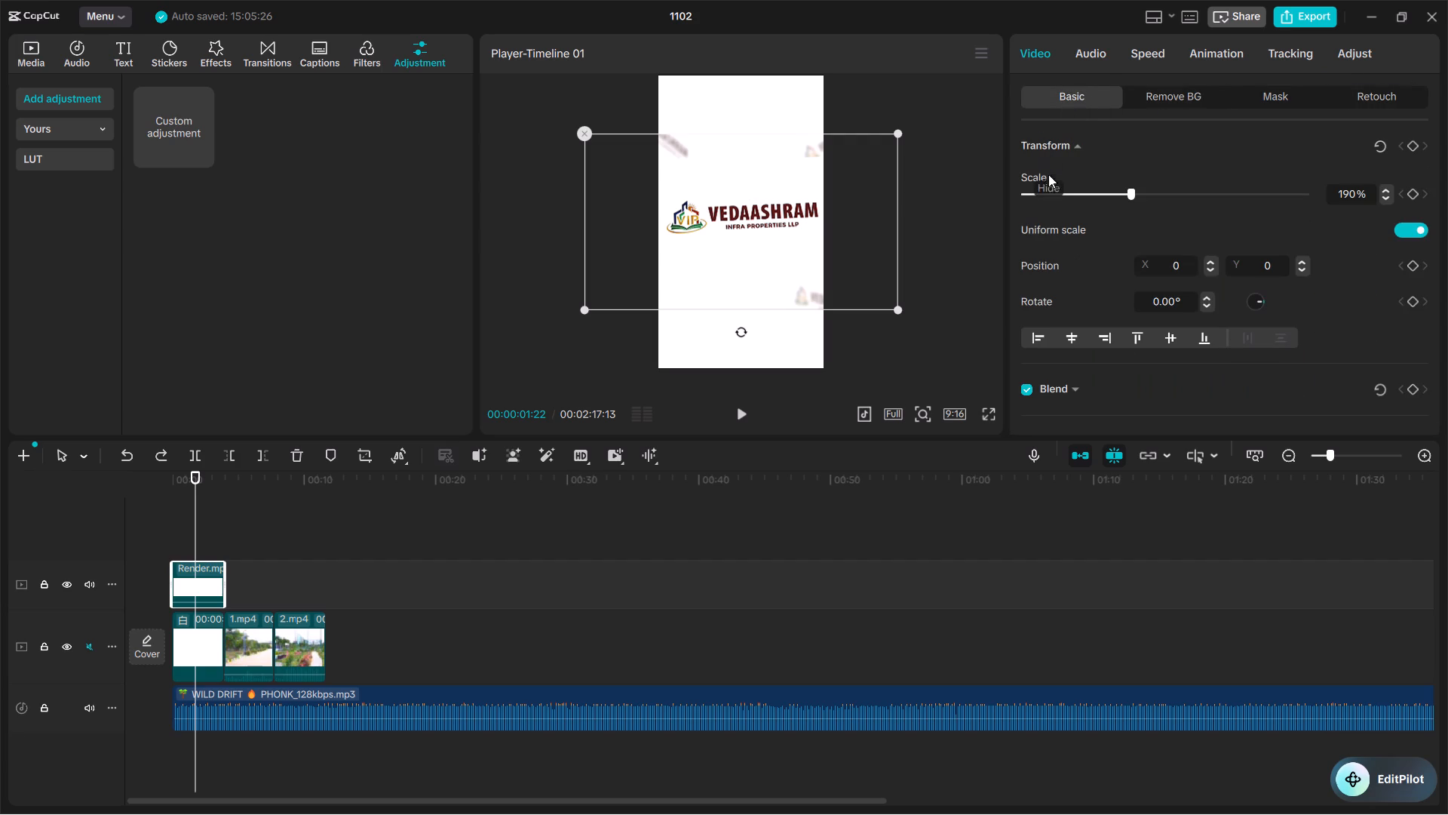
scroll(1033, 281, down, 3)
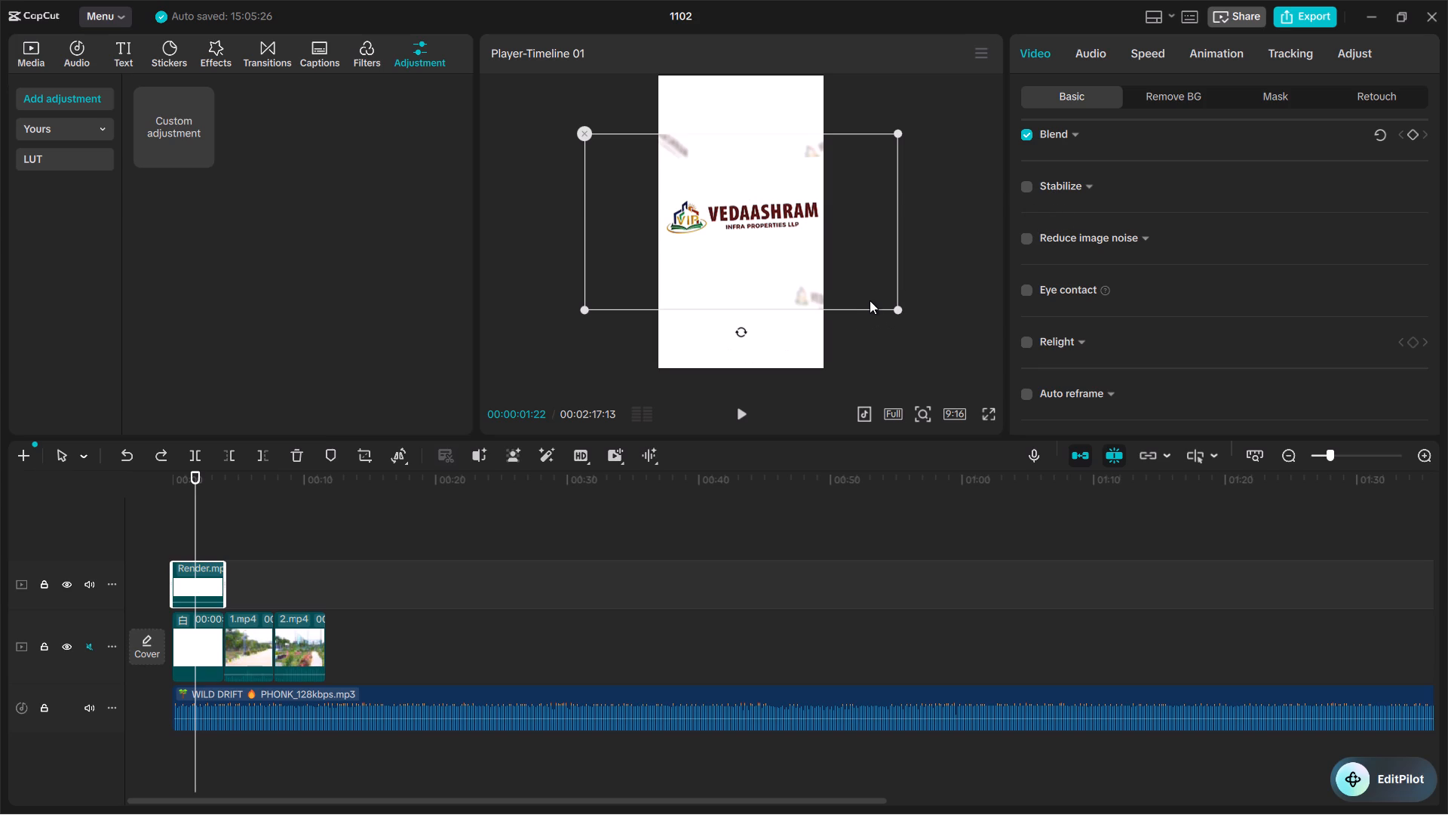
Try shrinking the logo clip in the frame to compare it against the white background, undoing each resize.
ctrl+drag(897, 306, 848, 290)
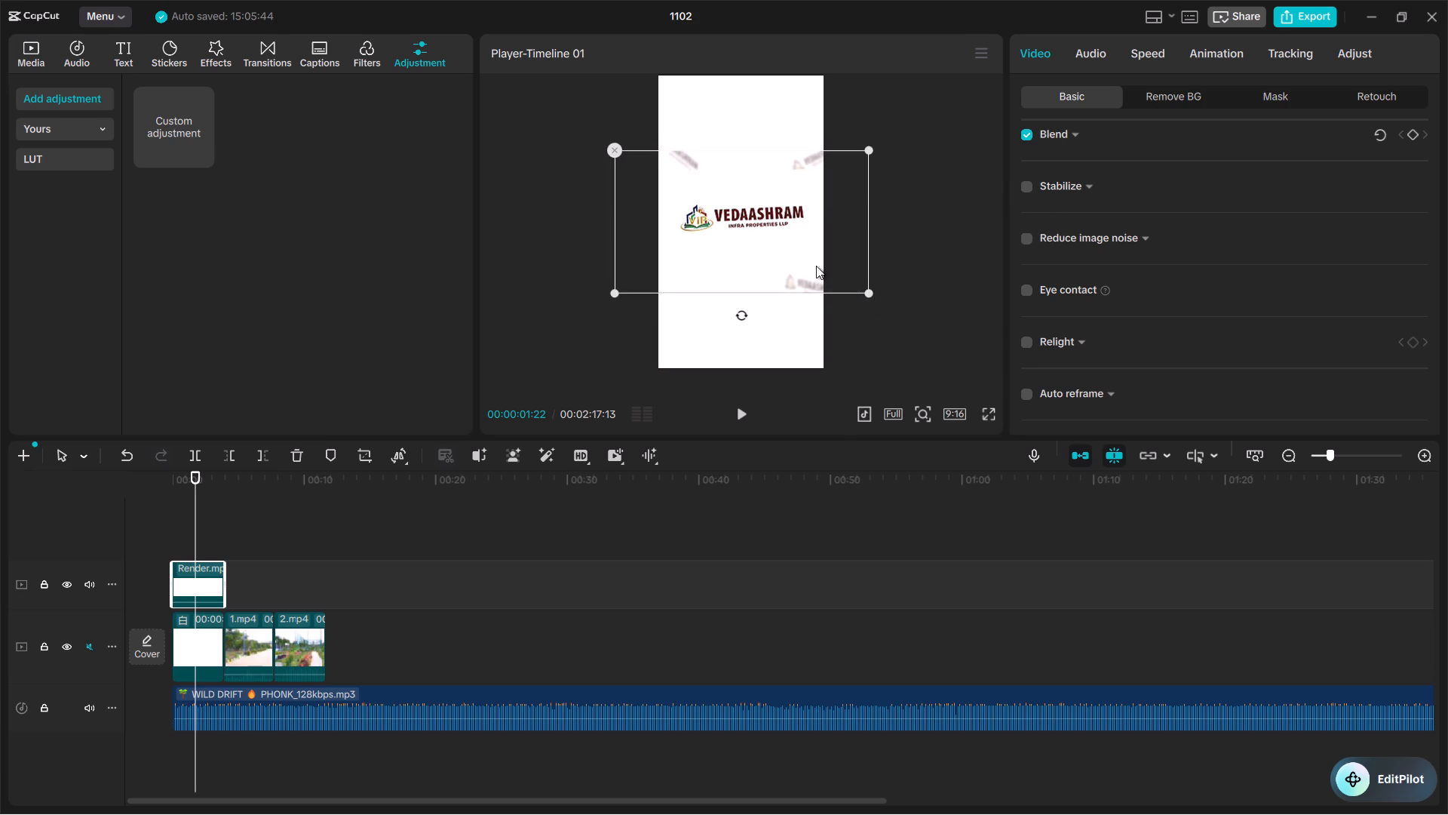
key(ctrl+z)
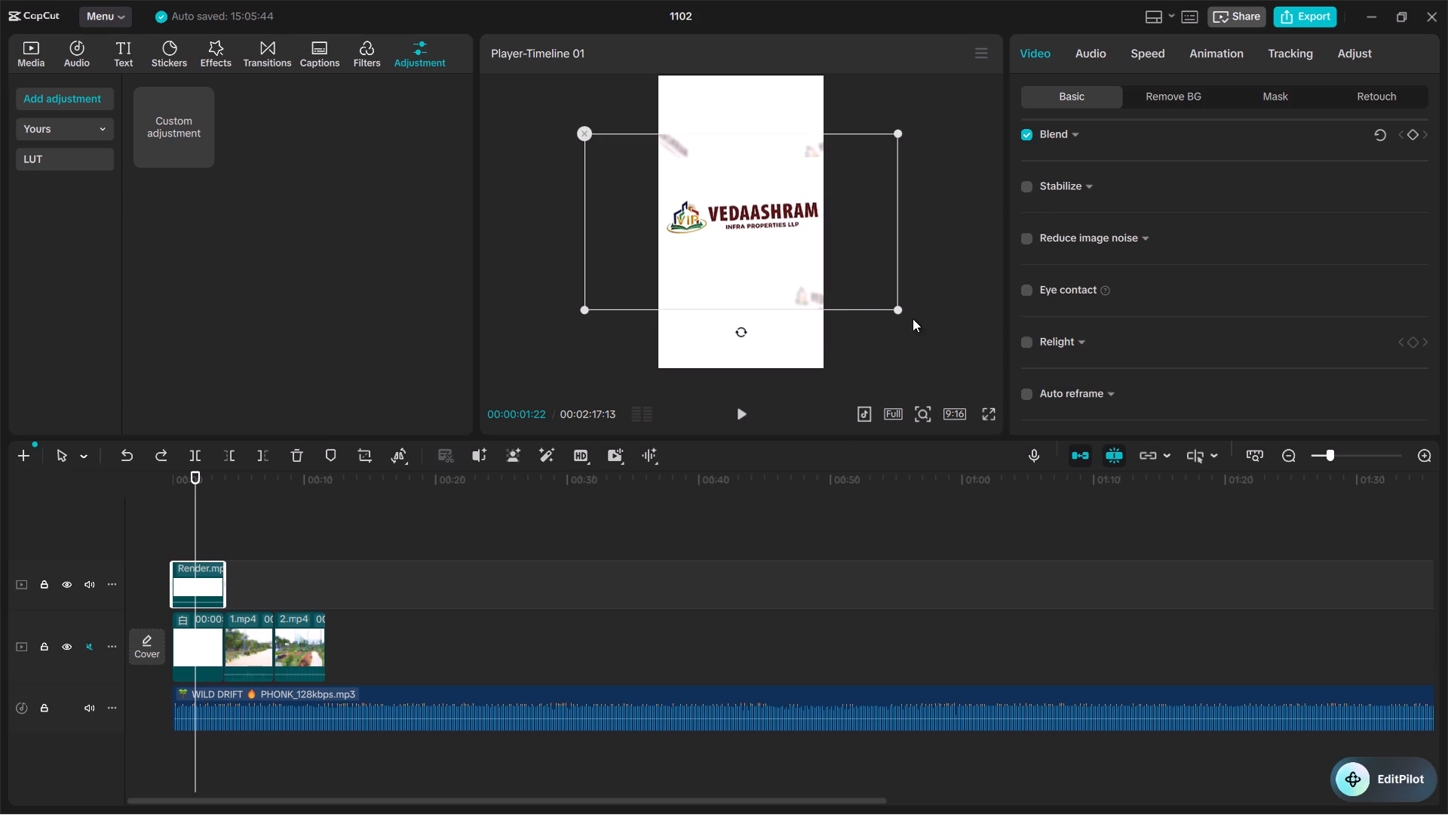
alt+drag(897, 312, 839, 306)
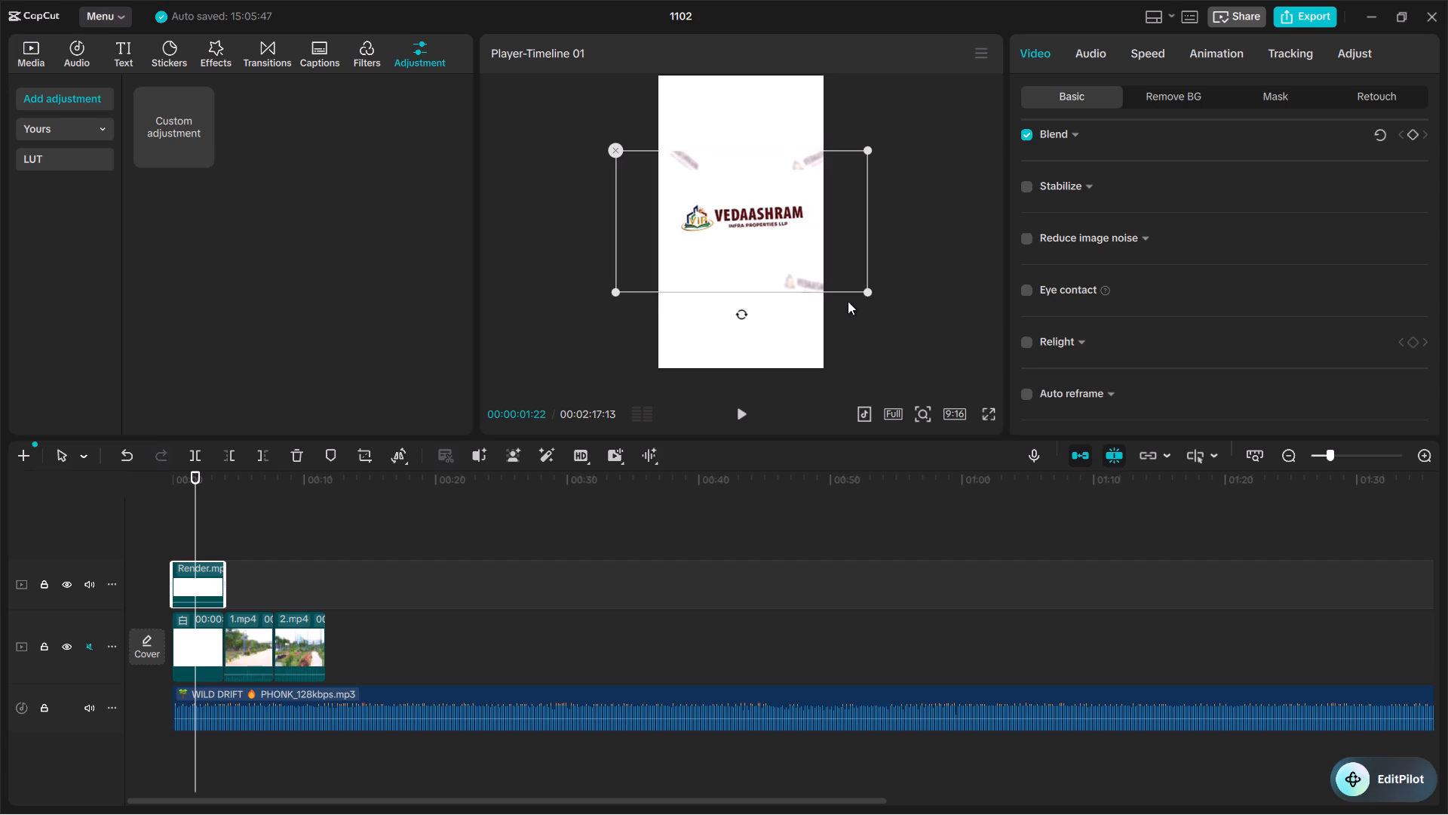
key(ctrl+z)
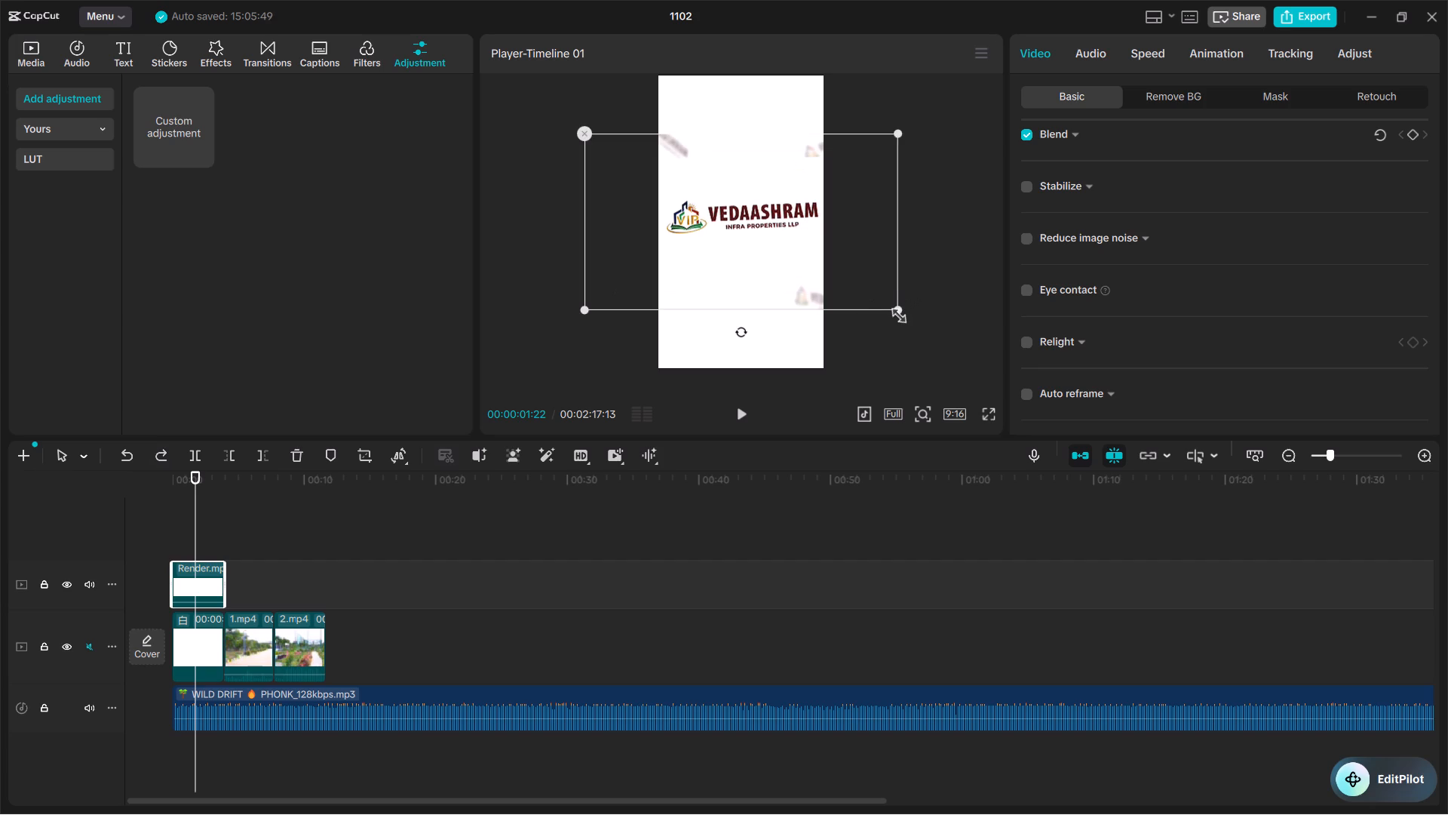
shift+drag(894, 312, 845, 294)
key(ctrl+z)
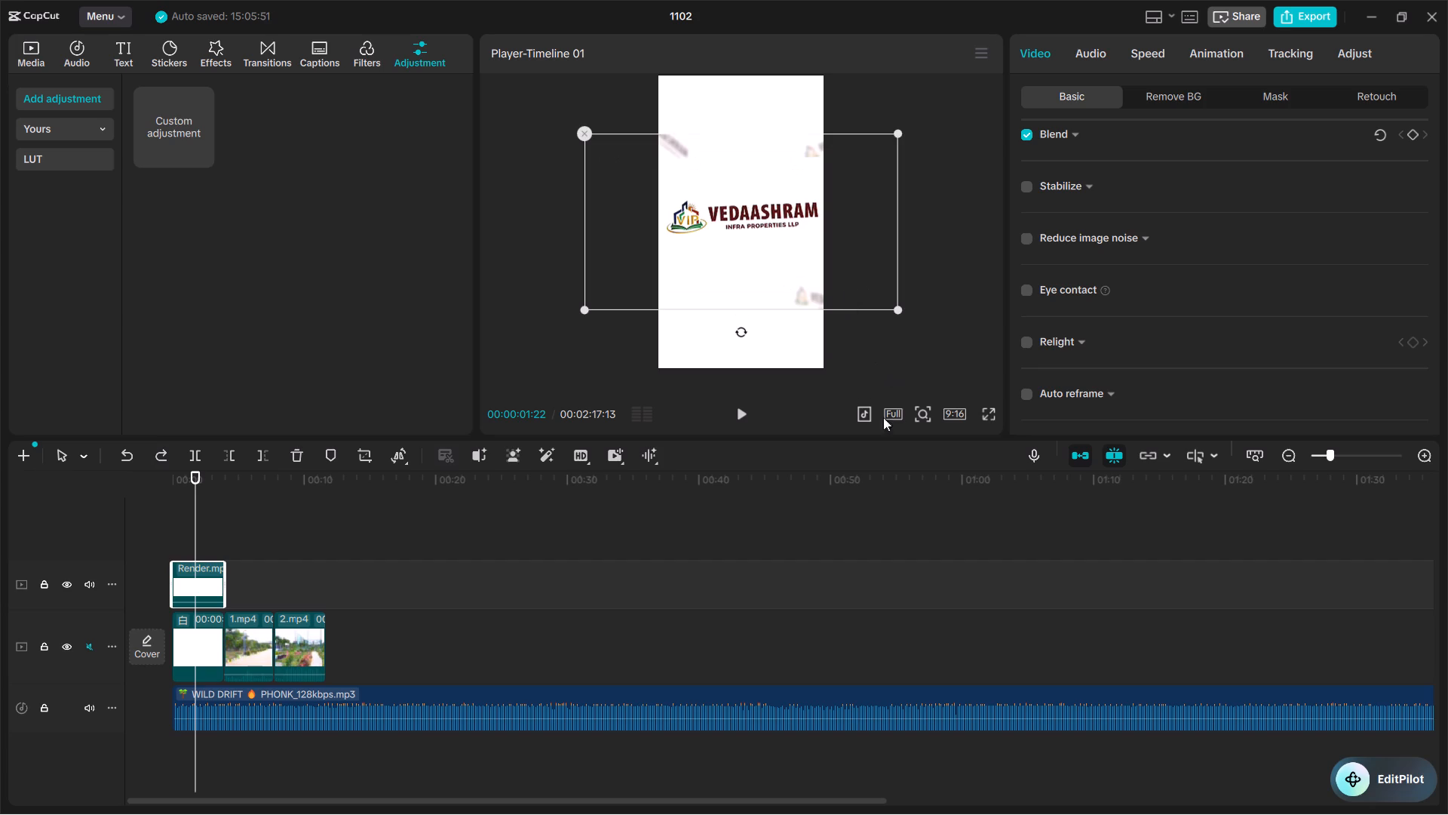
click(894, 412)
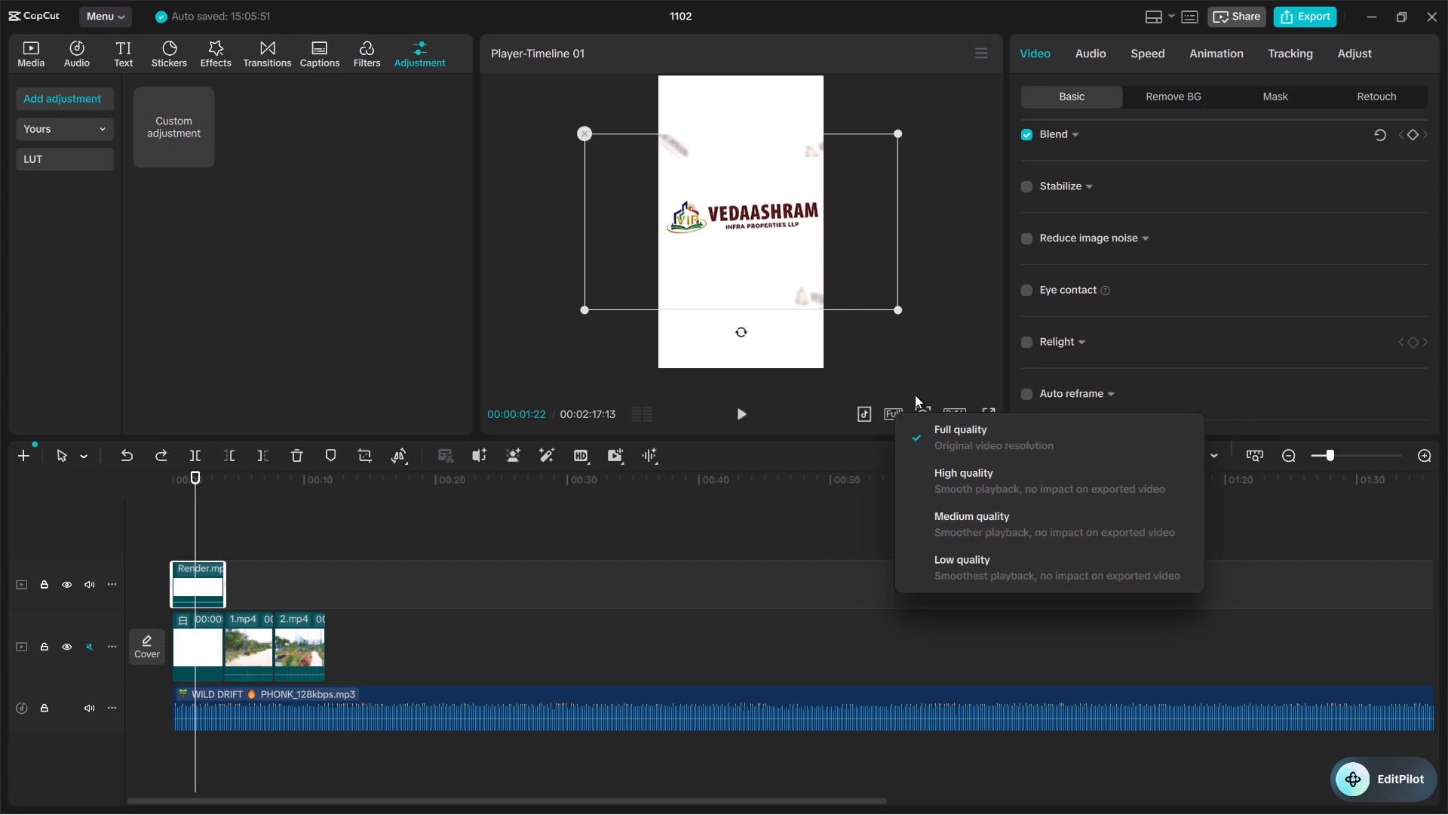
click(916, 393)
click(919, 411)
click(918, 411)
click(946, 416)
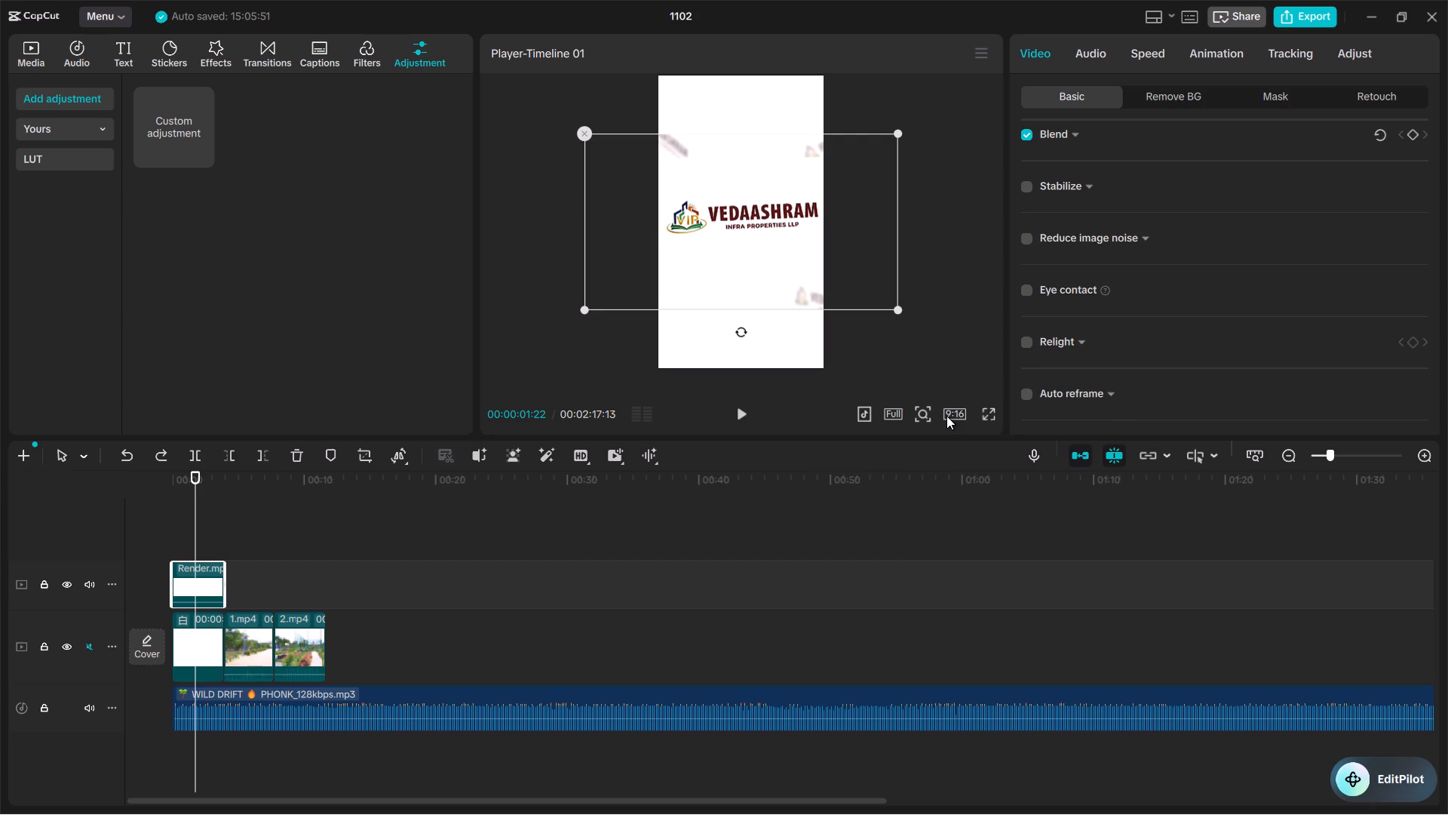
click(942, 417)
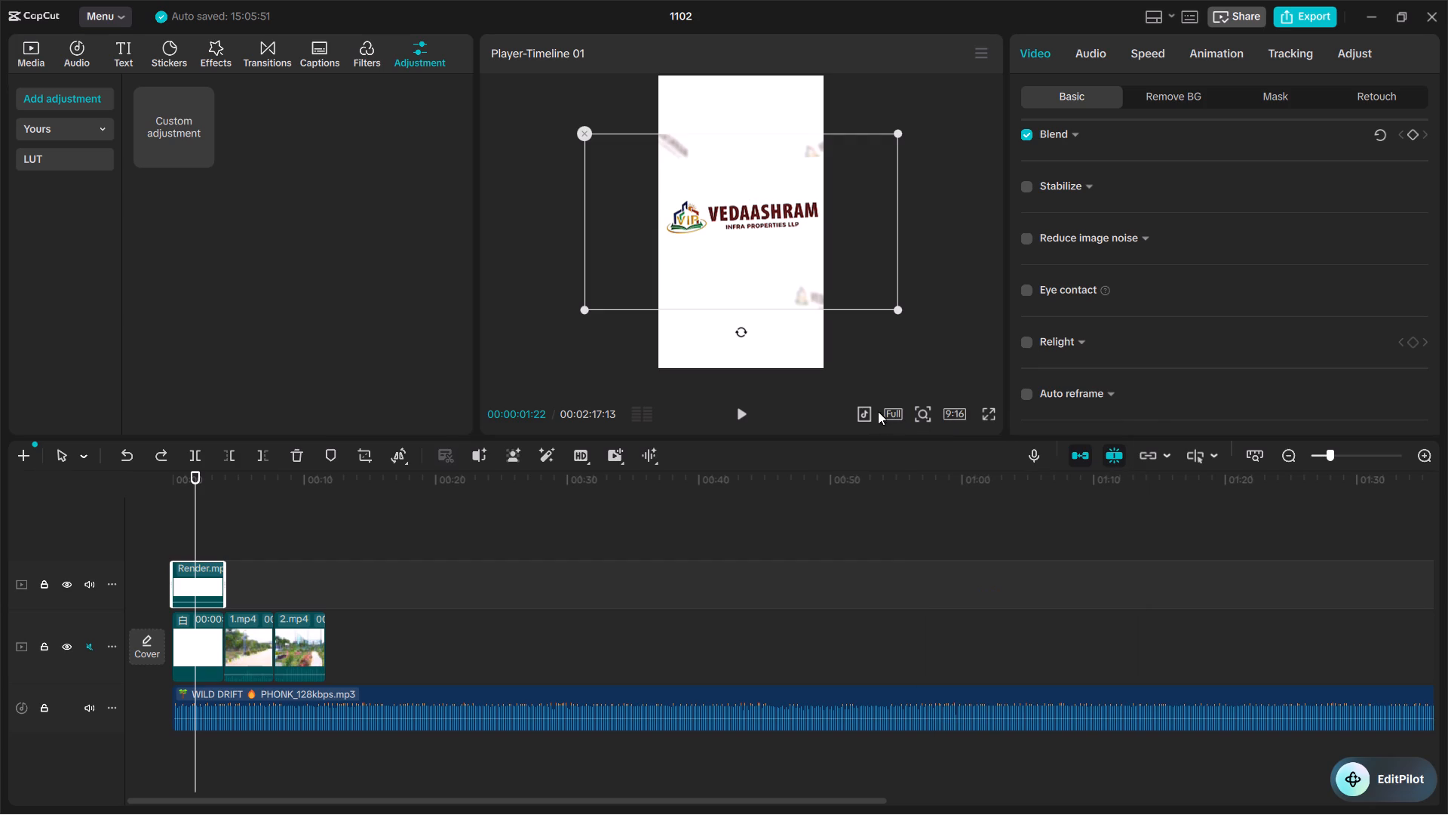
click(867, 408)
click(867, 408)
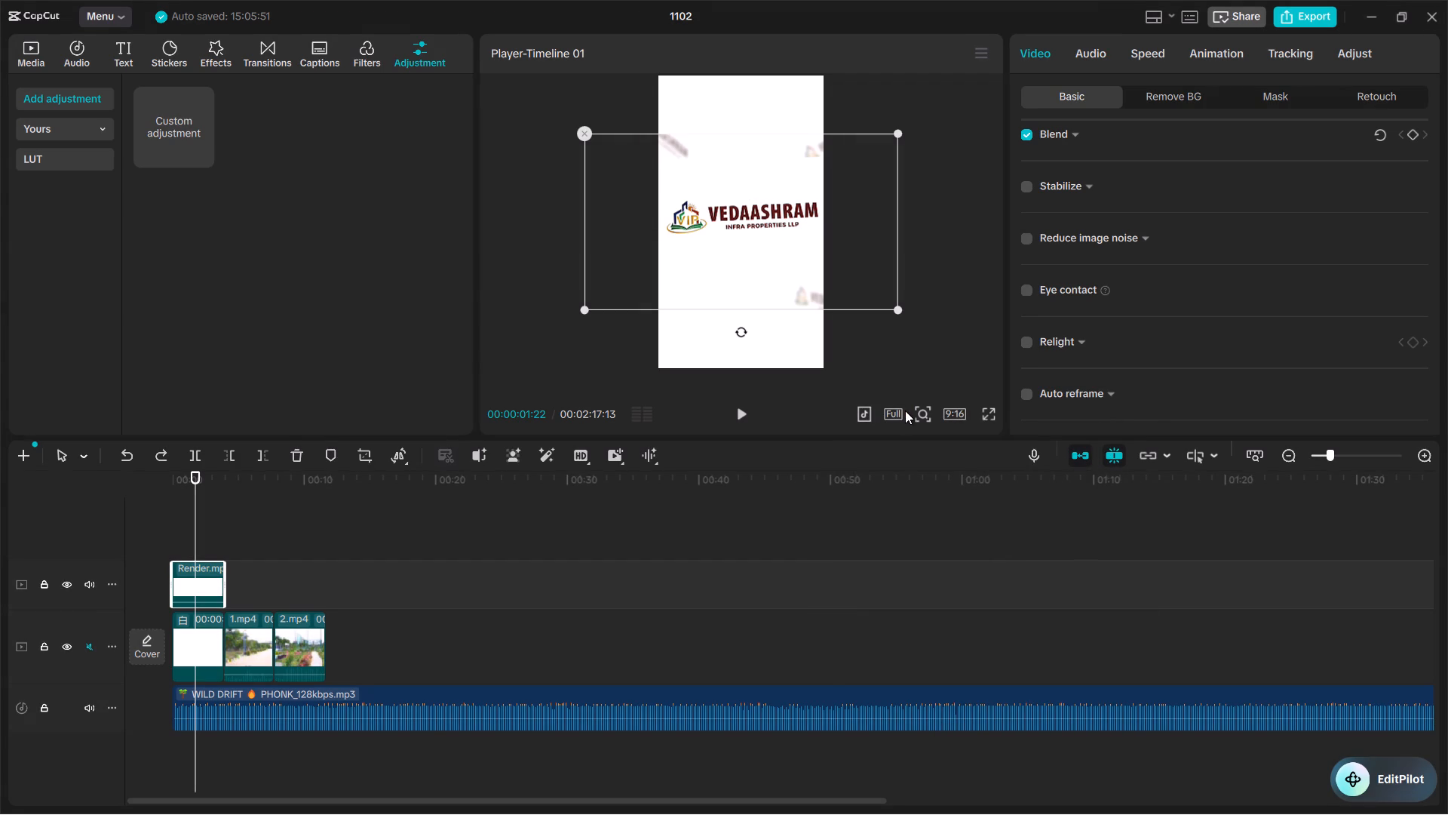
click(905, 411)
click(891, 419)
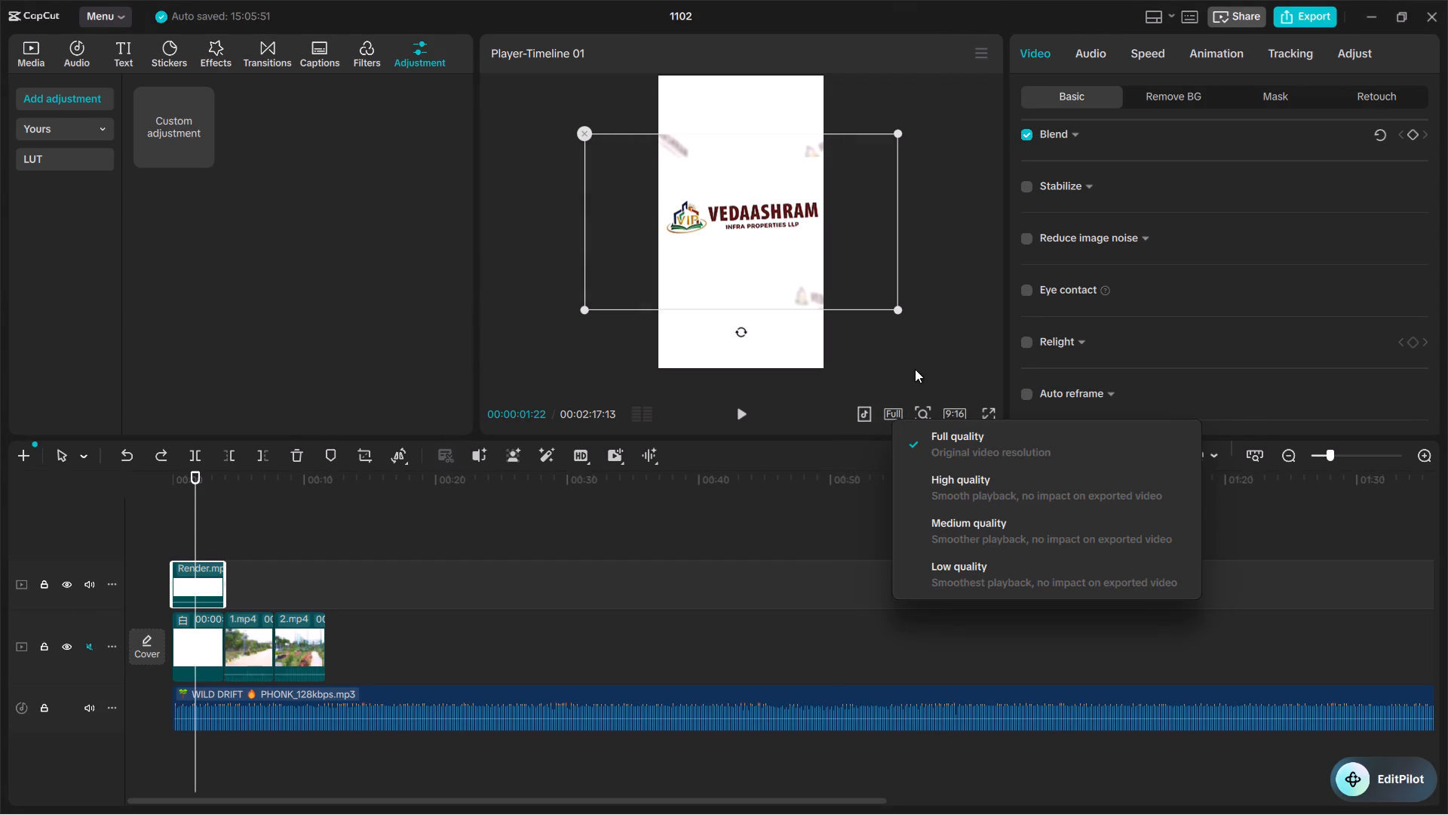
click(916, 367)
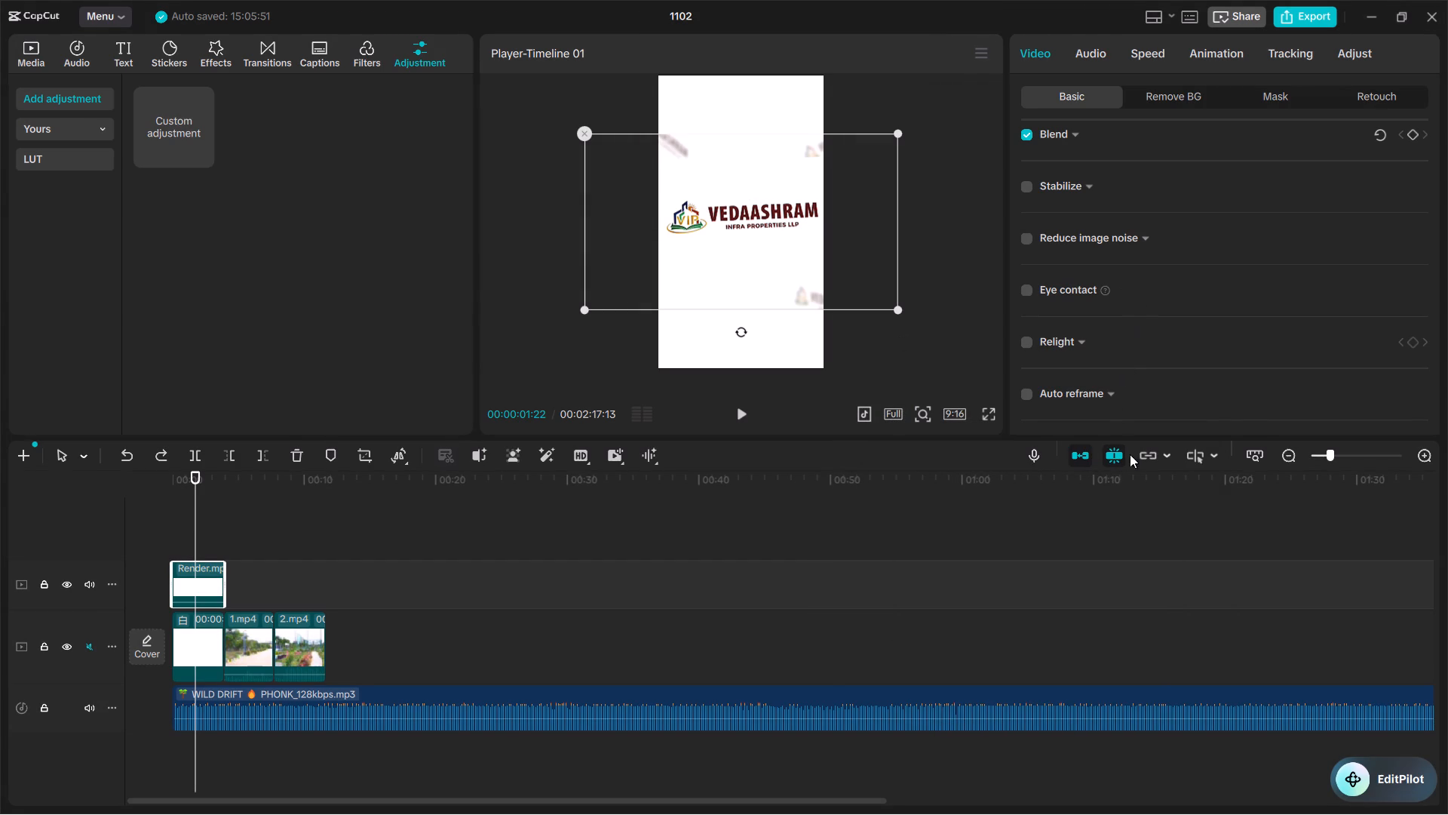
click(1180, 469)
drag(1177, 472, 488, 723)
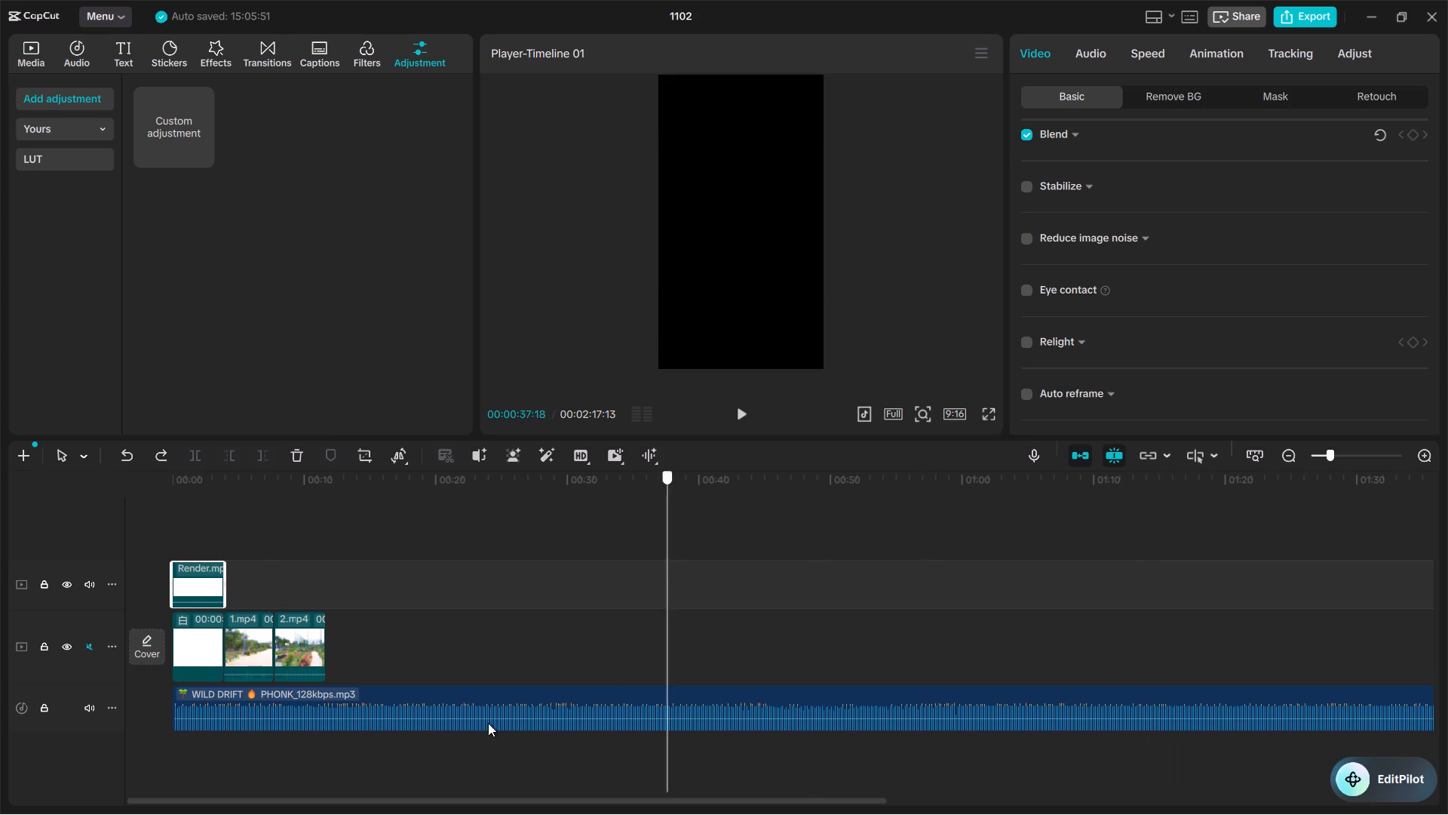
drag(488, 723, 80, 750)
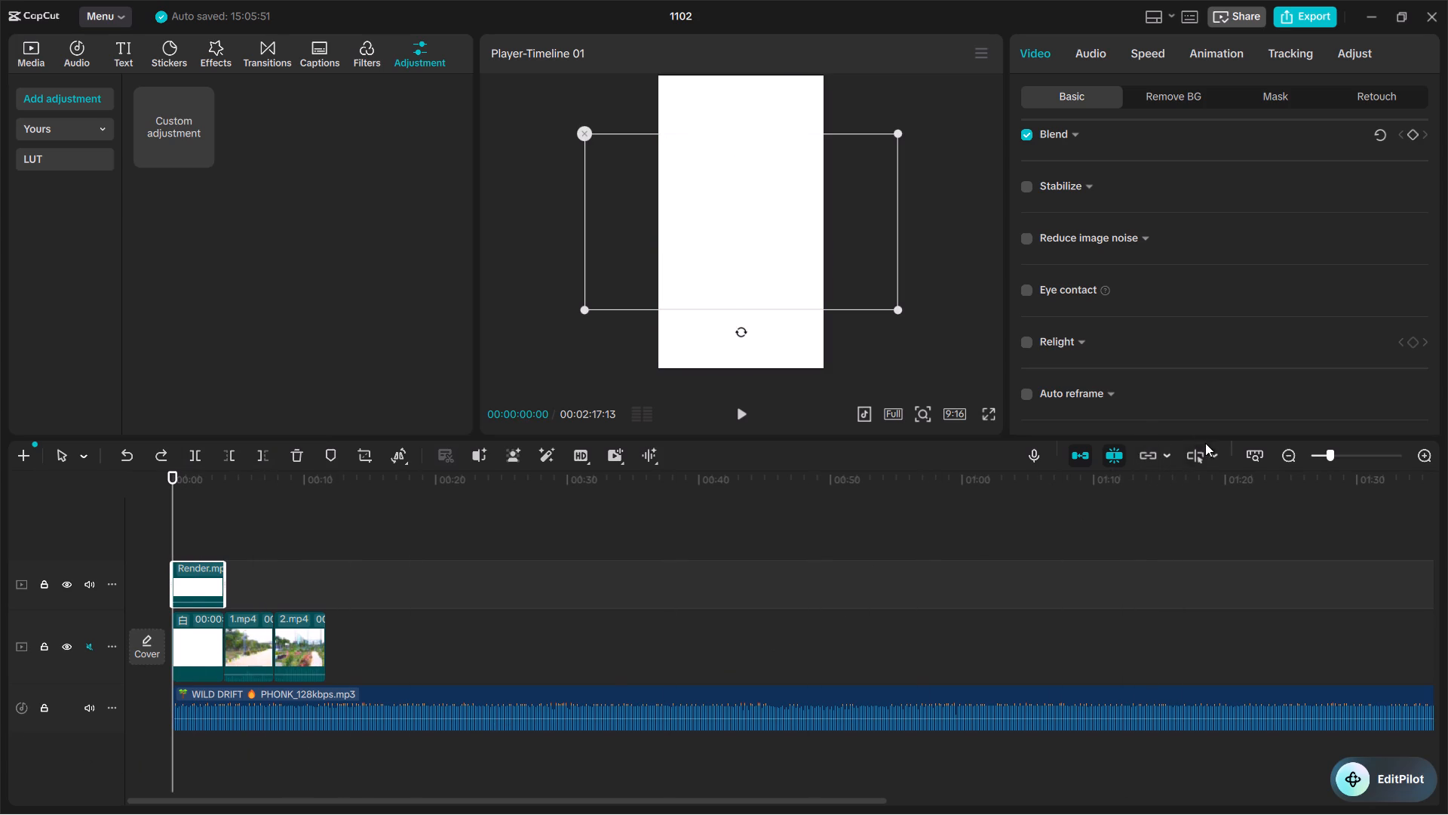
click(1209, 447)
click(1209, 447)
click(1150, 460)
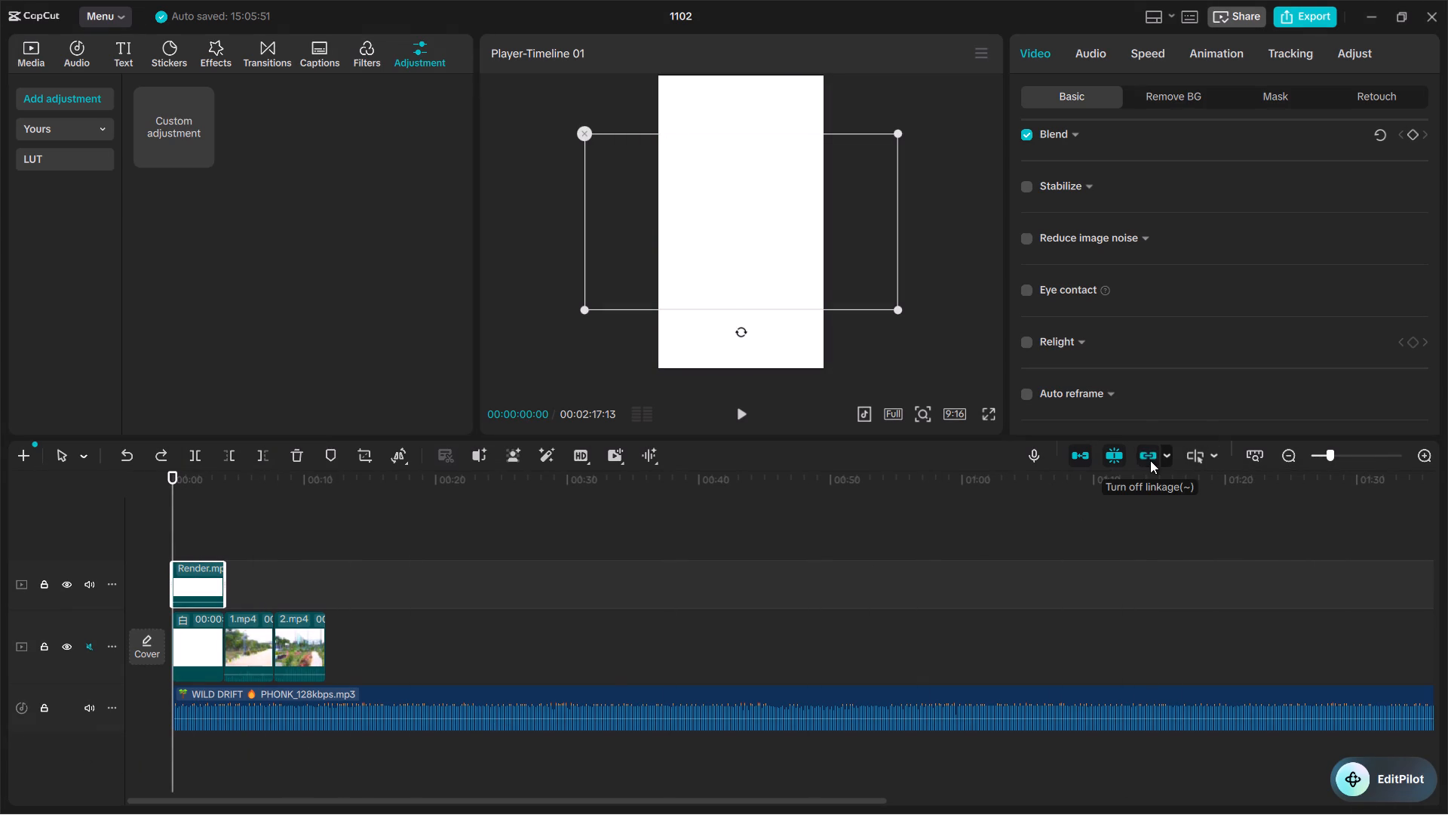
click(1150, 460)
Look through the logo clip's background removal, audio, speed, animation, tracking and colour adjustment settings for a usable correction.
click(1191, 97)
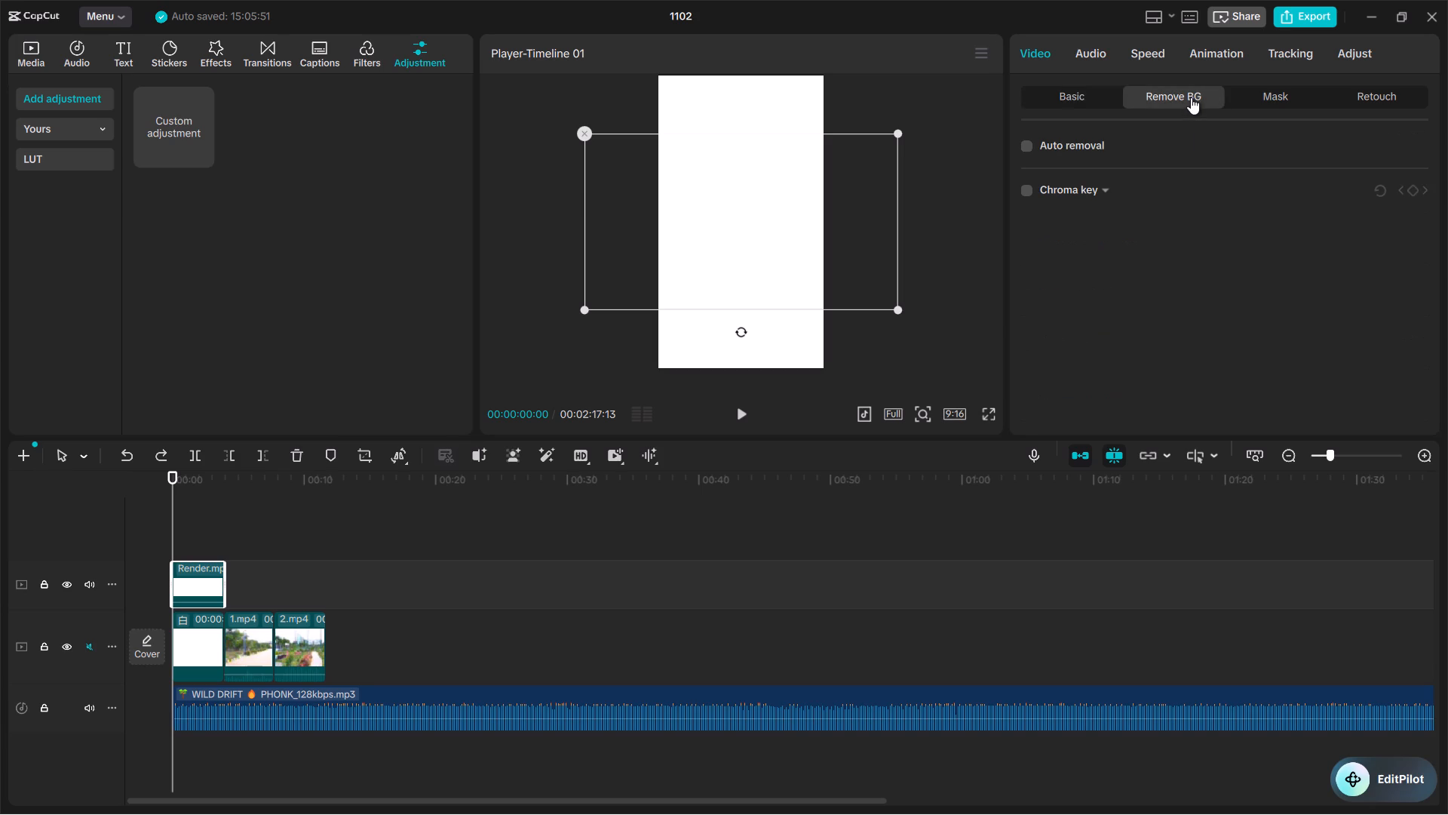
click(1091, 95)
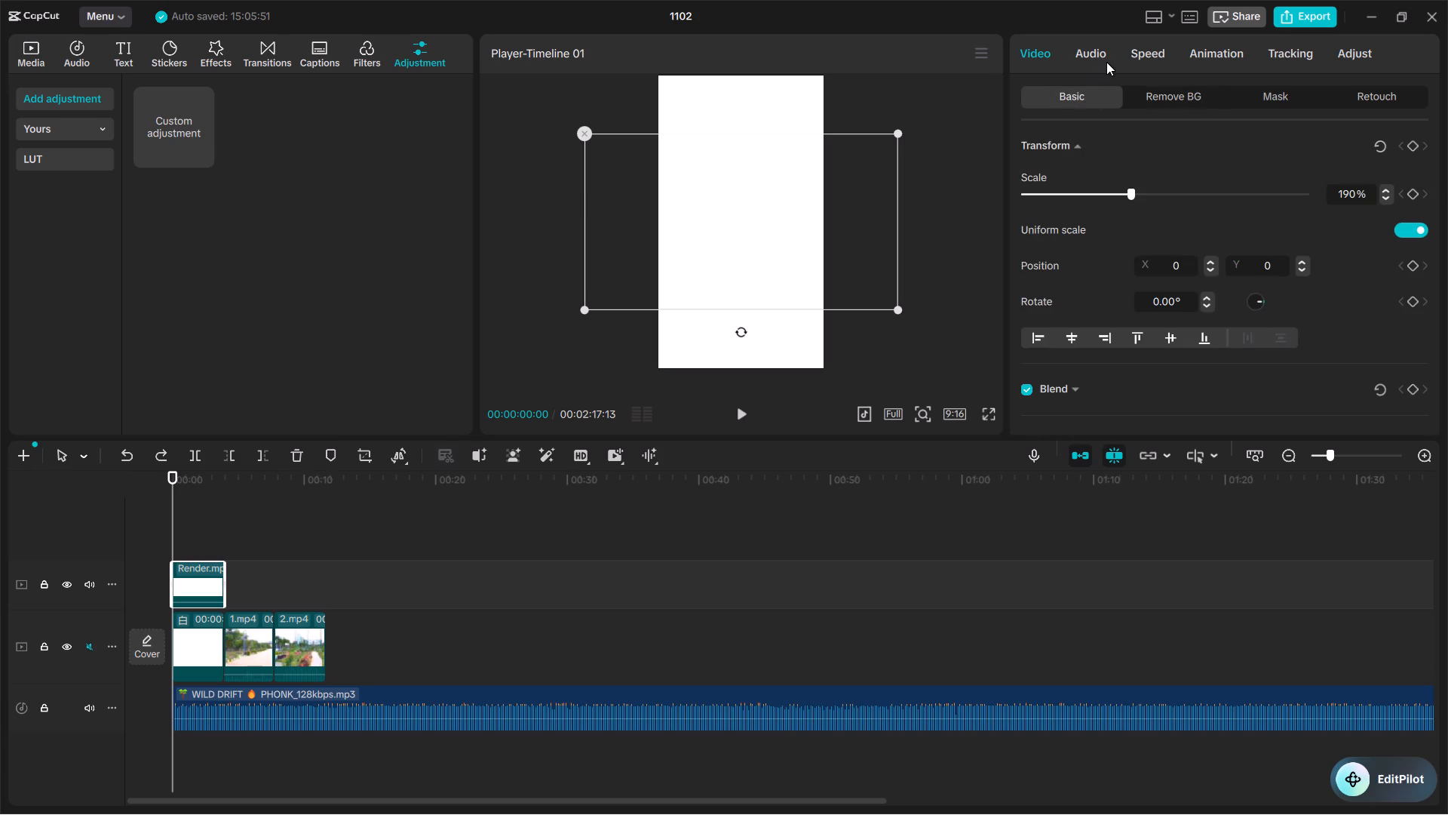
click(1109, 60)
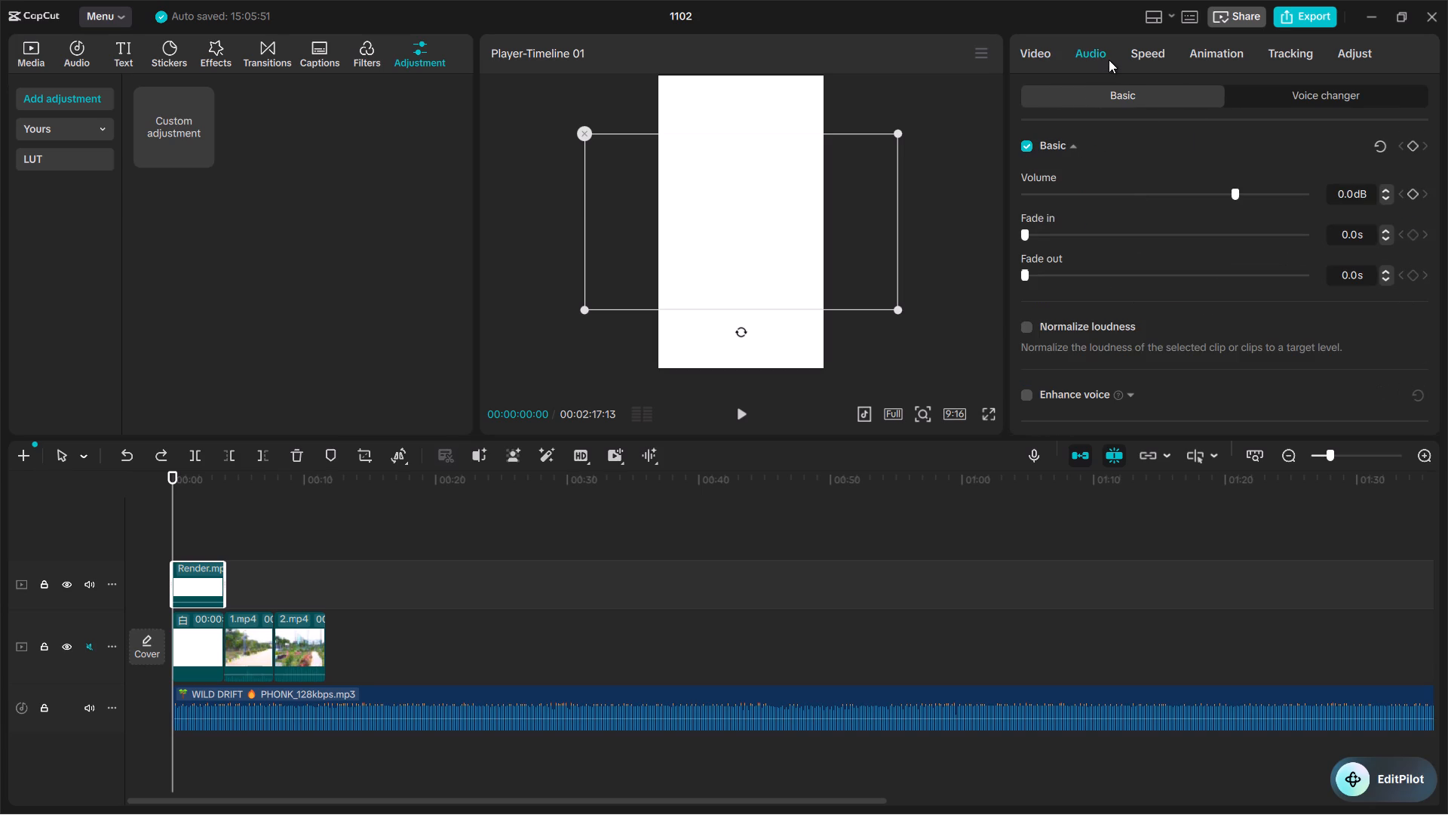
click(1101, 57)
click(1126, 57)
click(1207, 52)
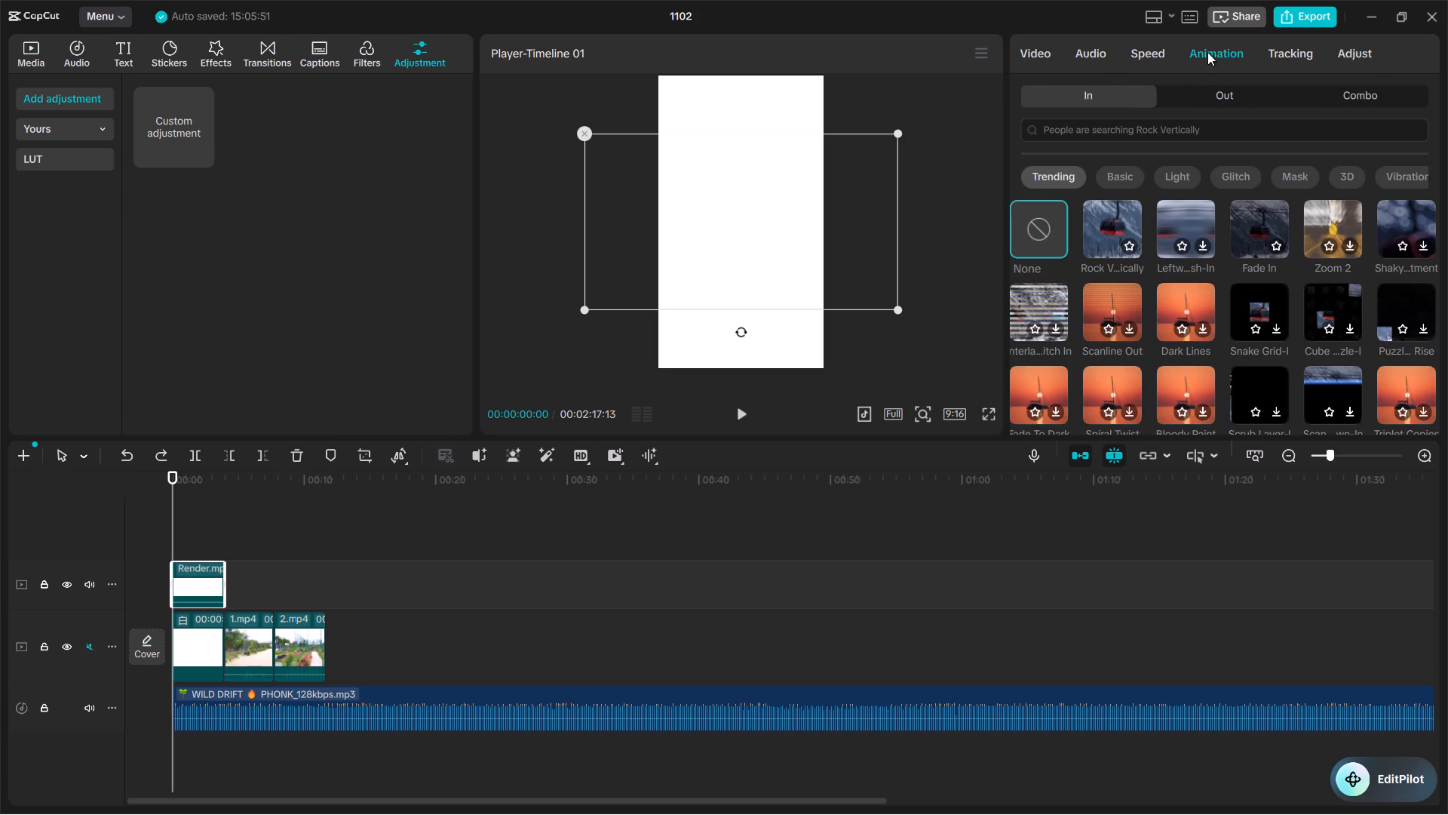
click(1273, 65)
click(1205, 62)
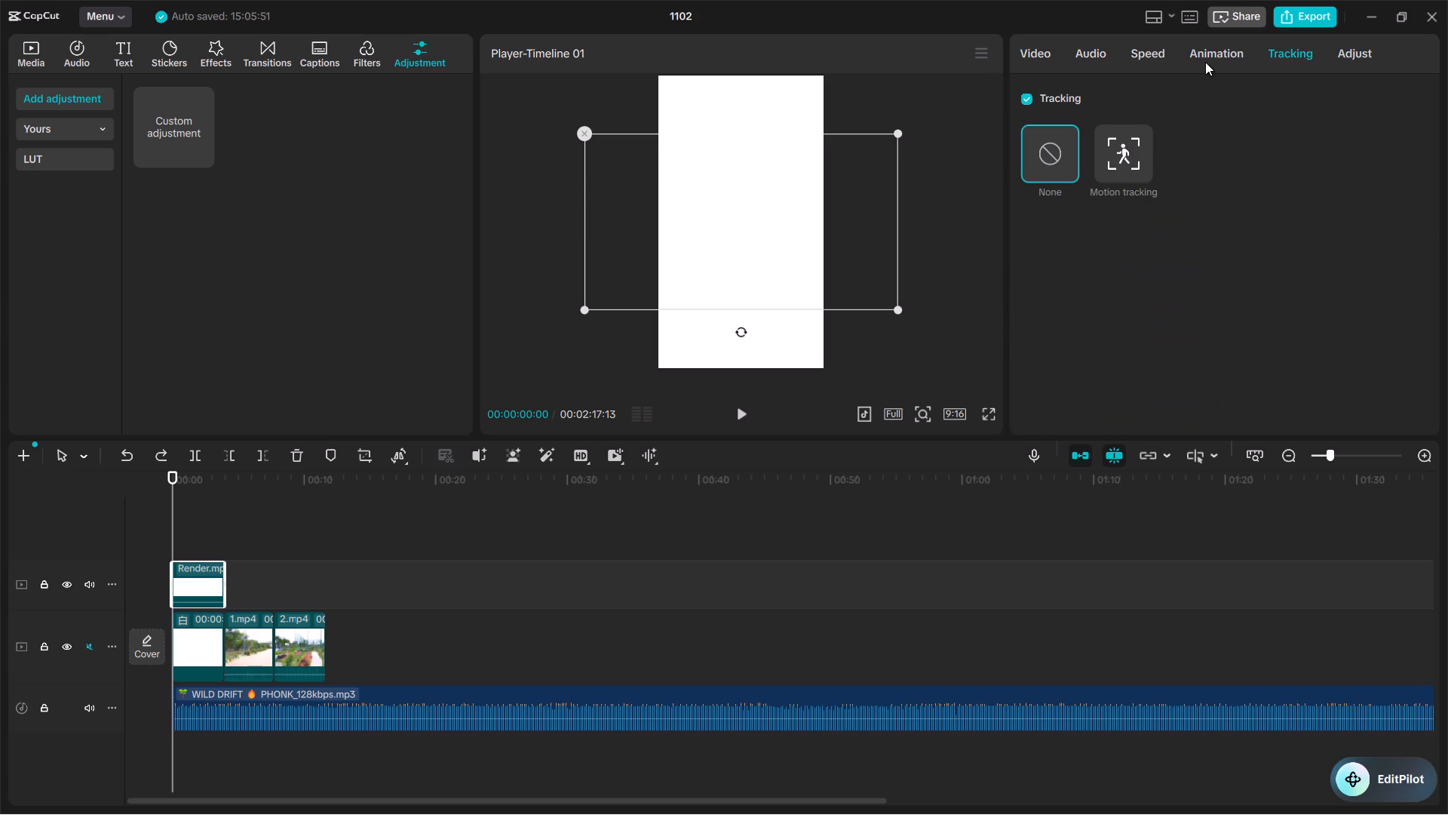
click(1336, 54)
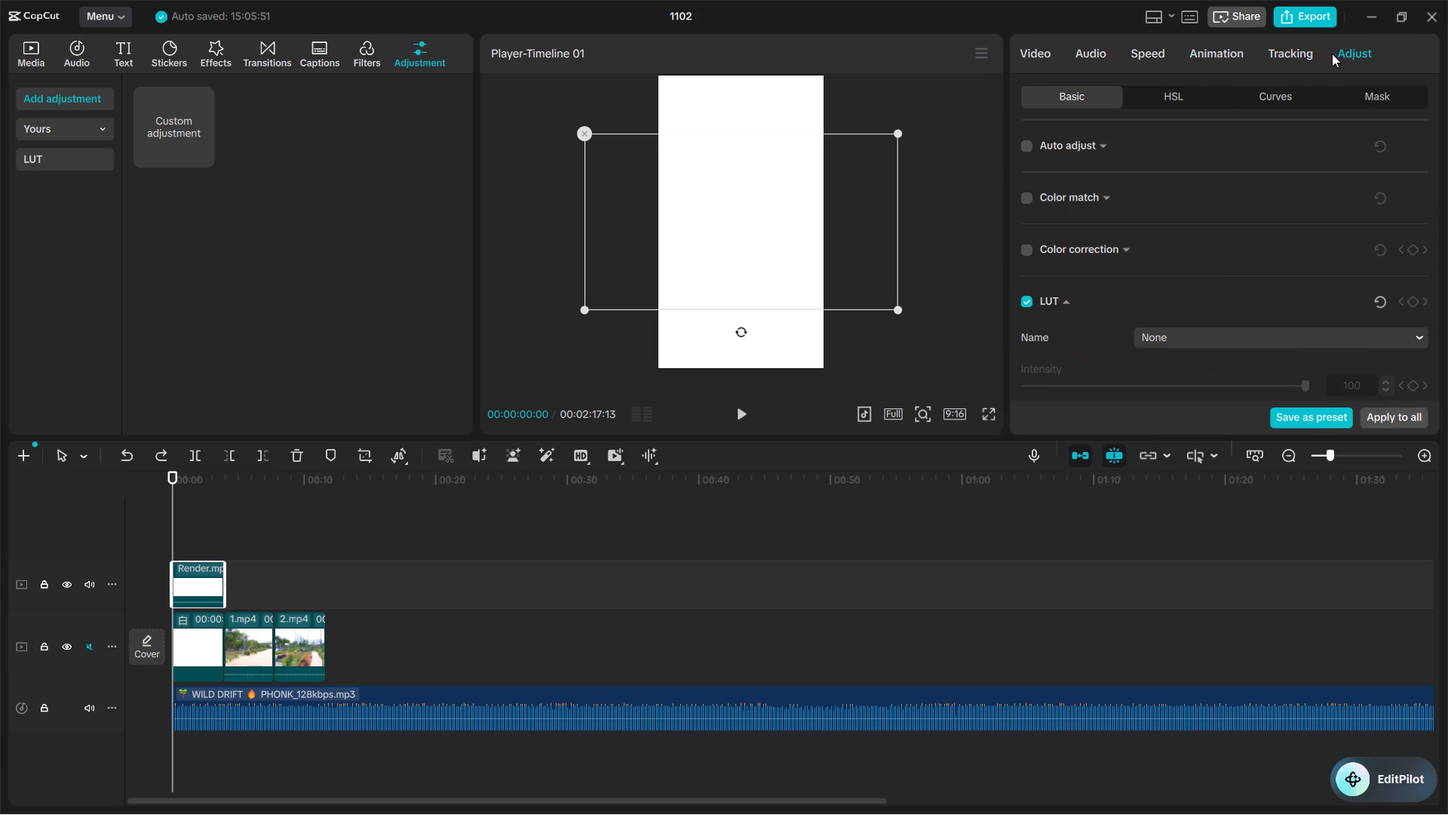
click(1190, 103)
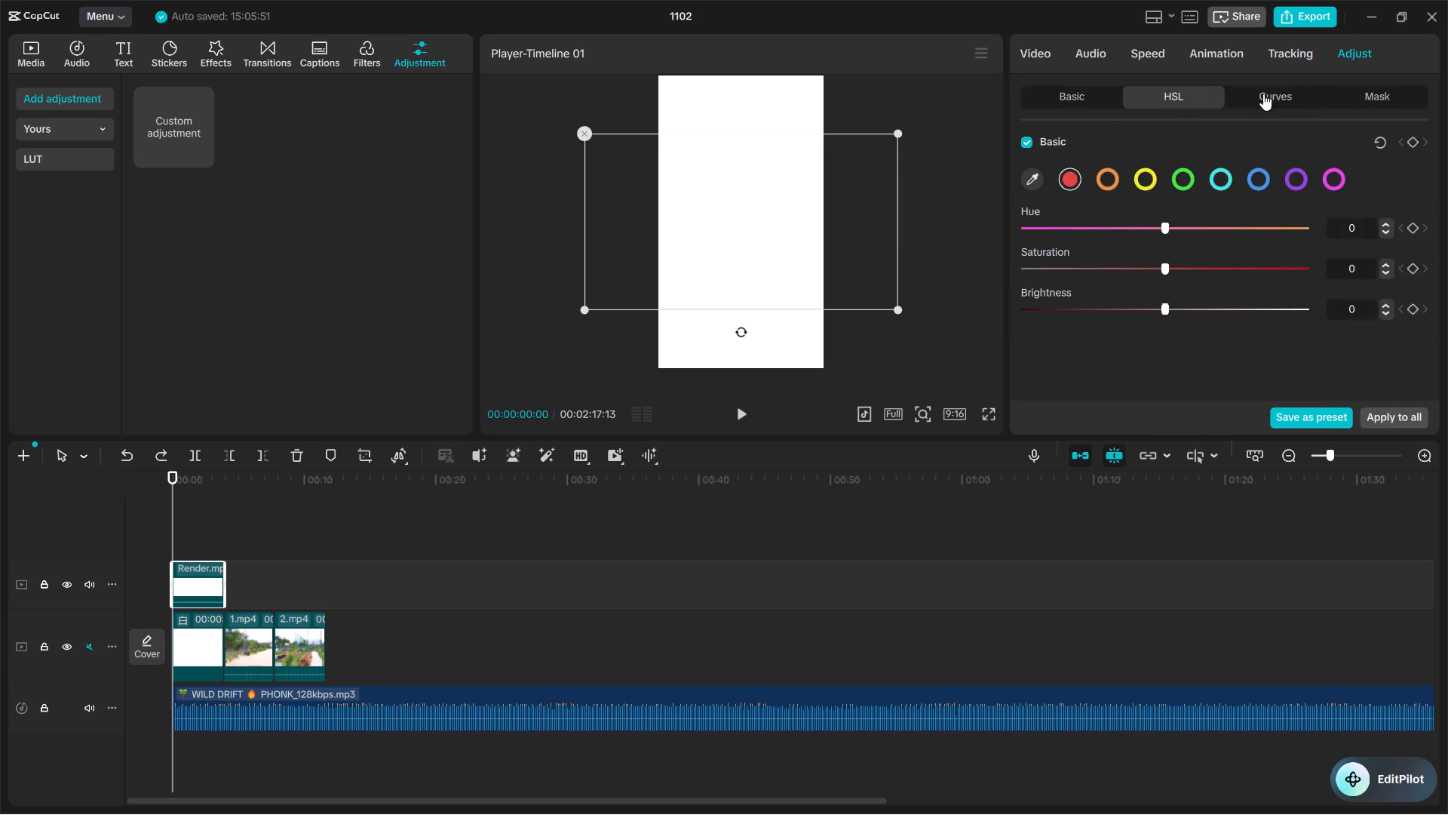
click(1302, 86)
click(1389, 79)
click(1376, 88)
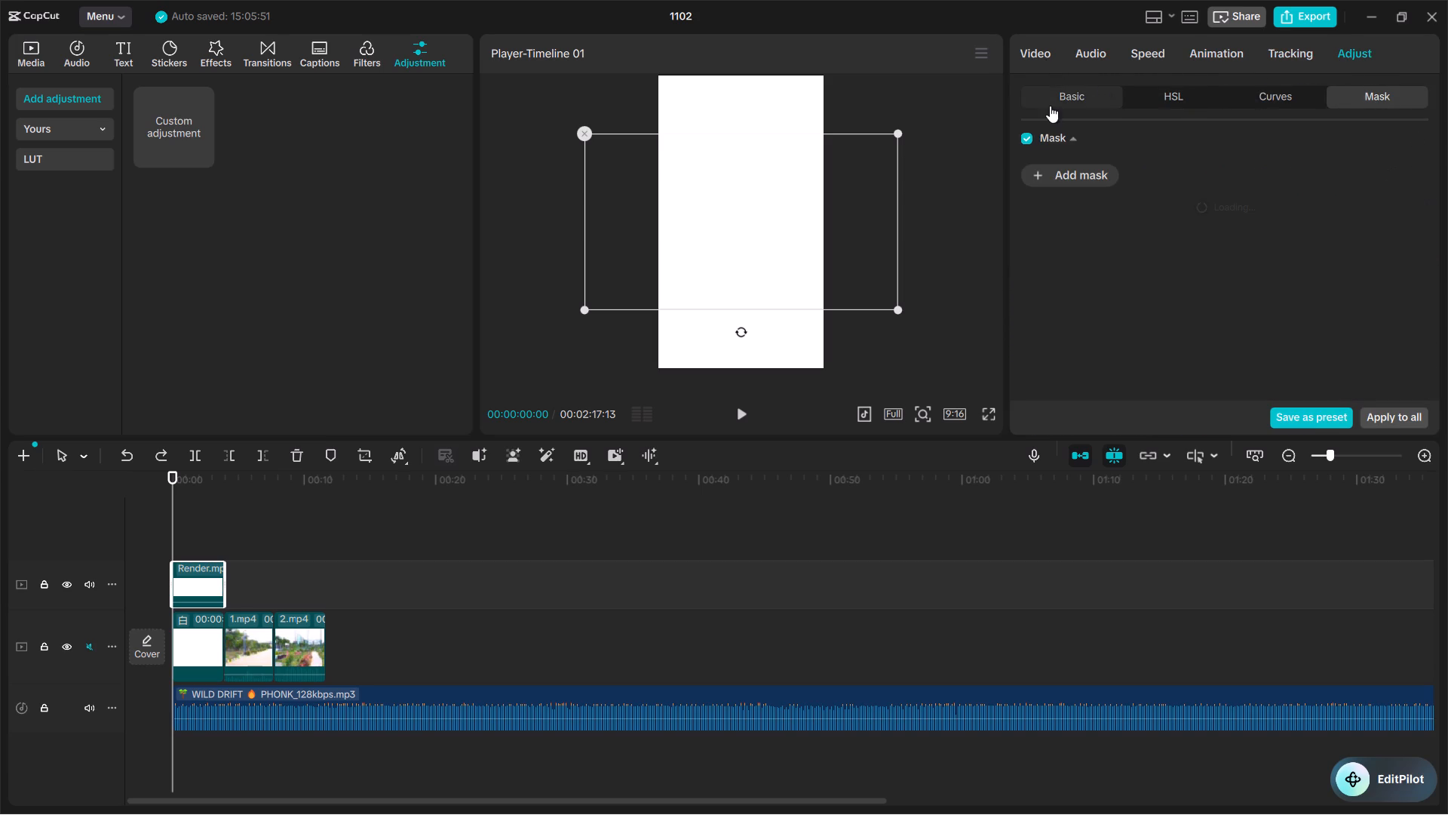
click(1050, 106)
click(1043, 46)
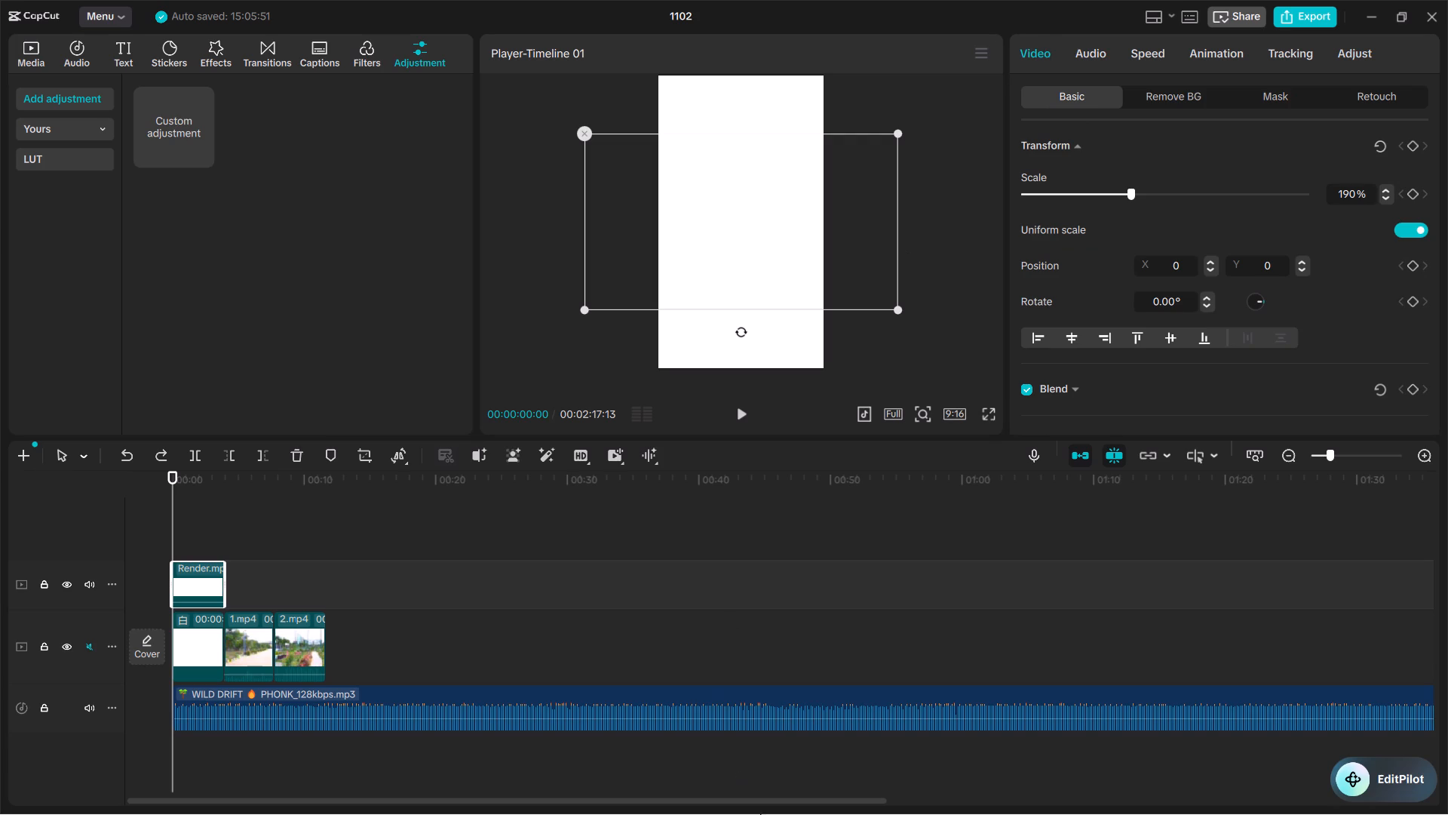
Switch to the Brave browser to look up help on the web.
click(1069, 801)
click(1066, 801)
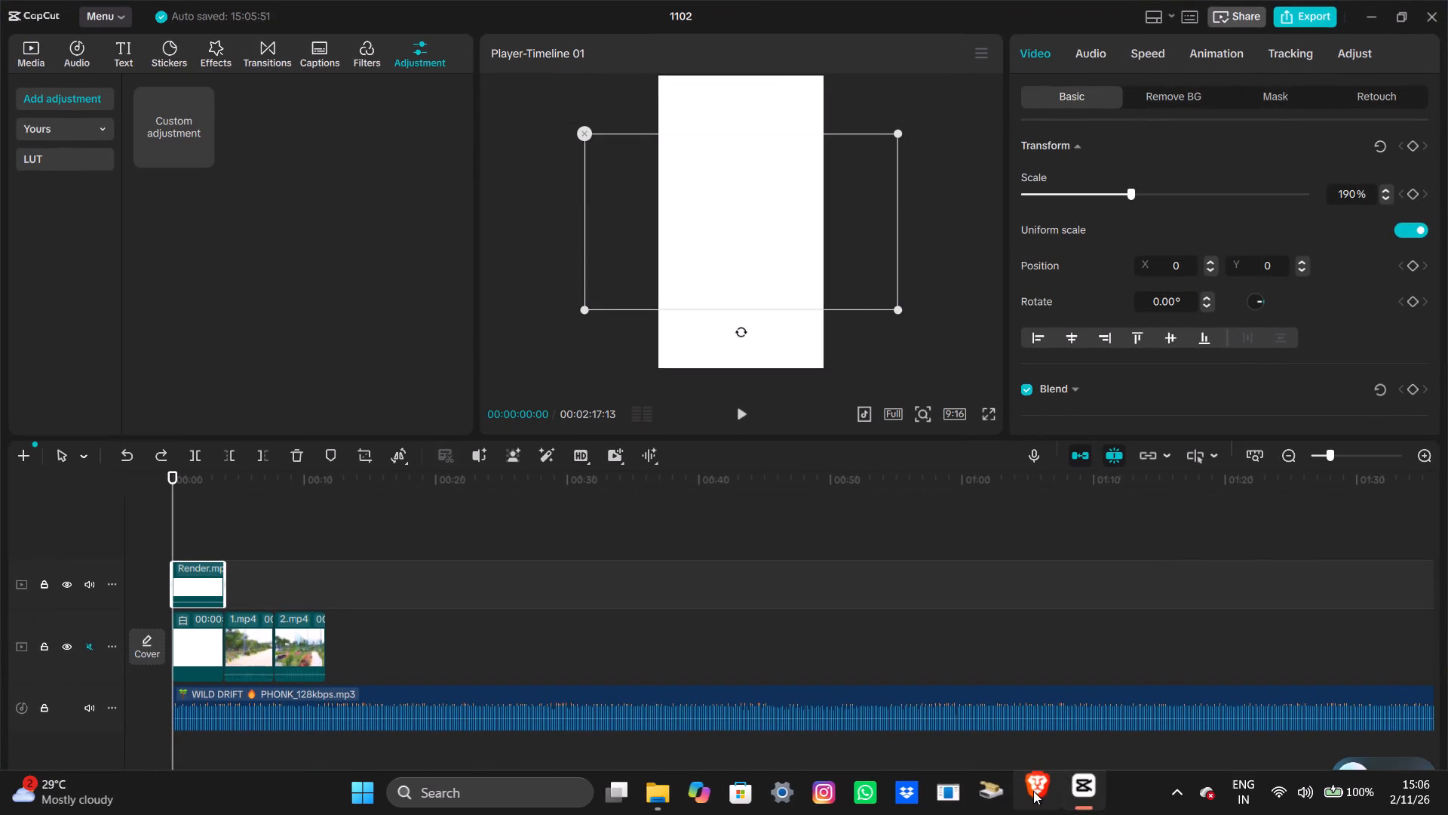
click(1033, 790)
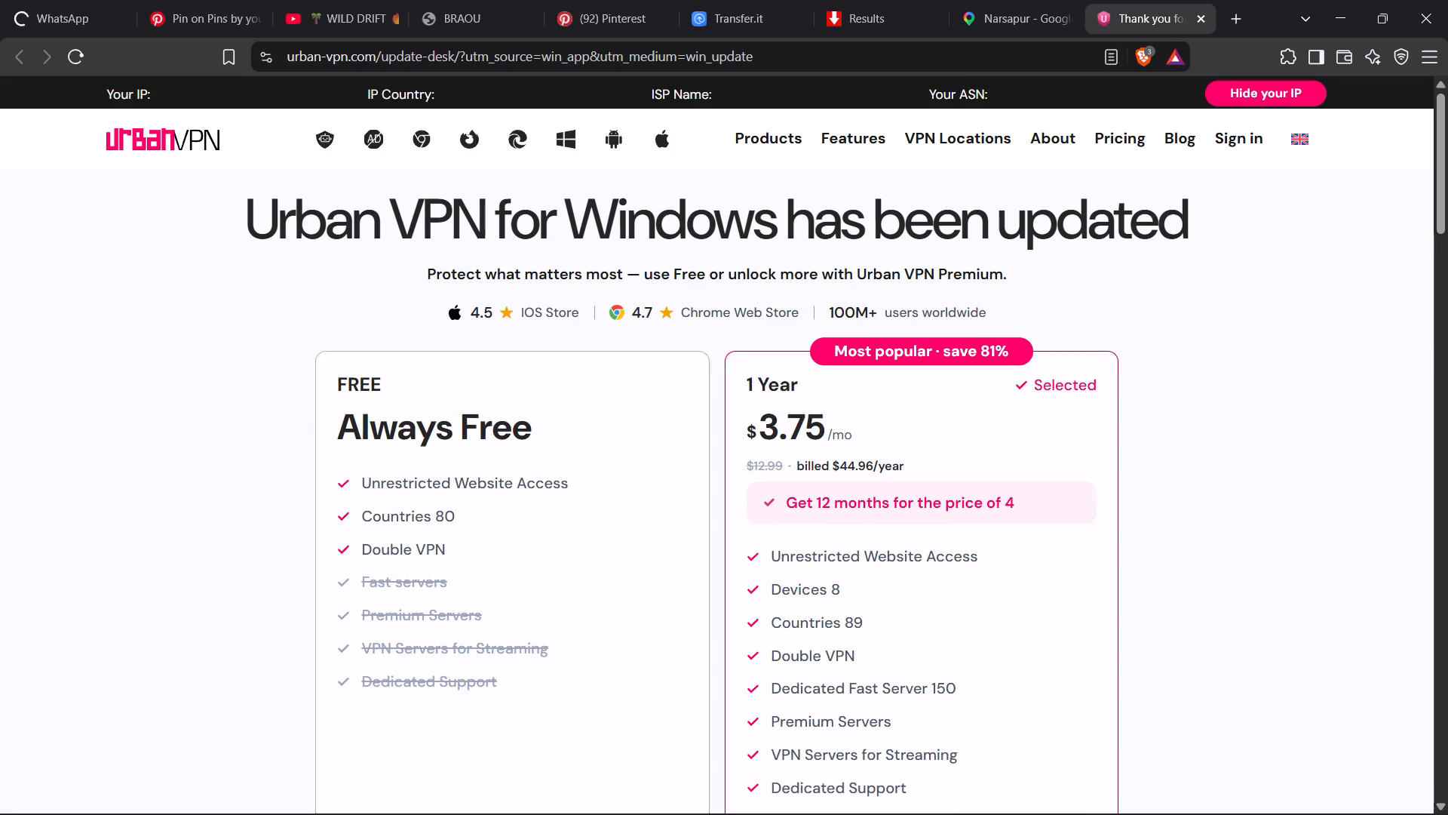
click(1074, 67)
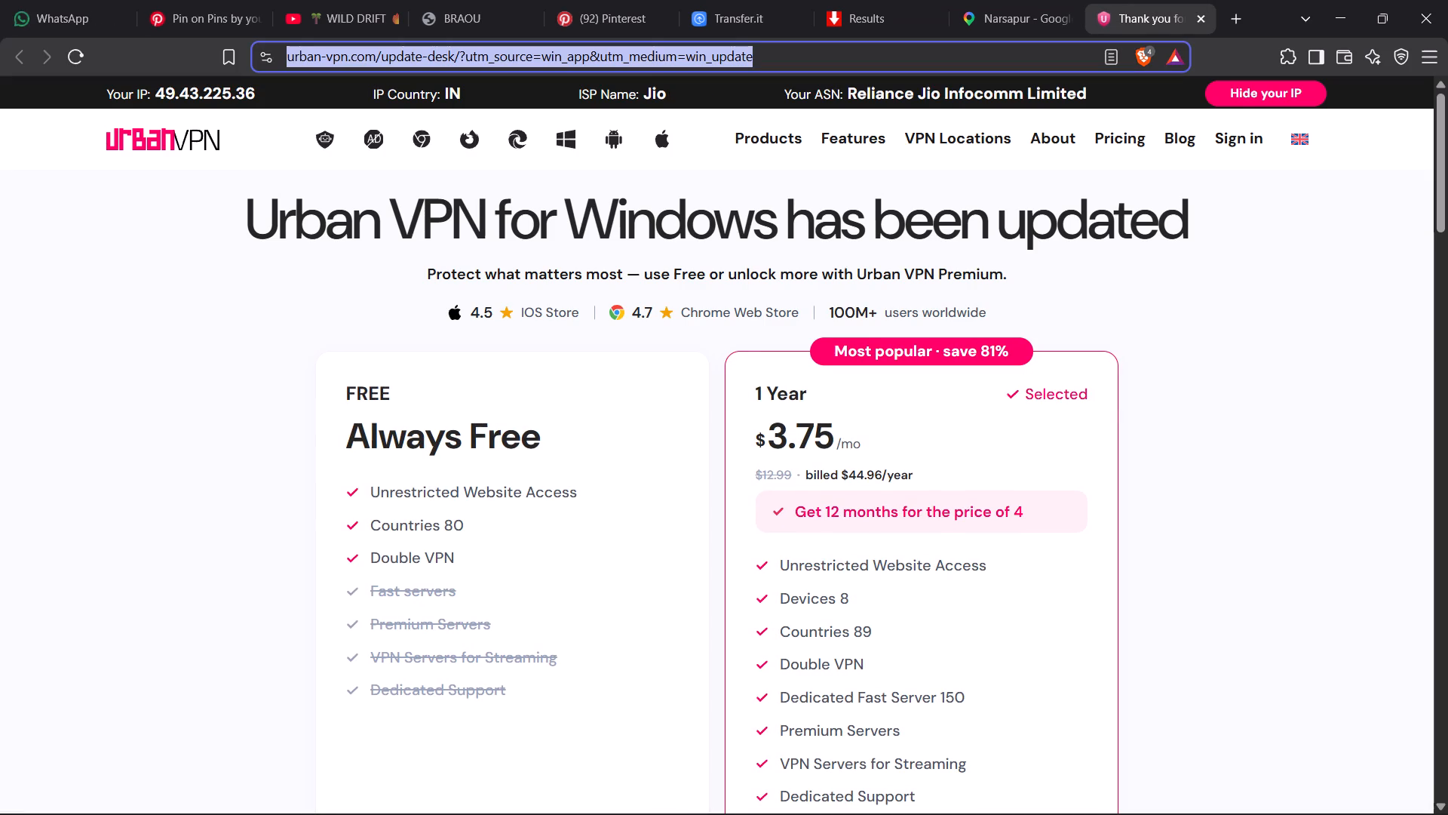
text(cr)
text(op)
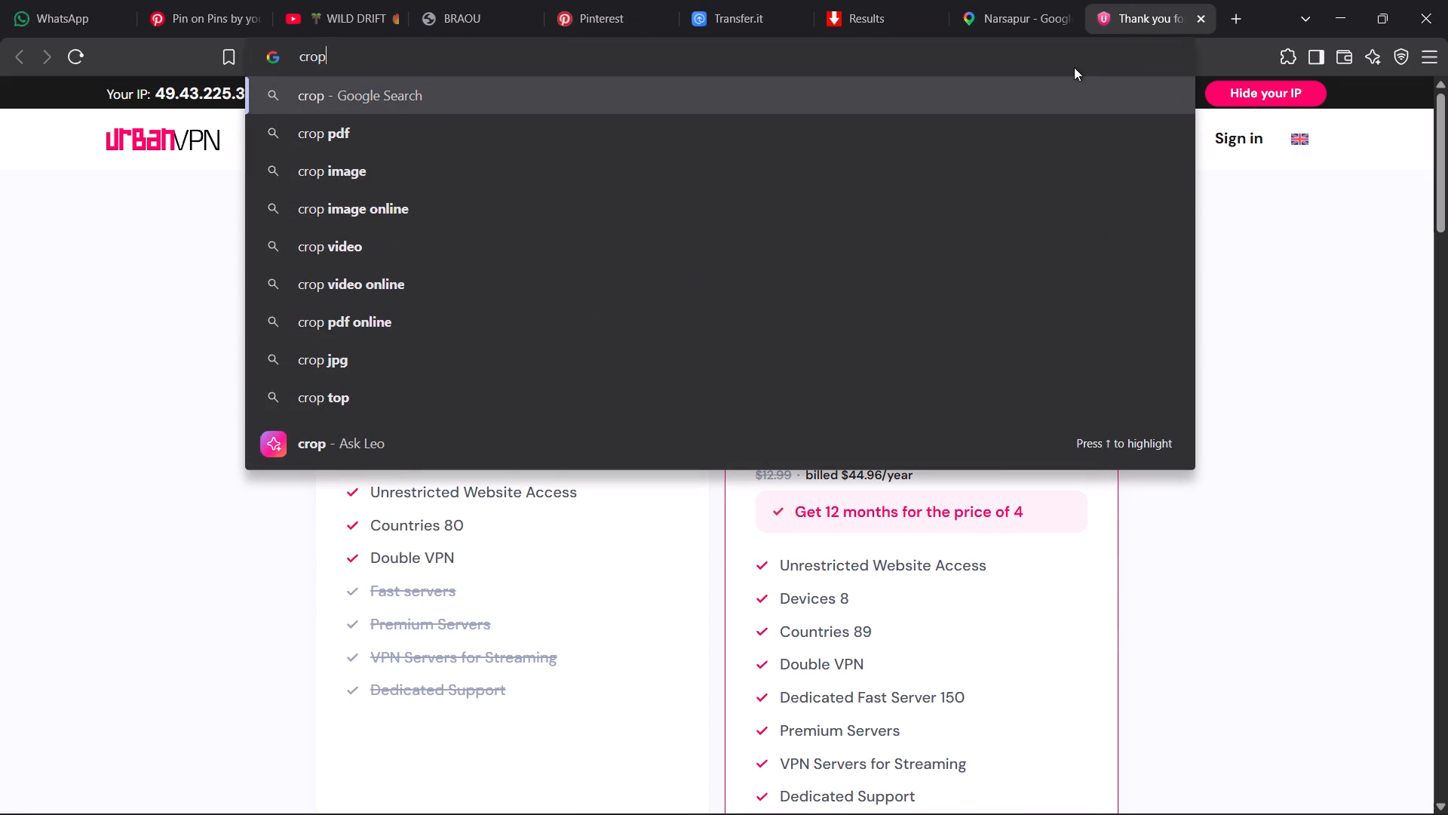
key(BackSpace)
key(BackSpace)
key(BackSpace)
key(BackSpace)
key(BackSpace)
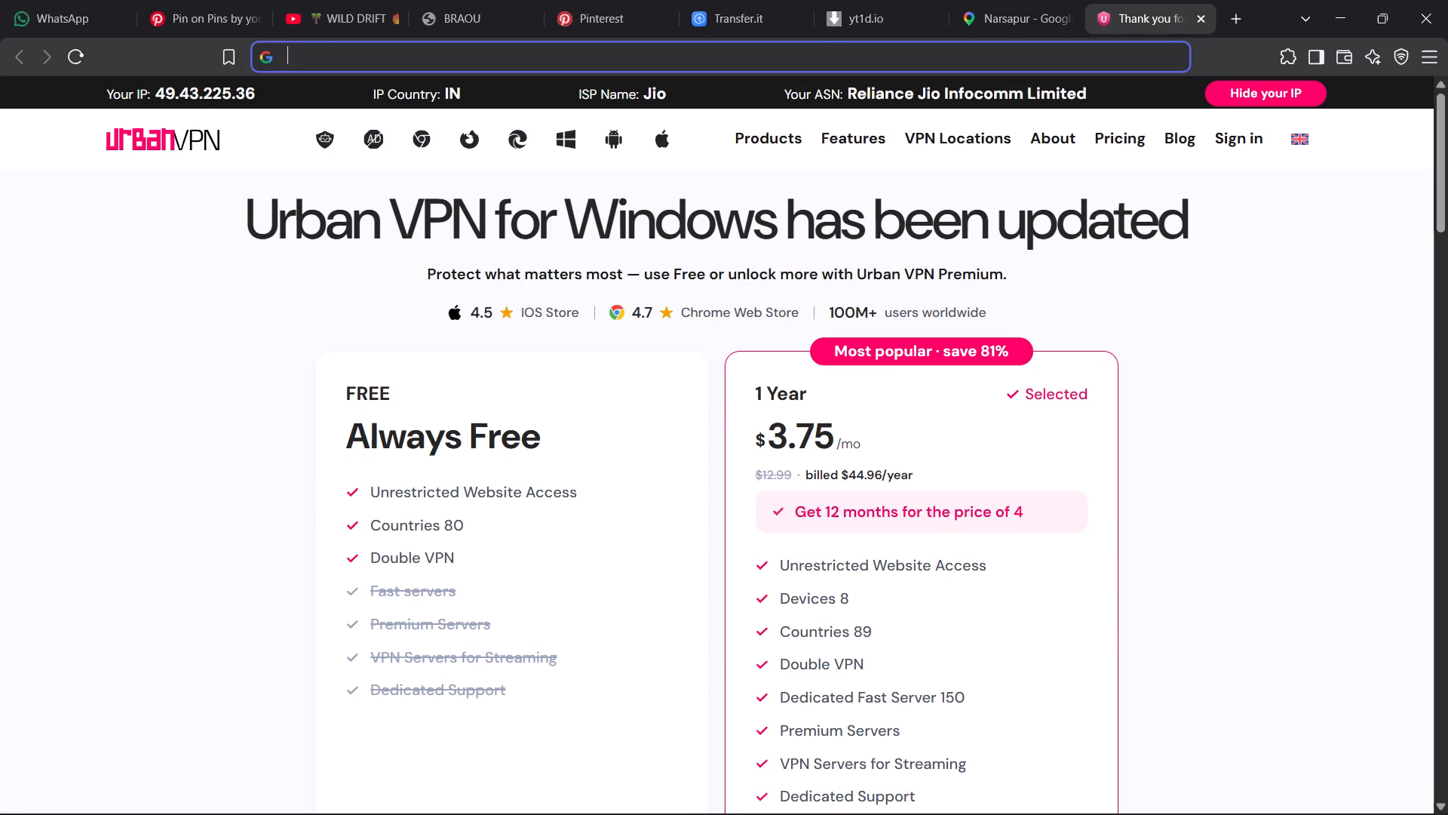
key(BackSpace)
Search the web for "how to crop in capcut pc".
text(how)
key(space)
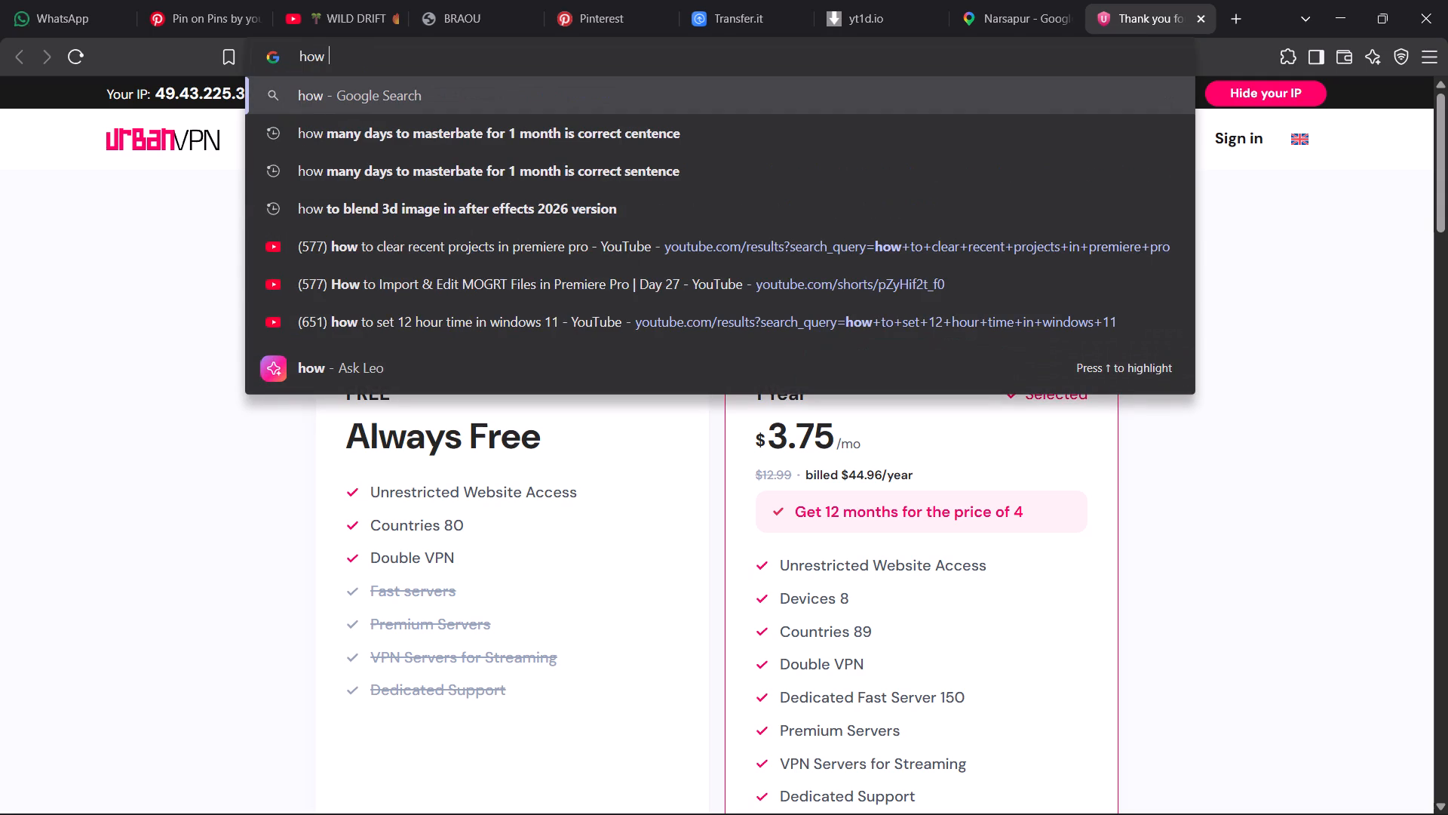
text(to)
key(space)
text(crop)
key(space)
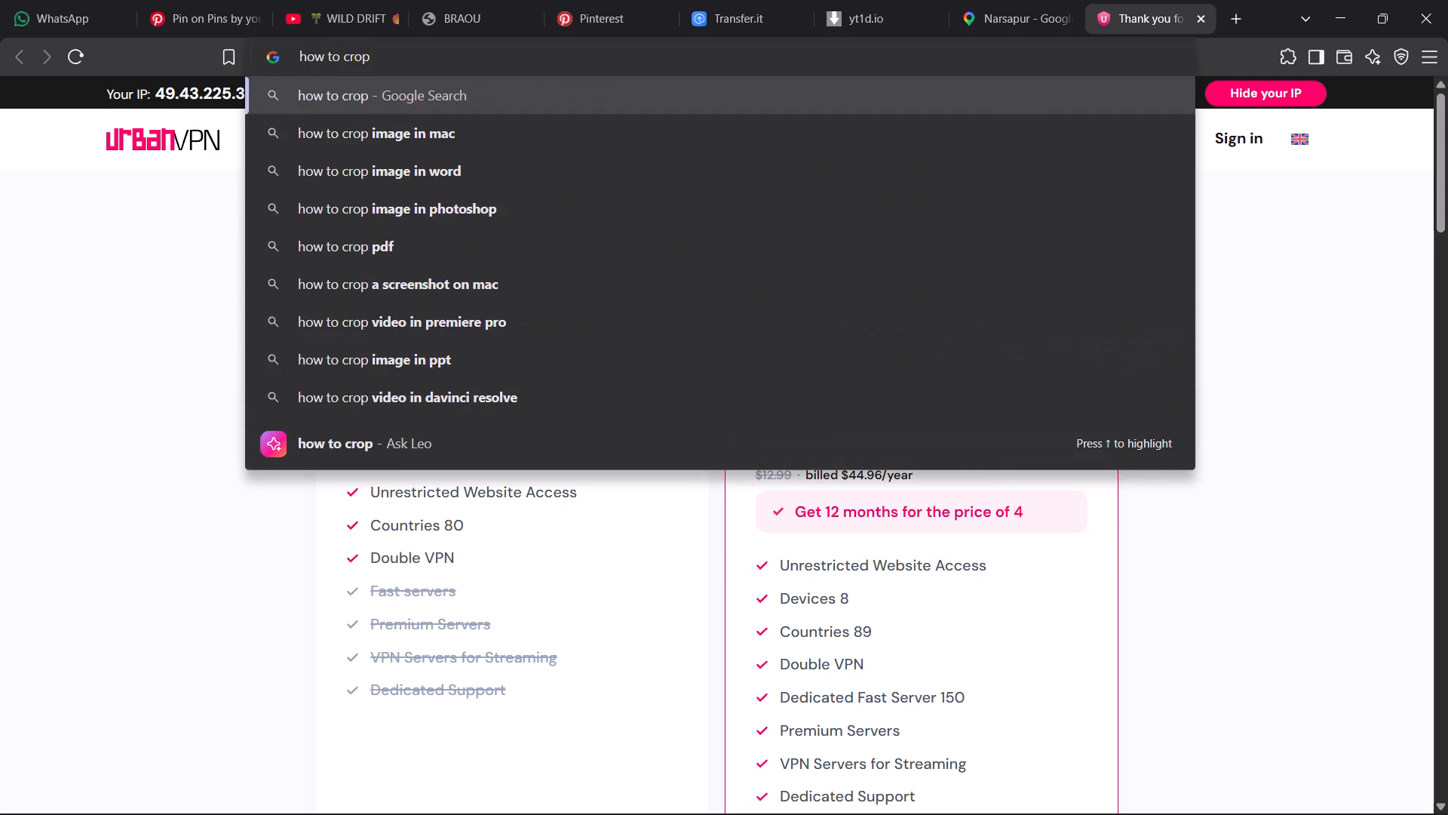
text(in)
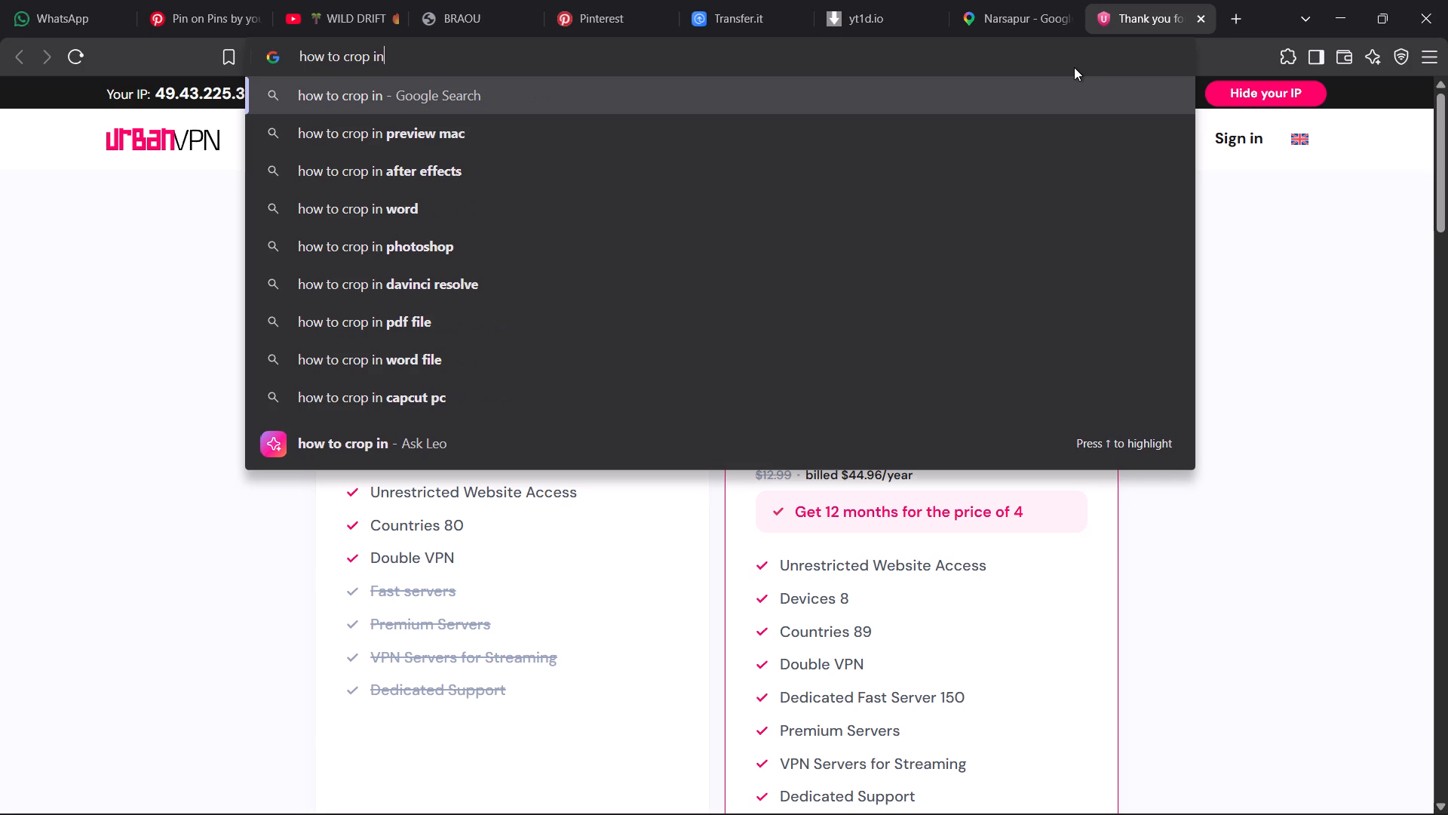
key(space)
text(capcut)
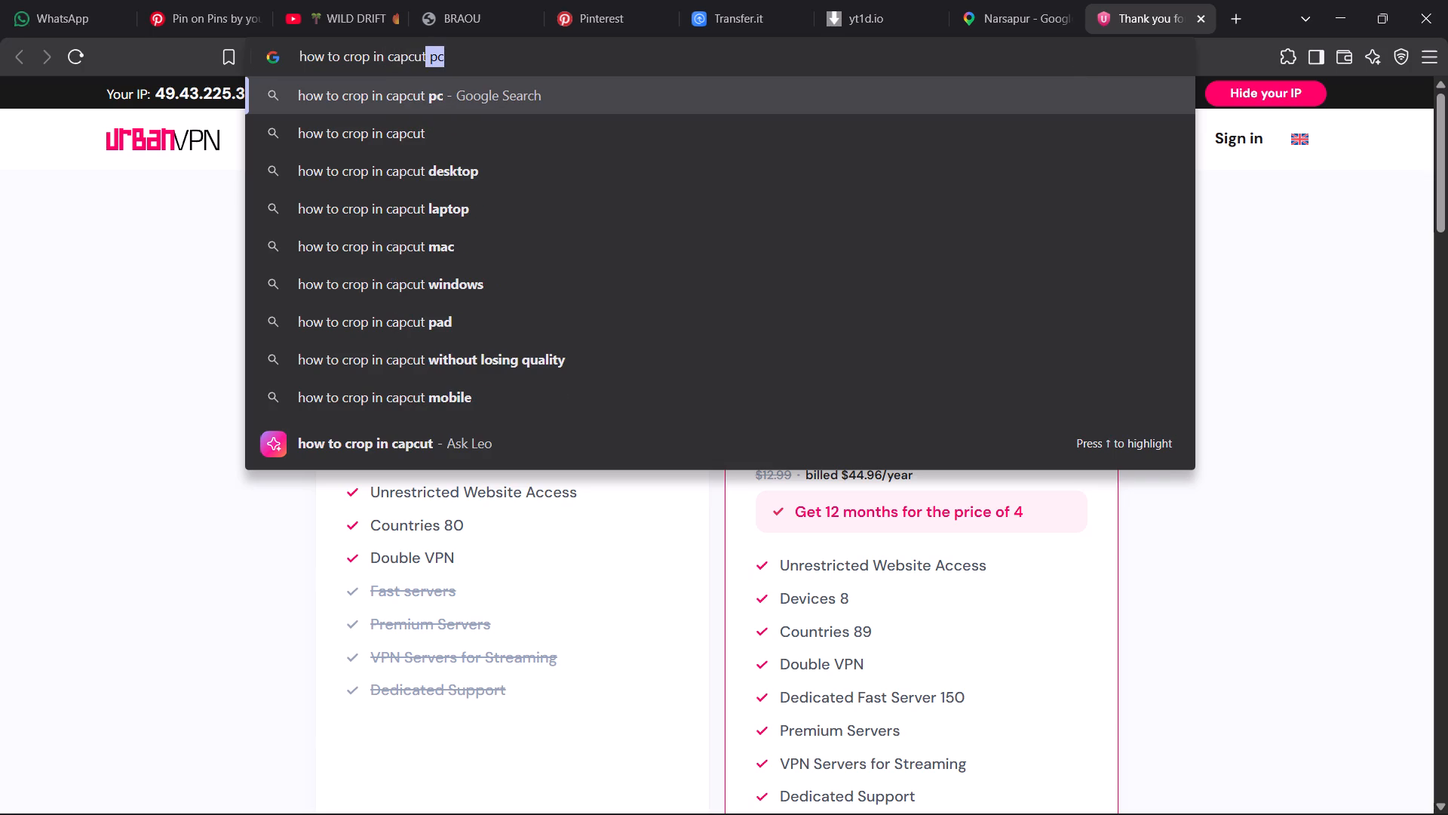
click(802, 97)
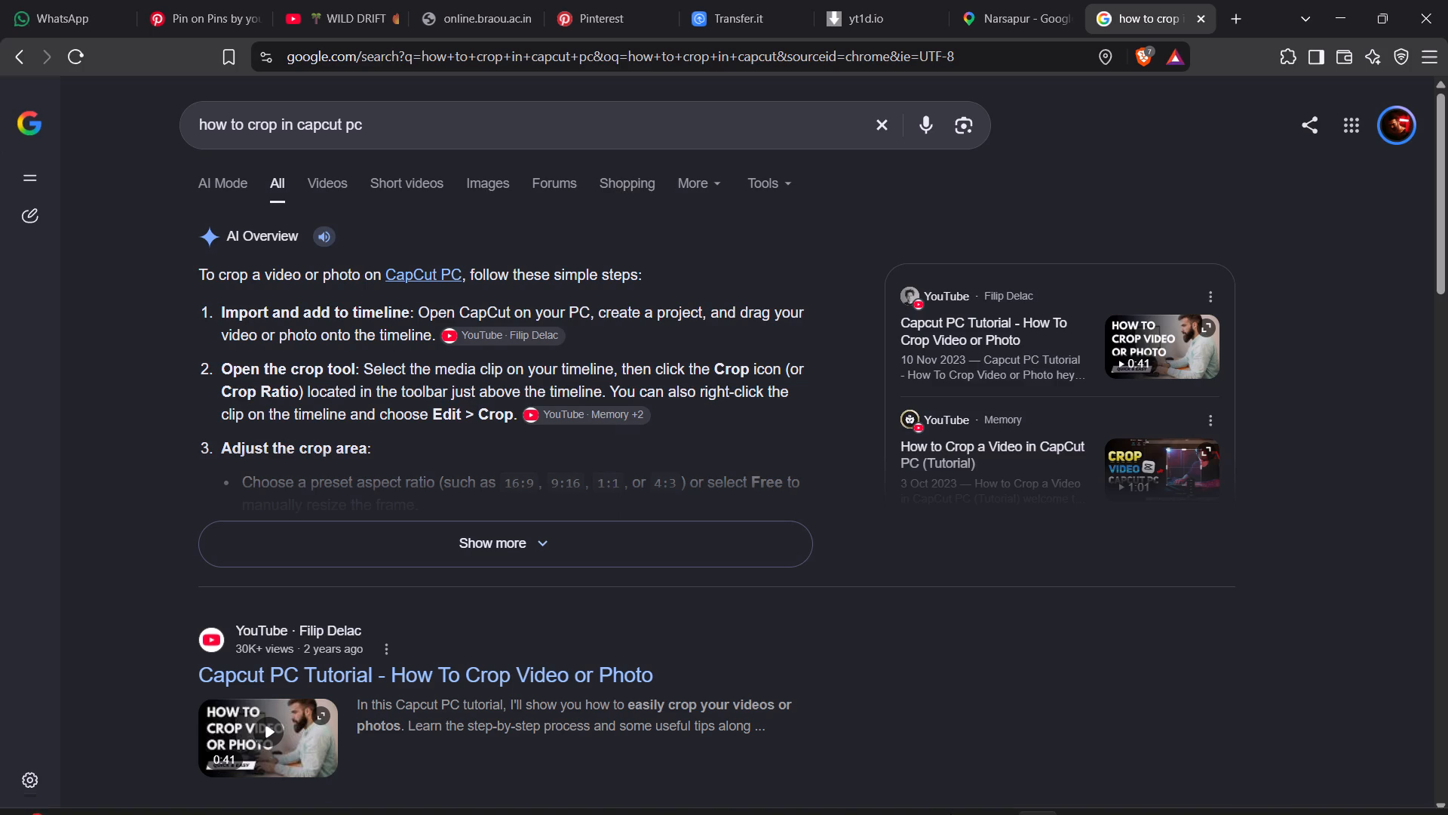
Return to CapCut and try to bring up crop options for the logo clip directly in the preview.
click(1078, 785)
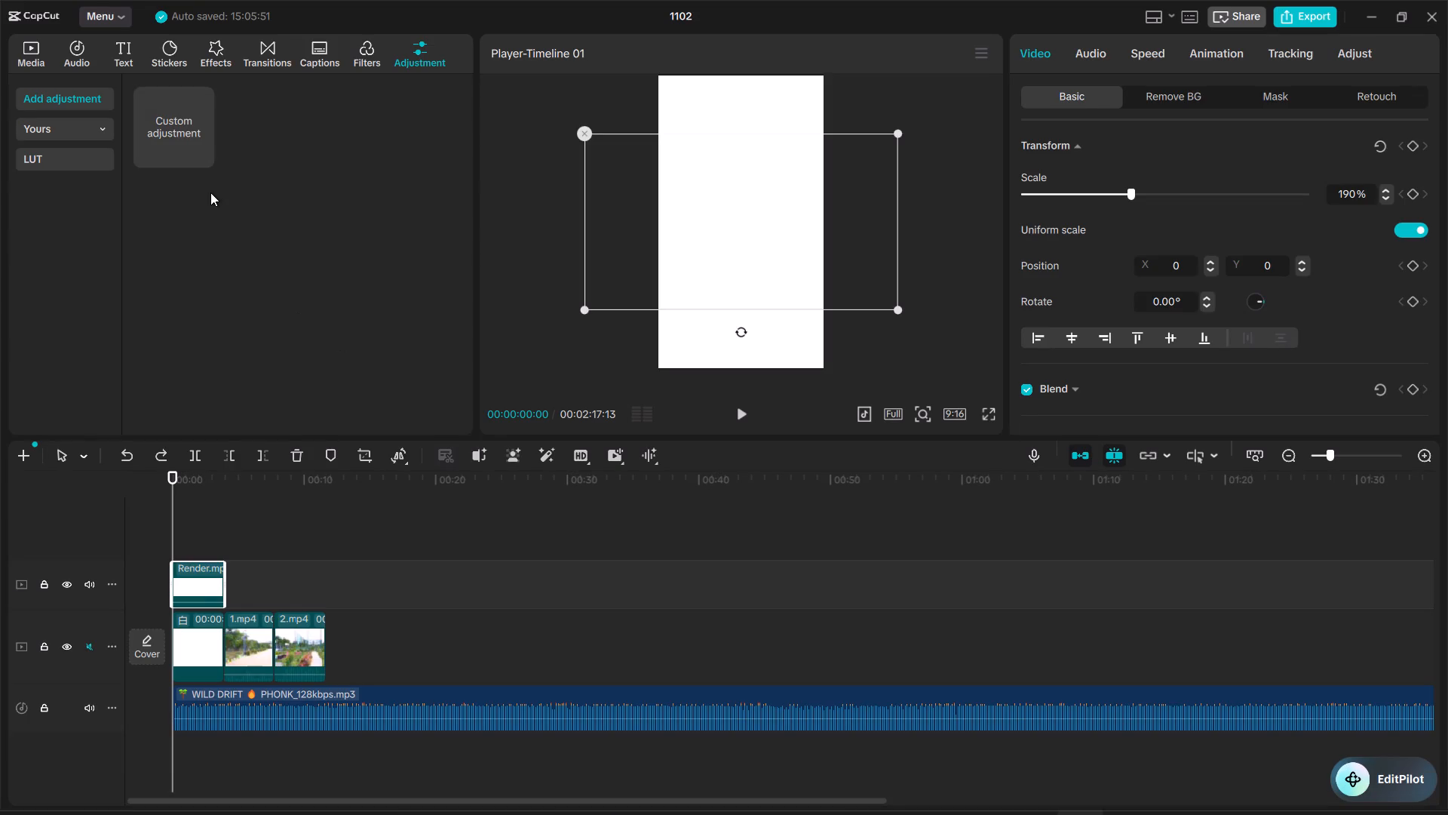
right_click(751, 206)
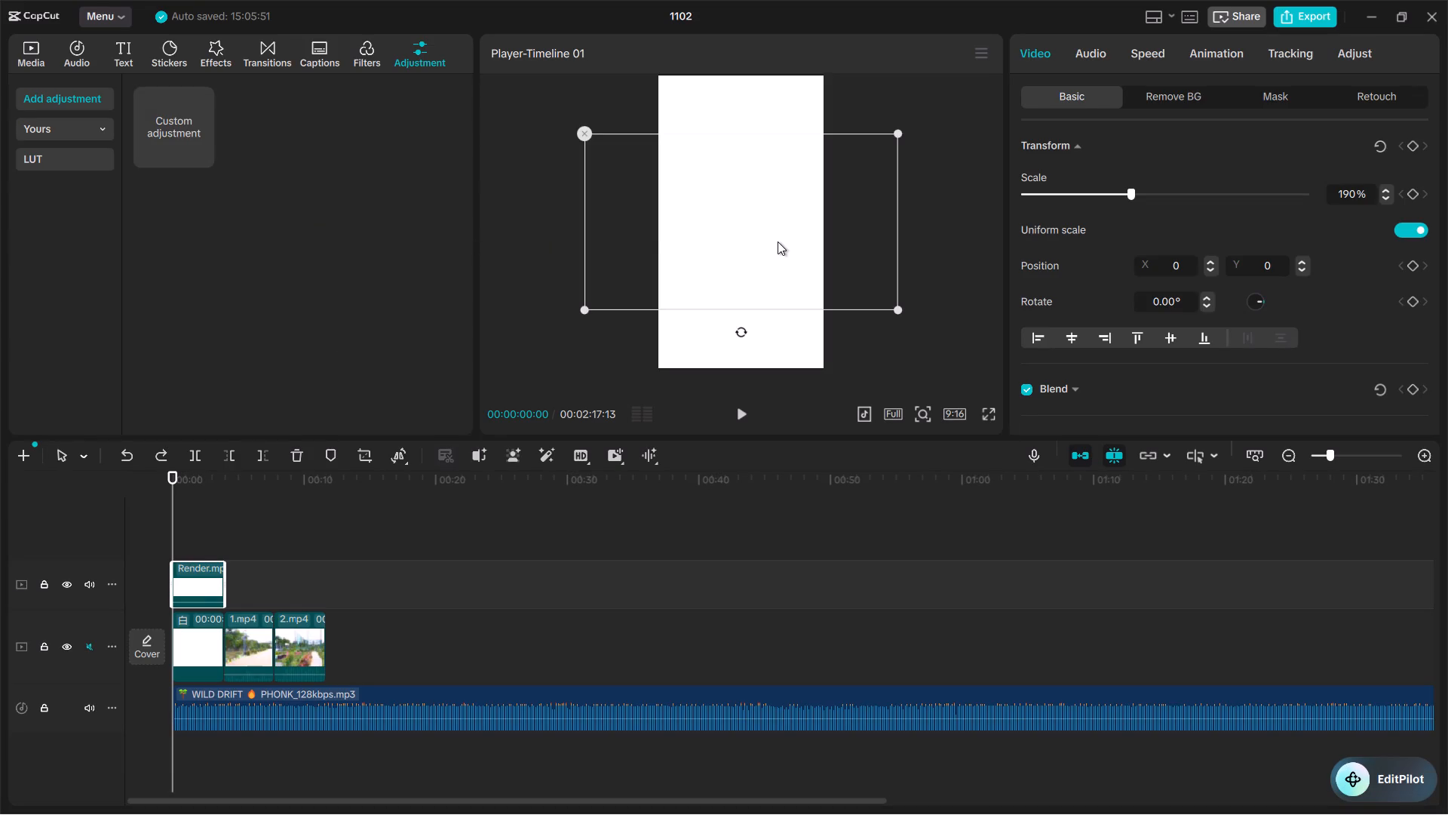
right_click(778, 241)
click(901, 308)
In Brave, read the full crop instructions in the search results and watch the tutorial "How to Crop a Video in CapCut PC".
click(1011, 788)
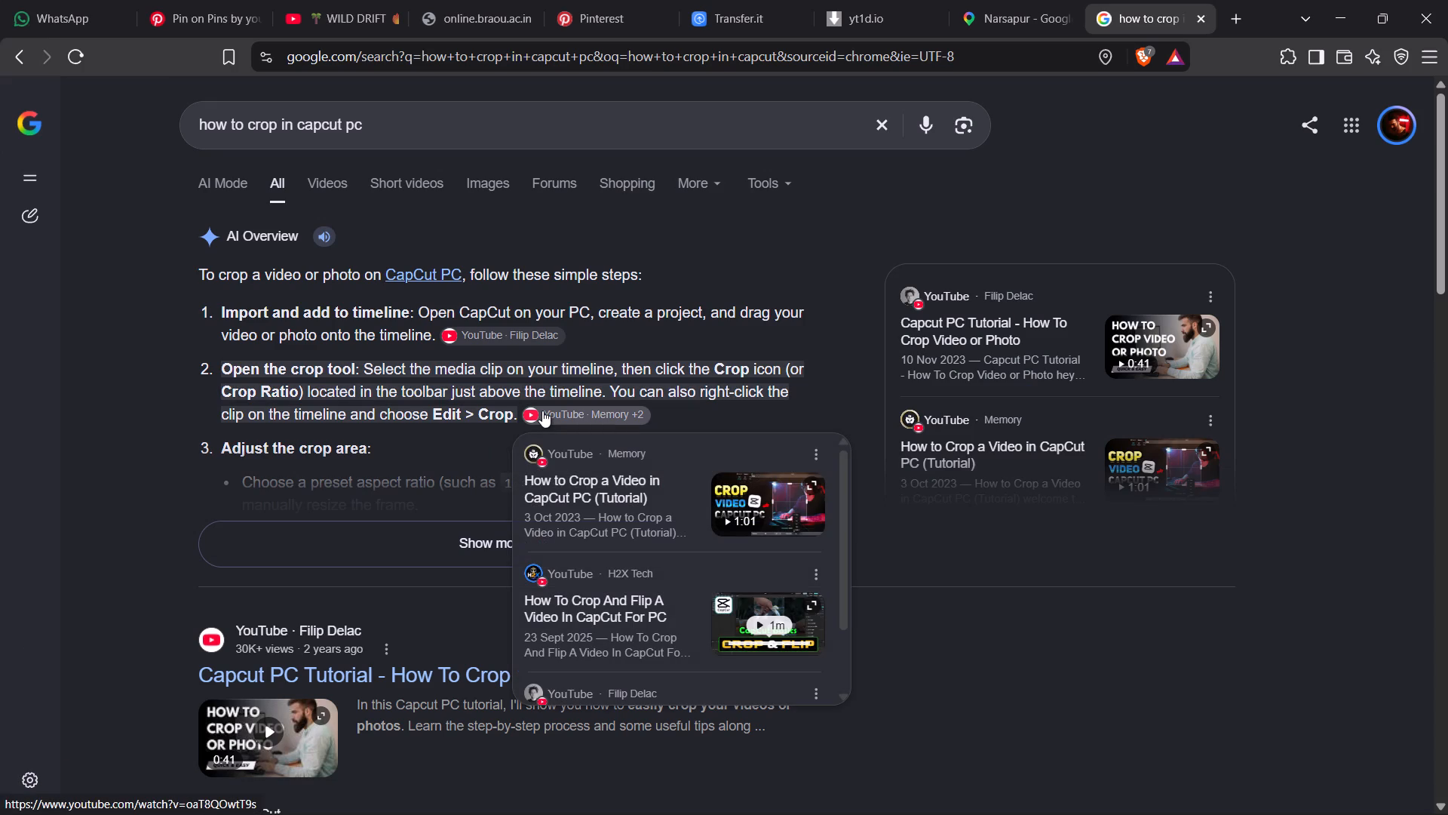
click(502, 555)
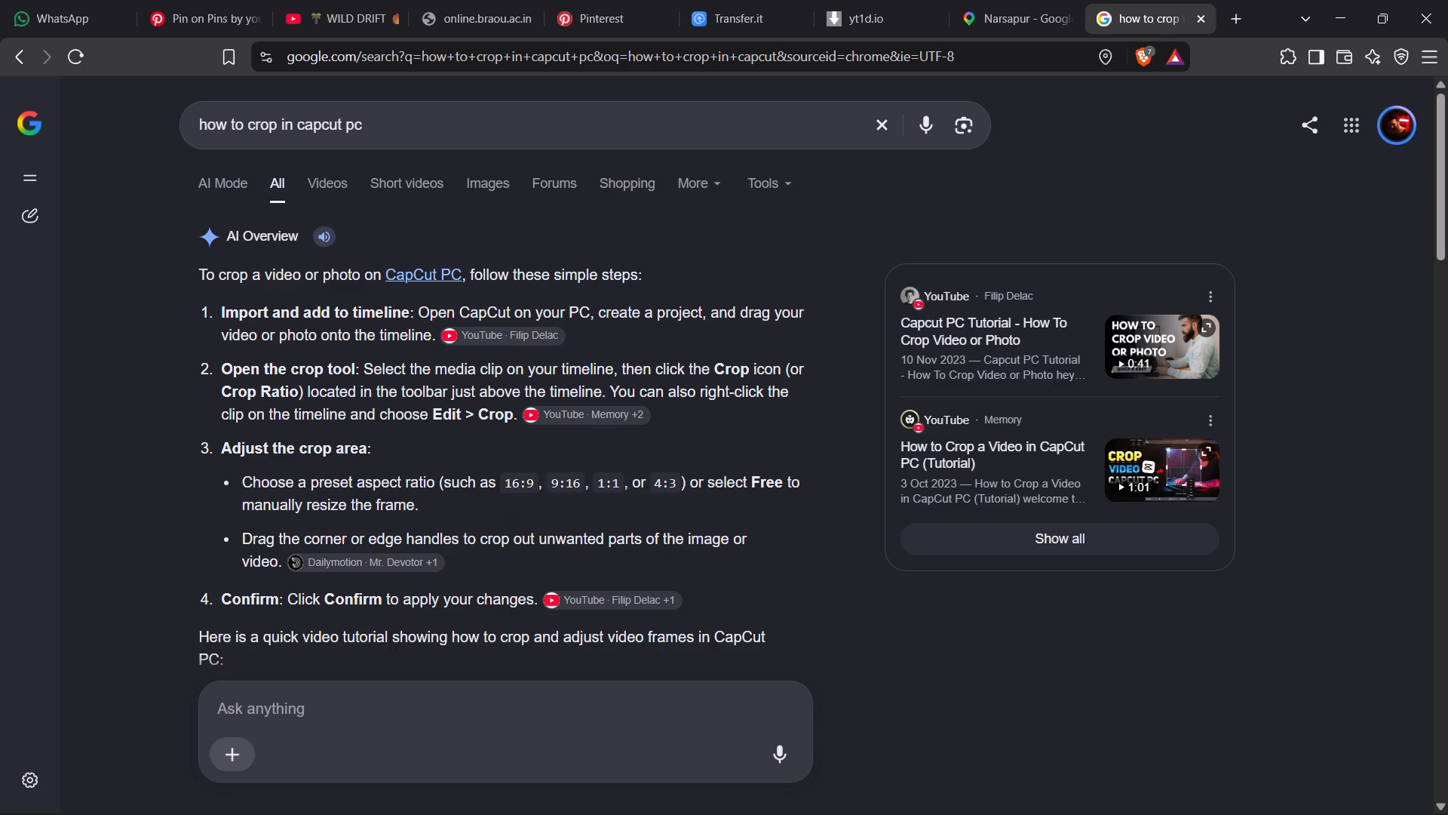
click(470, 466)
drag(503, 486, 697, 494)
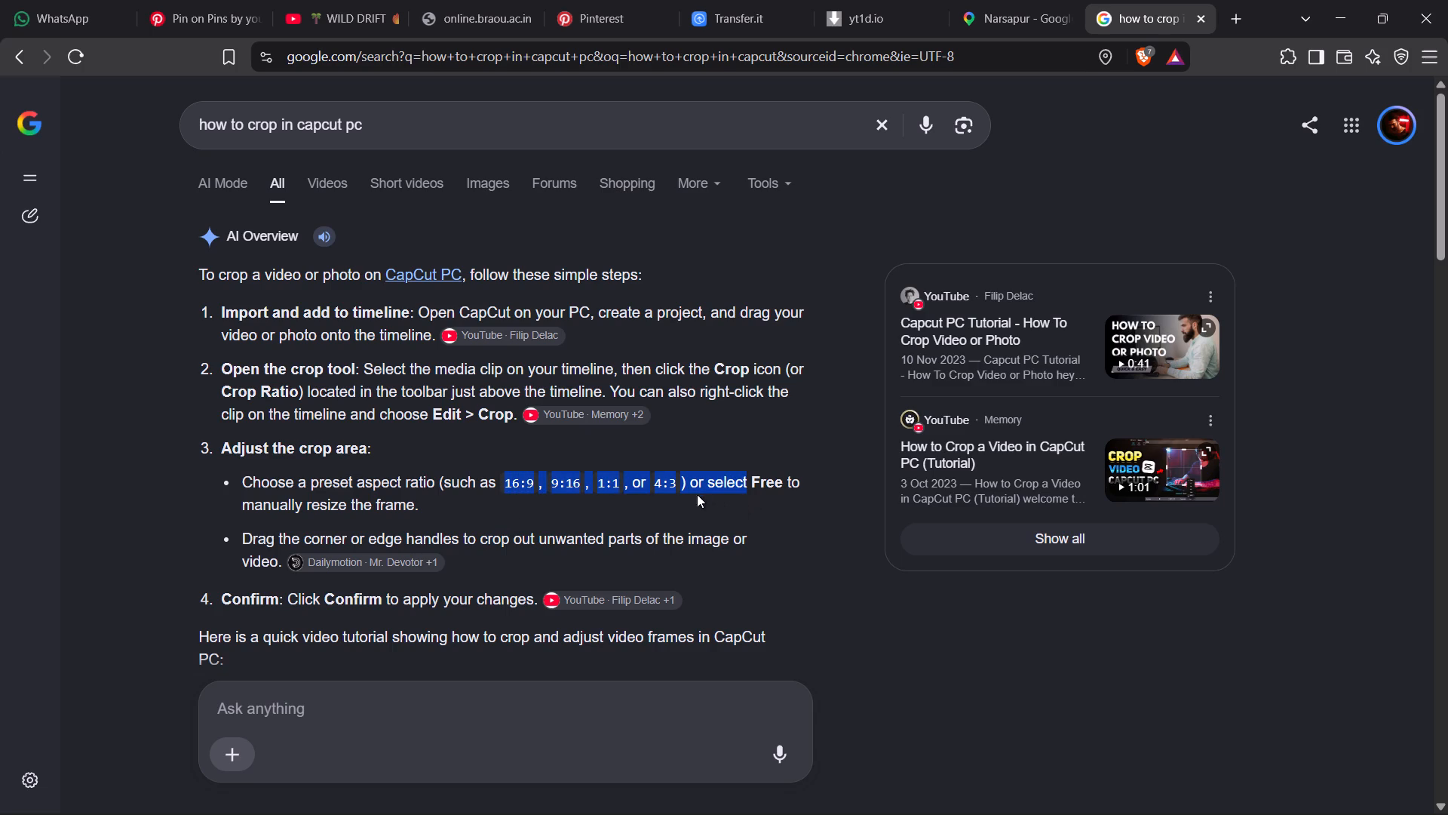
drag(697, 494, 675, 484)
click(495, 465)
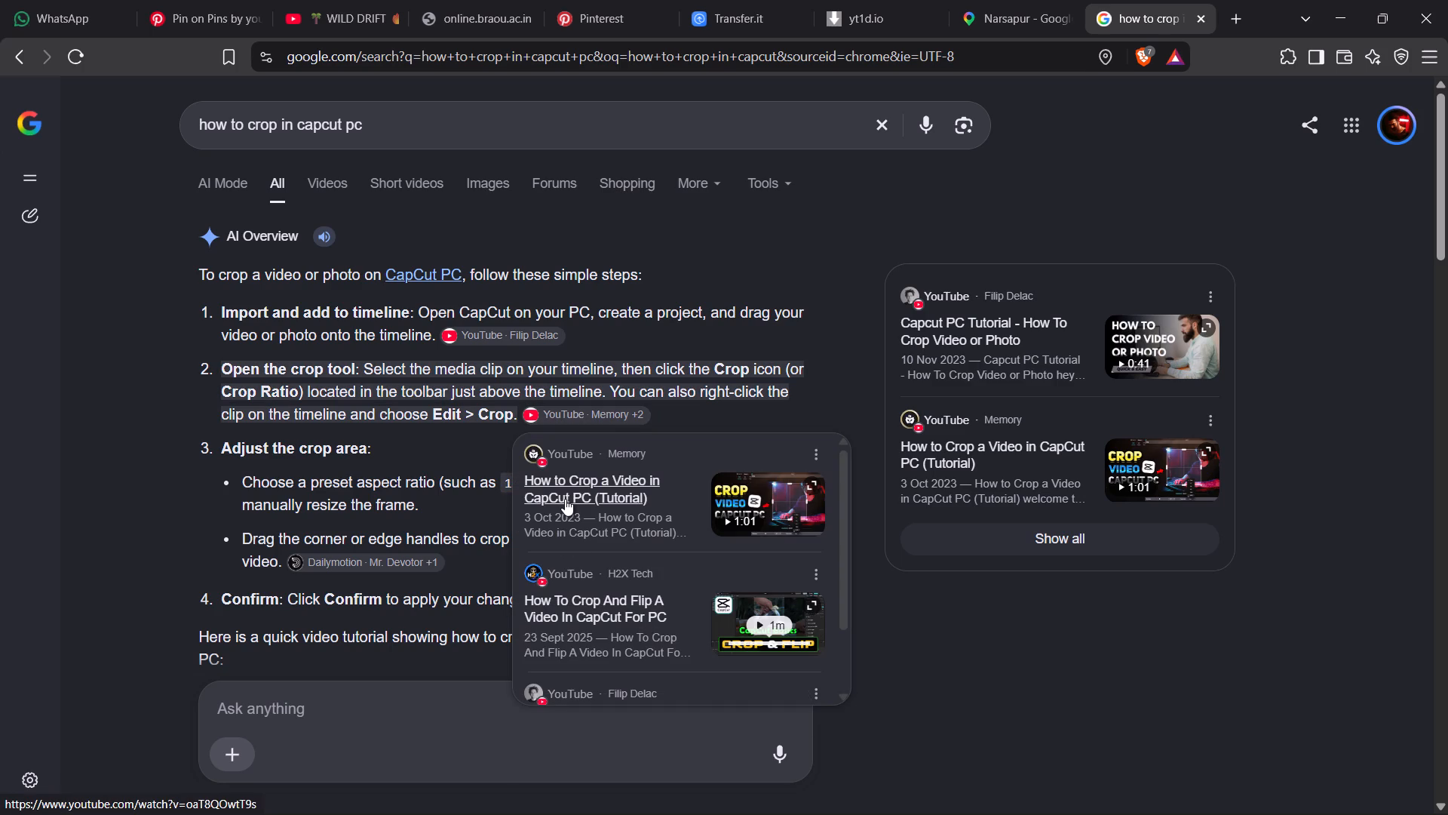
click(600, 494)
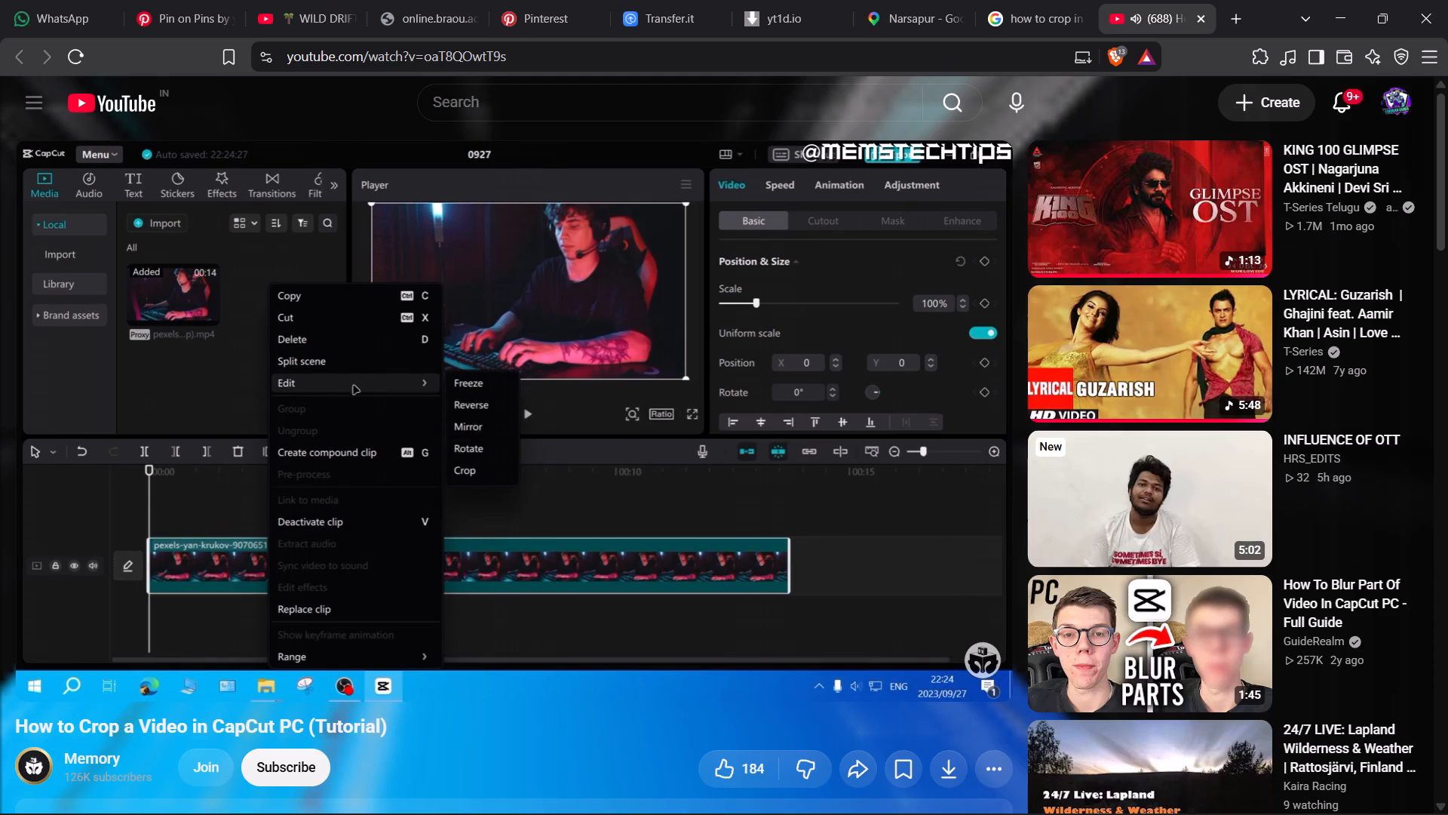
click(593, 537)
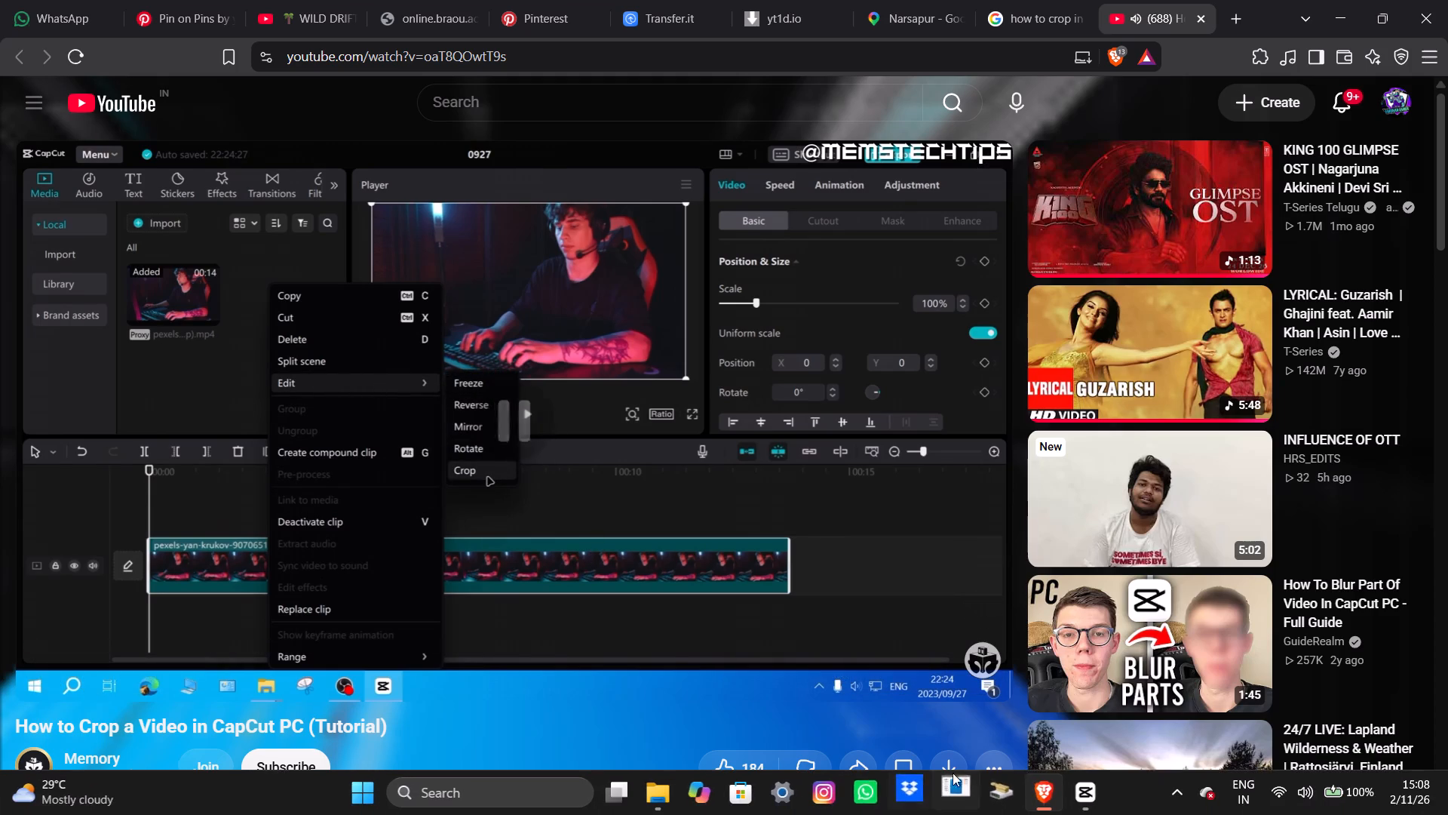
Return to CapCut and crop a thin strip off the bottom edge of the opening logo clip, checking against its frame at 00:00:02:13.
click(1081, 799)
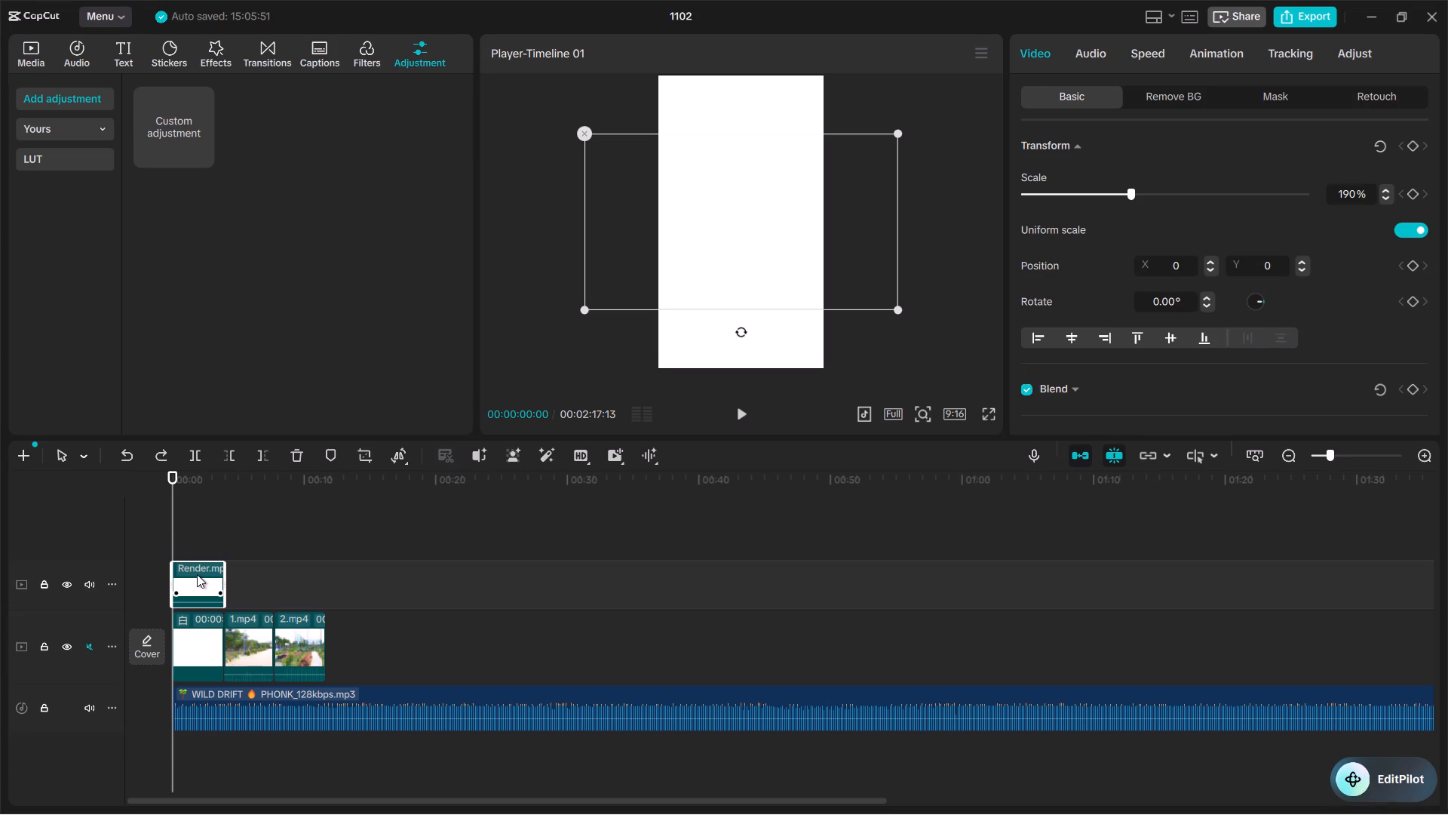
right_click(197, 574)
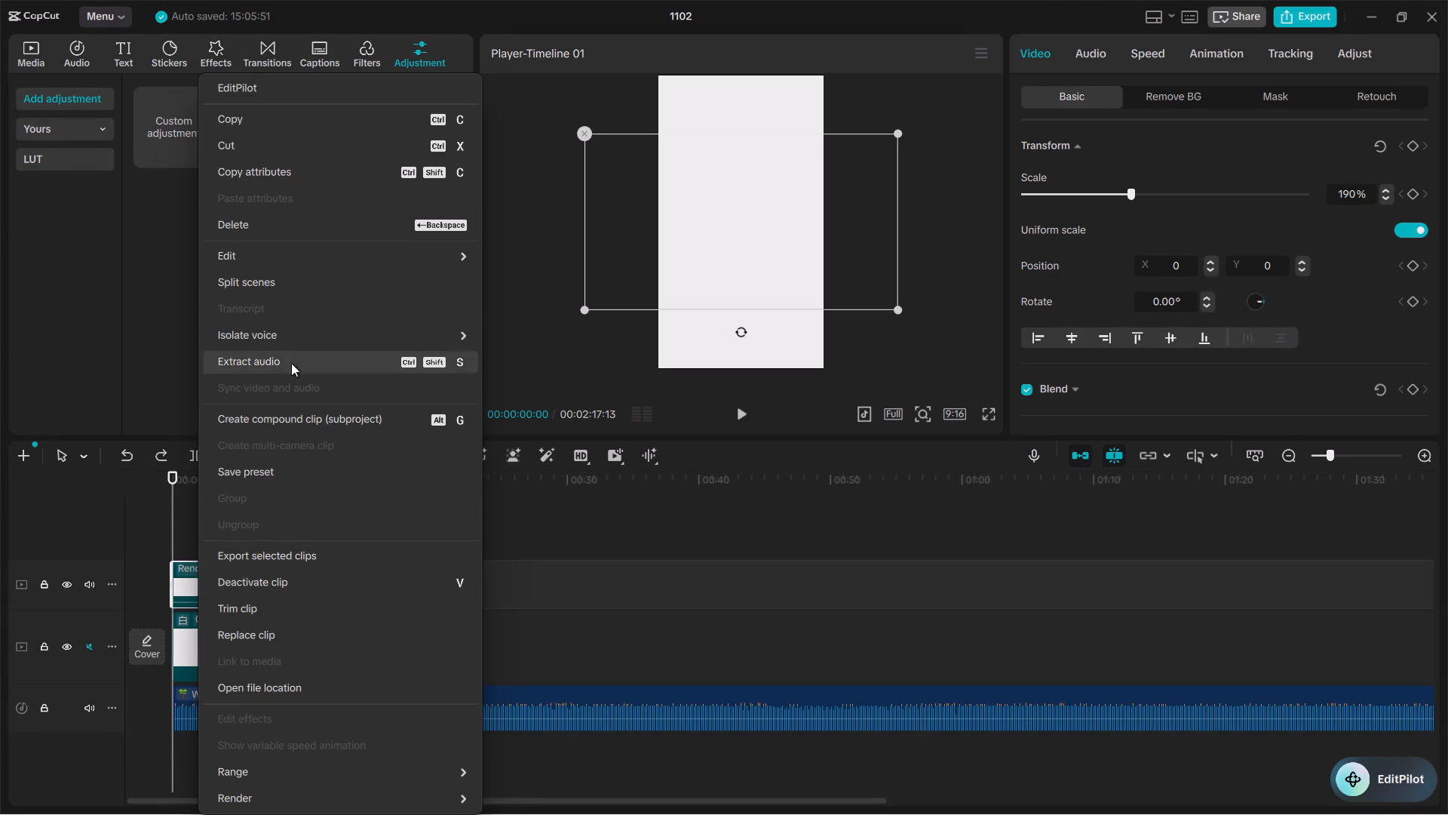
click(571, 360)
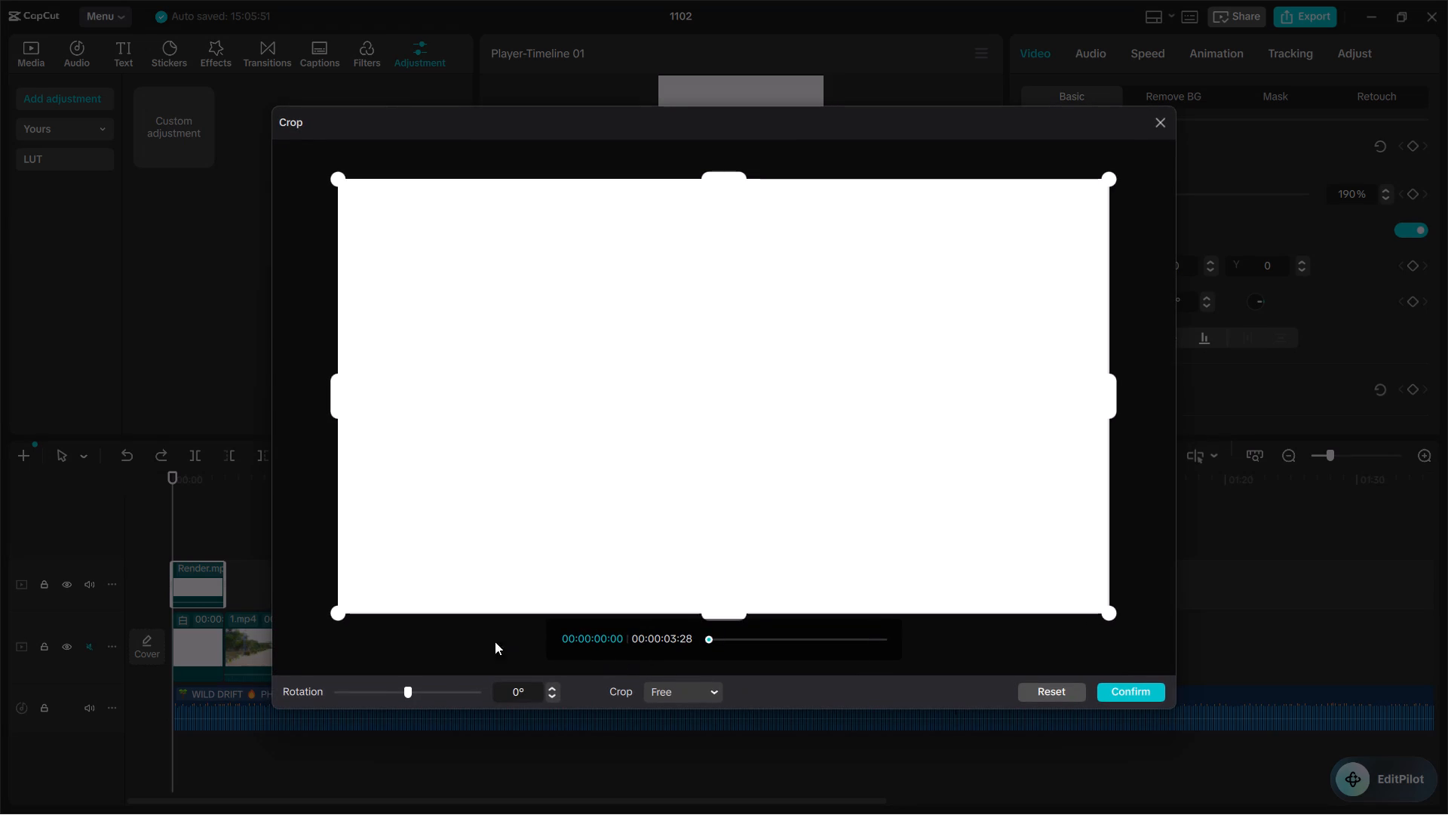
drag(717, 638, 818, 637)
click(730, 620)
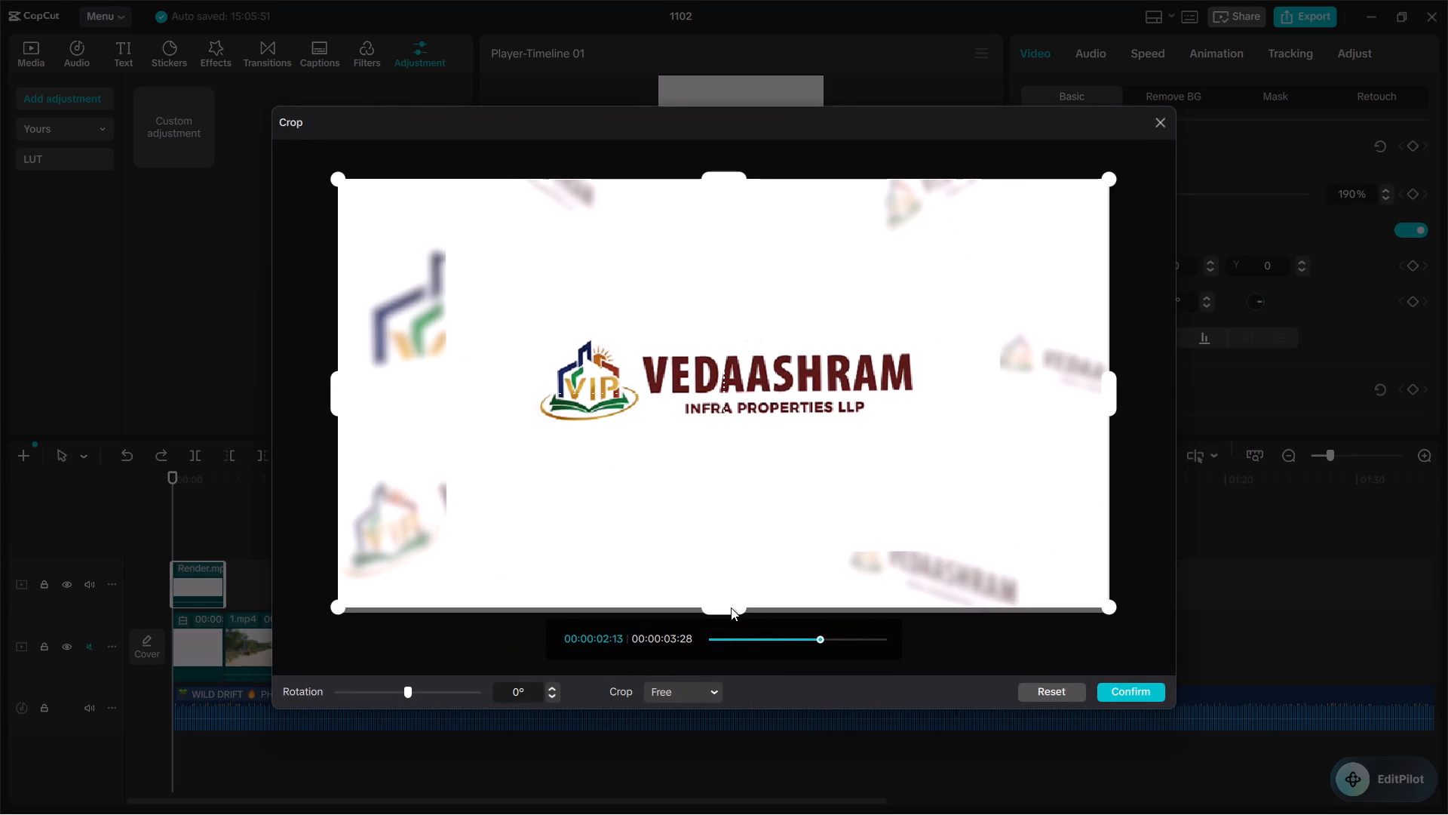
click(1135, 688)
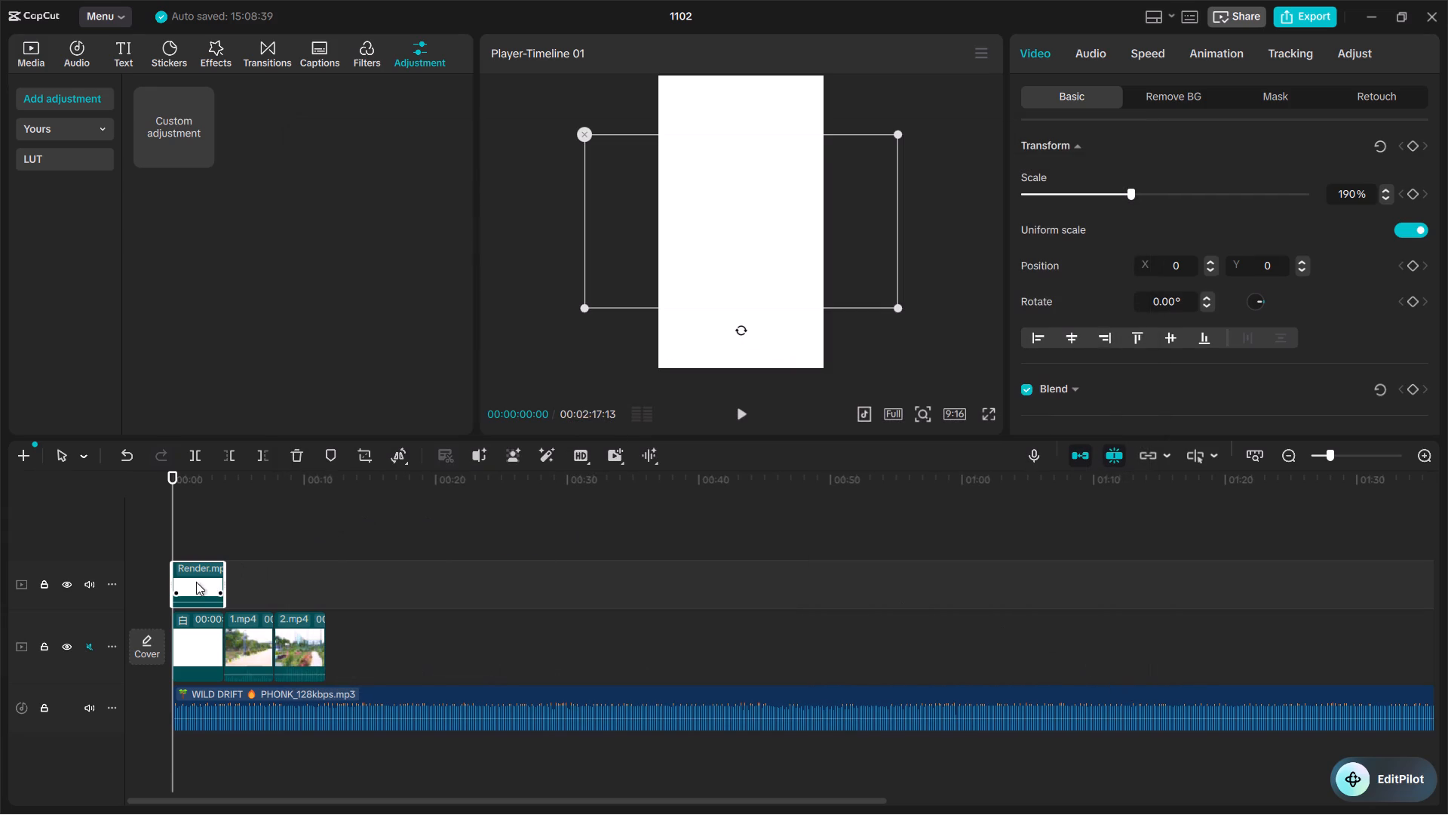
Scrub through the opening logo and the two clips after it to check the crop, ending at the timeline start.
click(245, 539)
drag(200, 487, 165, 484)
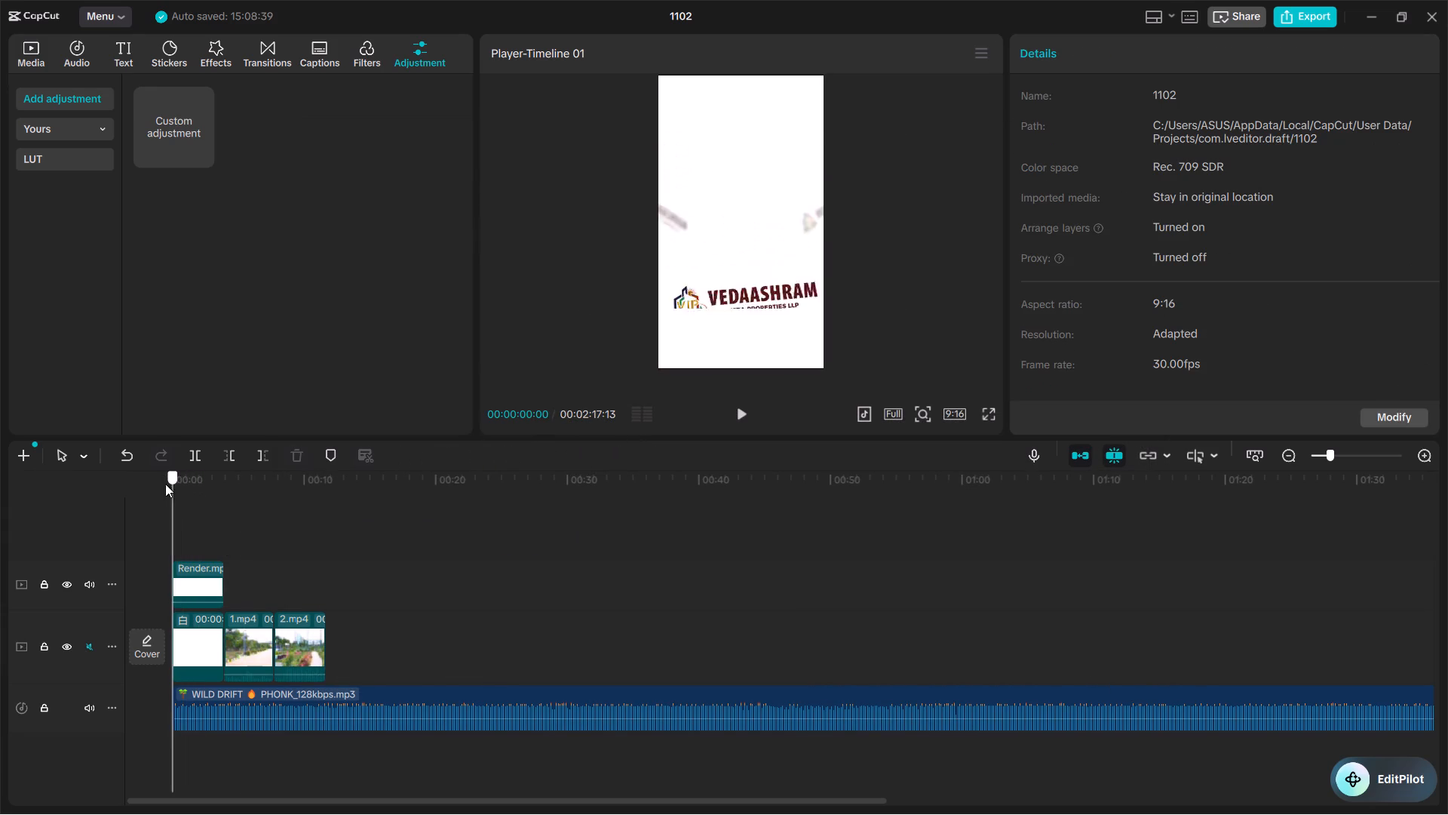
drag(165, 484, 202, 479)
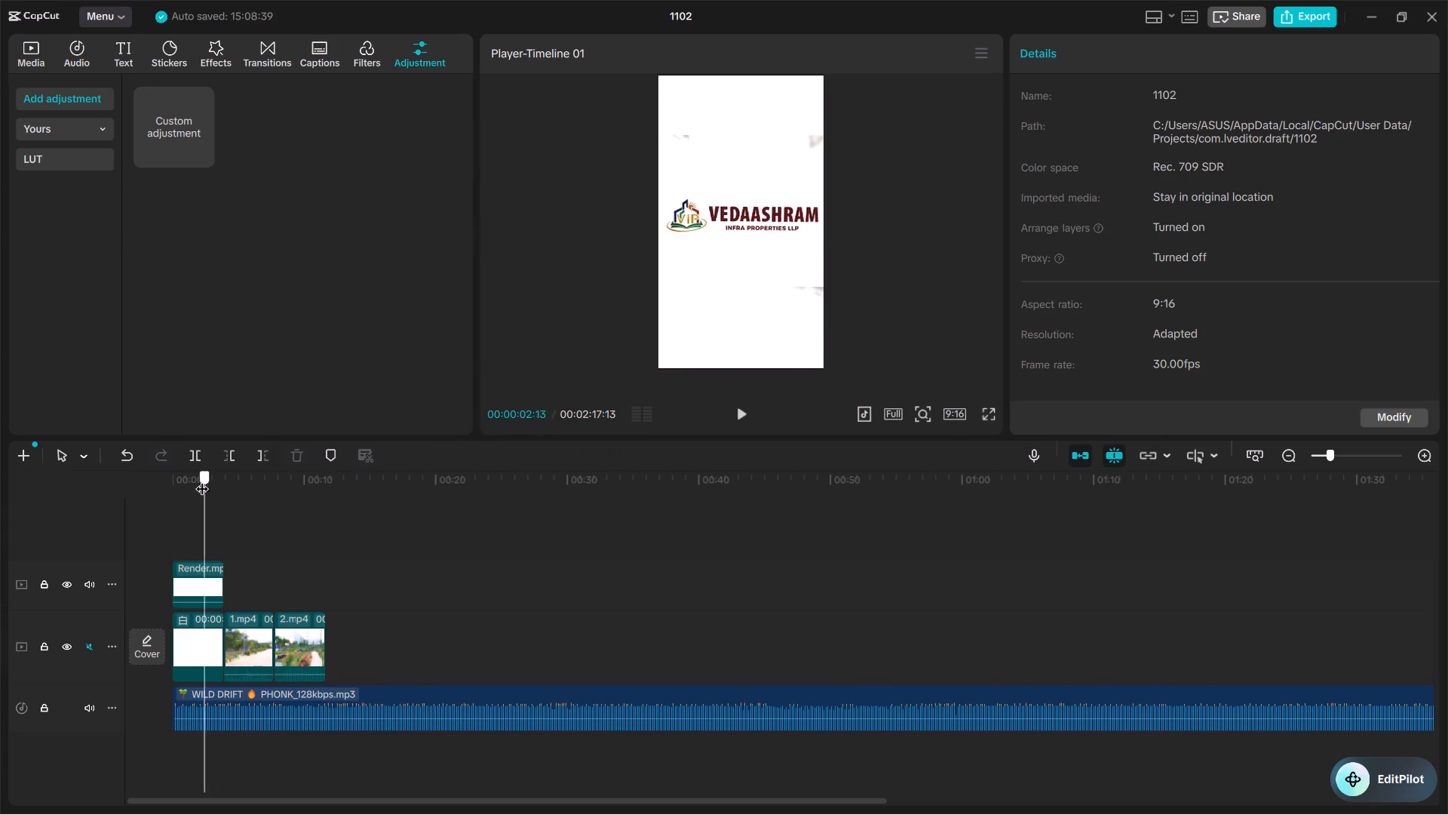
drag(202, 479, 324, 451)
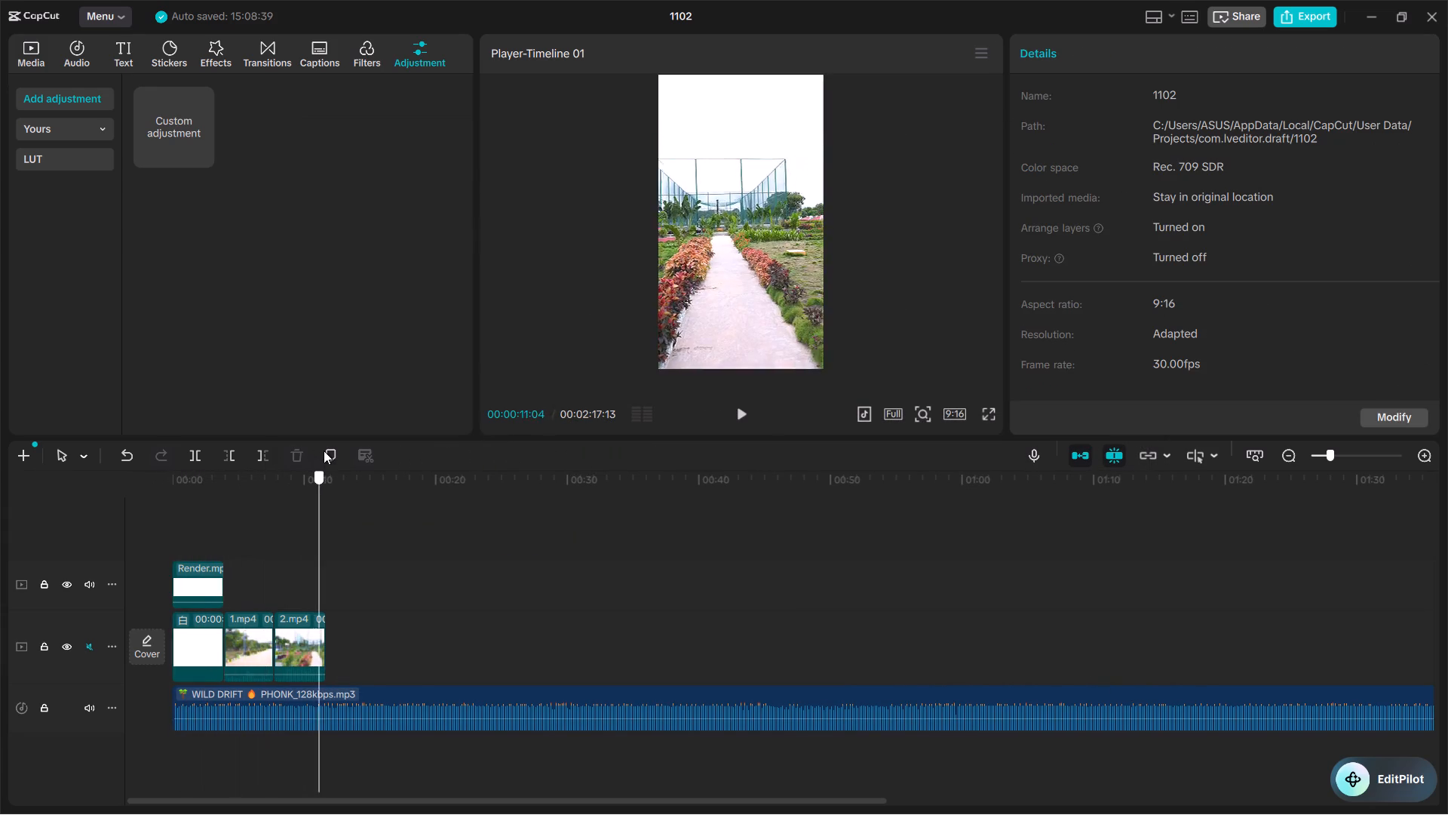
drag(324, 451, 86, 438)
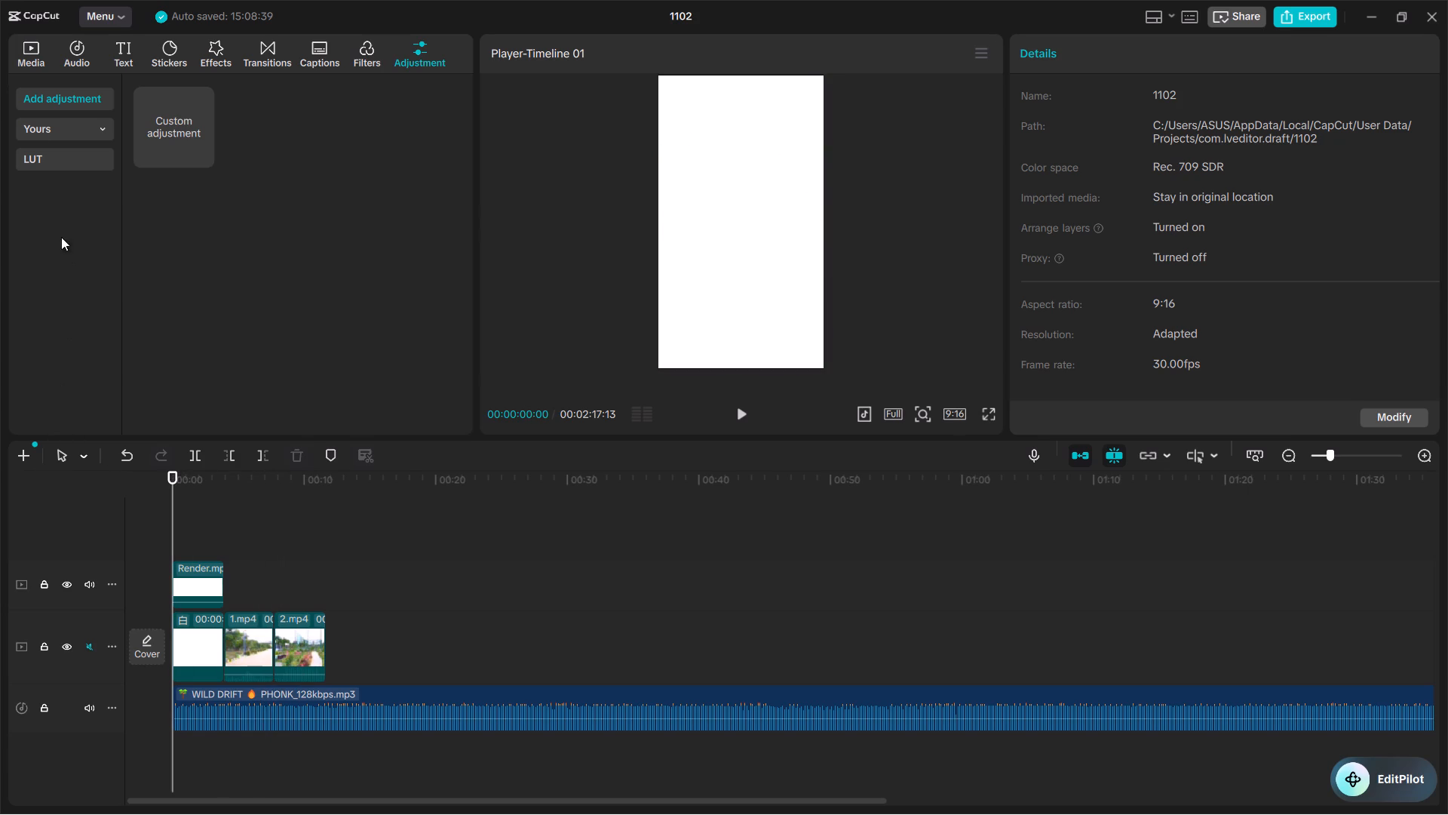
Show the project's imported media files.
click(38, 39)
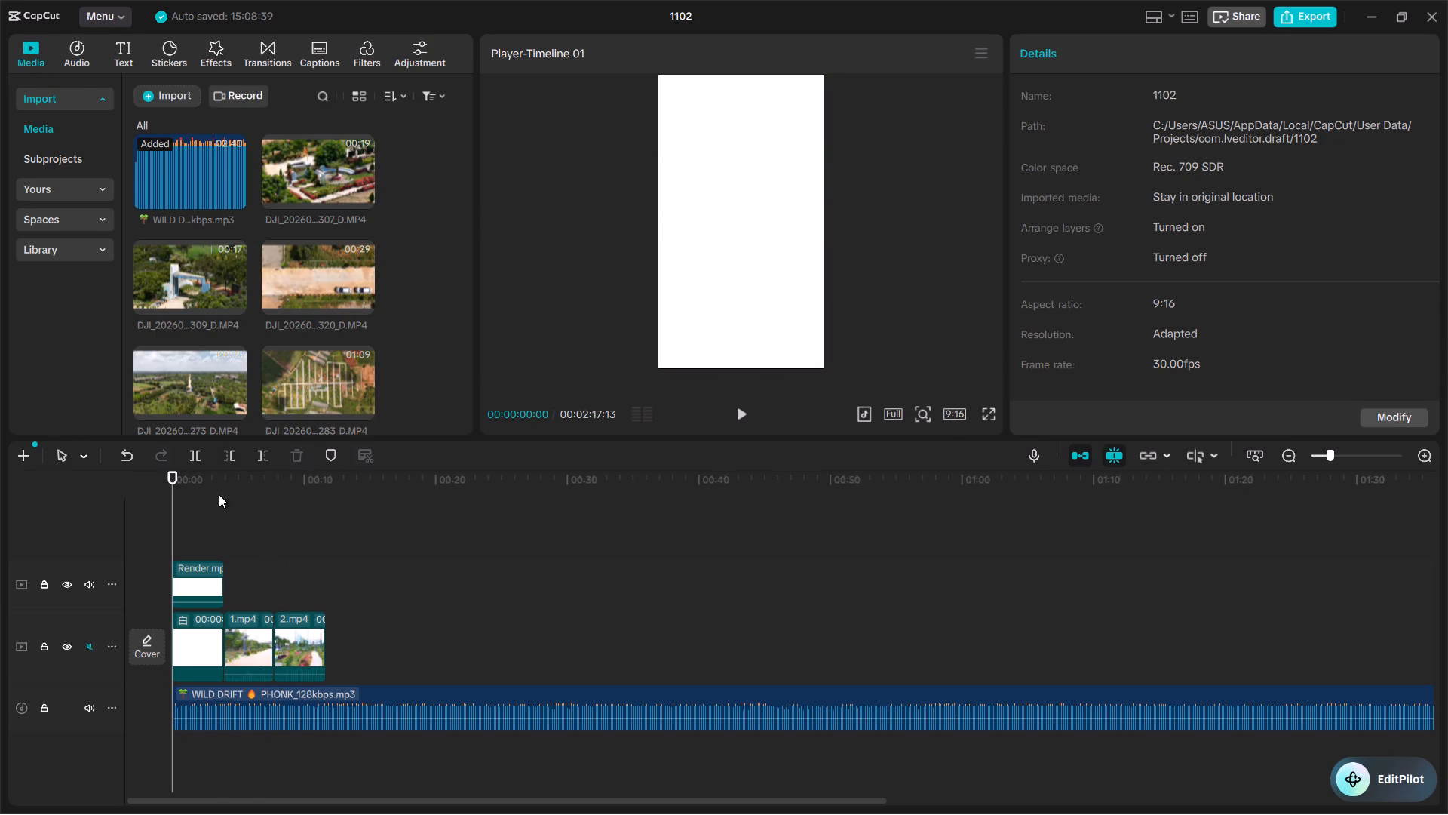
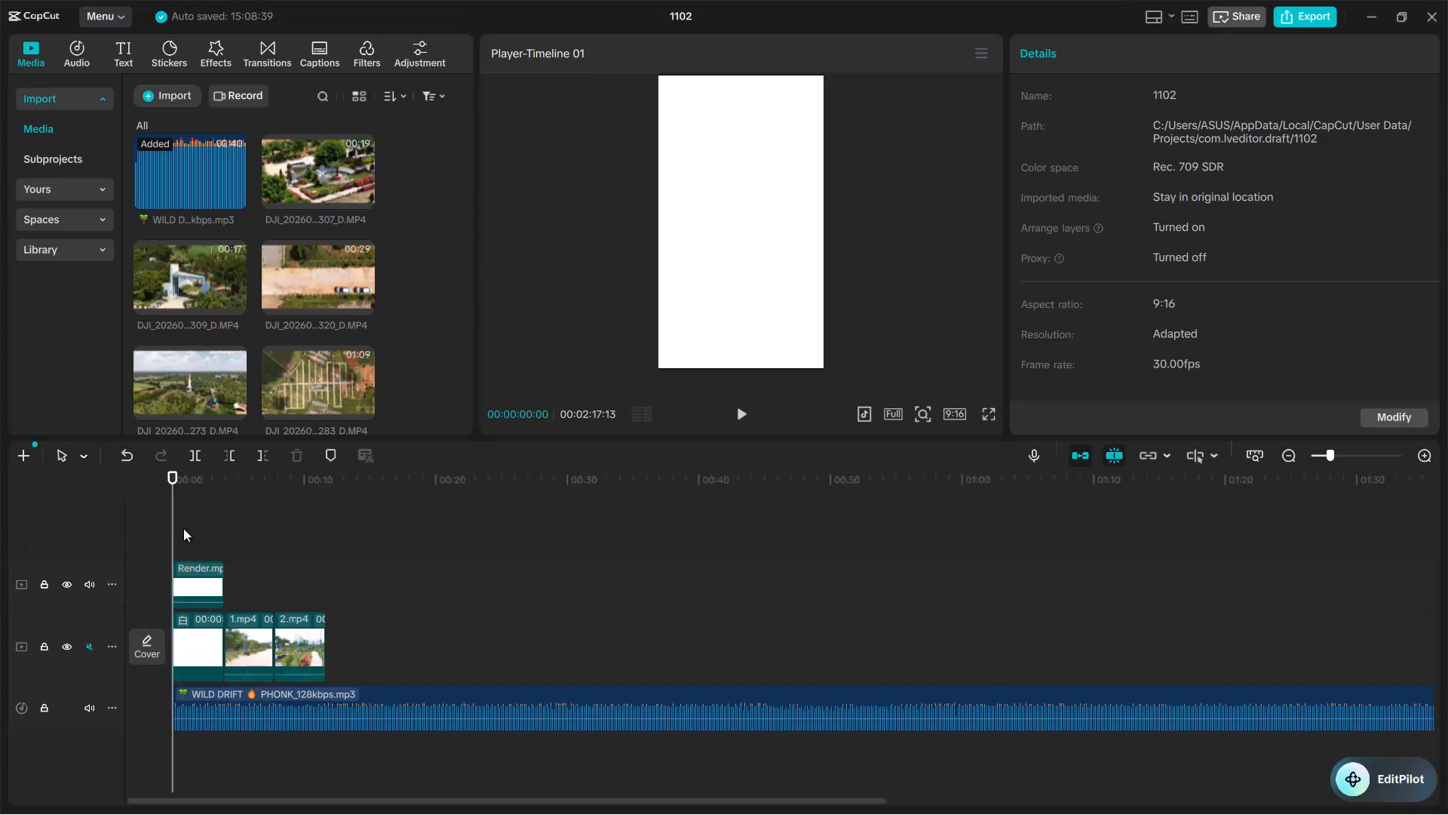
Scrub back and forth through the opening logo, 1.mp4 and the start of 2.mp4 to review the sequence, returning to the timeline start.
drag(176, 525, 208, 522)
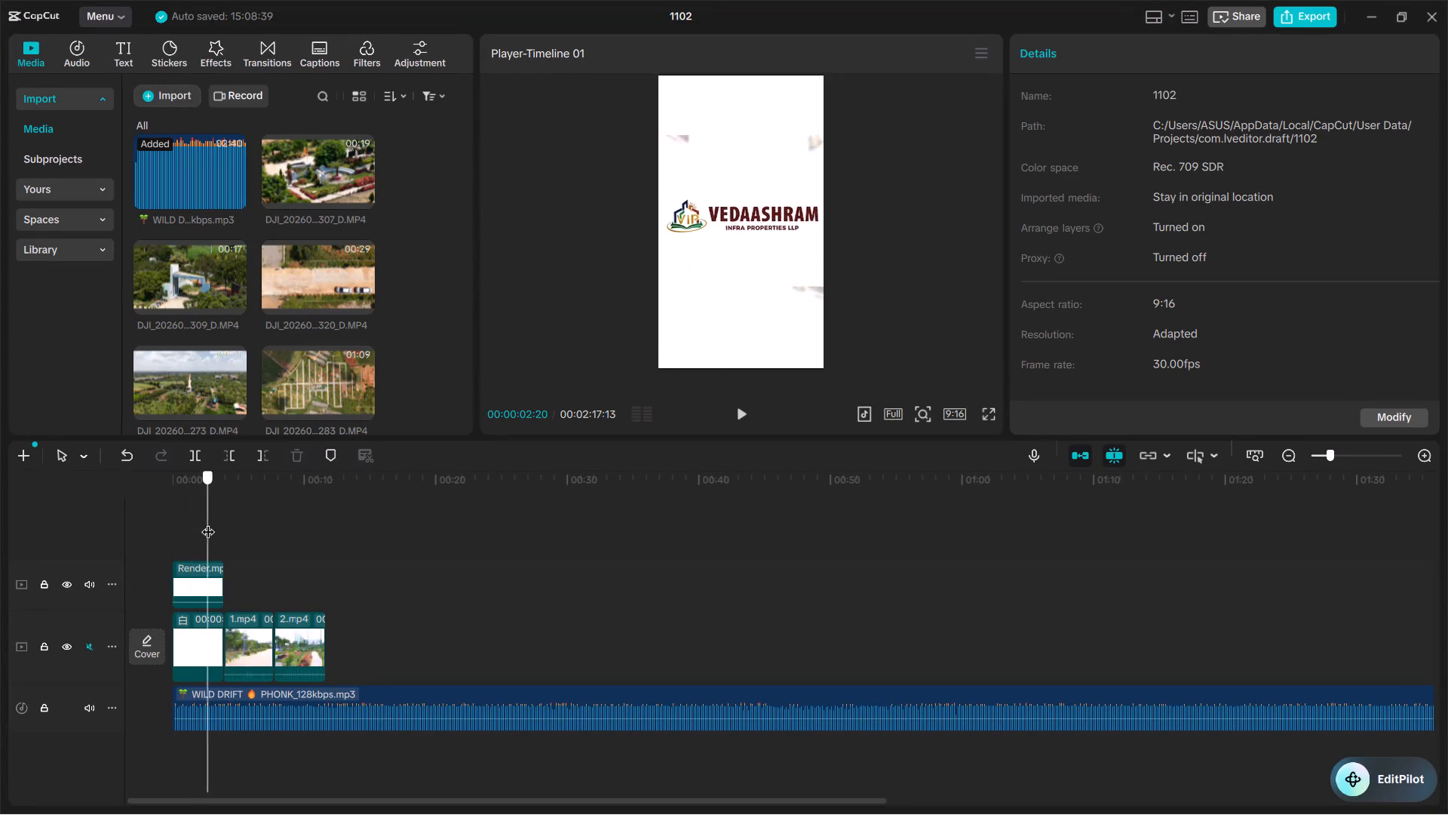
drag(208, 522, 253, 538)
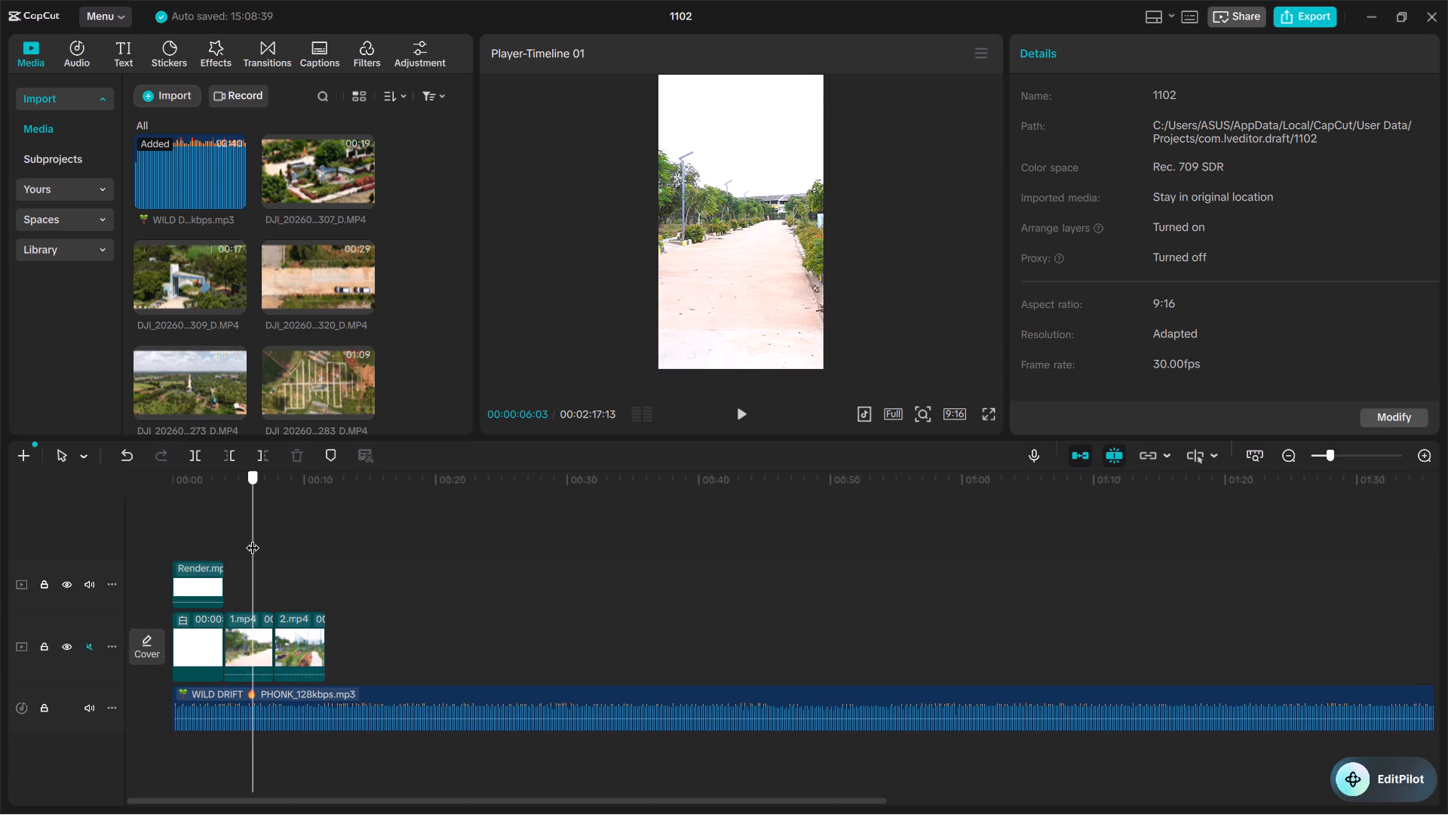
drag(253, 538, 259, 514)
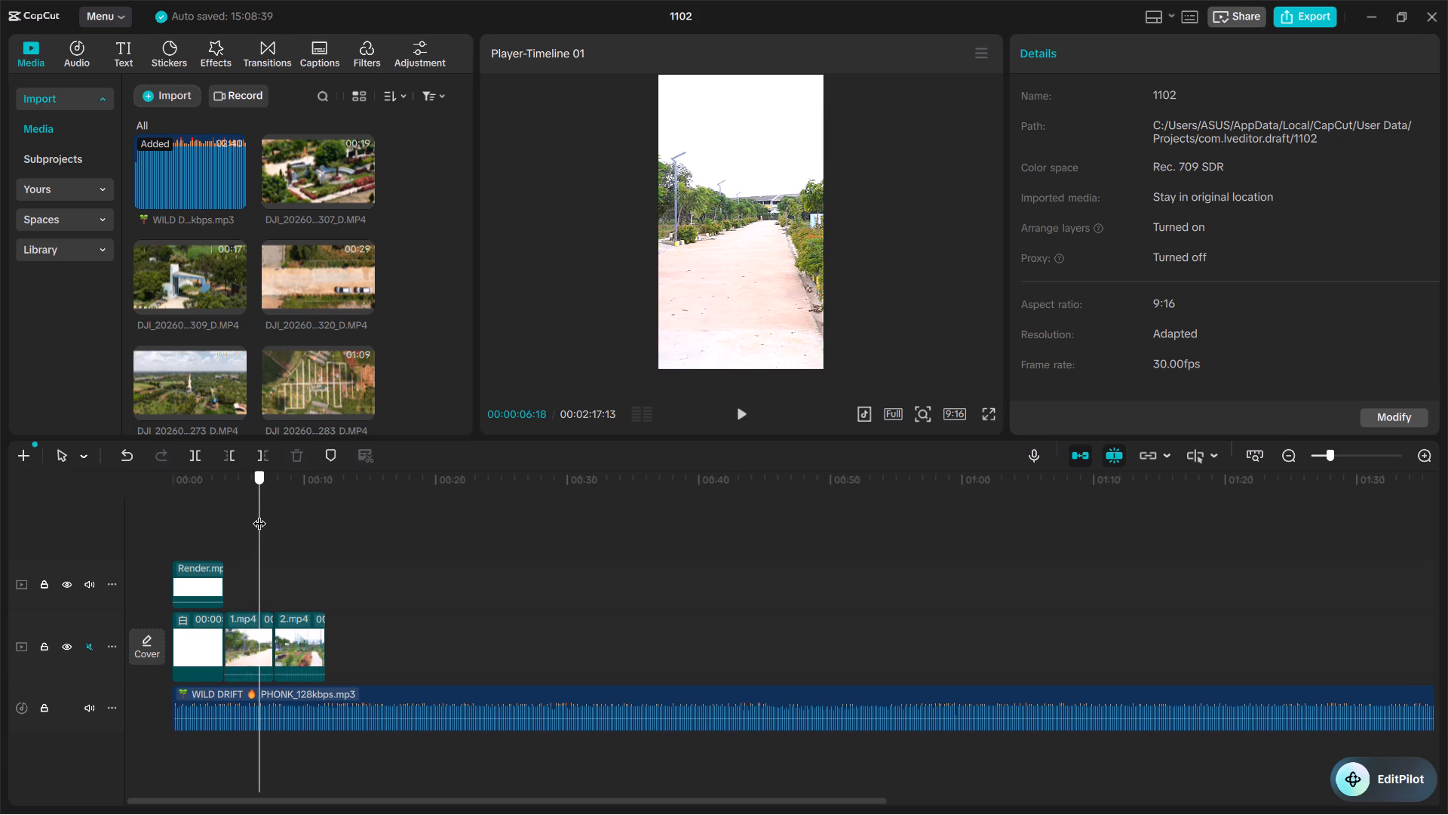
drag(259, 514, 253, 515)
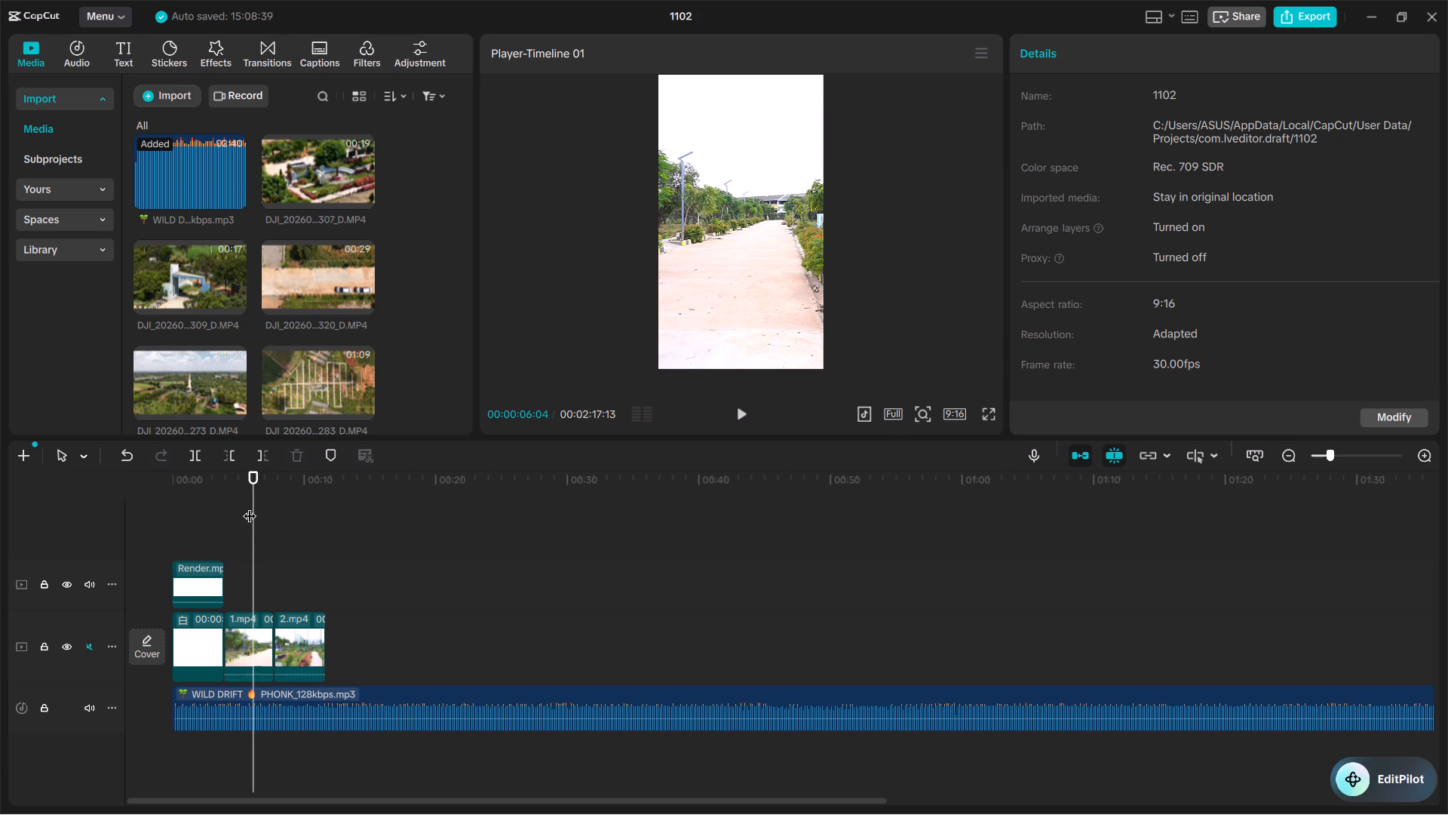
drag(252, 506, 192, 509)
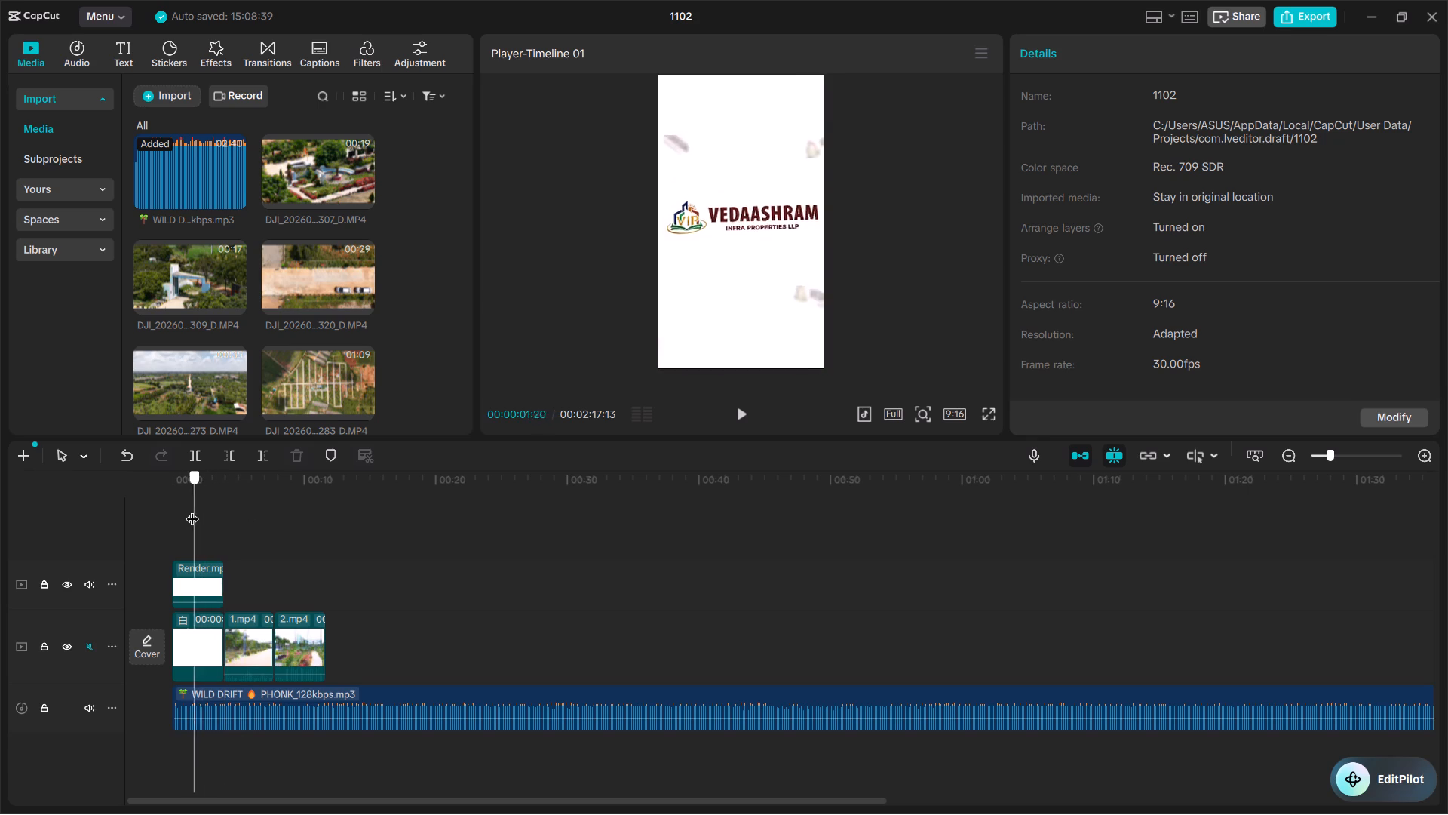
drag(192, 509, 256, 509)
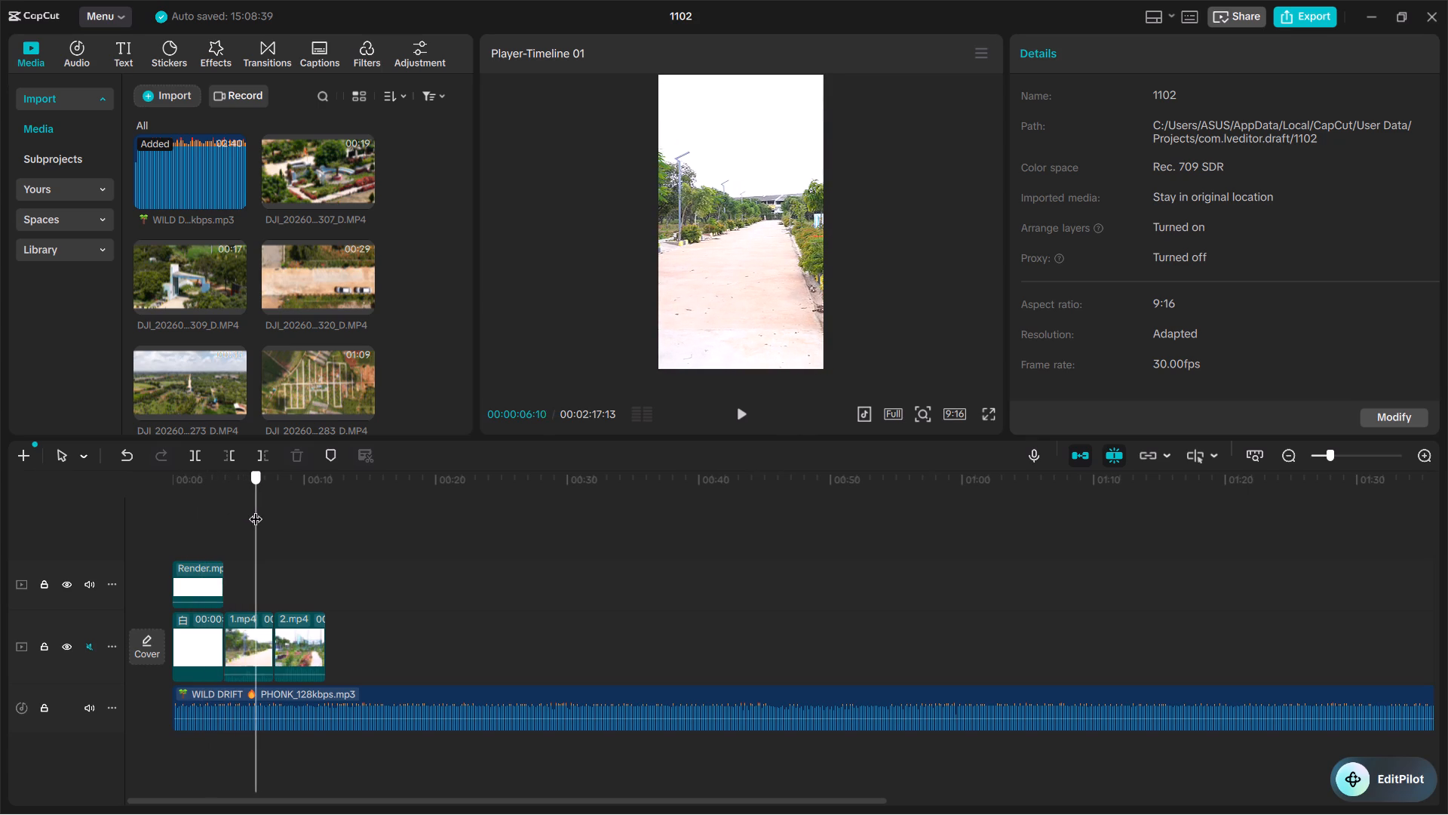
drag(256, 509, 228, 512)
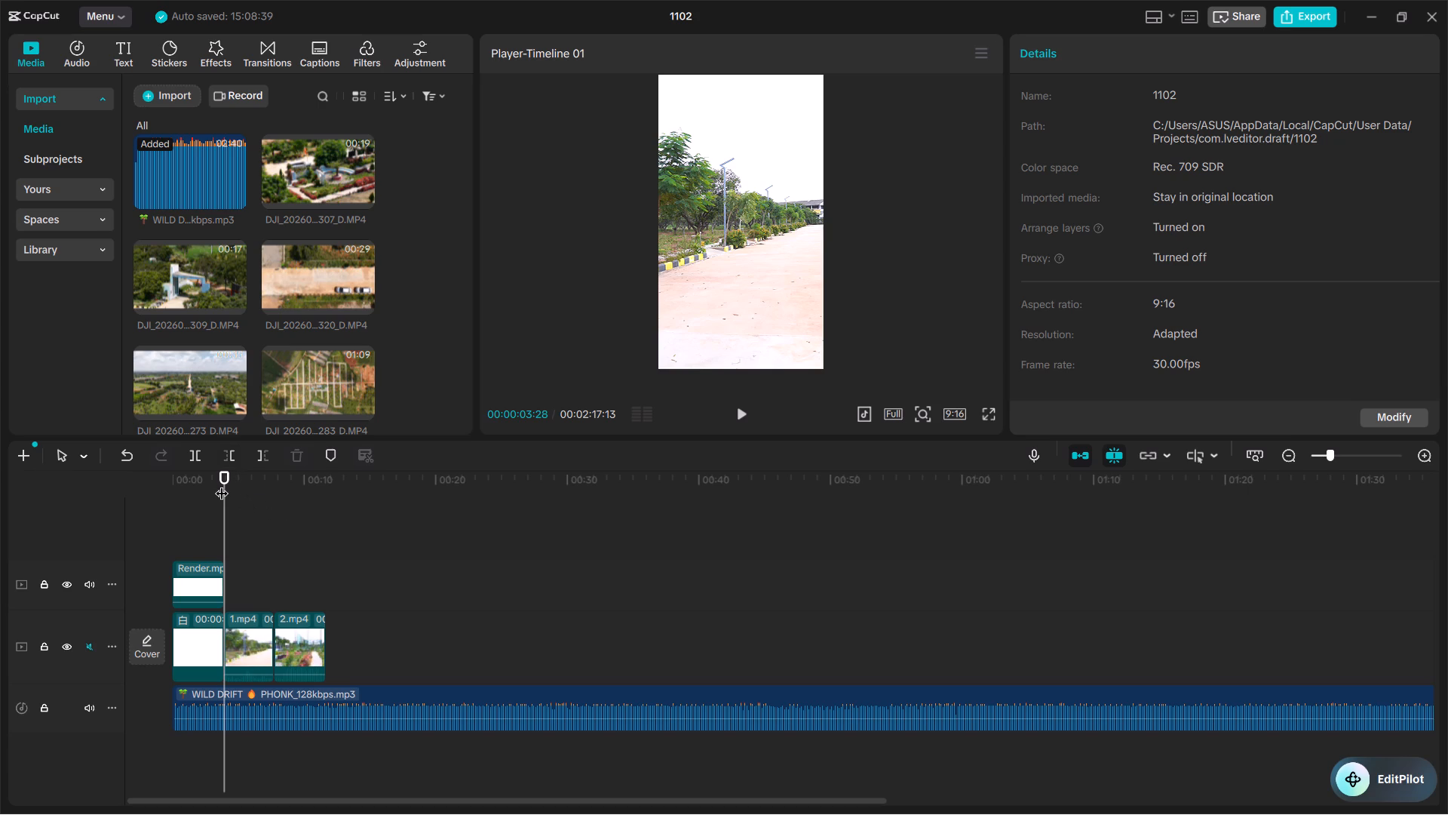
drag(222, 484, 271, 598)
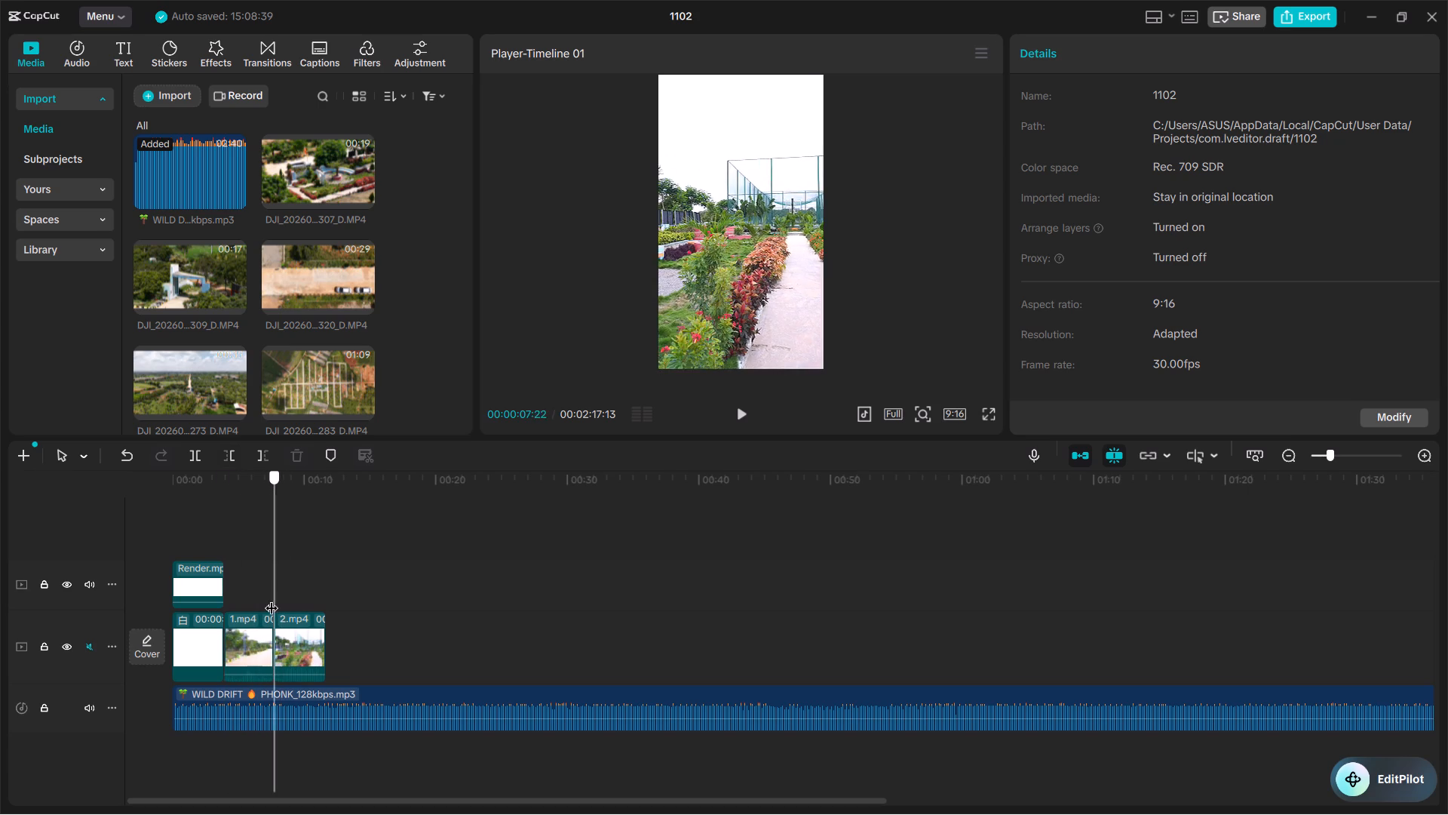
drag(271, 598, 281, 632)
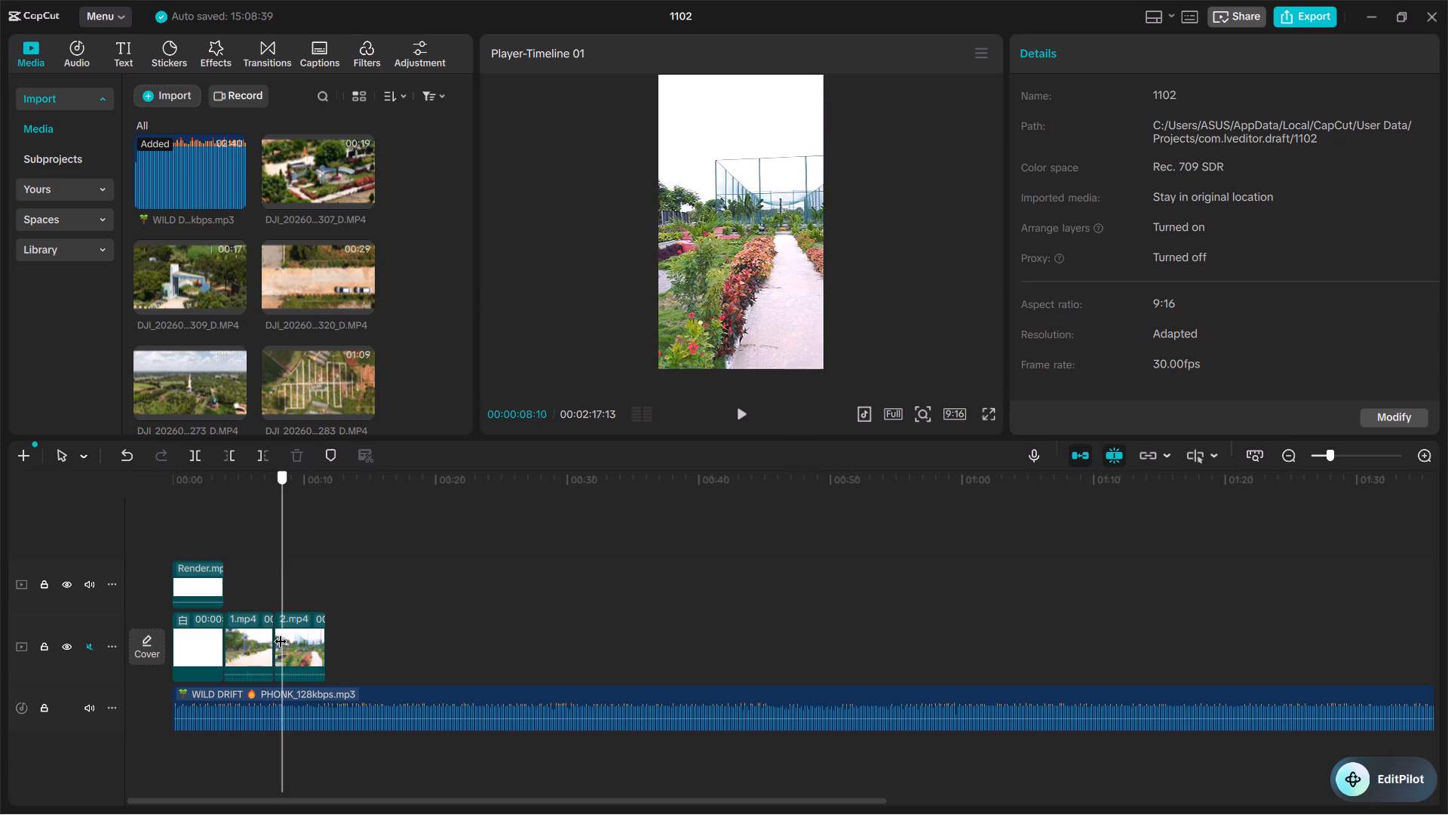
drag(281, 632, 156, 662)
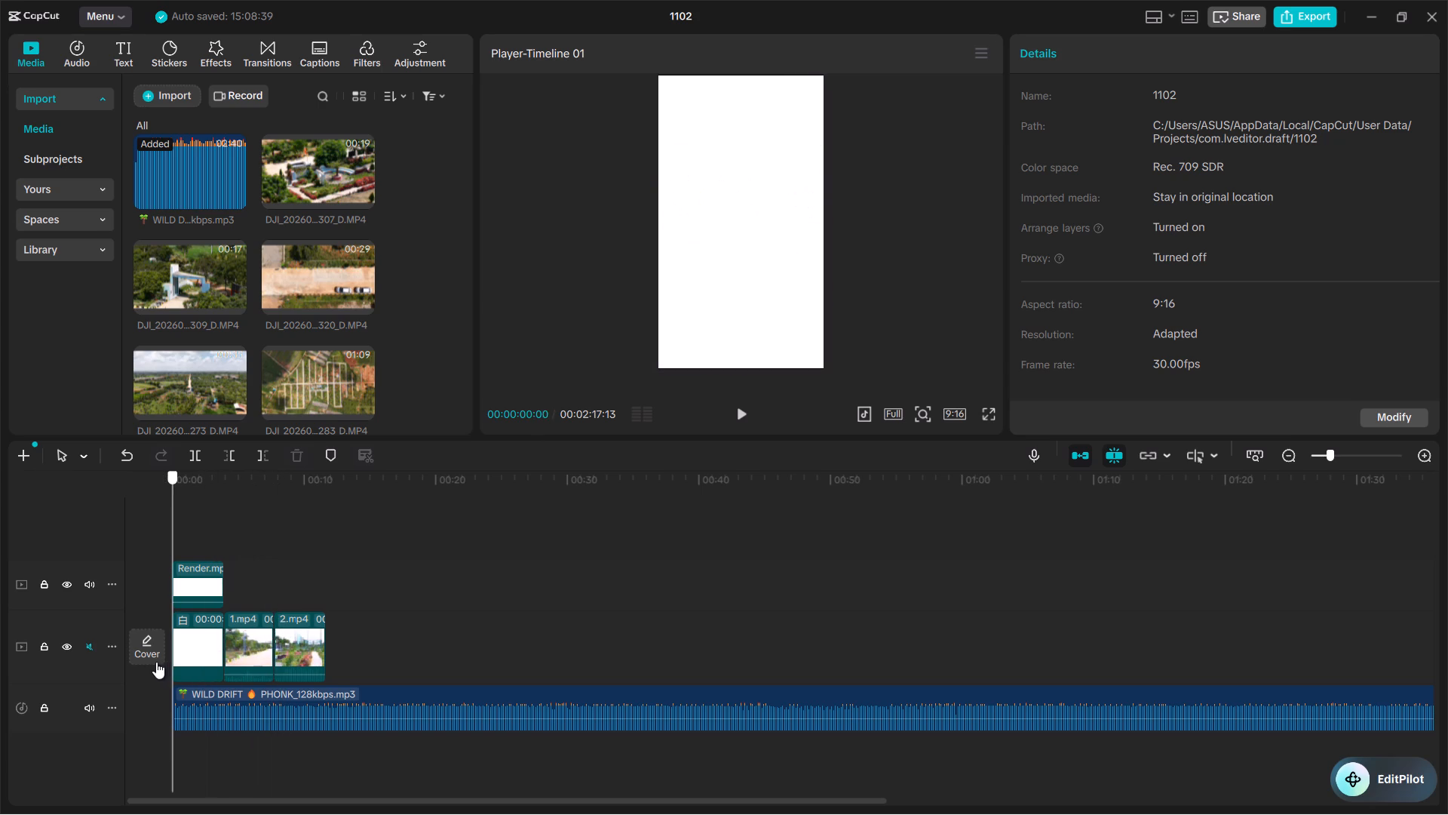
drag(156, 662, 185, 652)
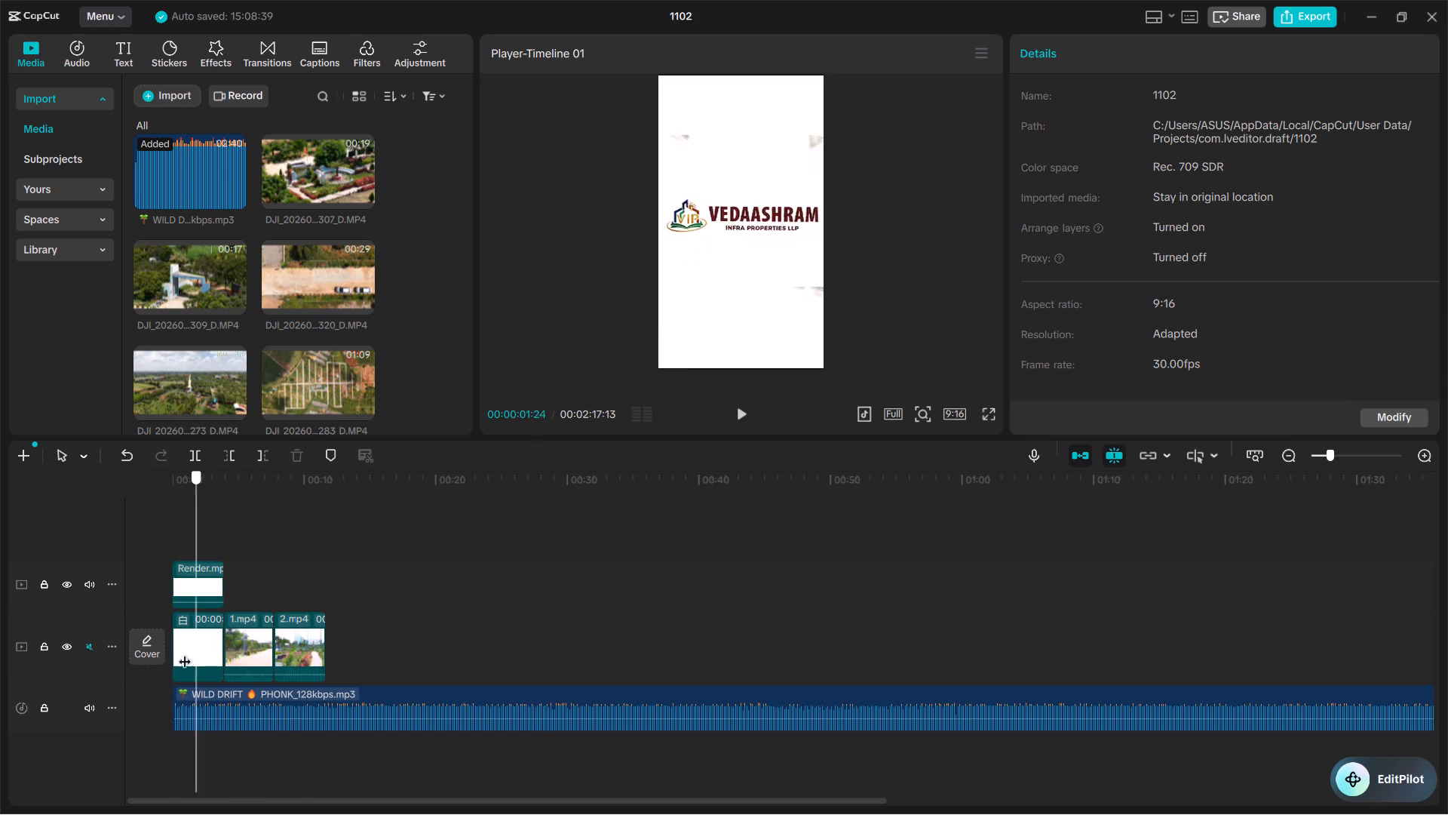
drag(185, 652, 165, 651)
Mute the clip audio of the upper video track holding the logo render.
click(83, 590)
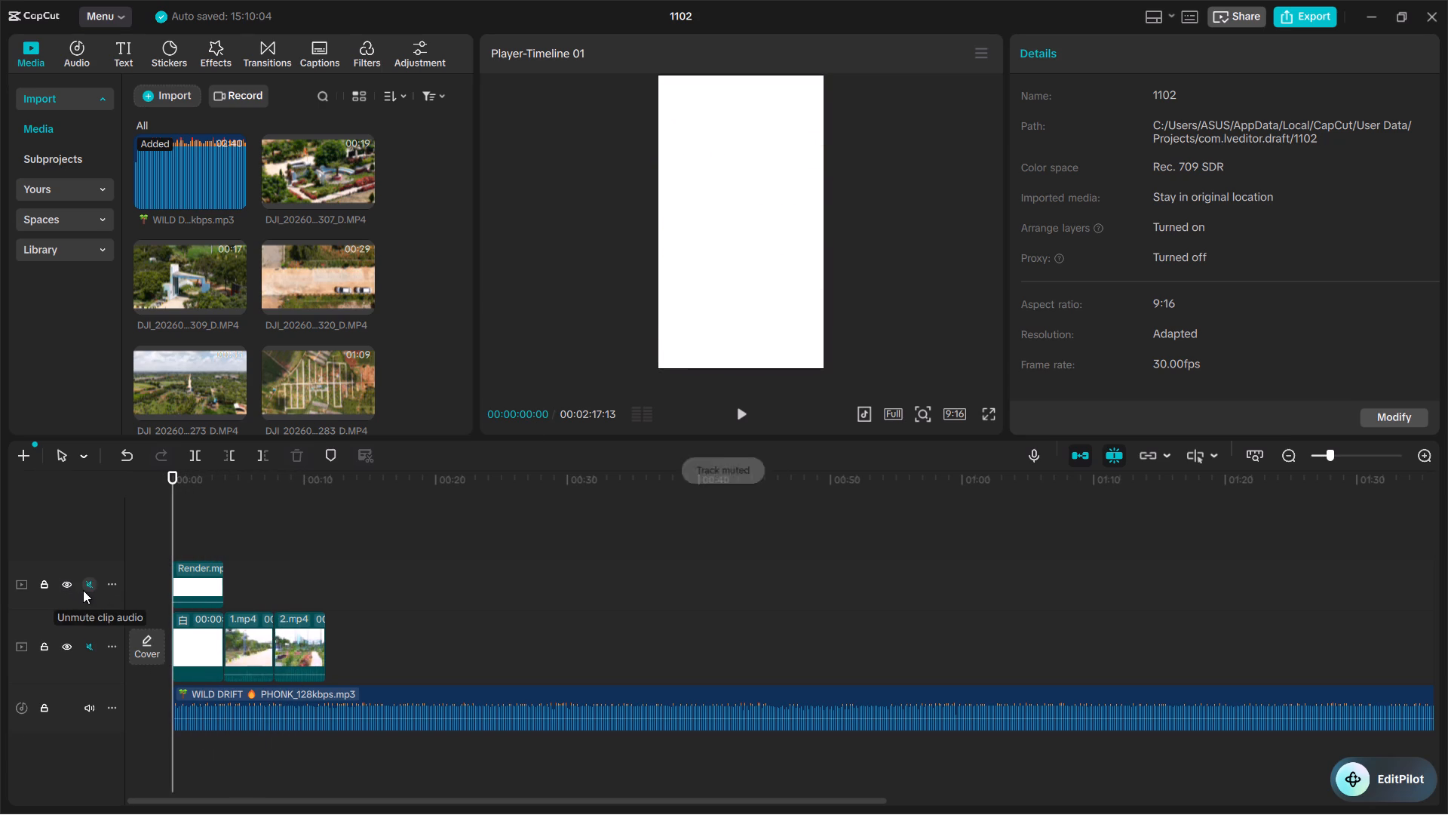
Scrub through the edited clips to the start of 2.mp4 and look through the numbered footage in the imported media.
drag(172, 522, 227, 531)
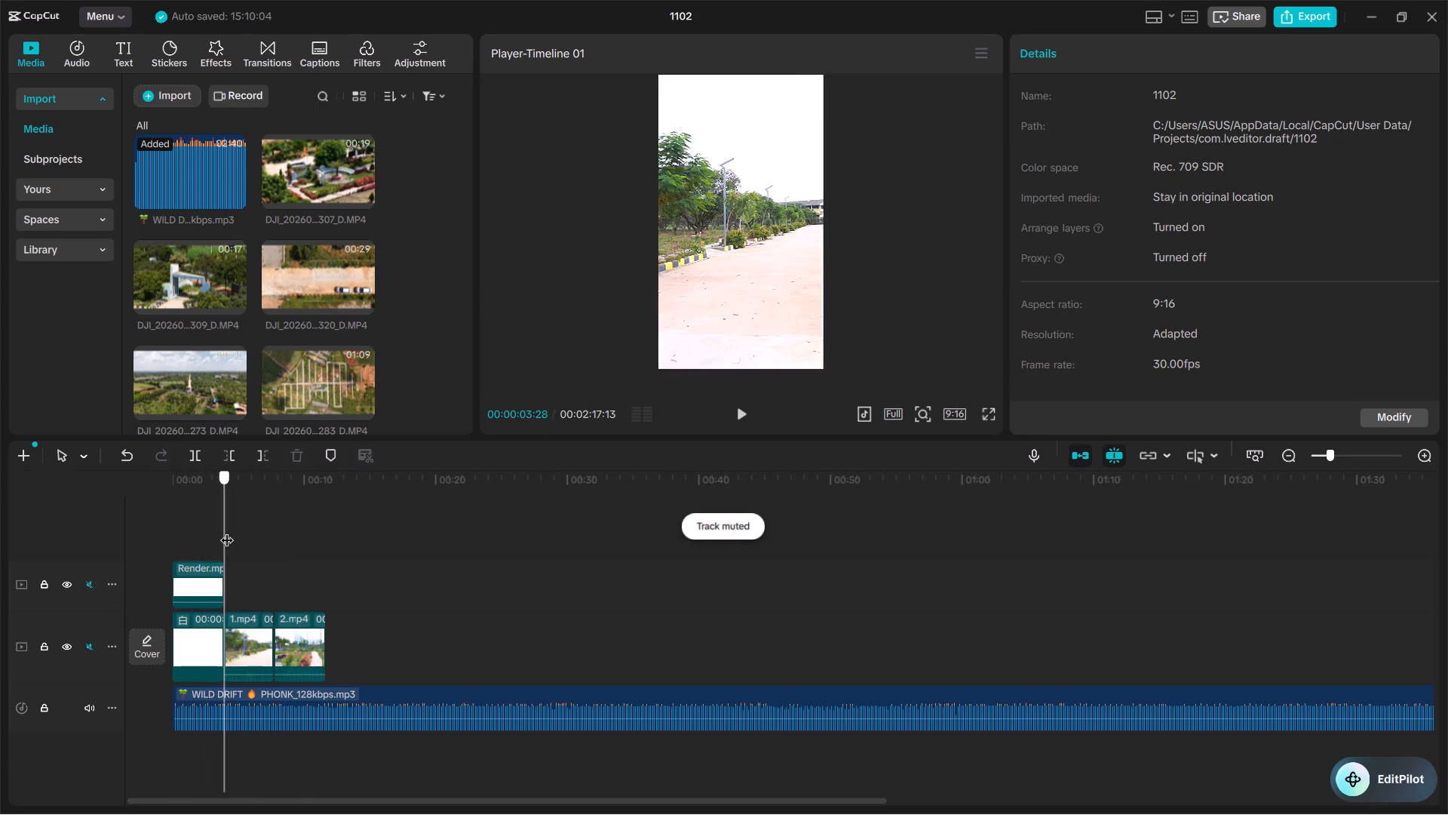
drag(227, 531, 453, 537)
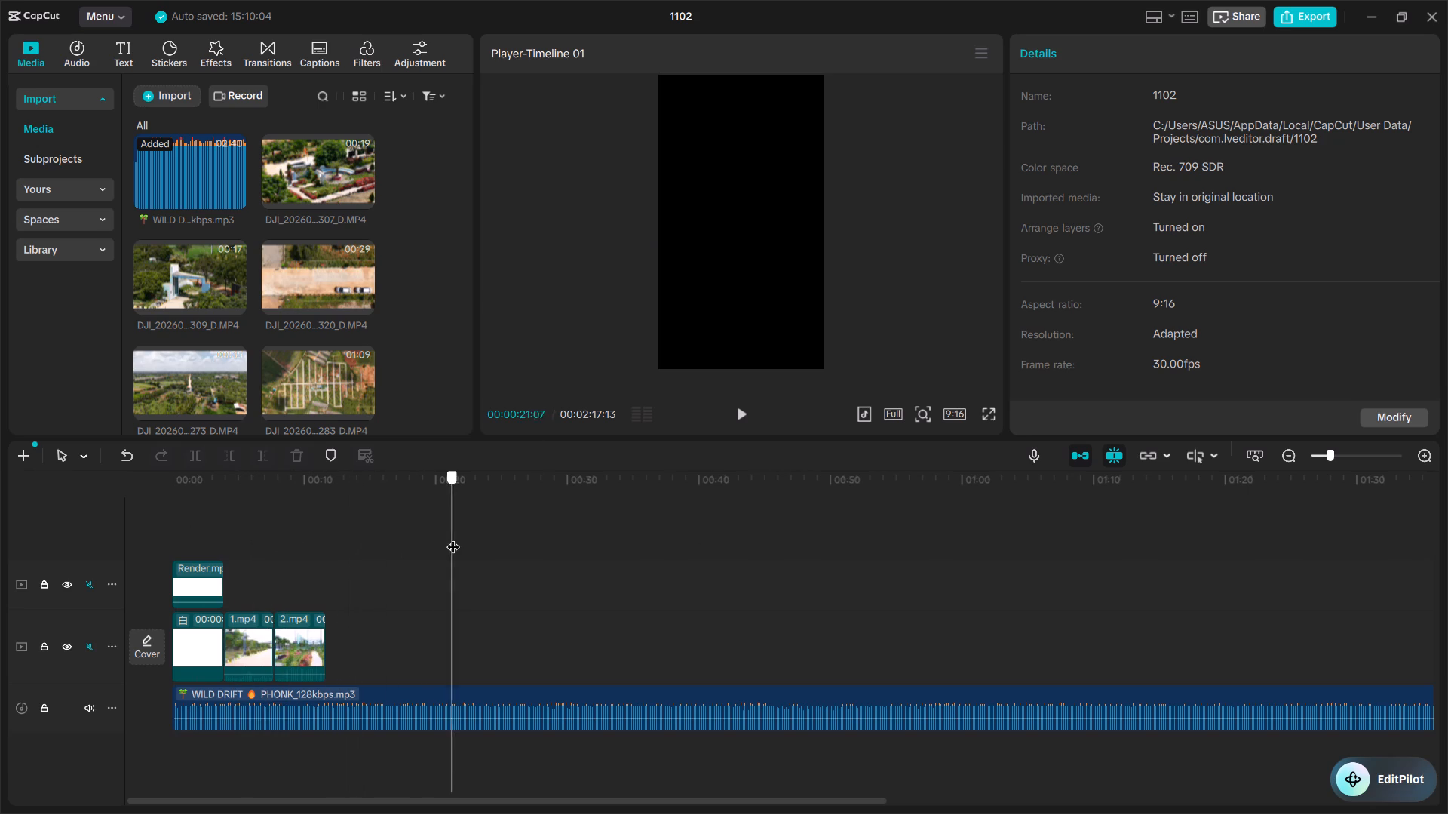
drag(453, 537, 289, 558)
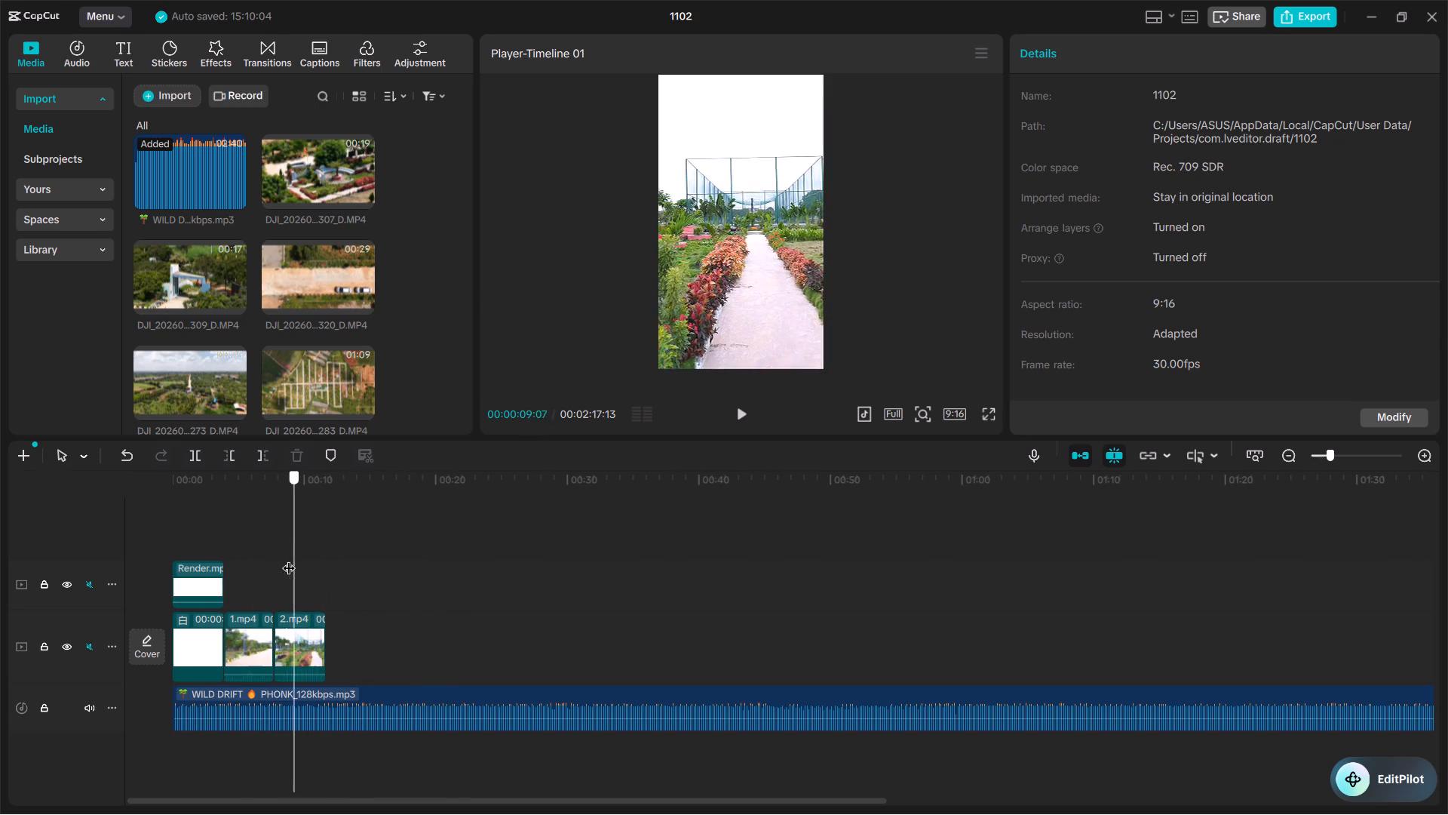
drag(289, 558, 273, 558)
scroll(289, 339, down, 6)
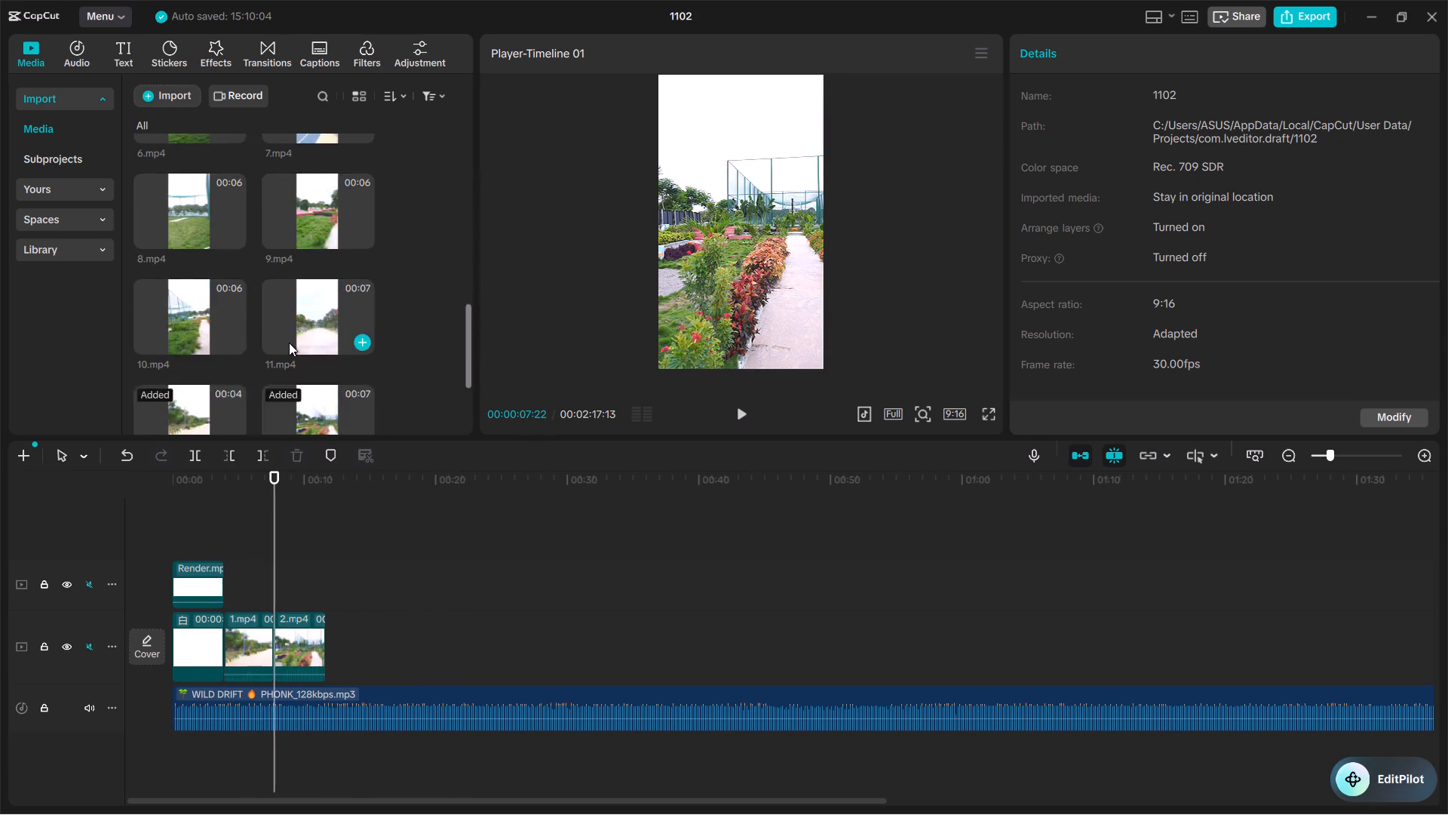
scroll(289, 343, down, 5)
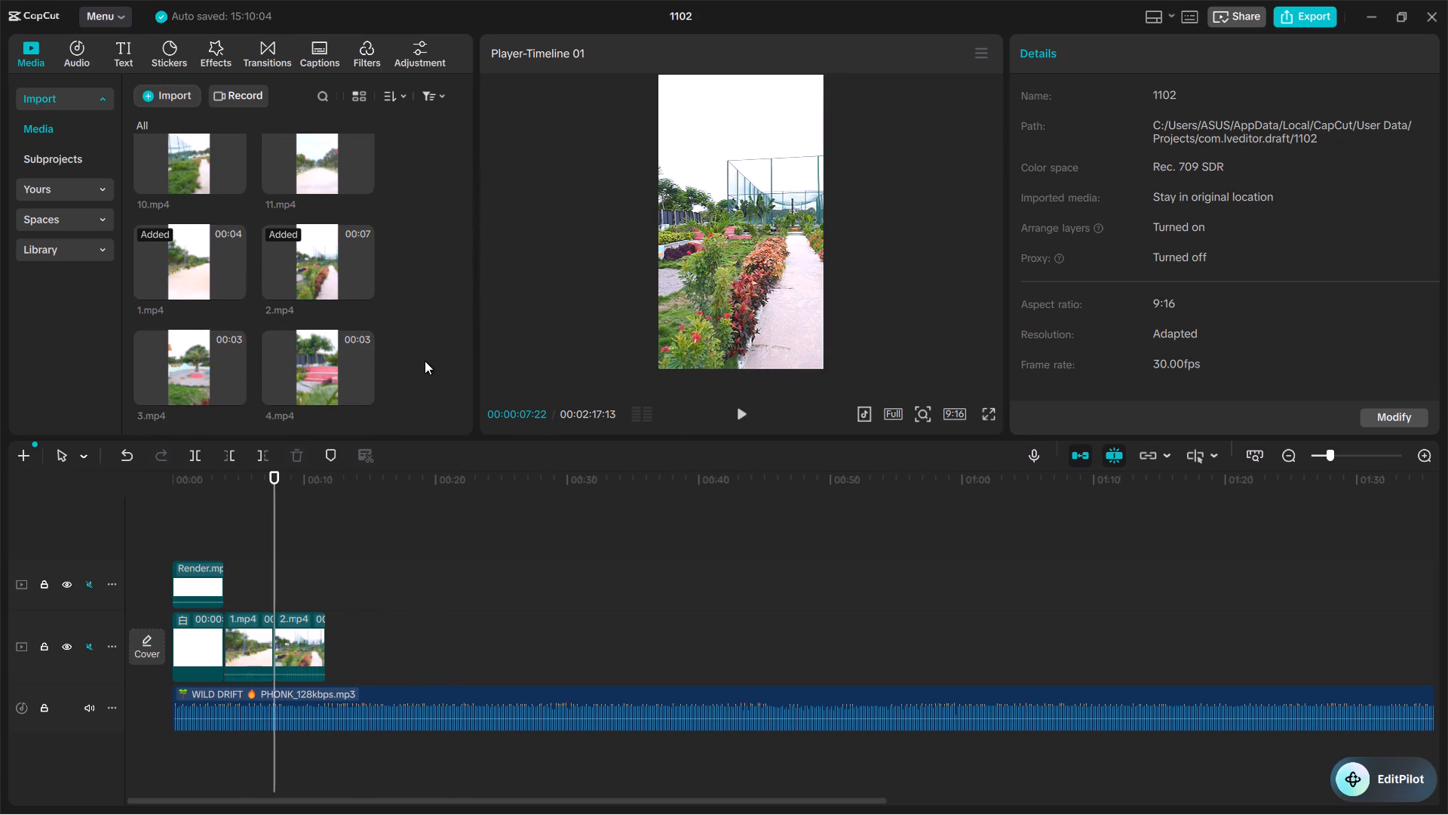
click(425, 361)
Play the opening logo from the timeline start, then the beginning of 1.mp4, to review the cut, pausing at 00:00:05:15.
drag(274, 484, 149, 502)
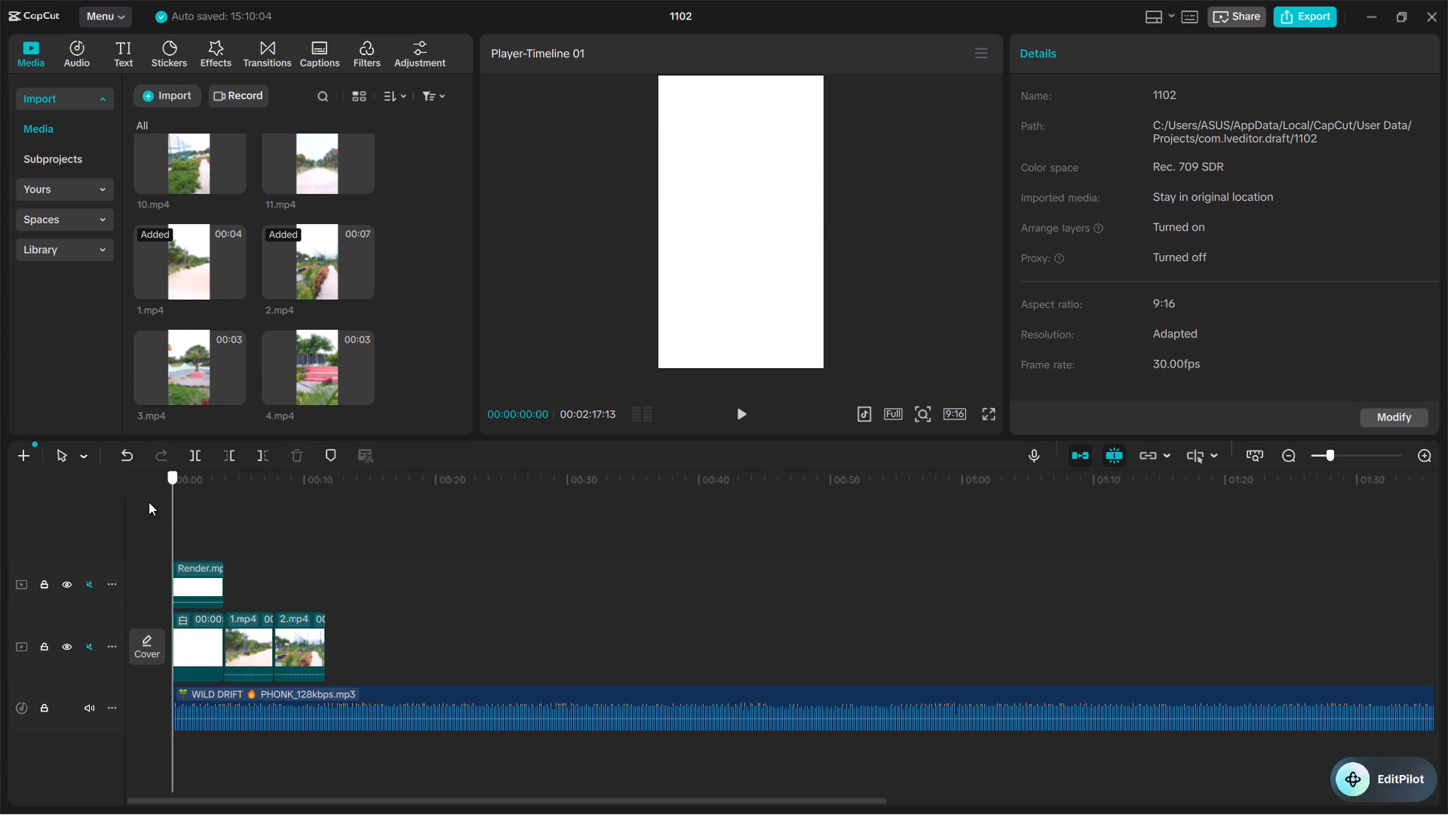
drag(149, 502, 134, 502)
key(space)
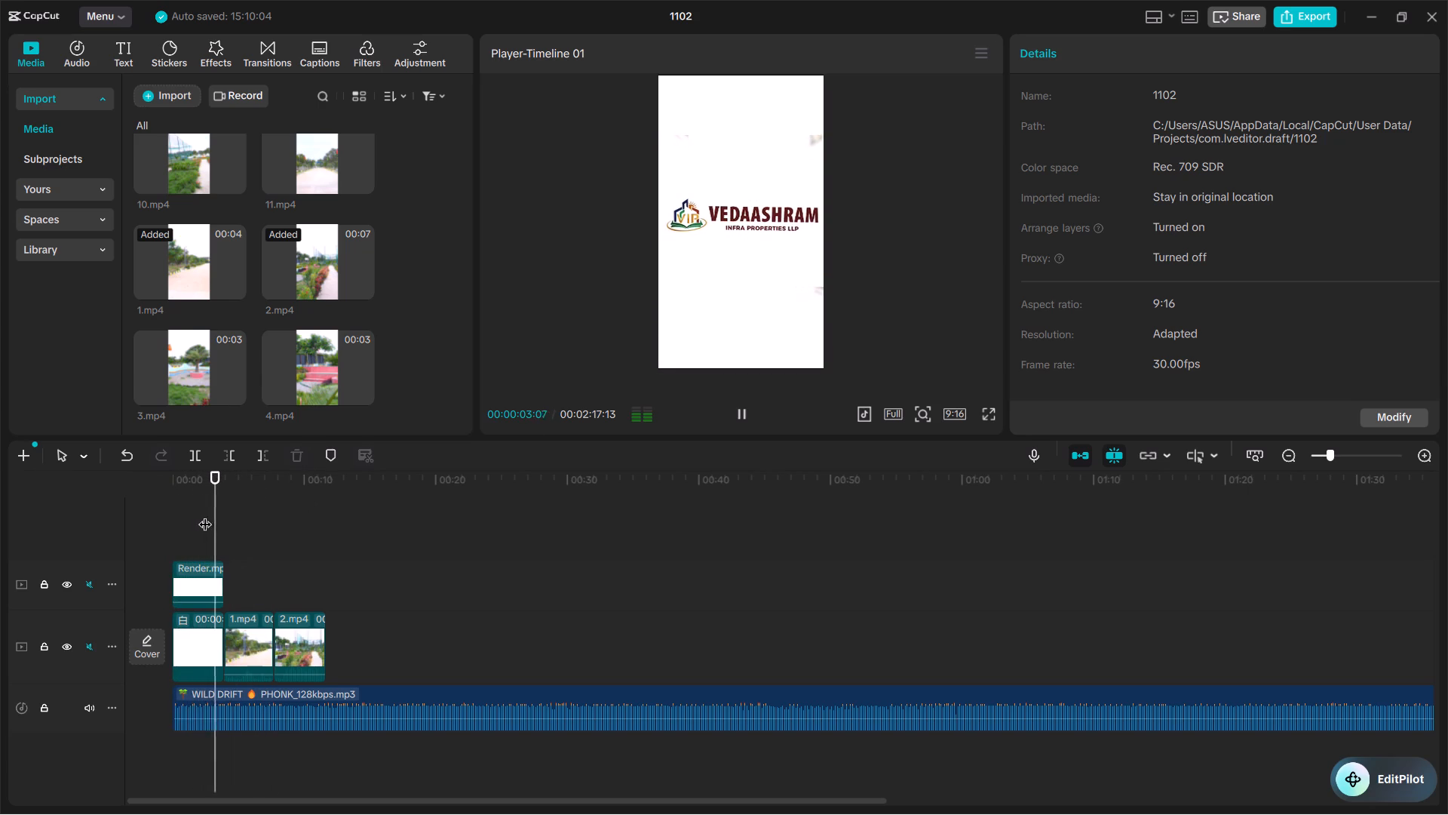
key(space)
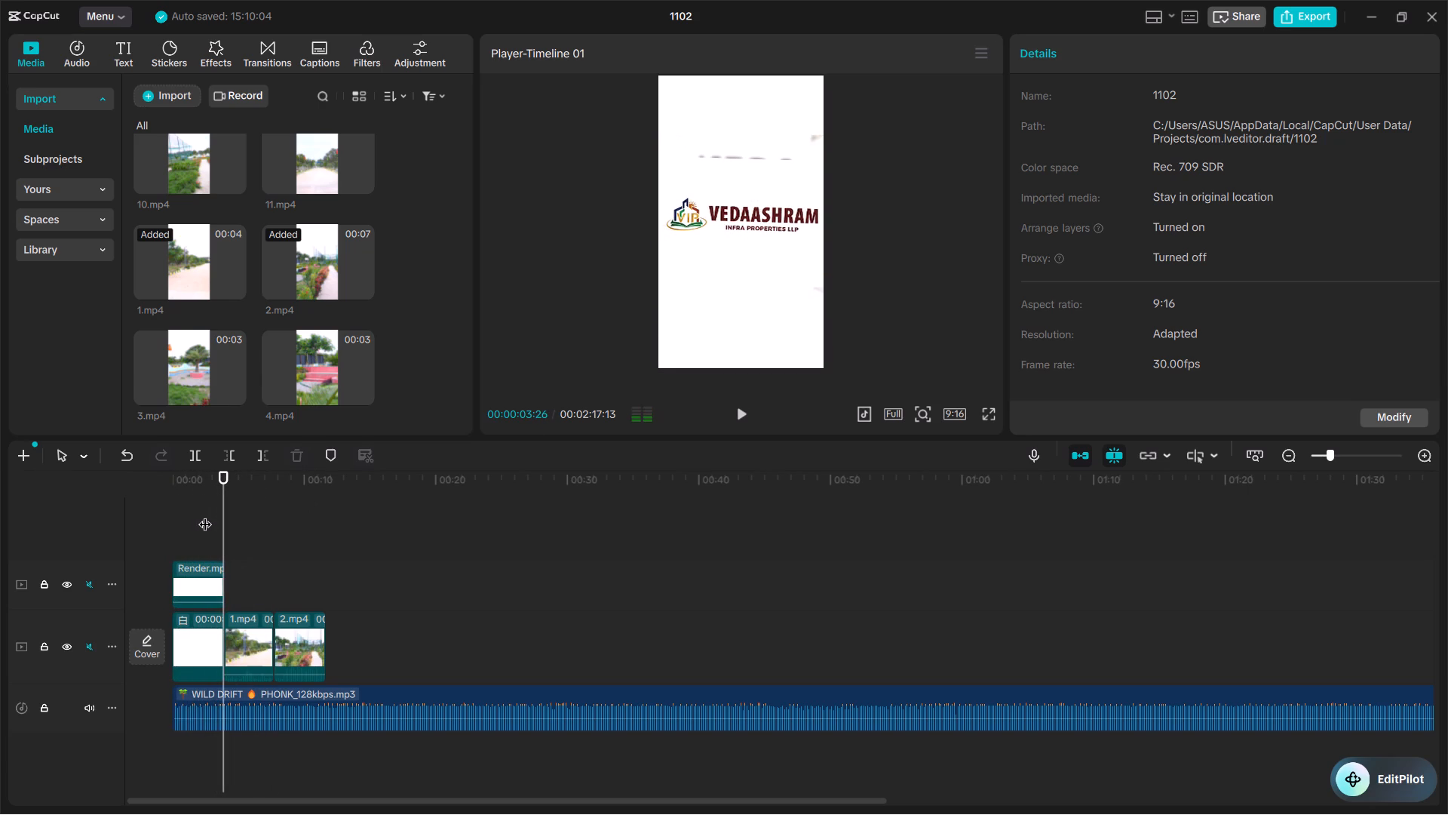
key(space)
click(287, 552)
drag(287, 552, 225, 555)
click(262, 554)
drag(262, 554, 223, 555)
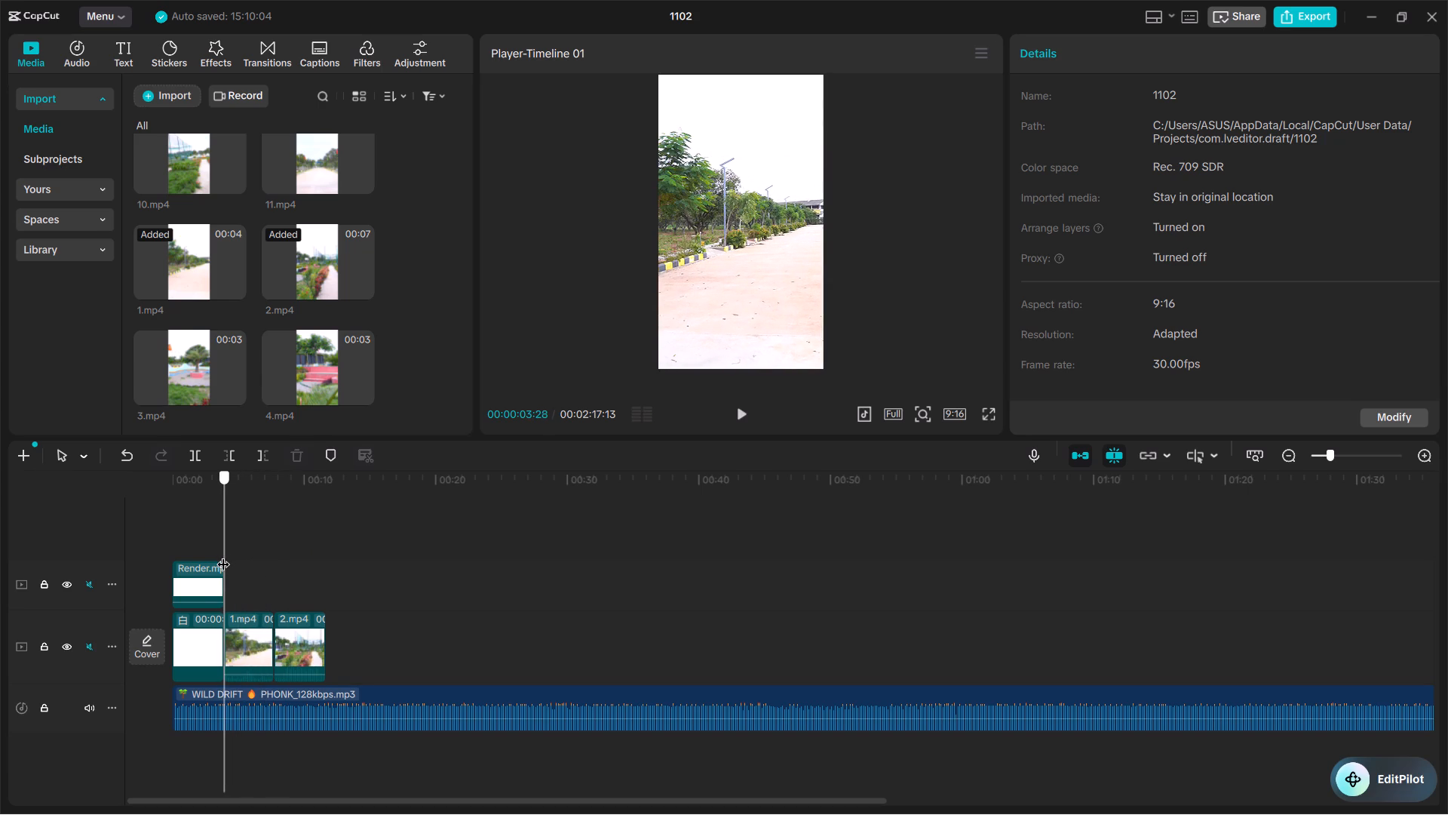
drag(223, 555, 222, 555)
key(space)
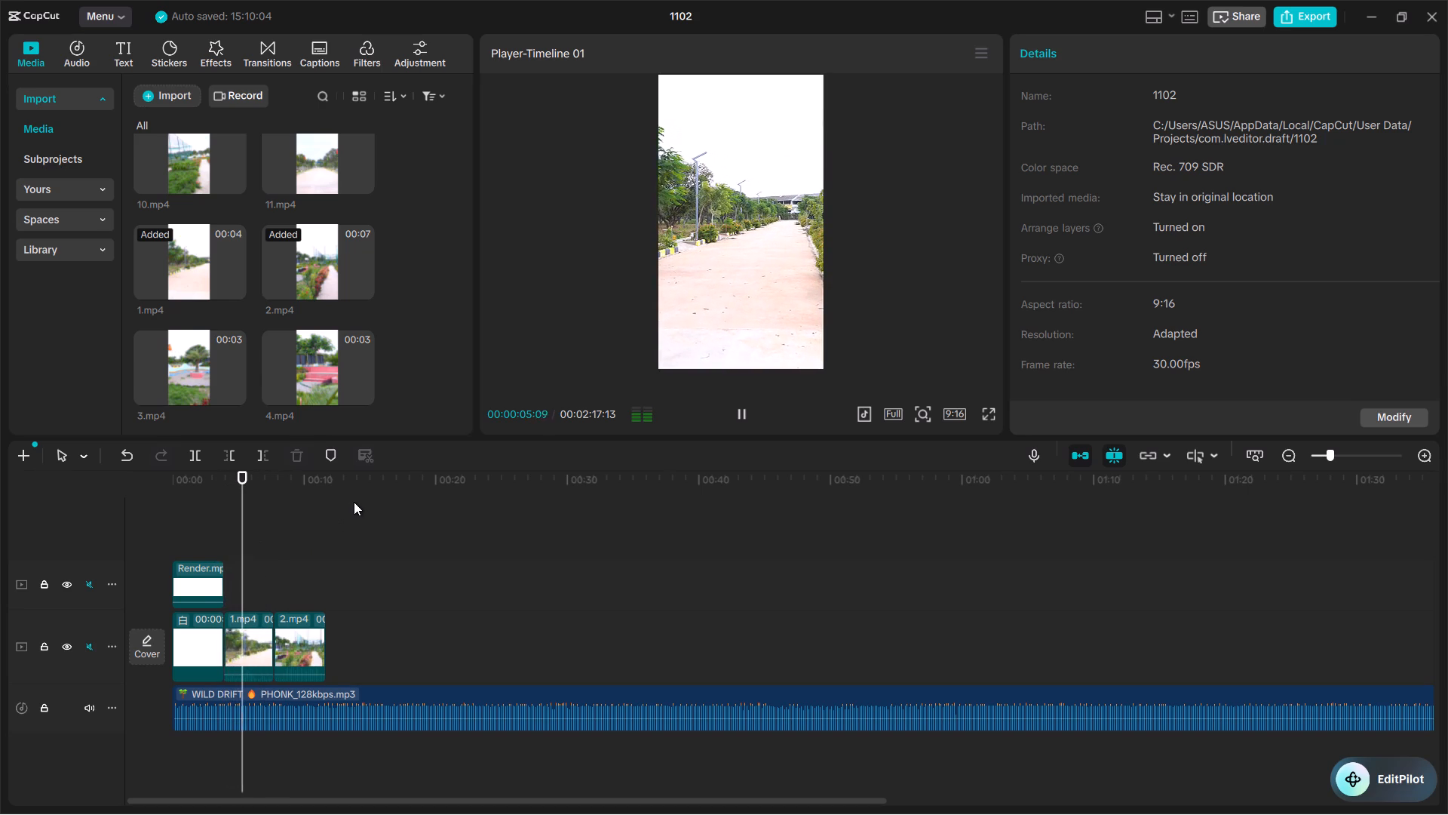
key(space)
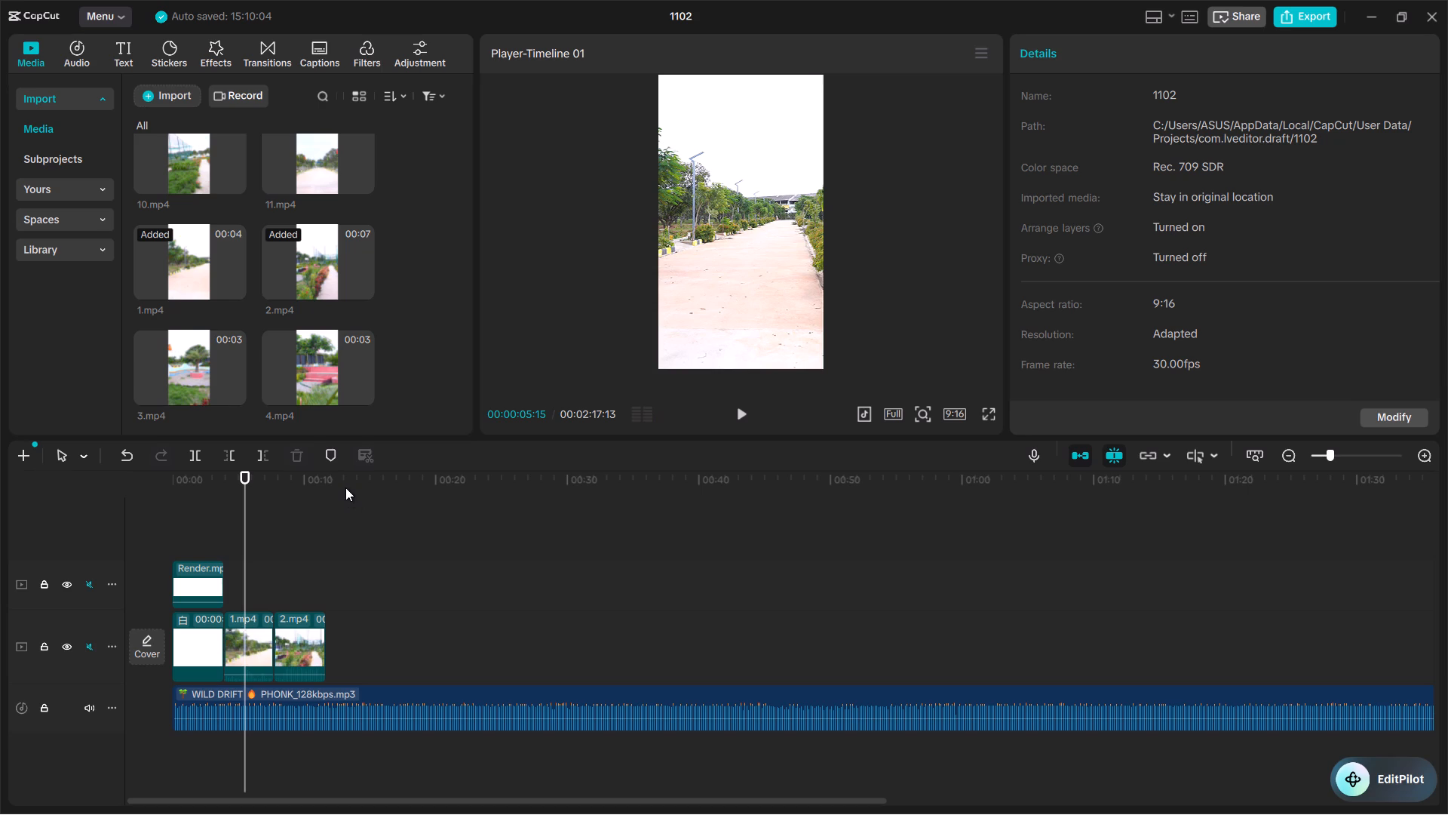
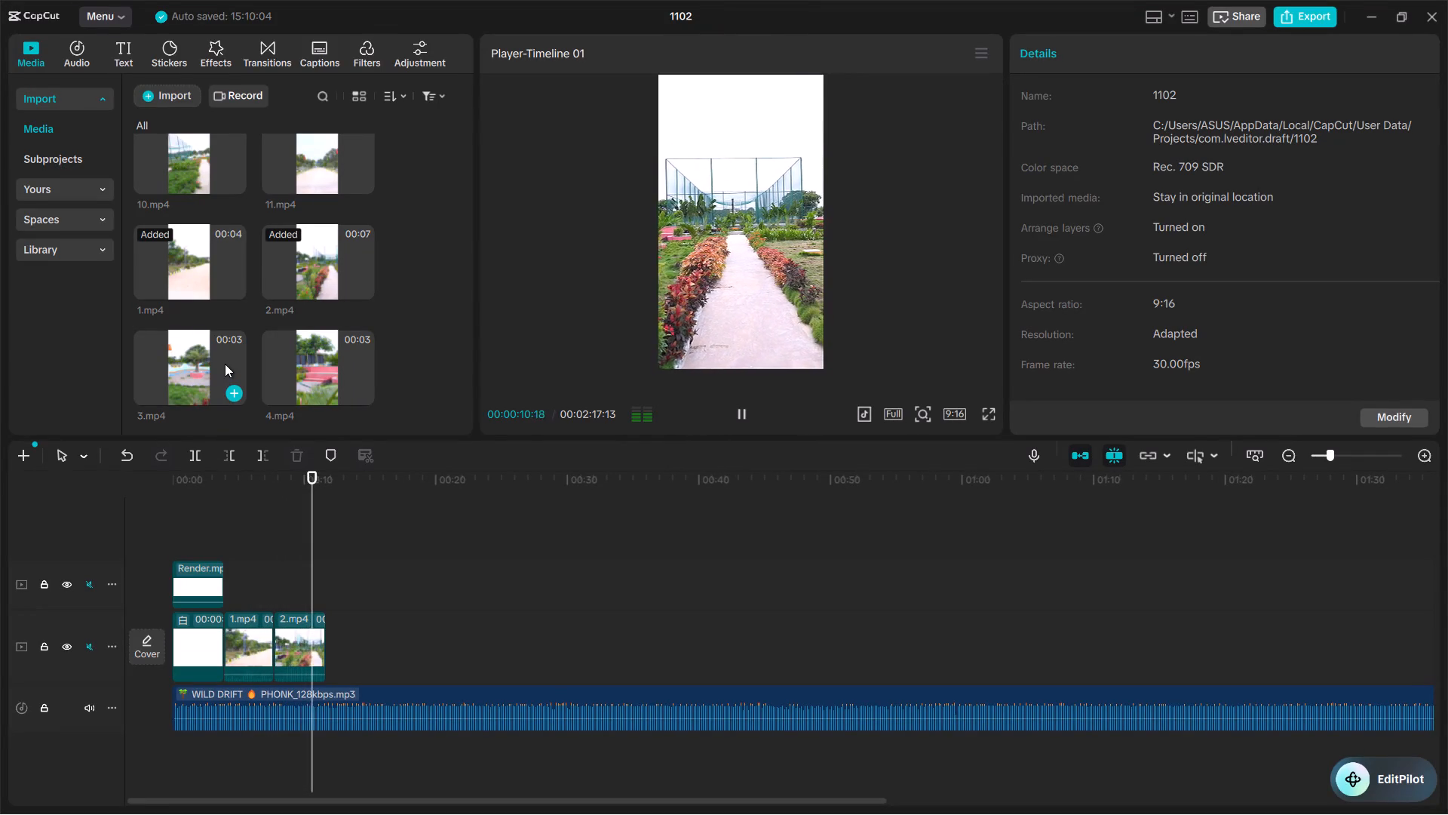
Add 3.mp4 to the main video track directly after 2.mp4 and play through it to 00:00:15:11.
key(space)
drag(220, 364, 229, 368)
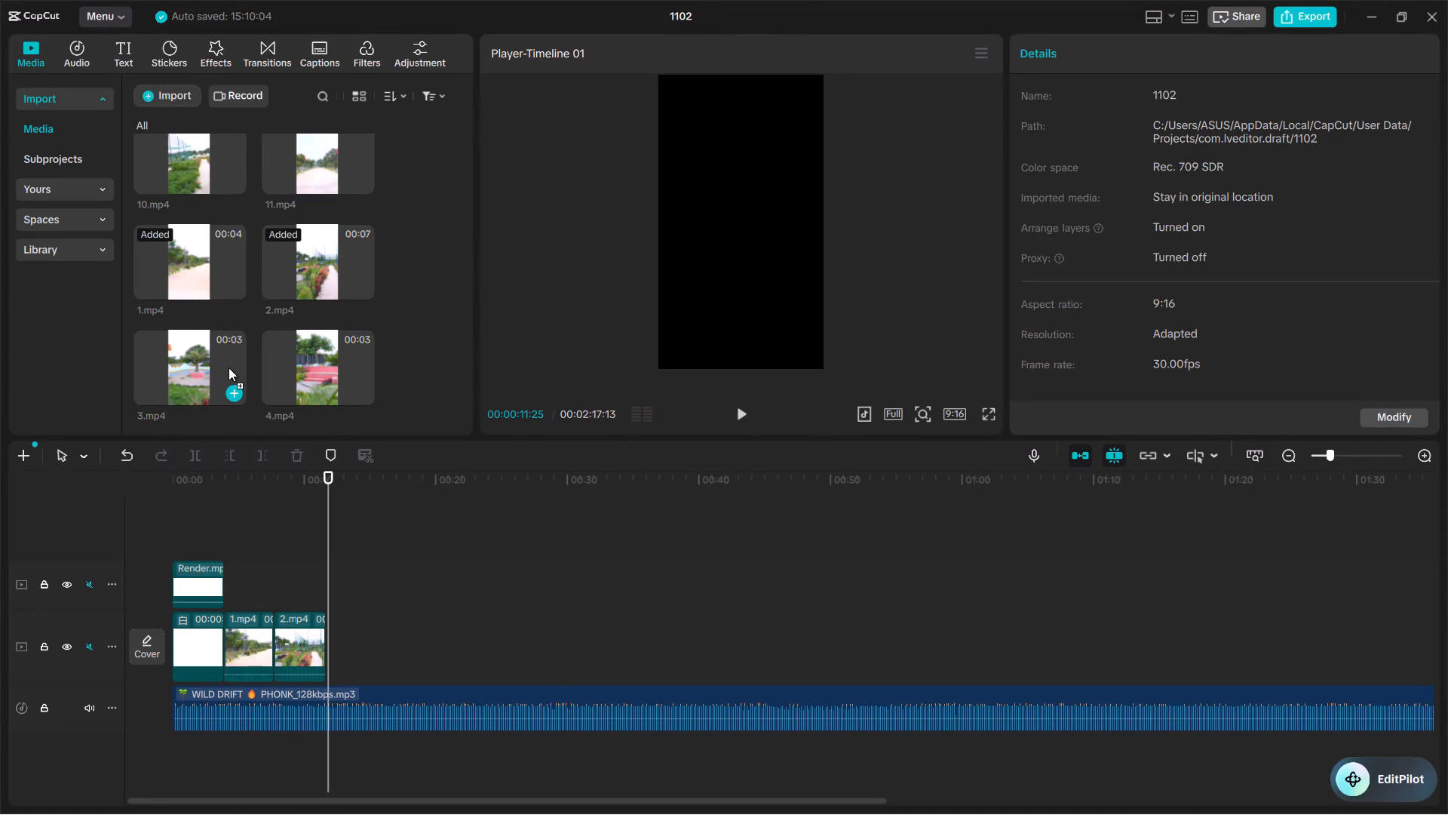
drag(229, 368, 348, 671)
key(space)
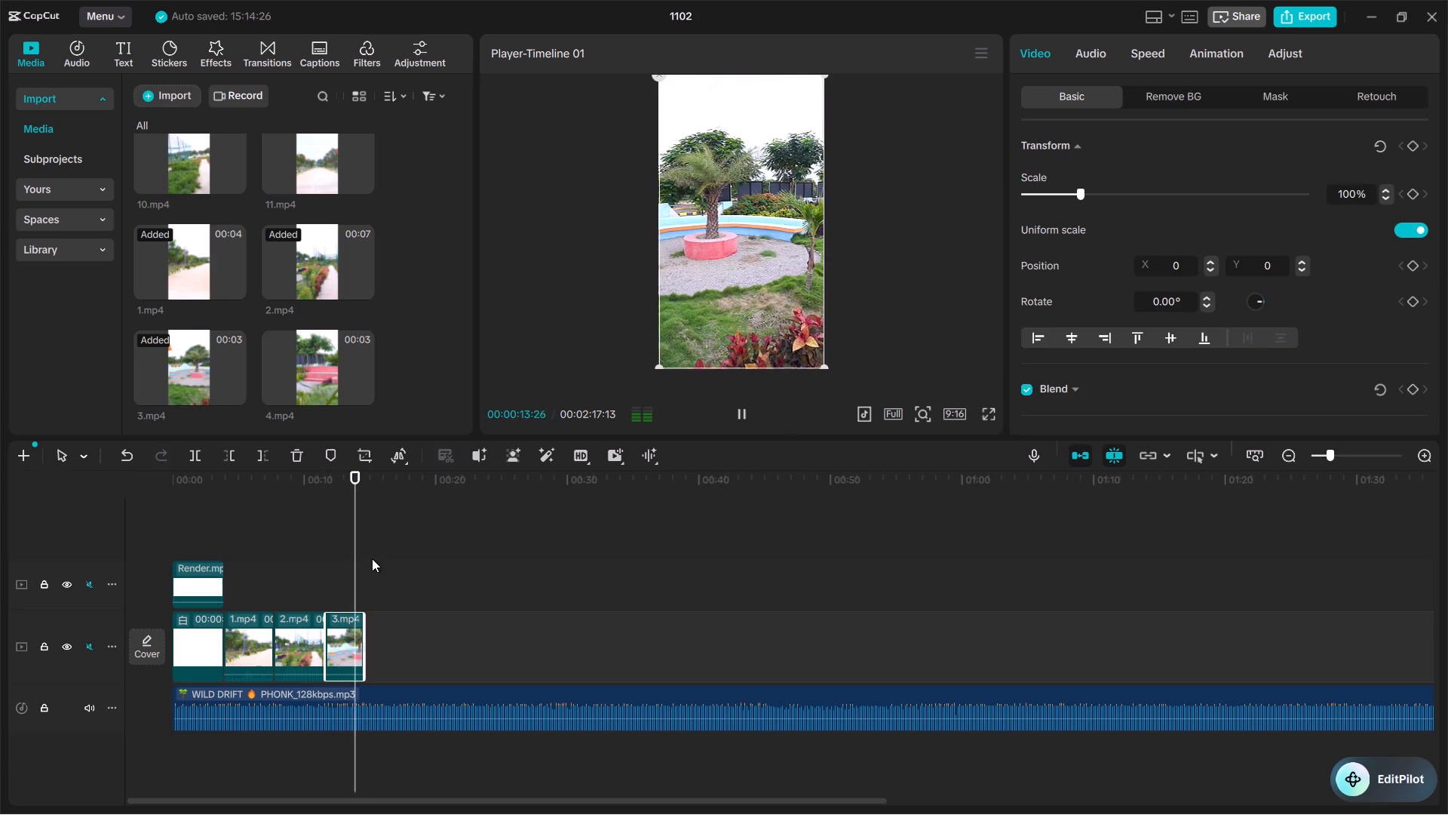
key(space)
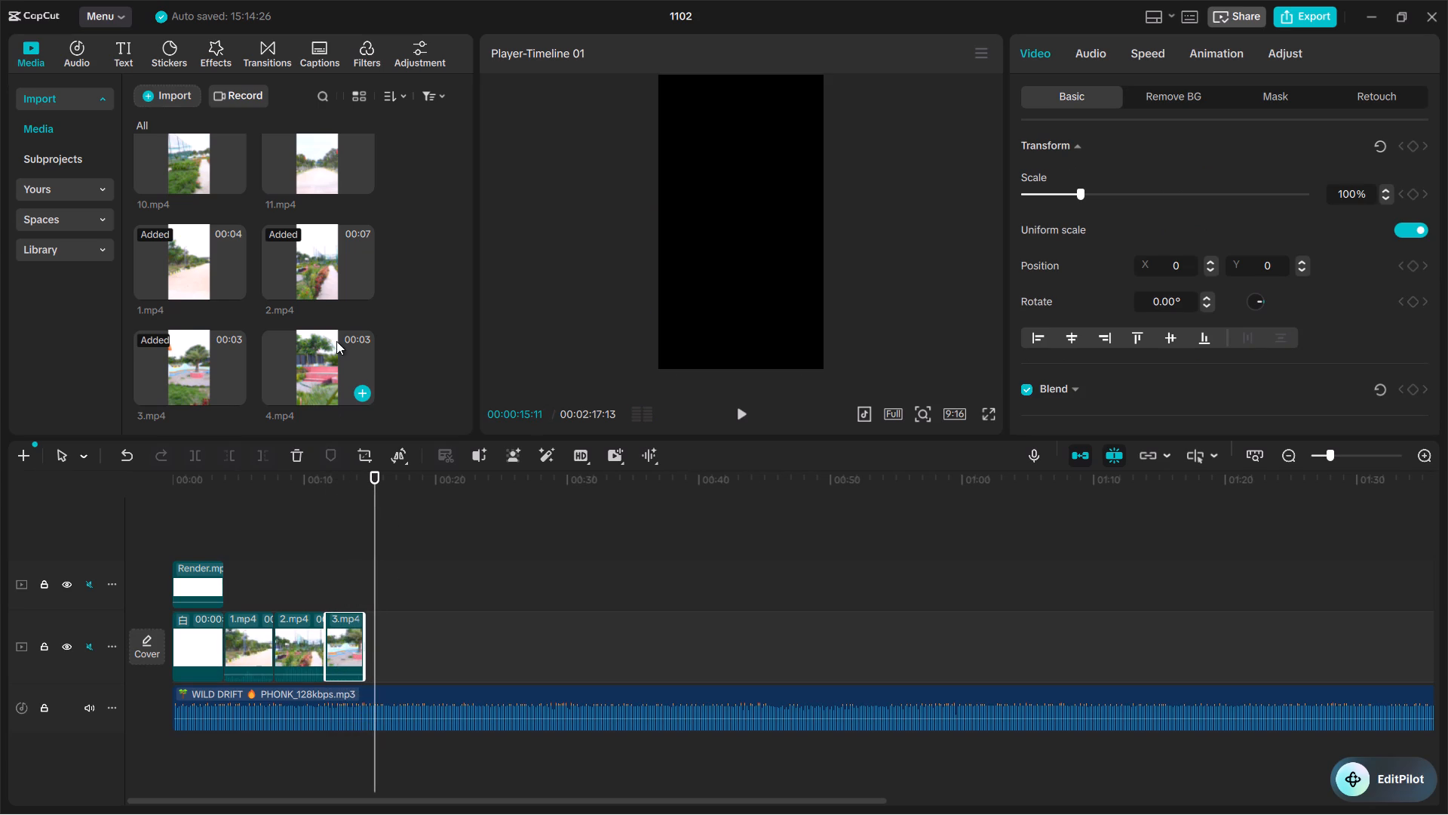
Add 4.mp4 to the main track after 3.mp4 and trim its end back to 00:00:15:10.
drag(322, 348, 379, 656)
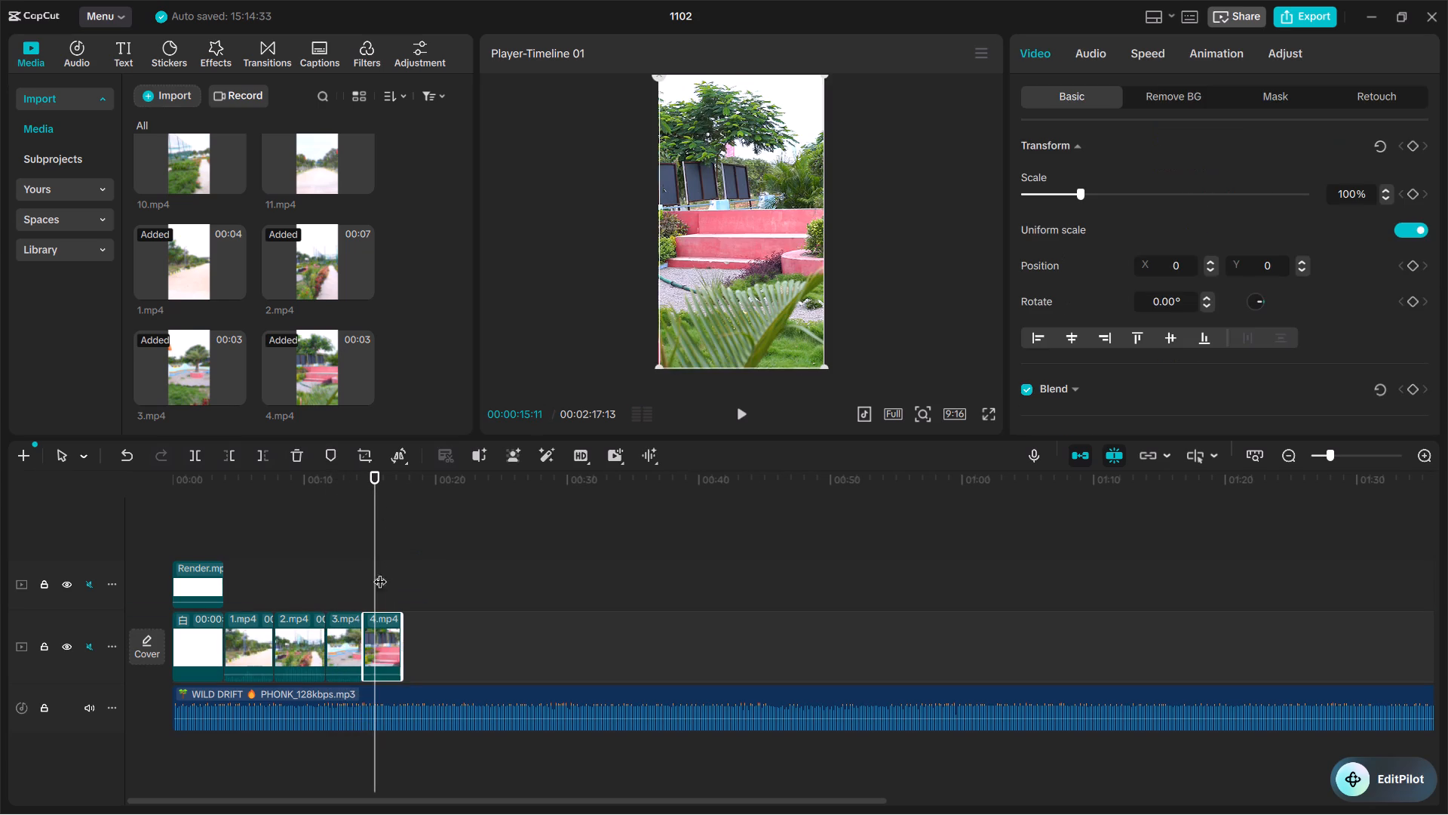
drag(373, 535, 359, 535)
key(space)
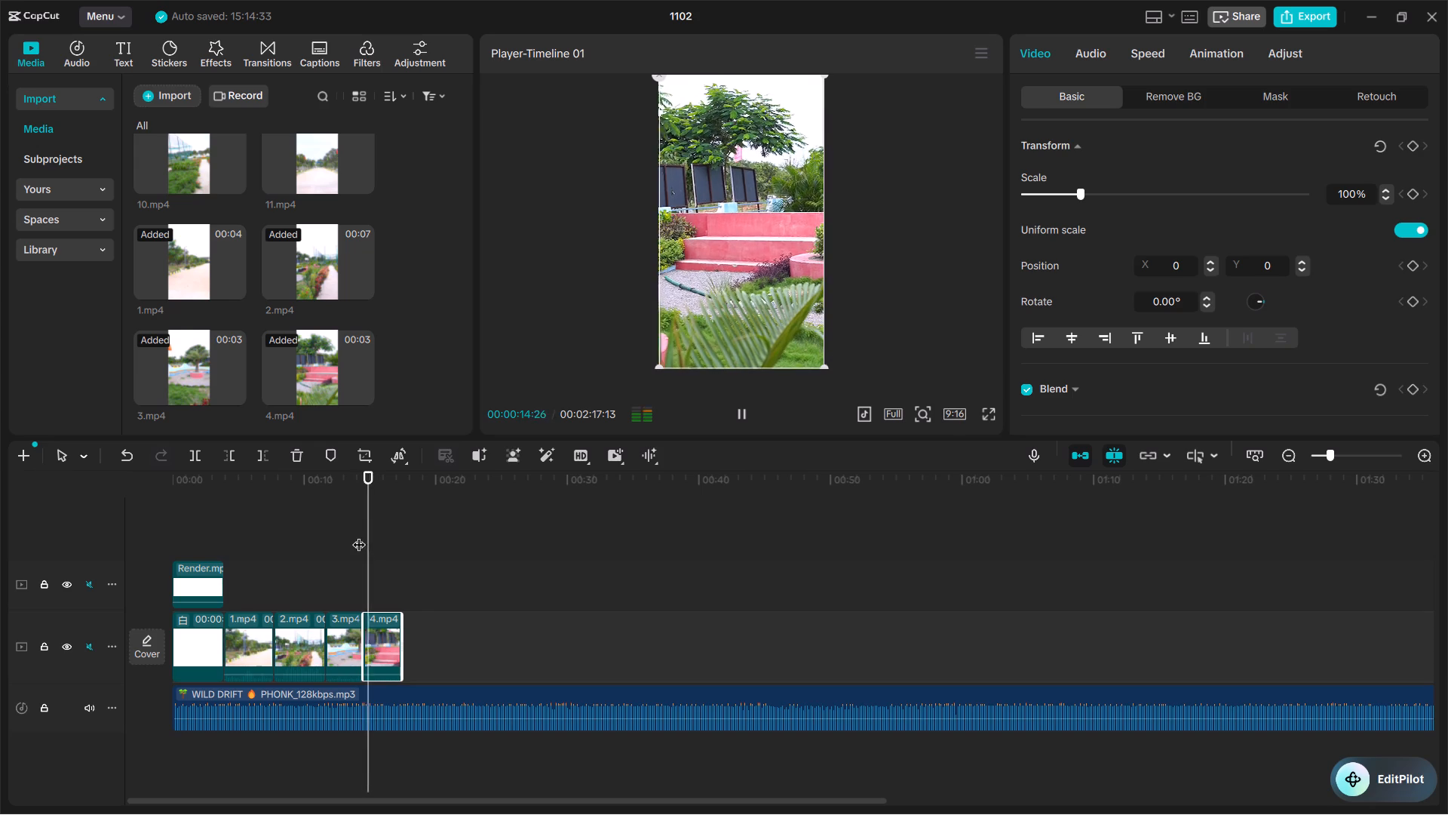
key(space)
drag(400, 618, 379, 650)
scroll(342, 272, up, 7)
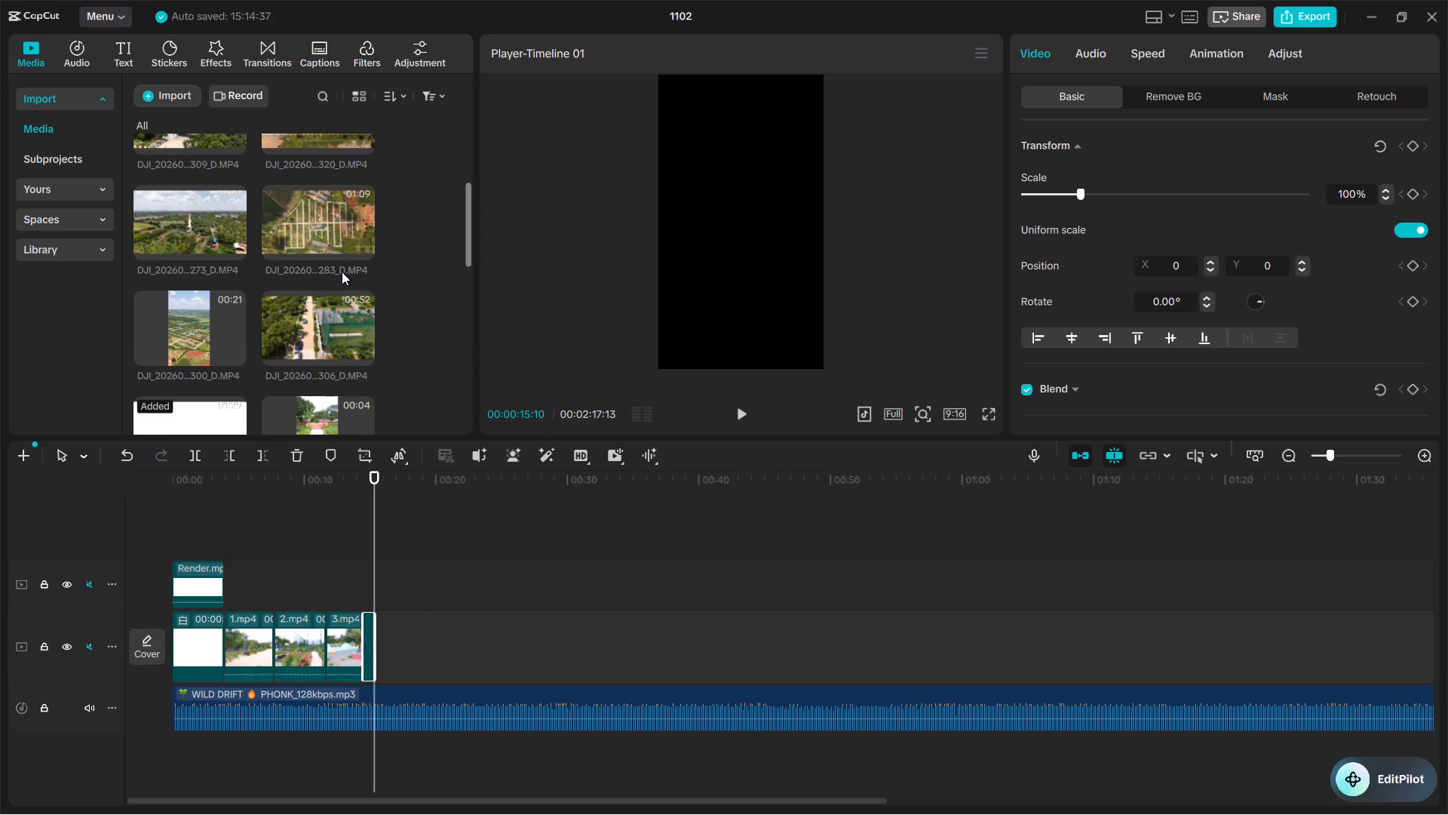
scroll(279, 269, up, 3)
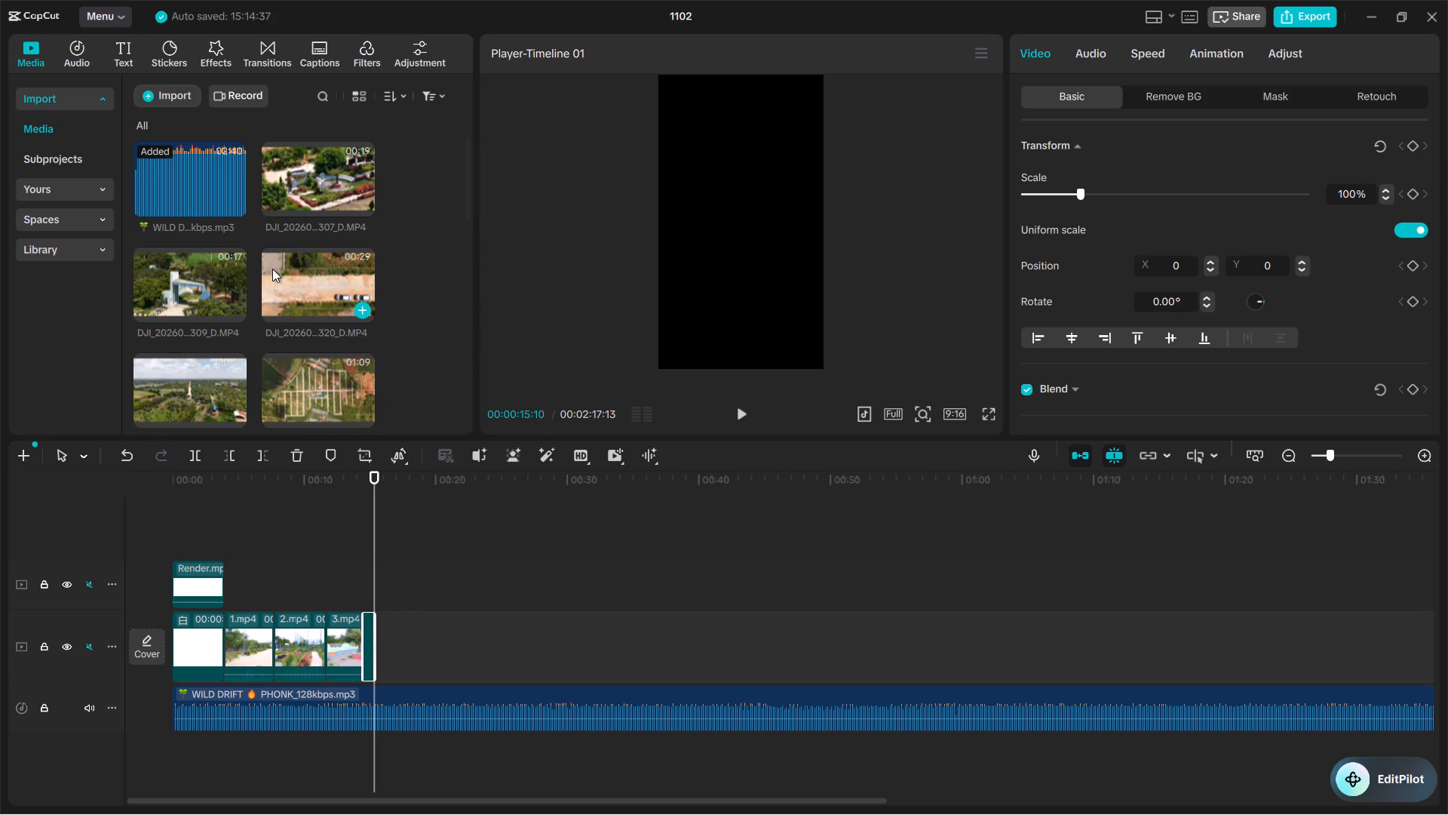
drag(290, 171, 376, 648)
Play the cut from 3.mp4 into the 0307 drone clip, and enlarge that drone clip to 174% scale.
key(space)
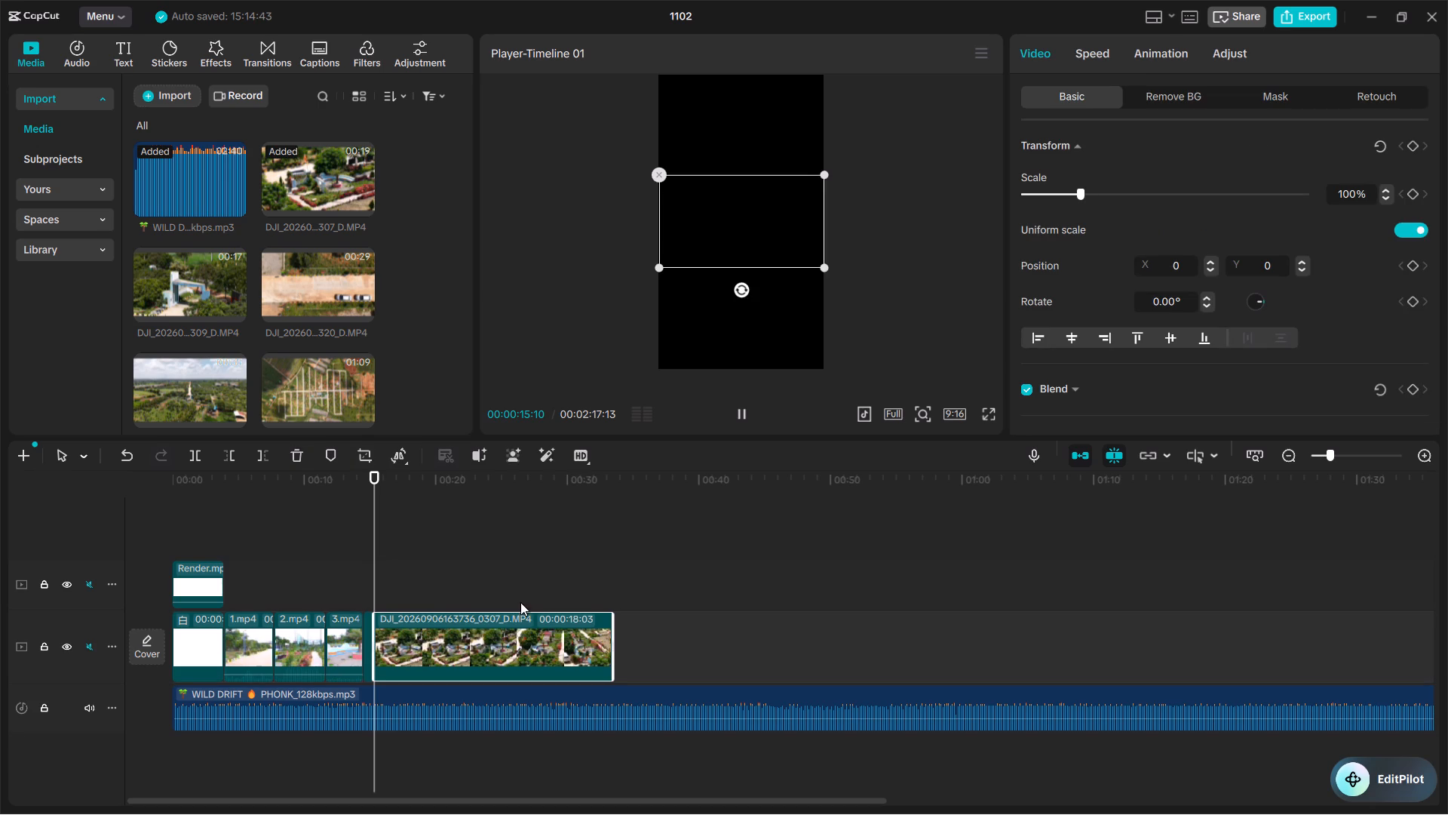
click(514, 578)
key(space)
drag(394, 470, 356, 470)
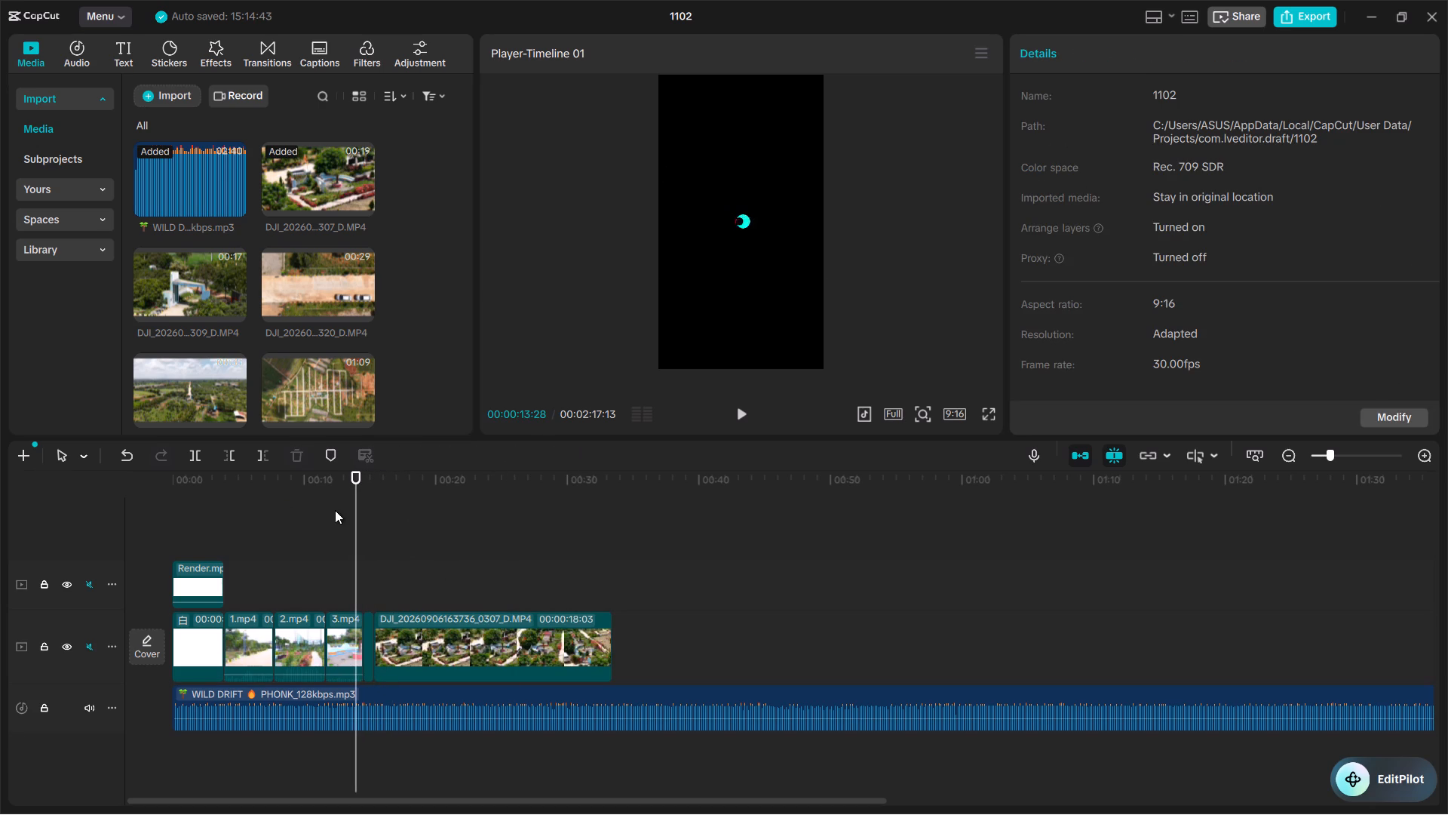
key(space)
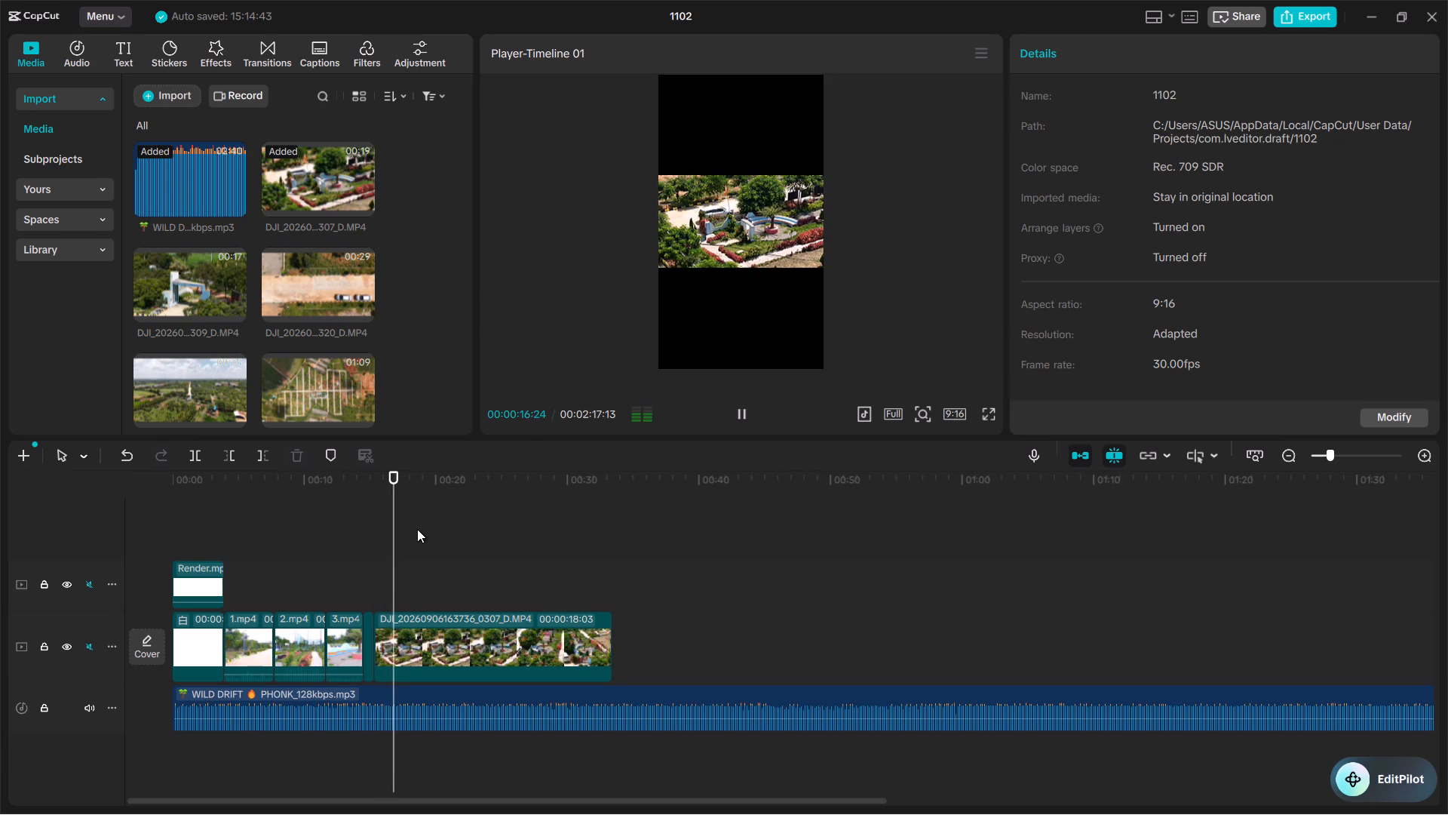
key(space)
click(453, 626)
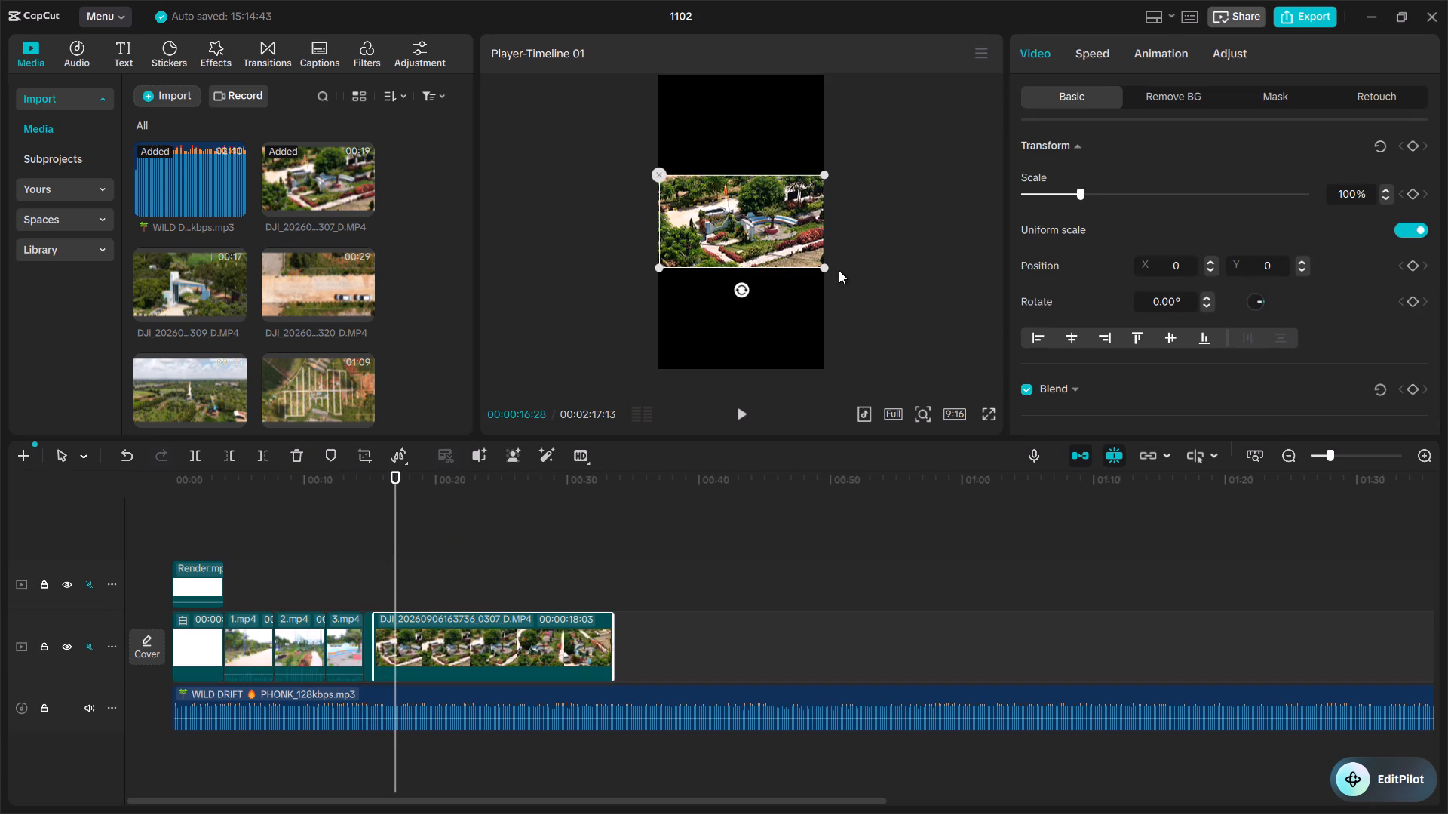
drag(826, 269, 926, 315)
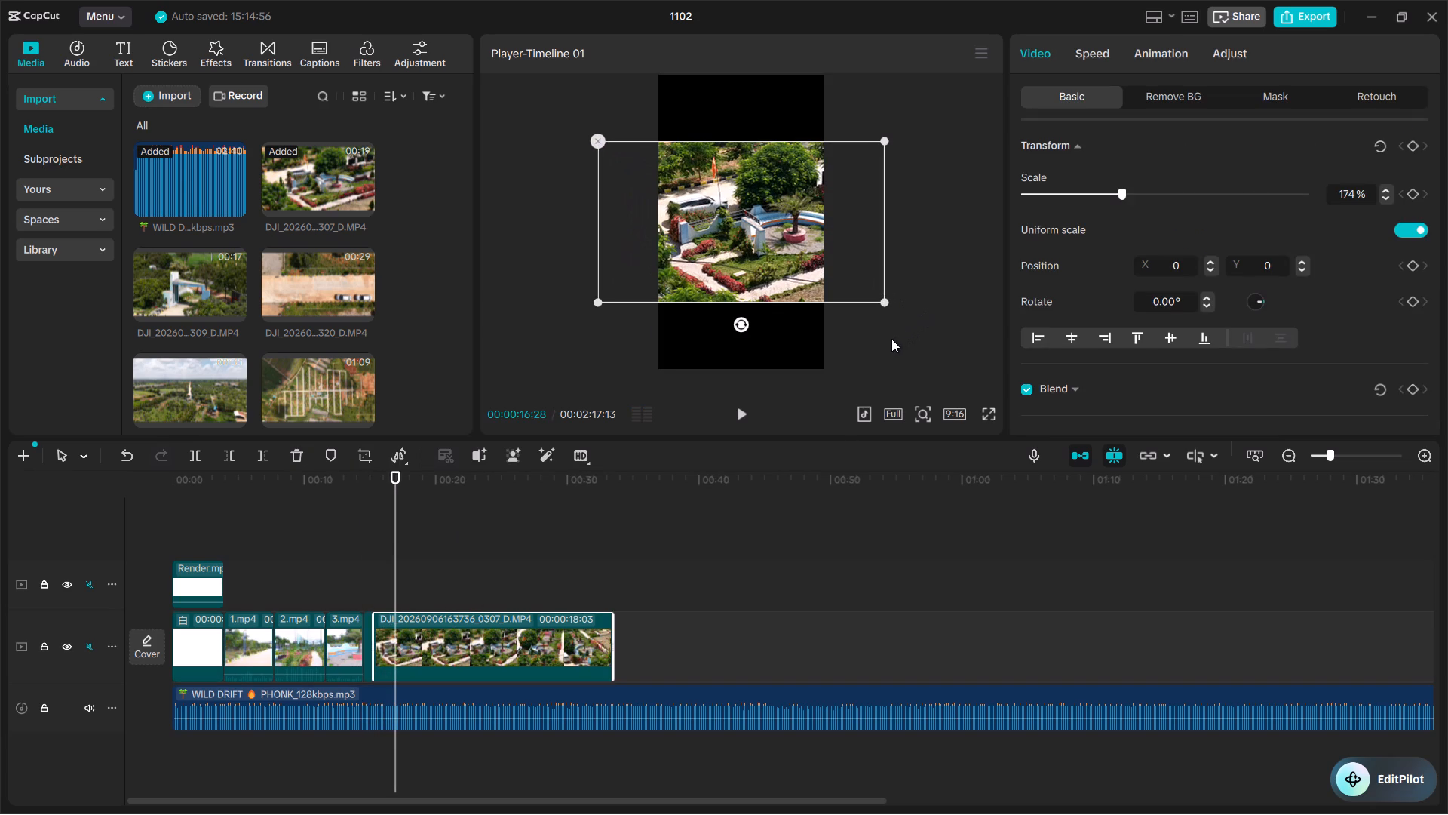
Trim the start of the 0307 drone clip up to the frame at 00:00:22:13.
drag(394, 512, 420, 512)
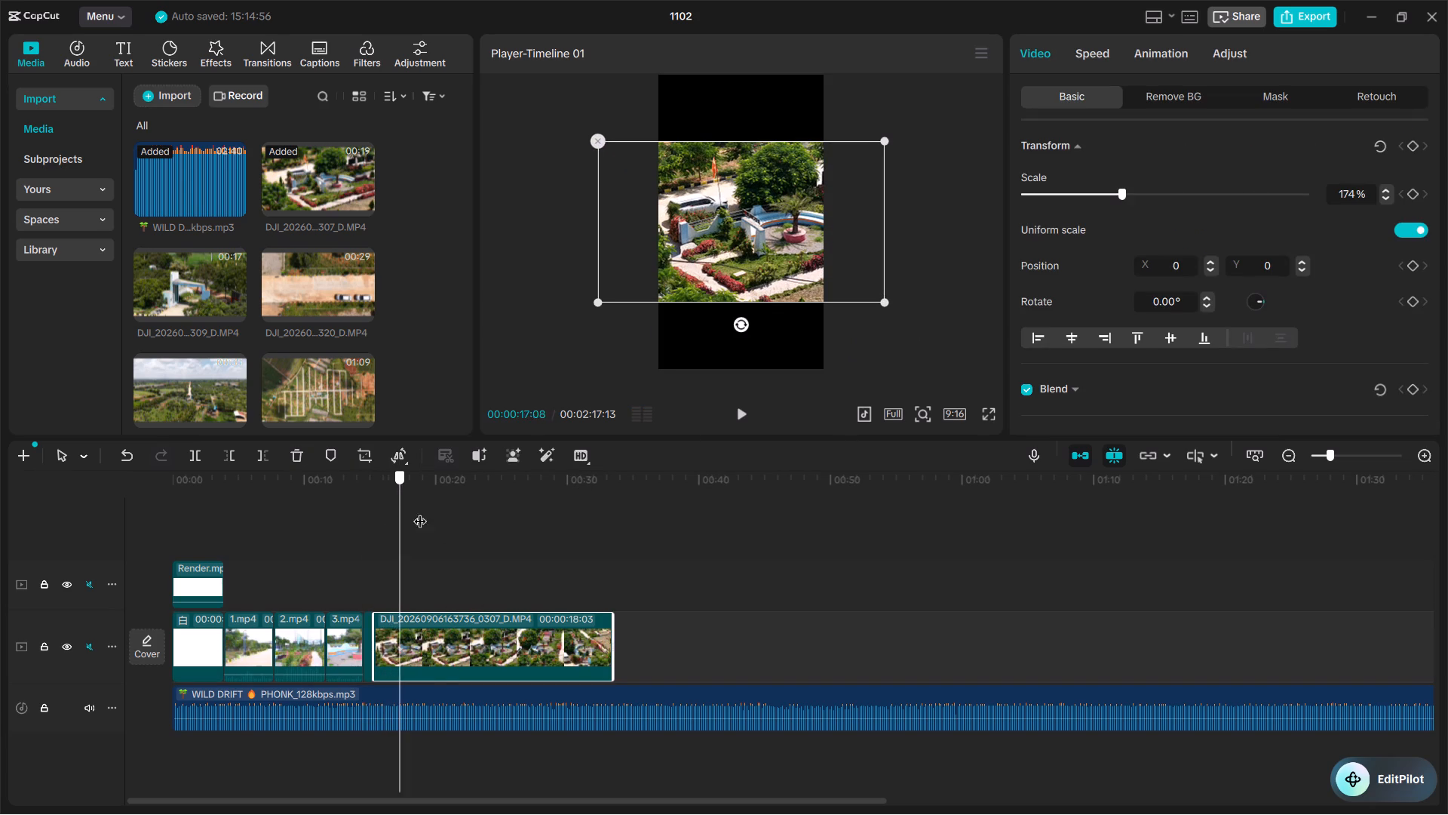
drag(420, 512, 517, 525)
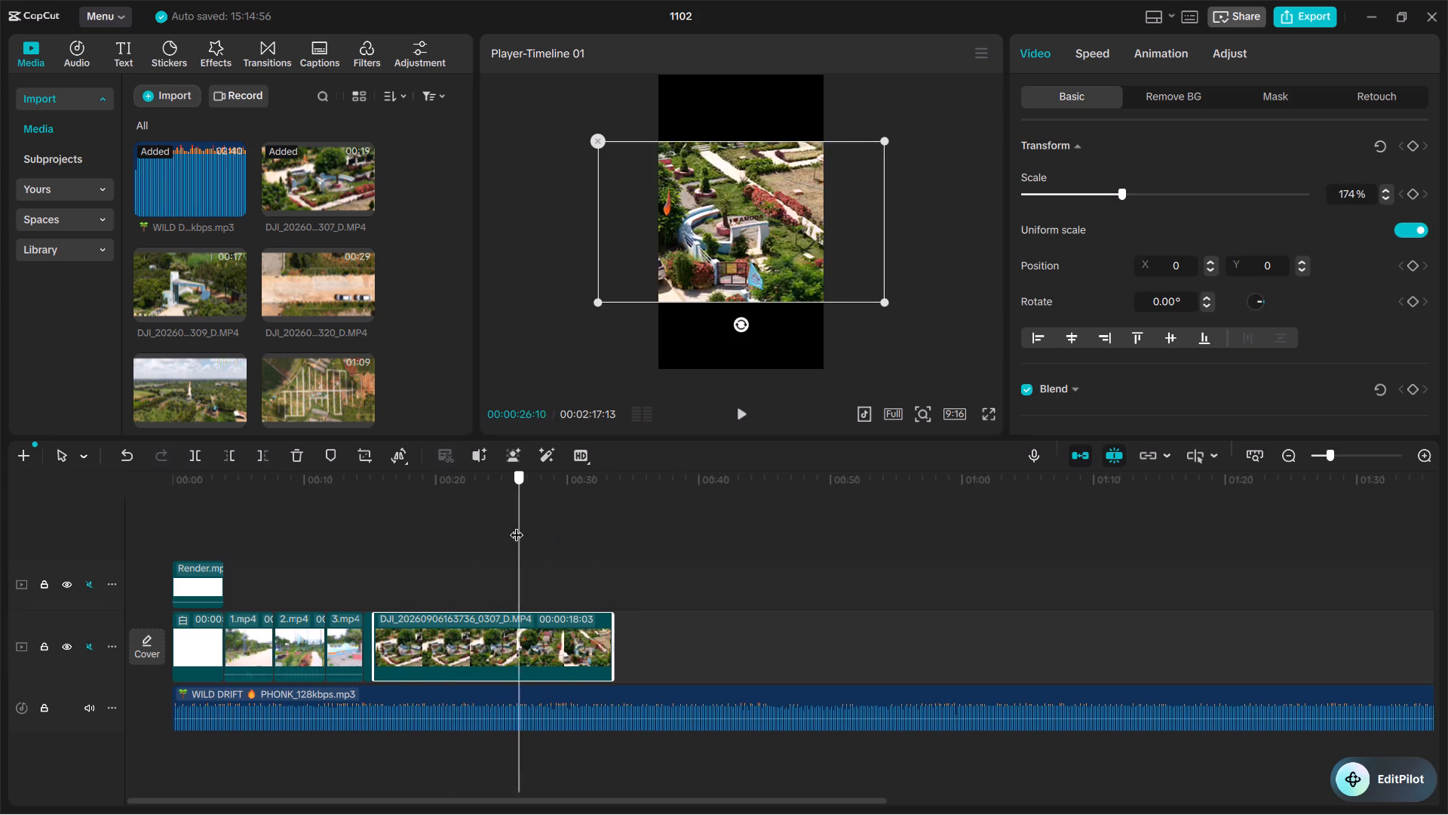
drag(517, 525, 468, 522)
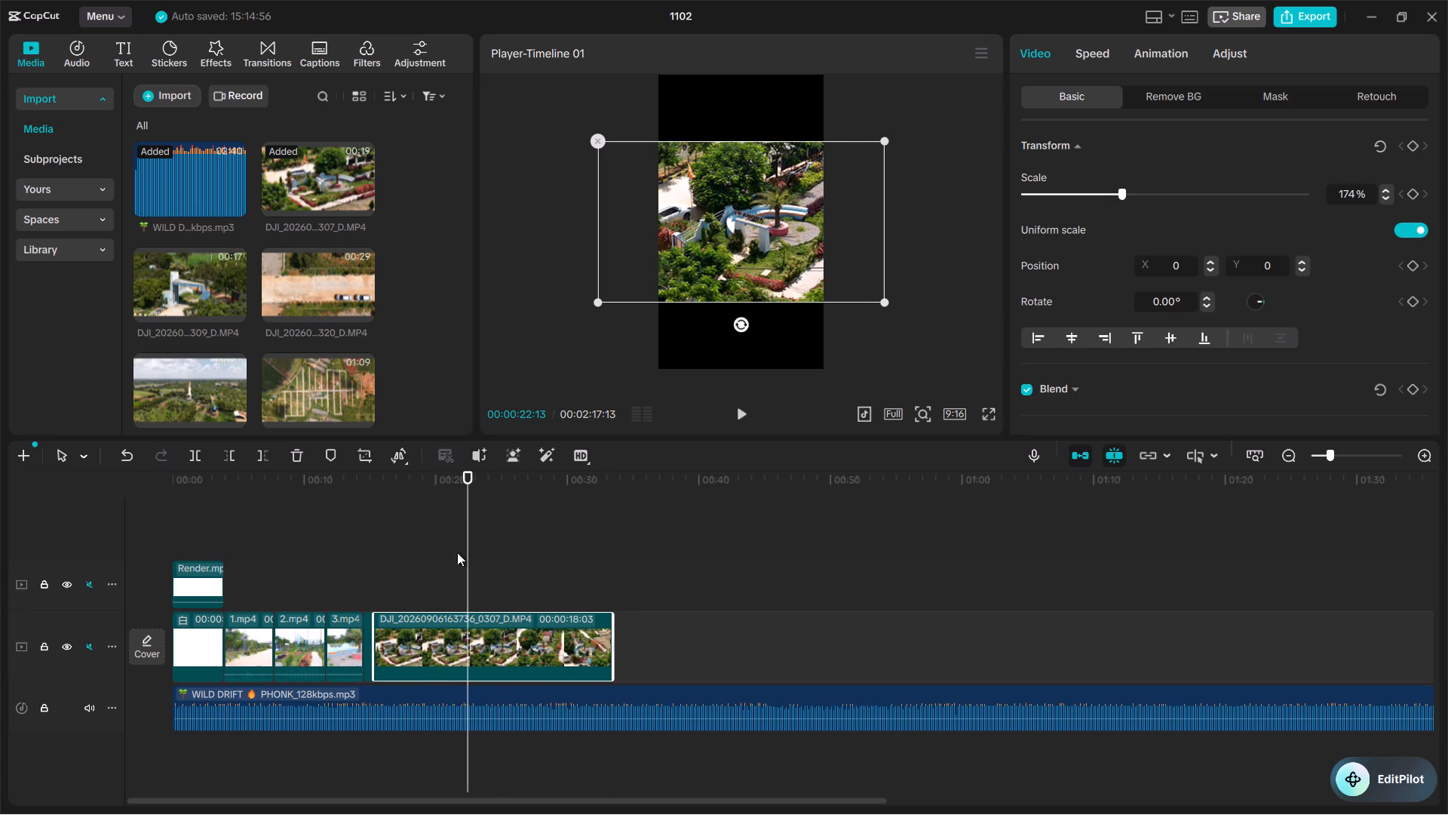
drag(376, 623, 468, 632)
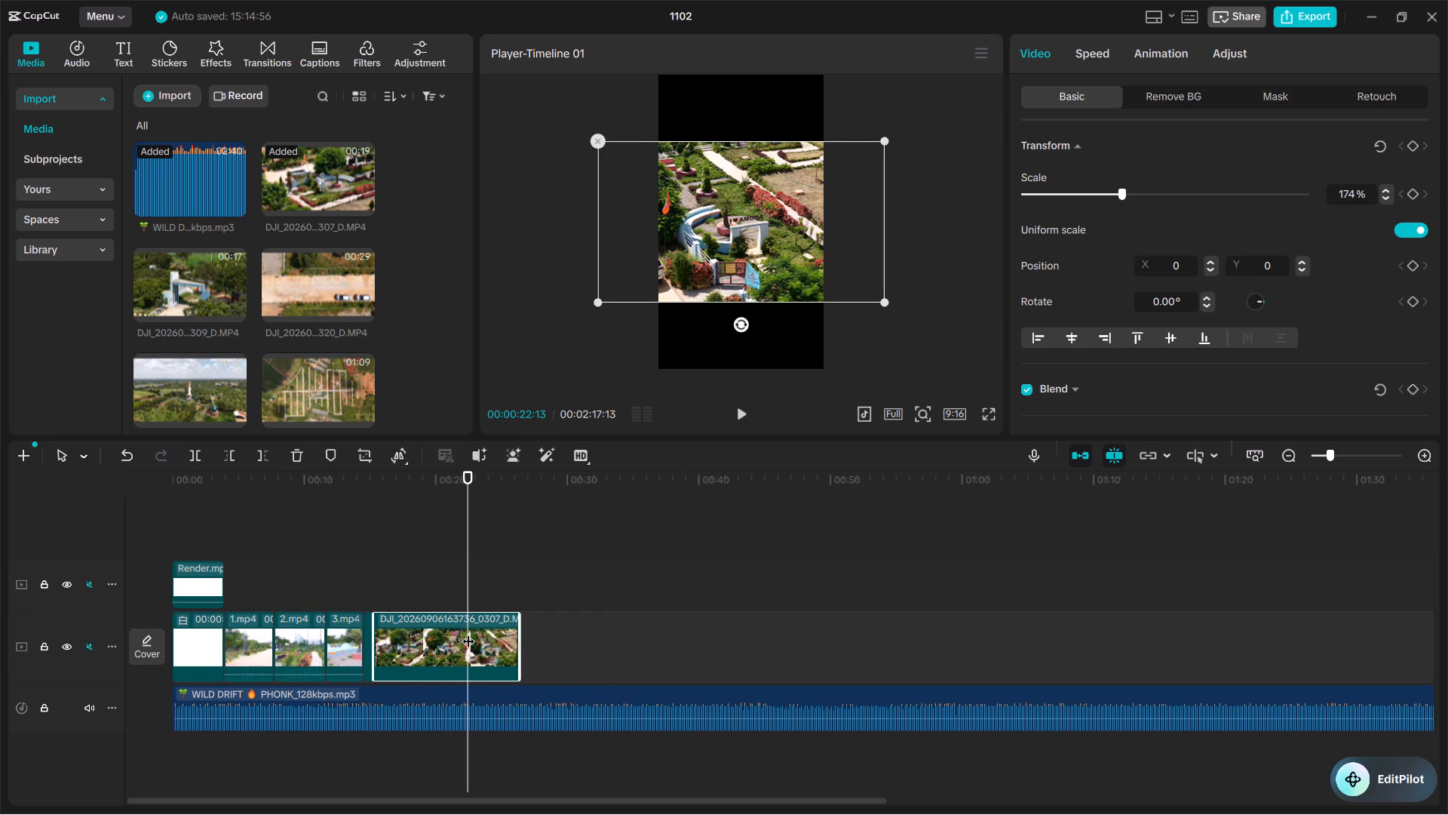
Play the 0307 drone clip from its start and trim its end back to 00:00:19:00.
drag(467, 509, 369, 504)
key(space)
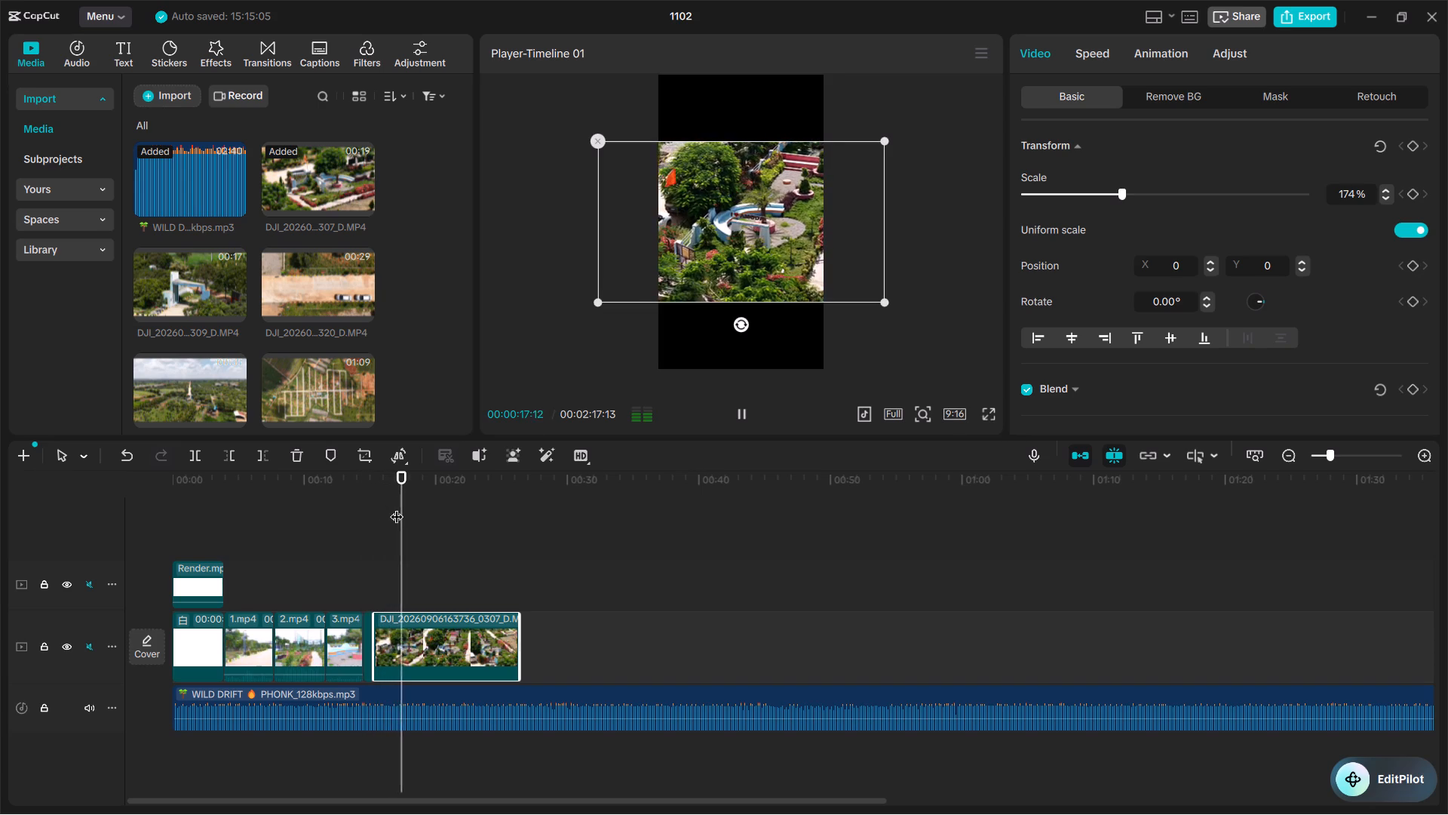
key(space)
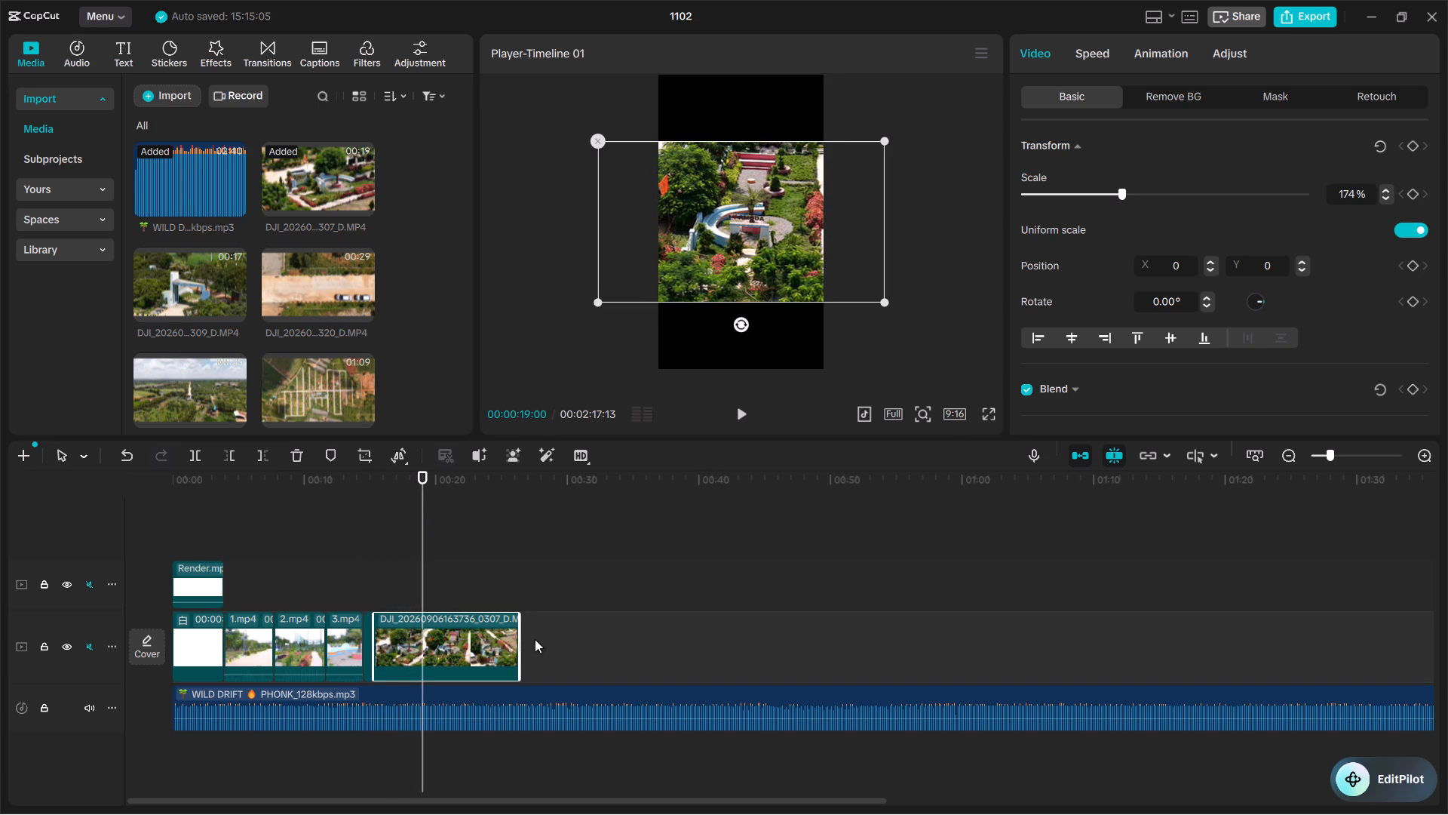
drag(520, 638, 420, 671)
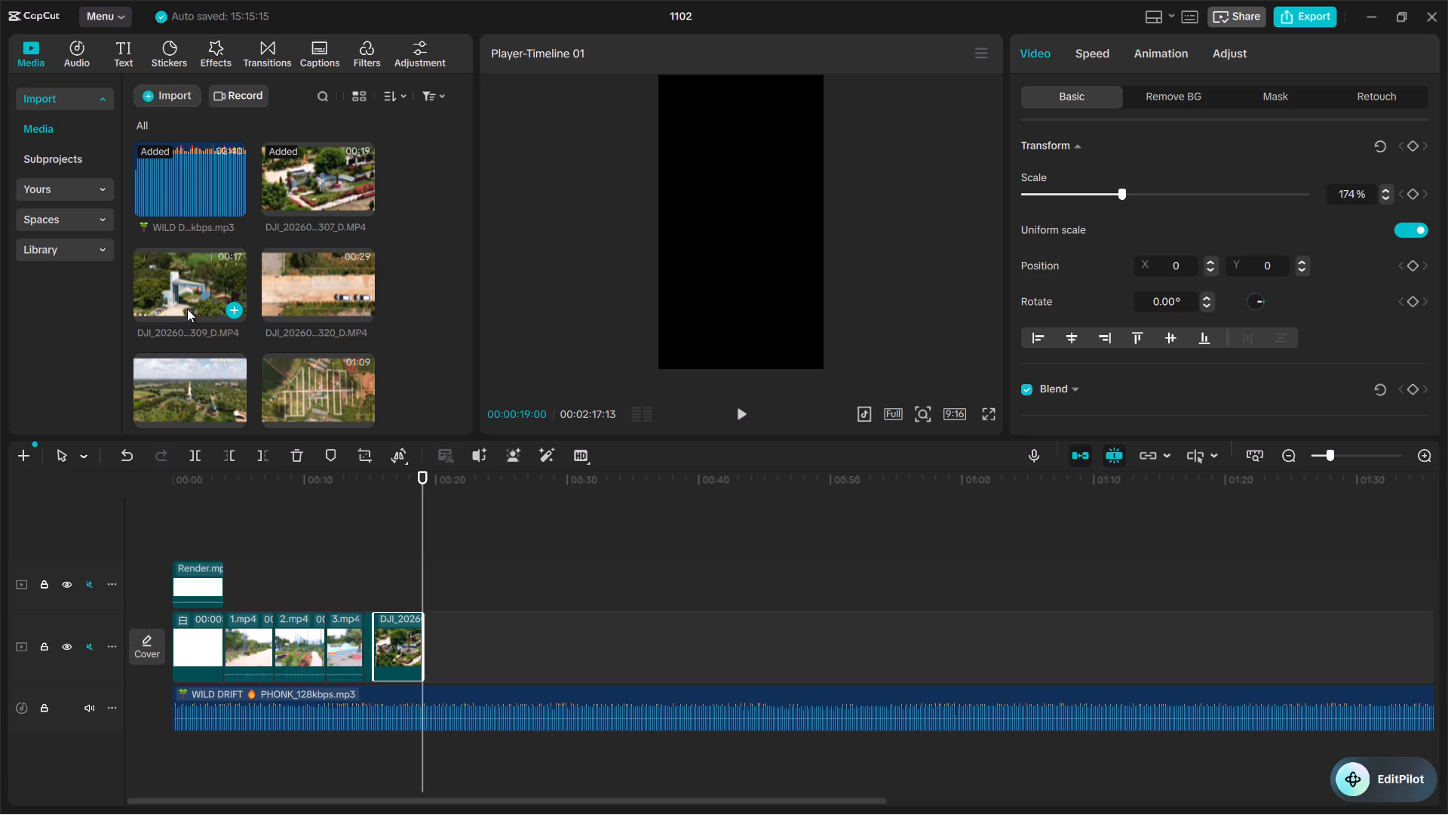
drag(166, 284, 442, 643)
key(space)
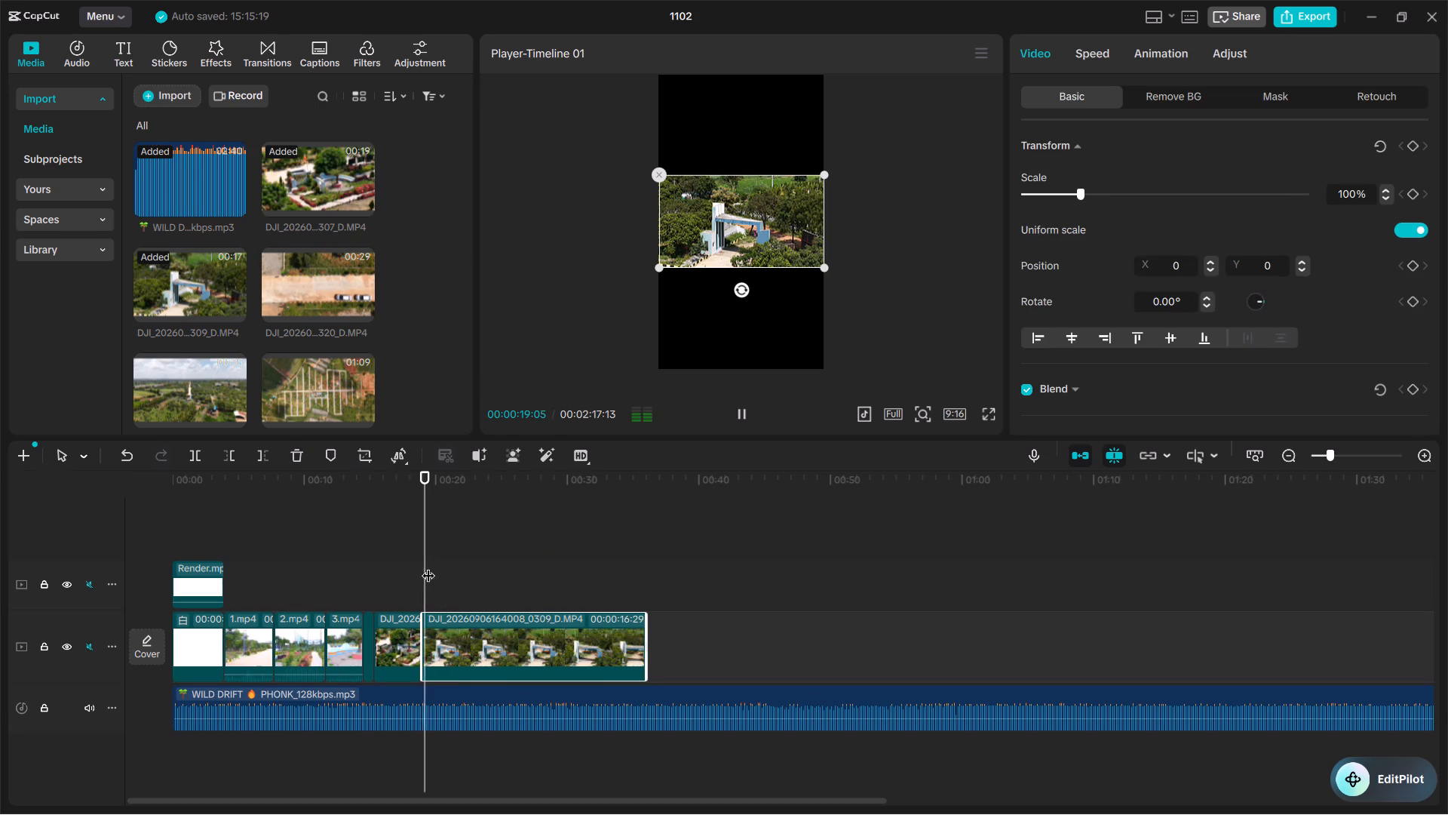
key(space)
drag(427, 545, 474, 546)
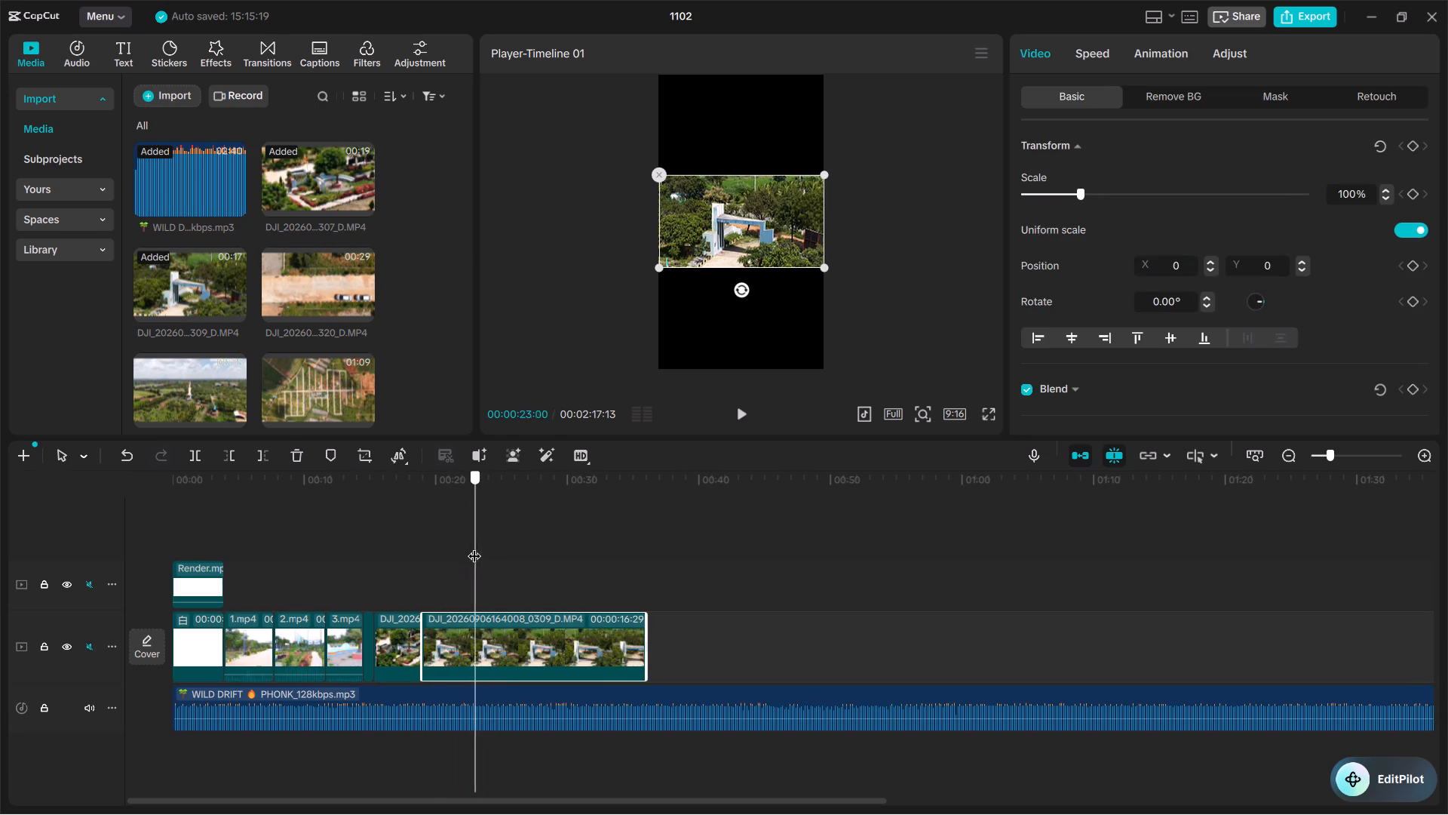
drag(474, 546, 527, 534)
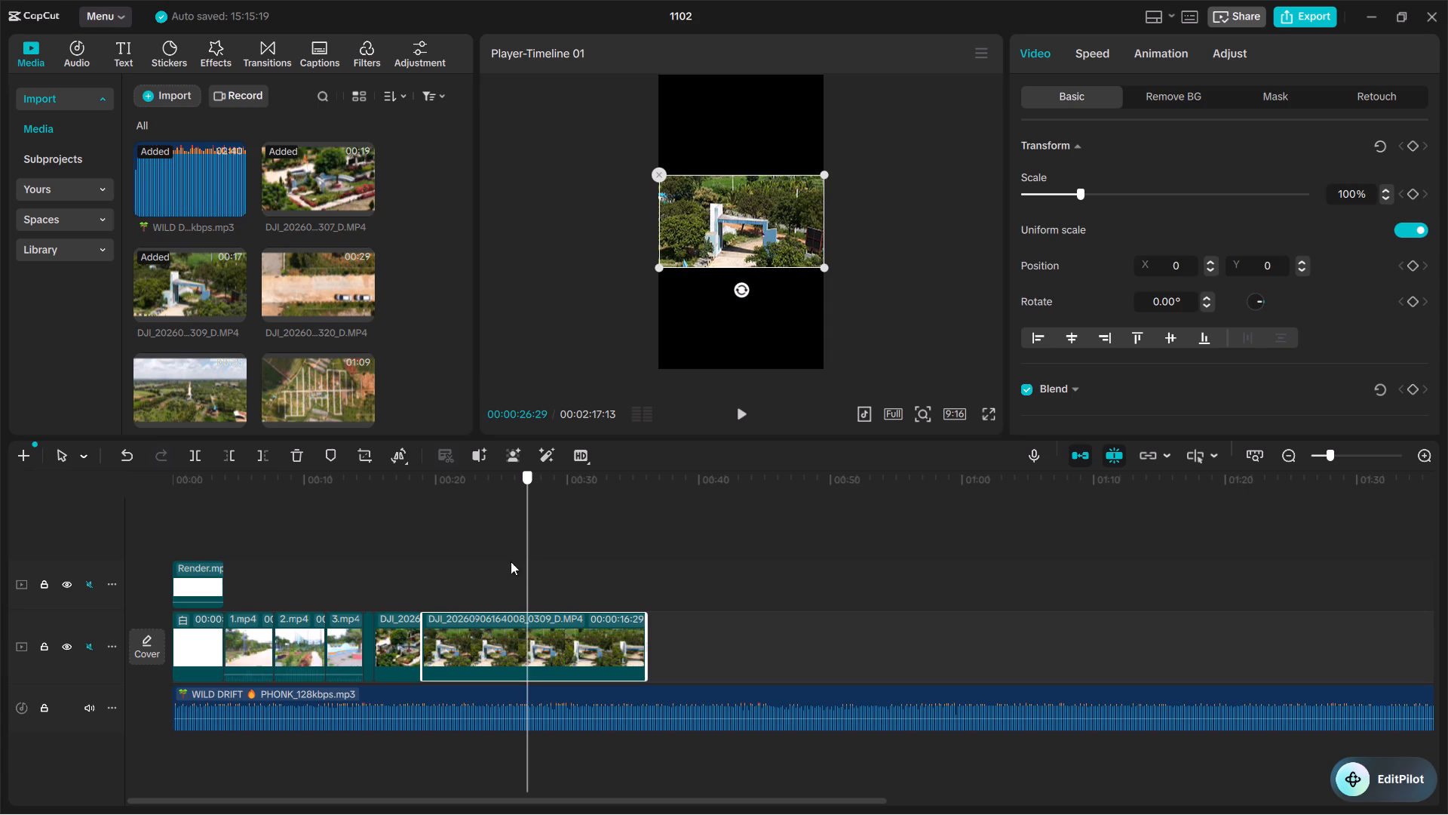
drag(426, 616, 525, 617)
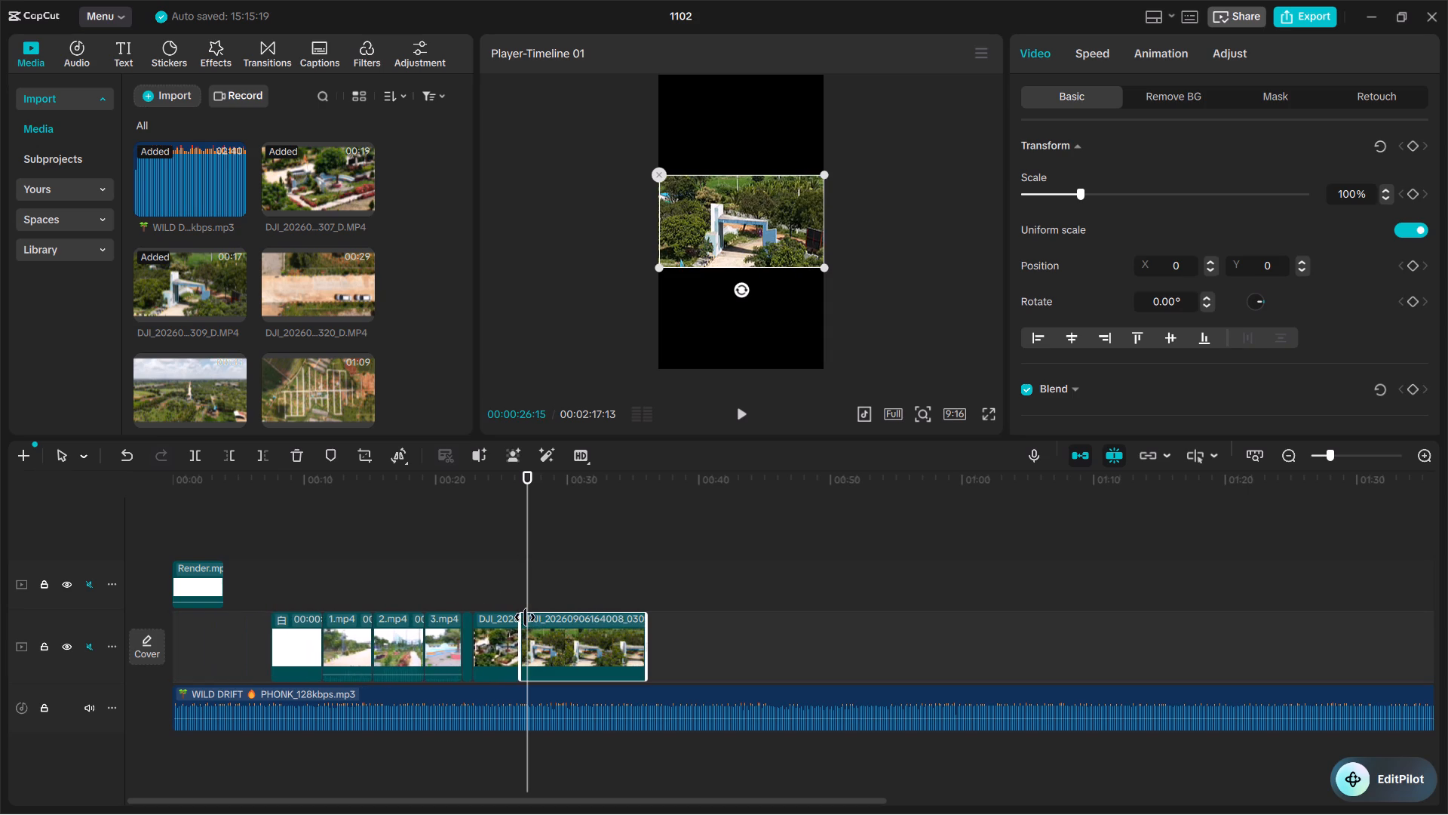
drag(525, 617, 526, 617)
Enlarge the 0307 drone clip to 317% scale so it fills the vertical frame.
drag(526, 516, 403, 546)
click(402, 666)
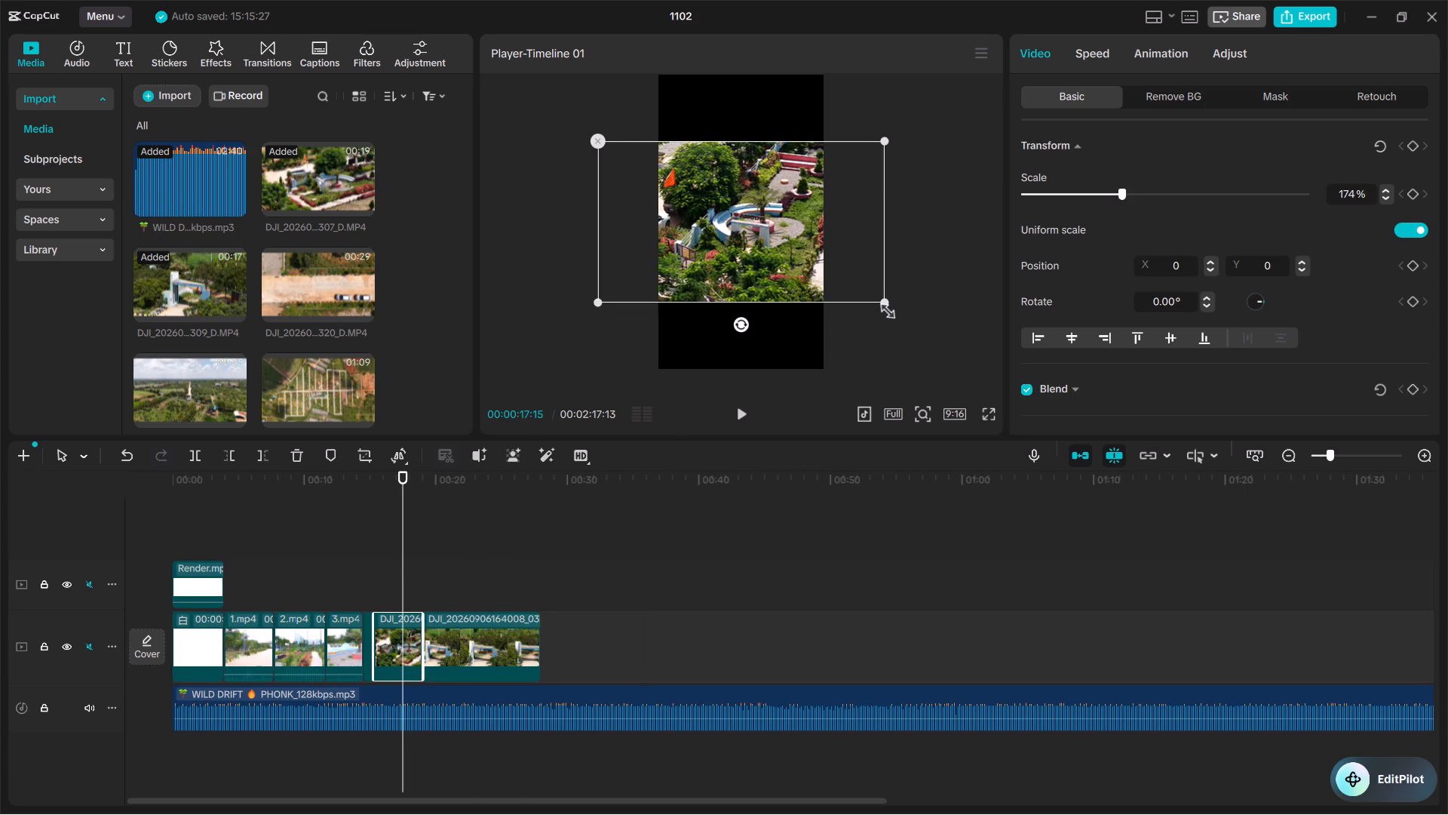
drag(883, 308, 1043, 411)
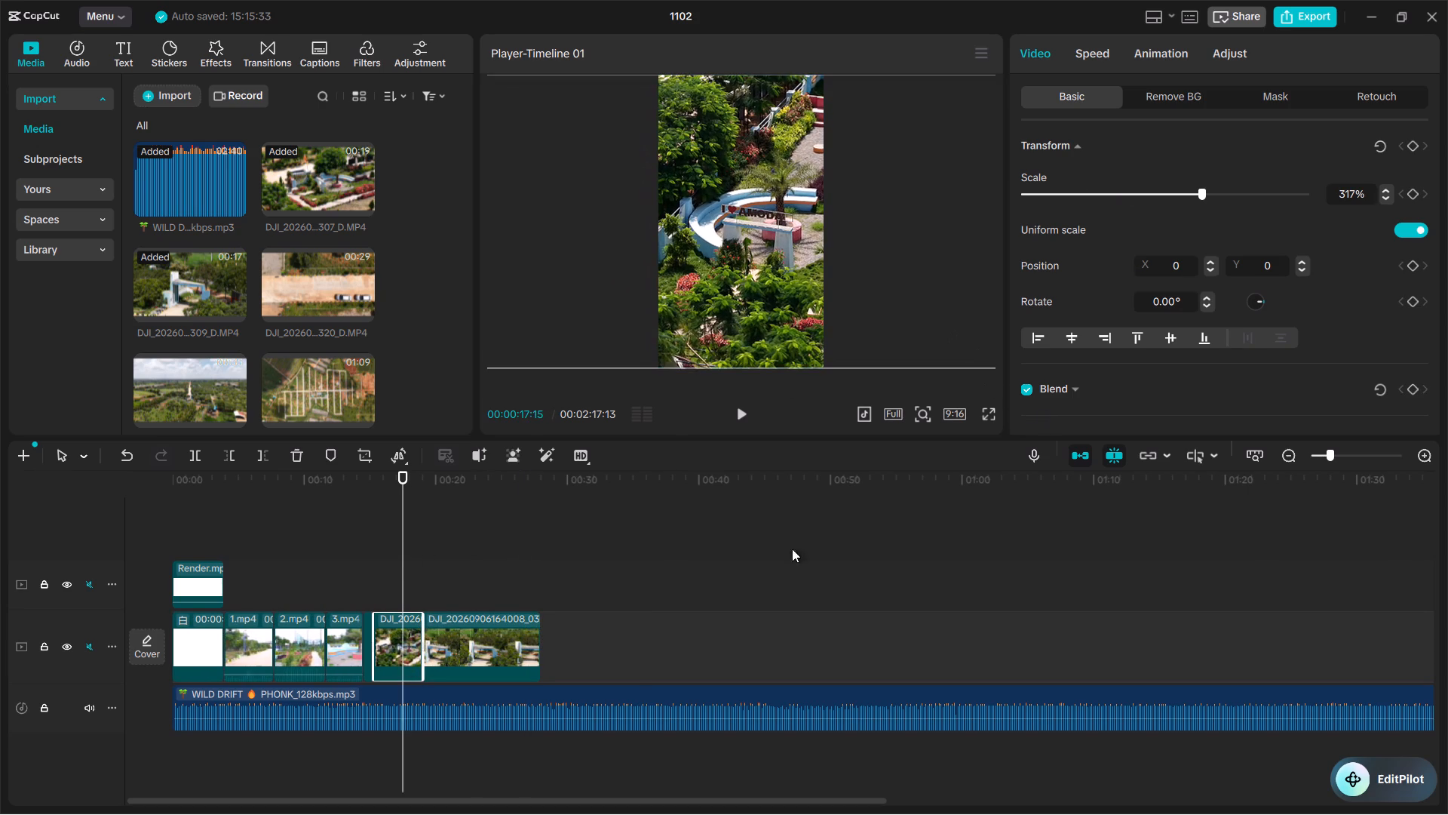
Enlarge the 0309 drone clip of the entrance gate to 198% scale.
key(space)
click(453, 642)
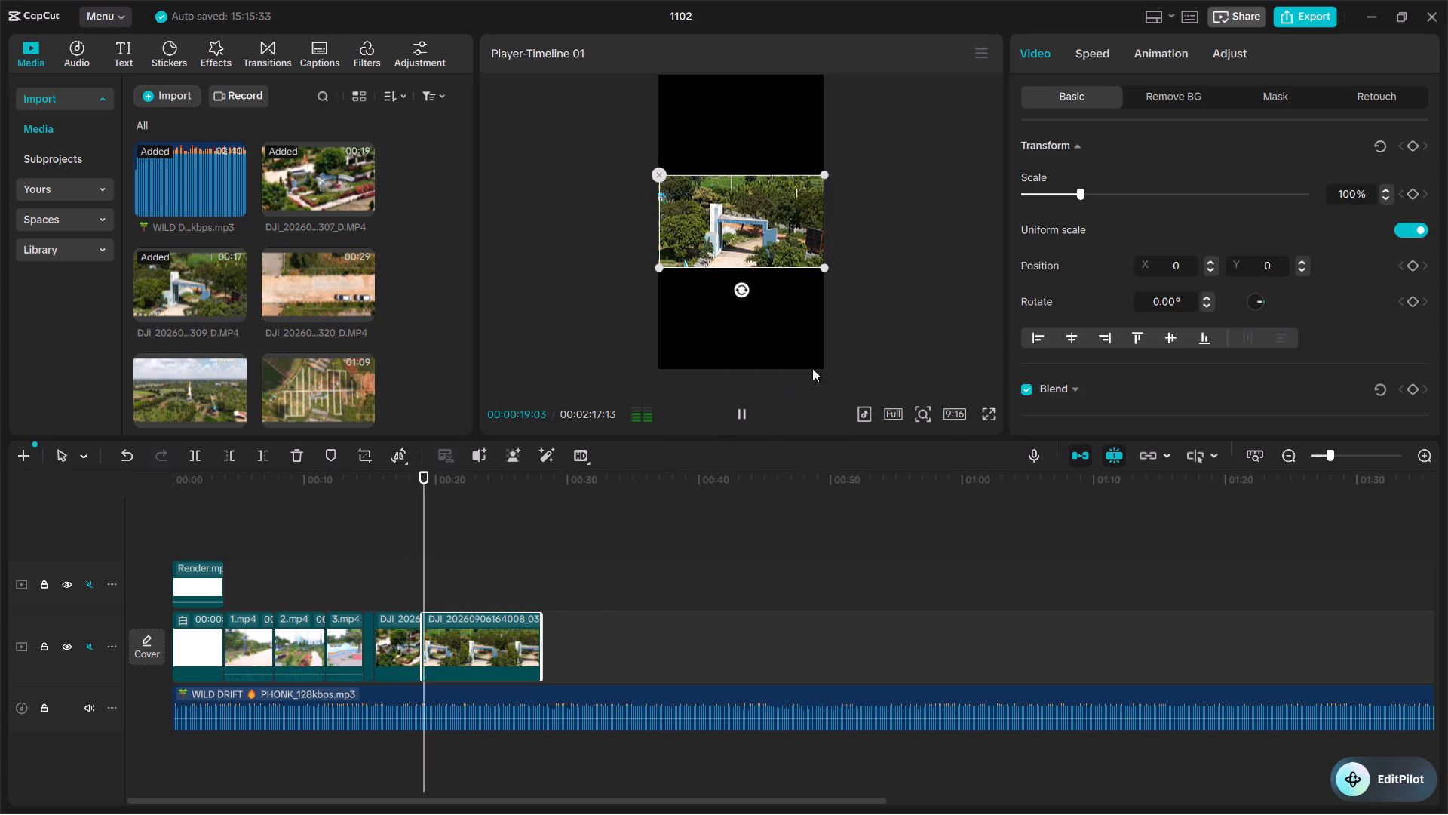
key(space)
drag(826, 267, 1032, 426)
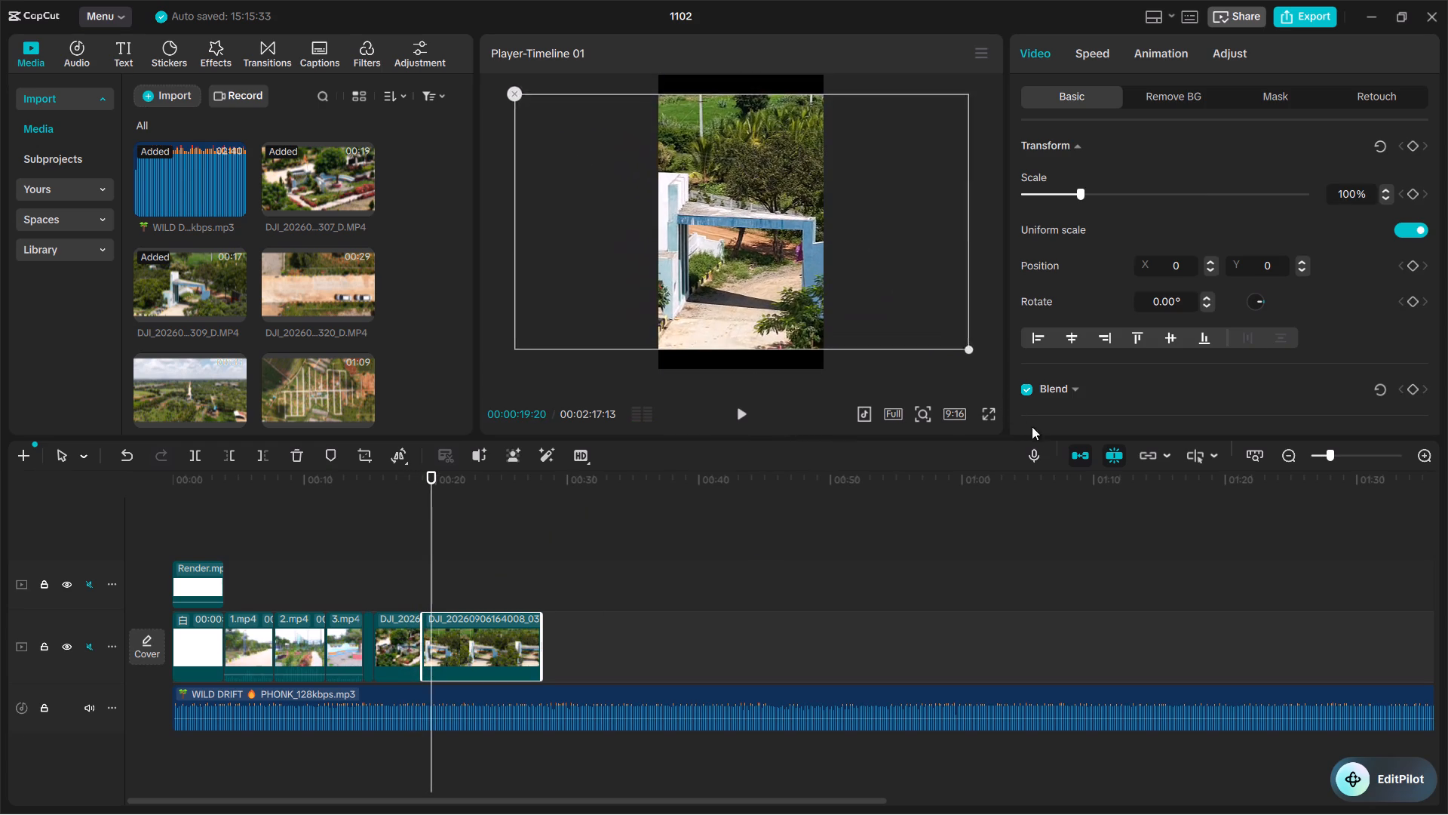
drag(1032, 426, 1030, 462)
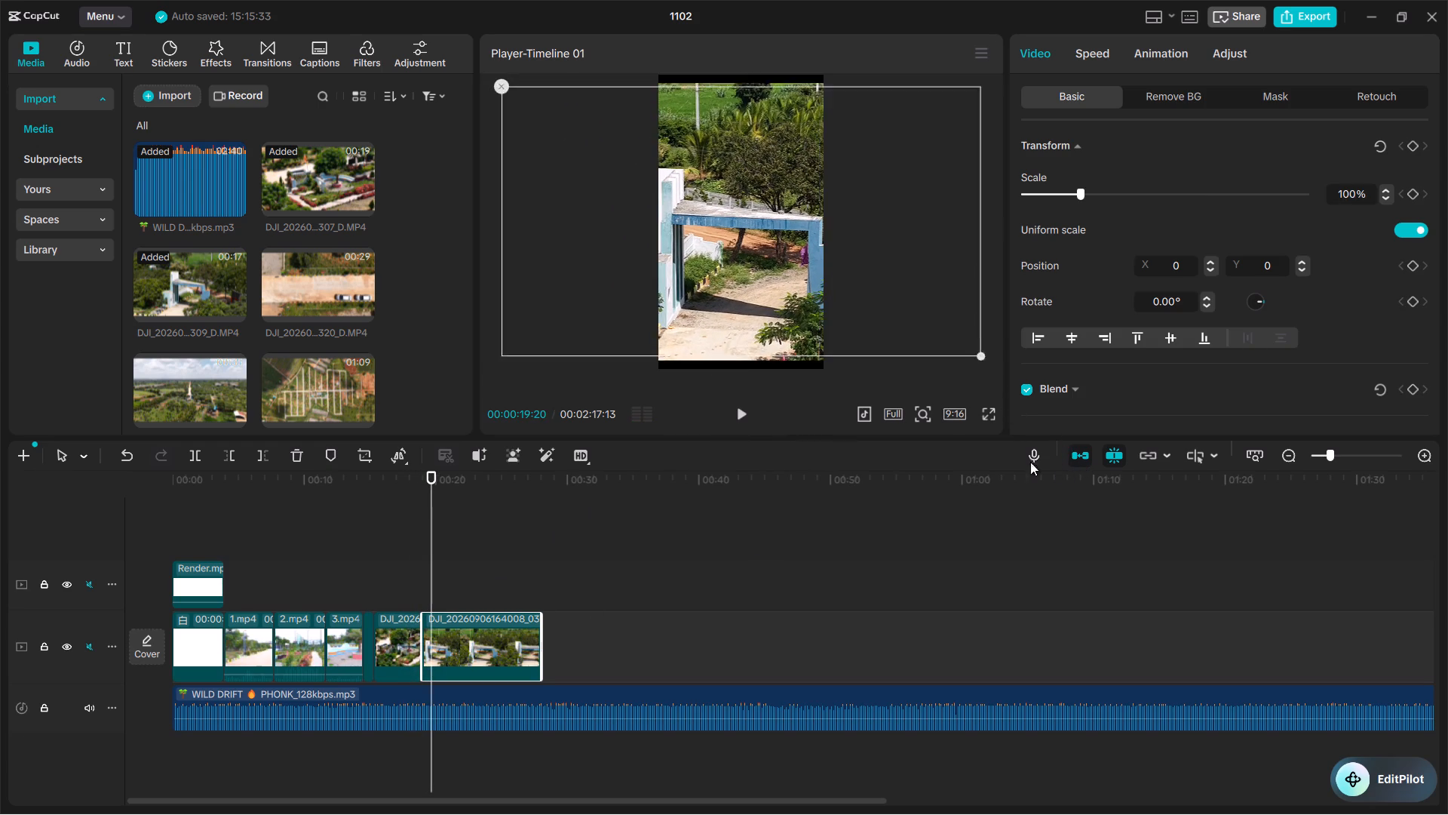
drag(1030, 462, 892, 434)
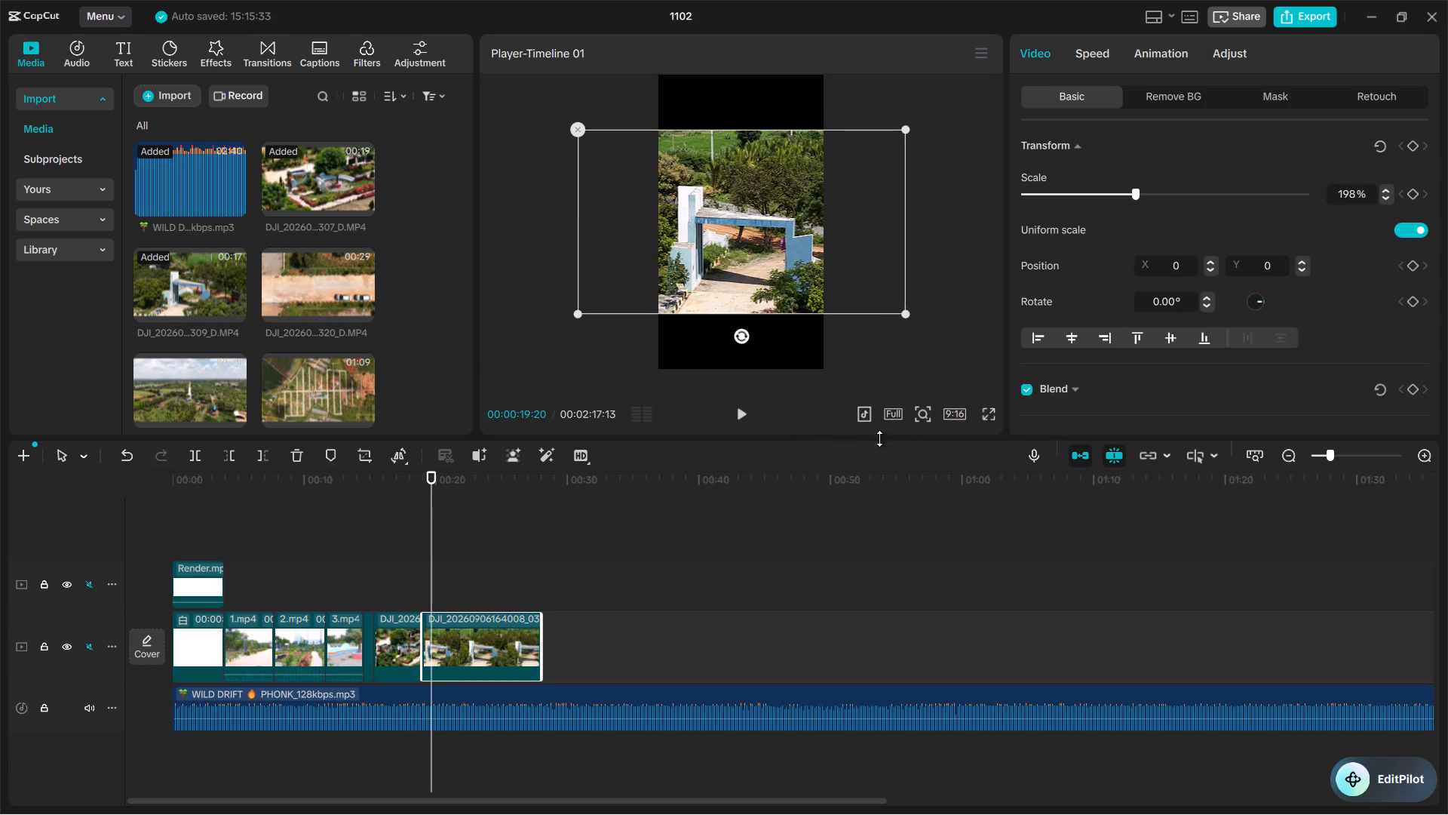
Play the 0309 drone clip and trim its end back to 00:00:22:23.
key(space)
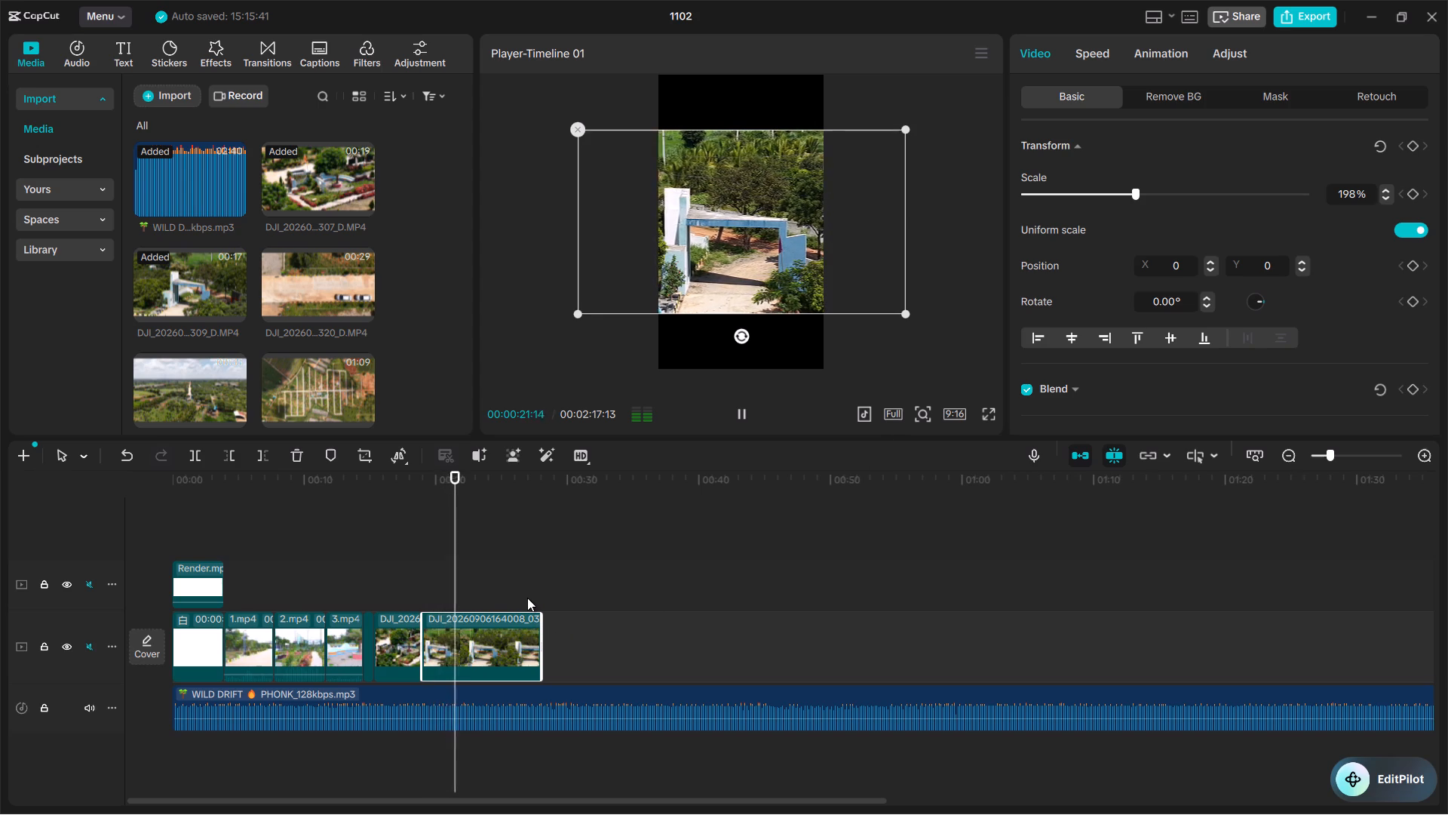
key(space)
drag(545, 638, 502, 663)
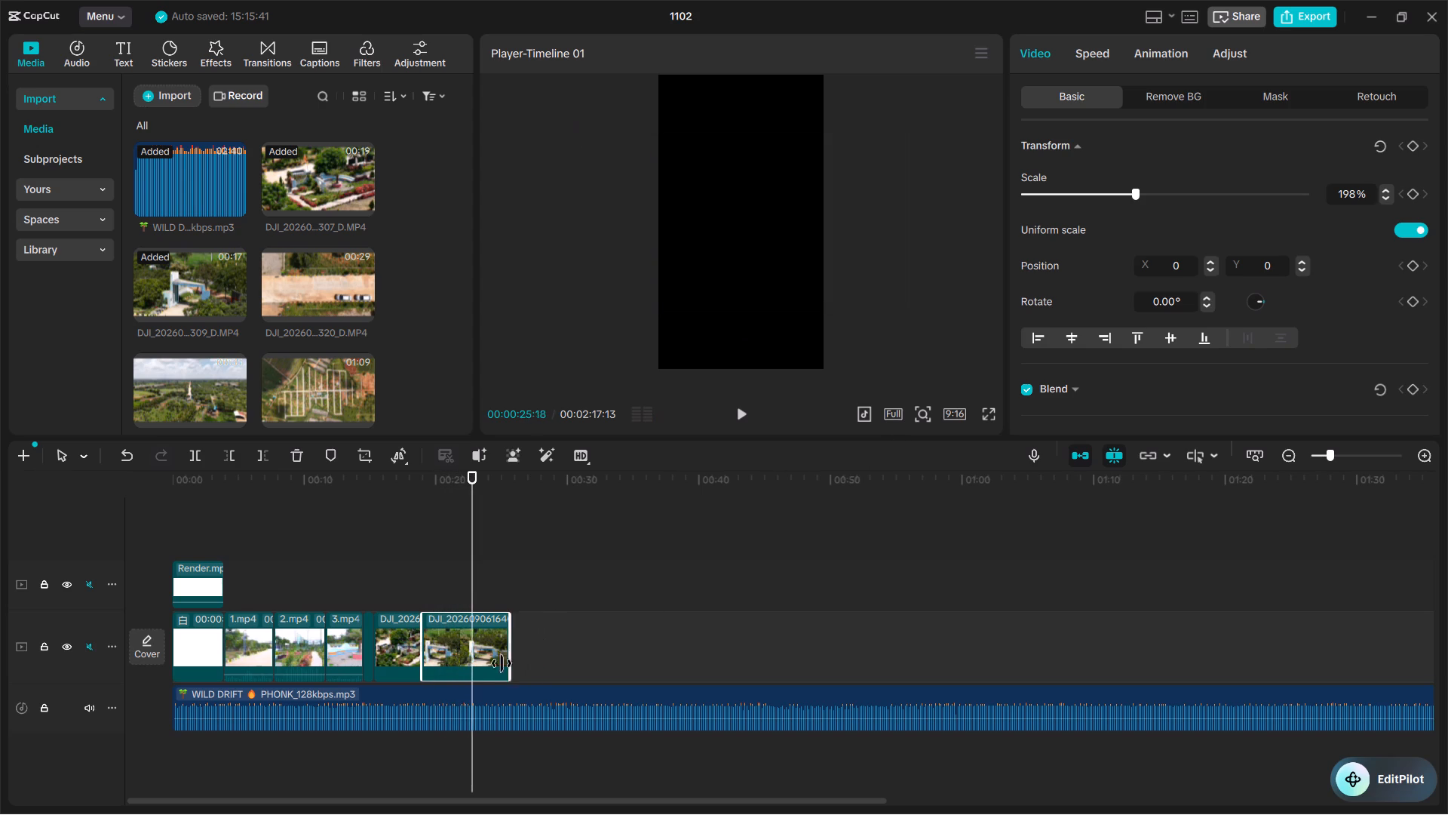
drag(502, 663, 469, 672)
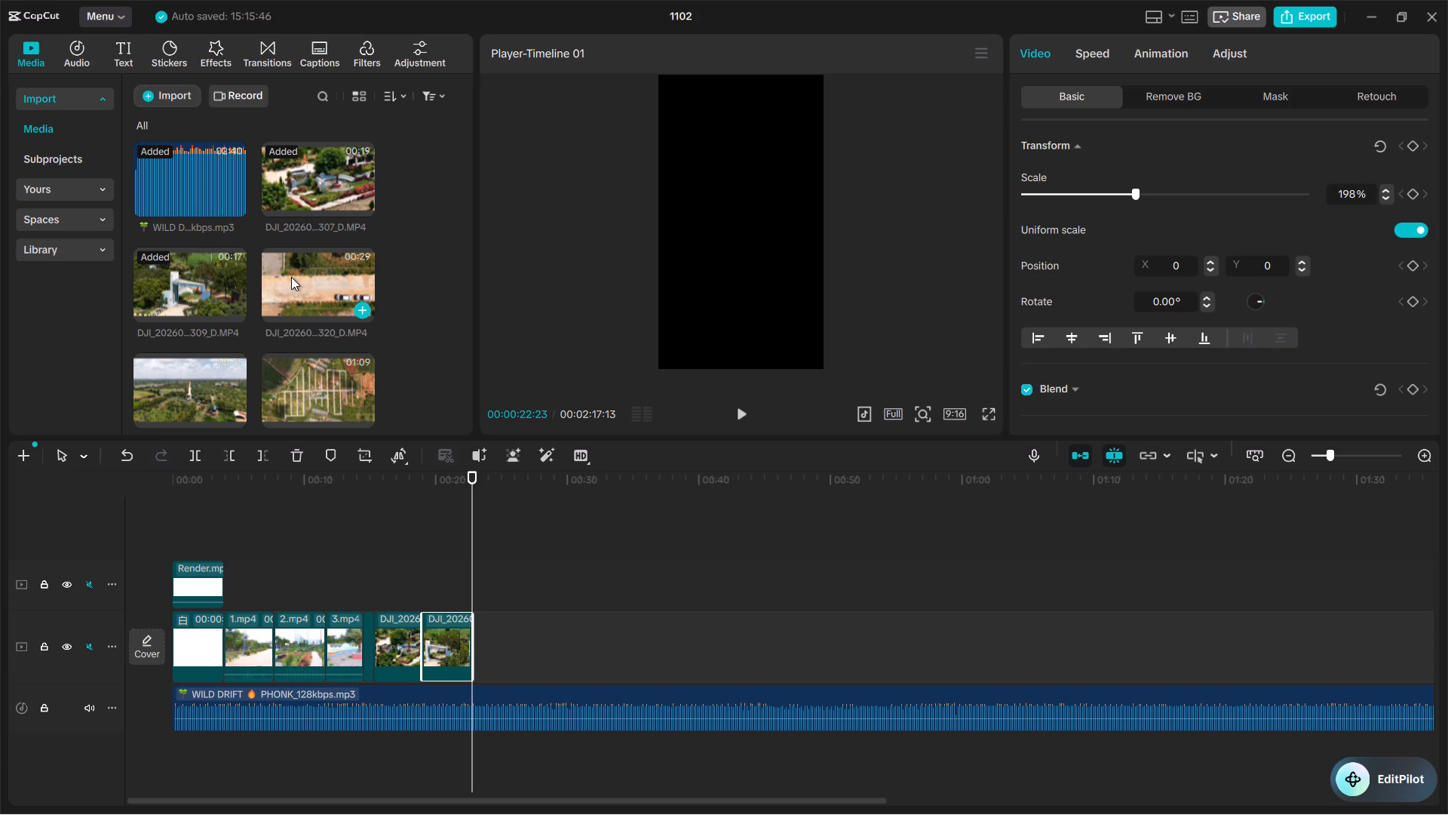
scroll(235, 363, down, 1)
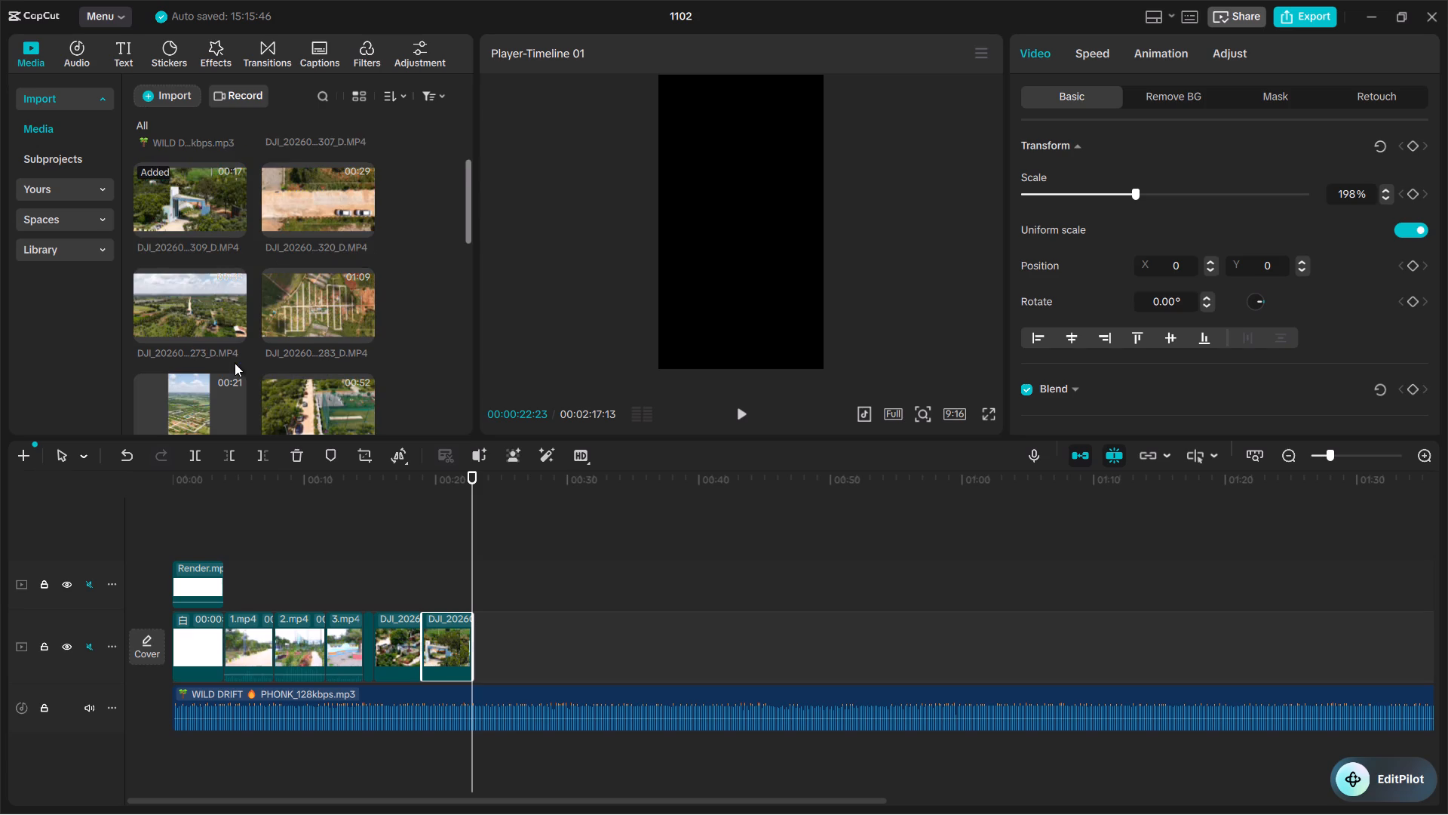
scroll(235, 363, down, 1)
scroll(235, 363, up, 1)
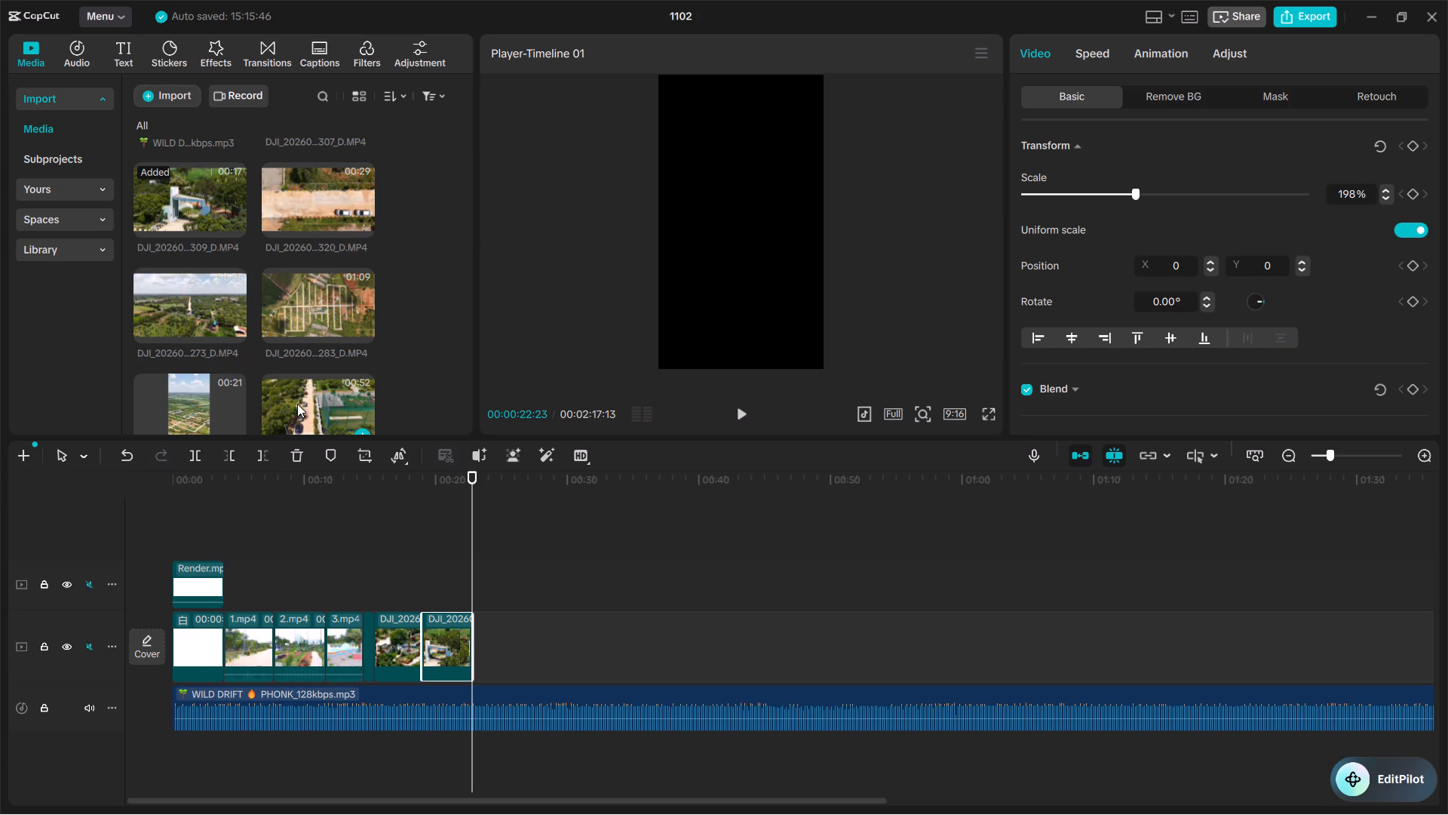
drag(300, 387, 494, 615)
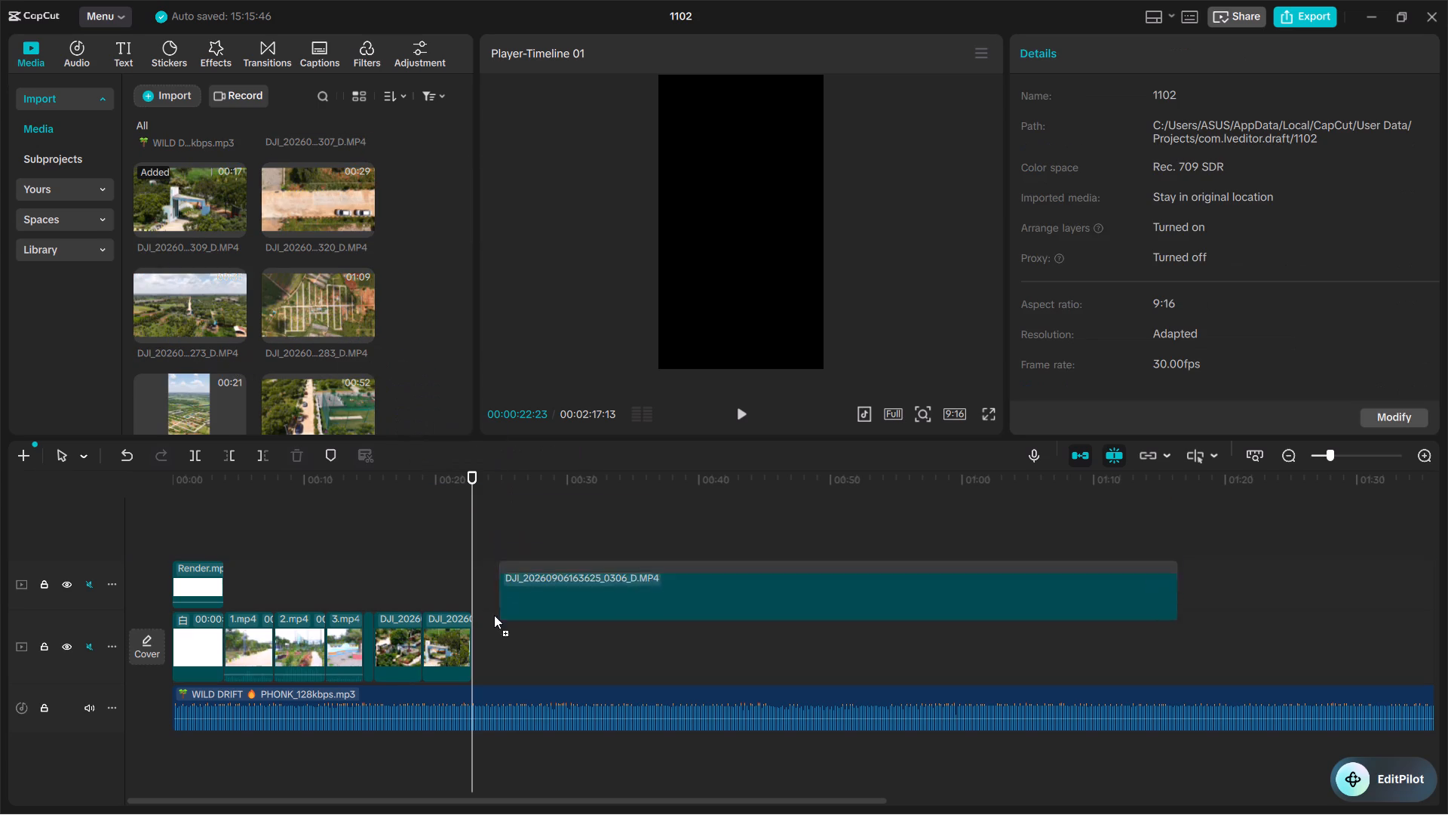
drag(494, 615, 477, 644)
drag(471, 567, 500, 569)
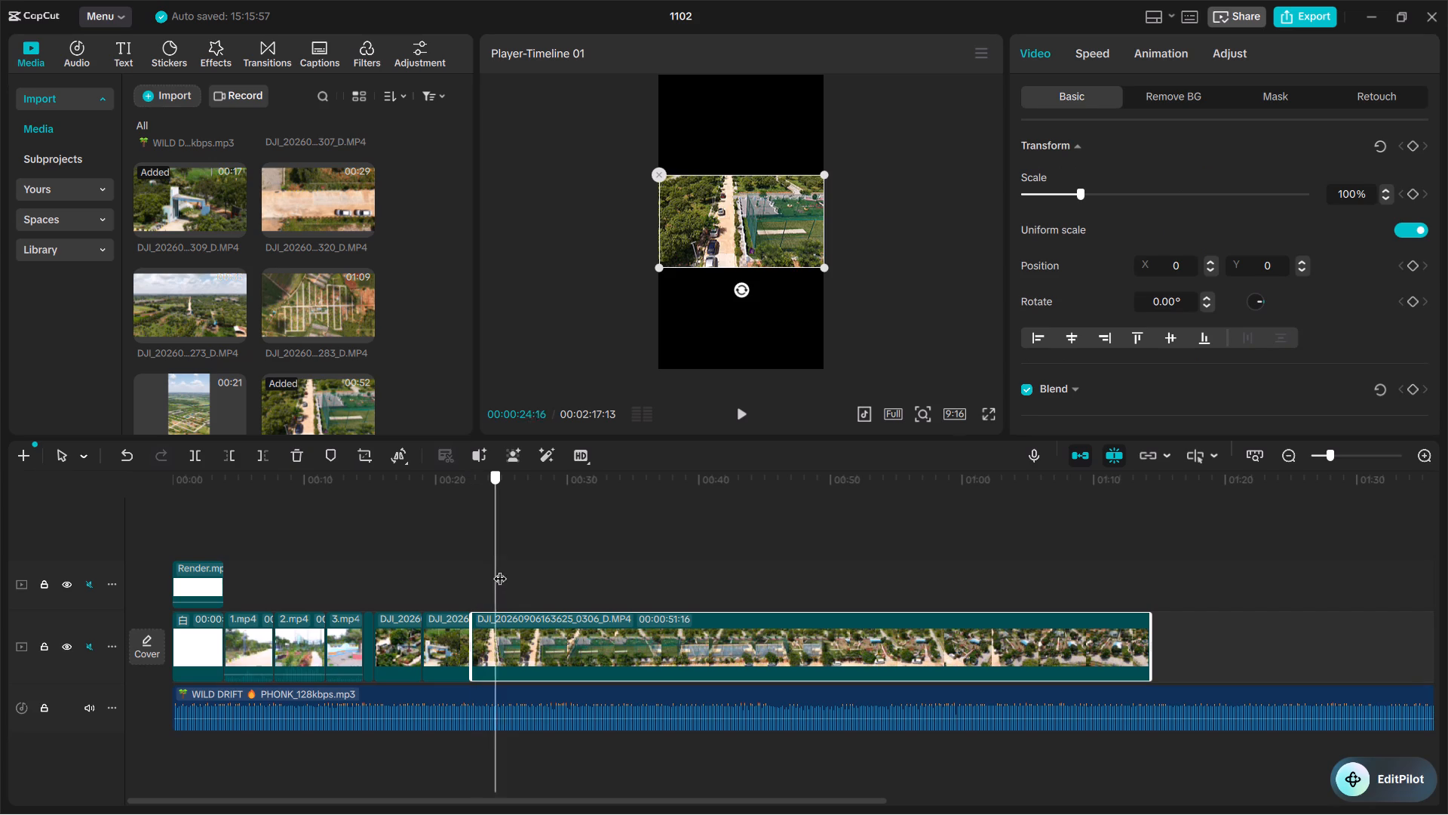
drag(500, 569, 603, 574)
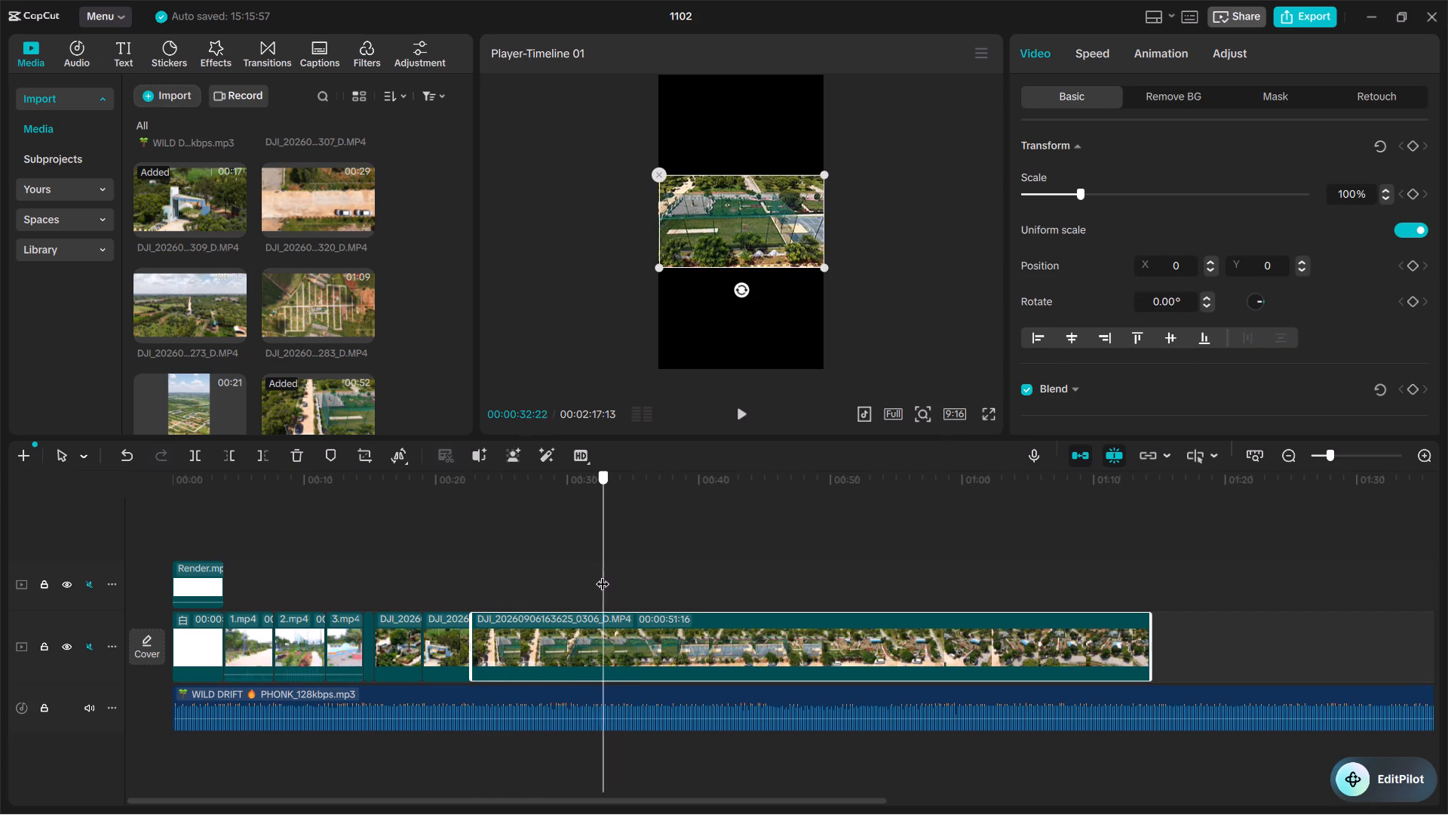
drag(603, 574, 589, 574)
drag(468, 621, 562, 638)
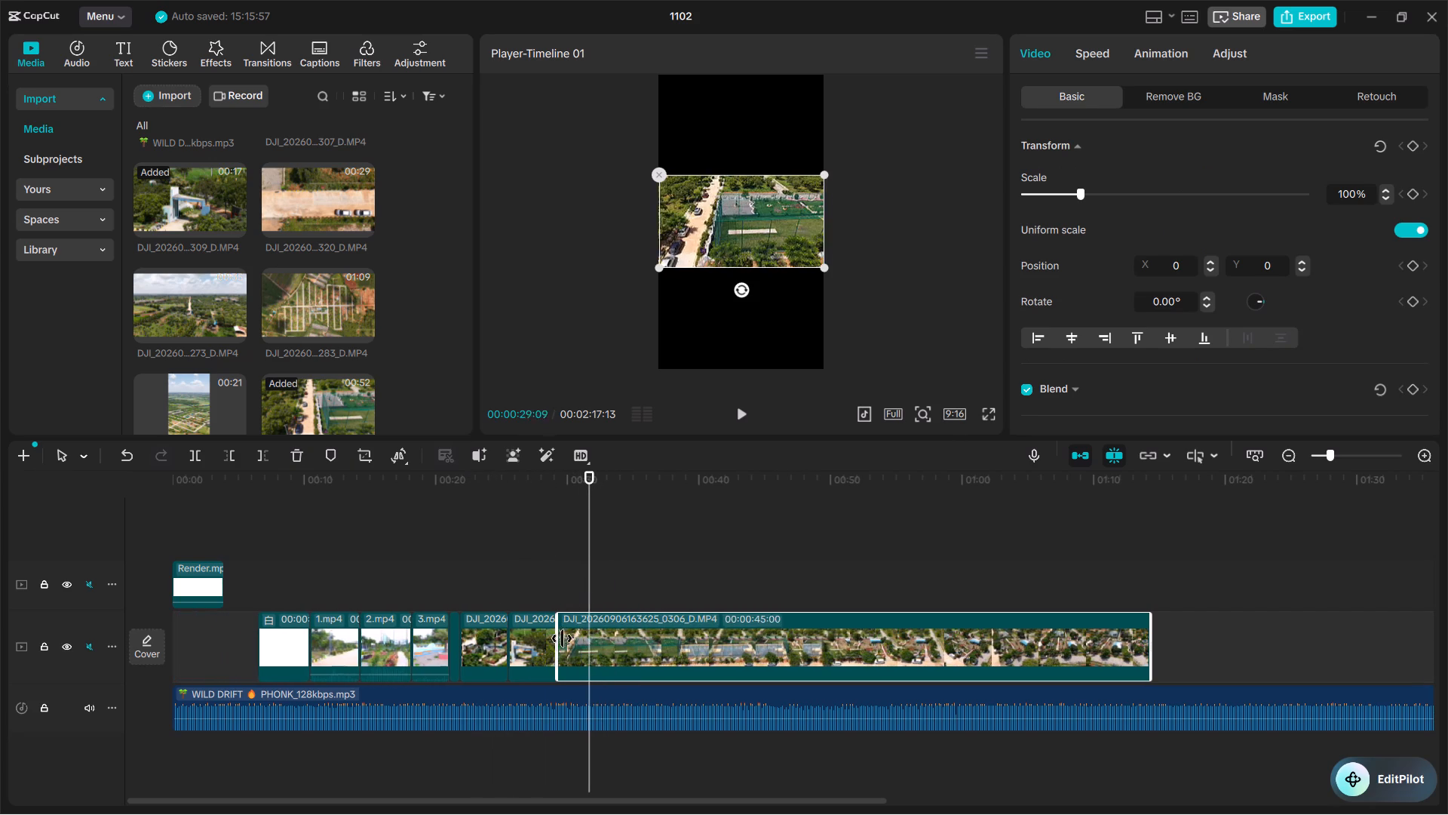
drag(562, 638, 591, 641)
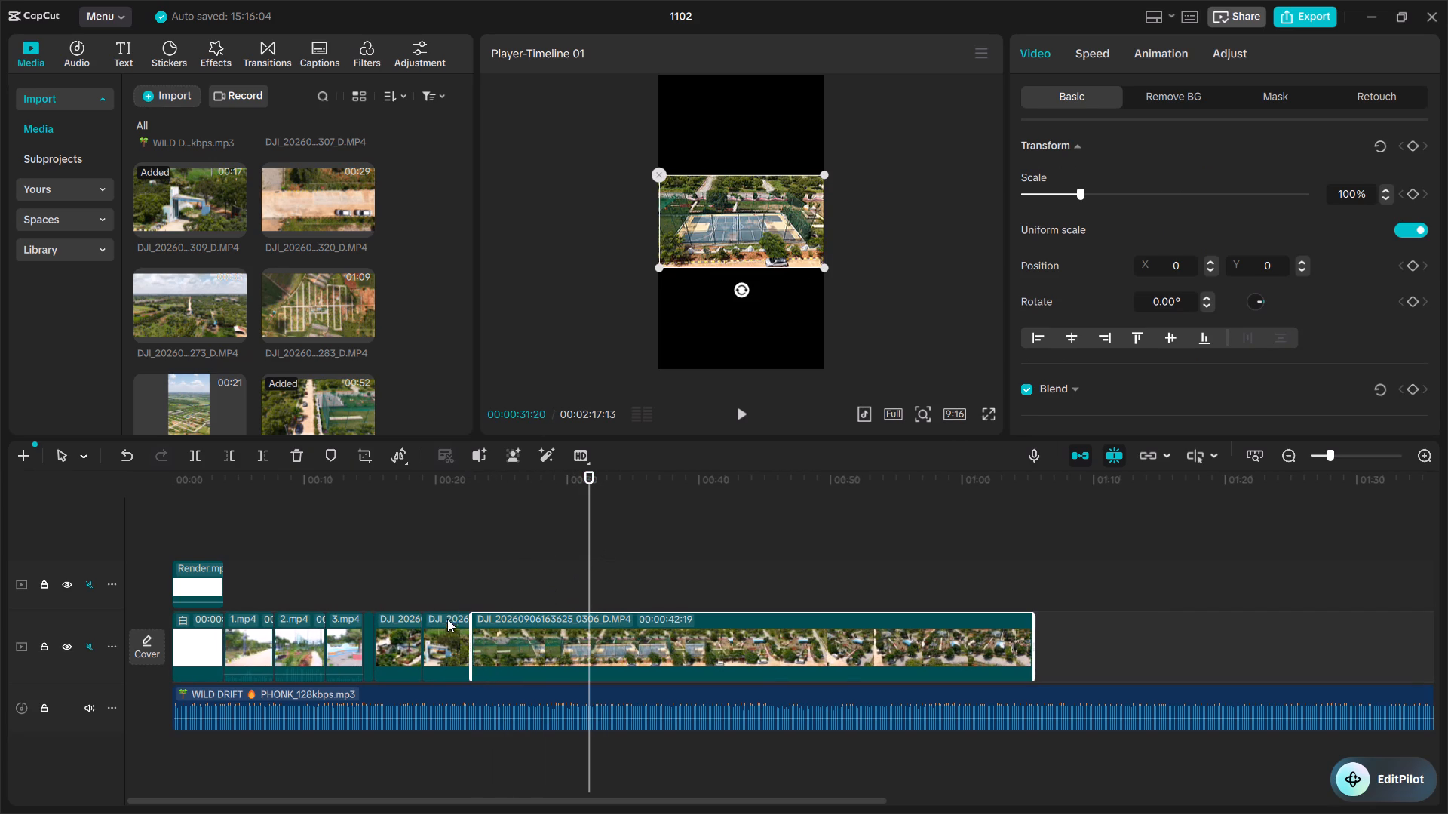
Play the 0306 drone clip from its start and trim its end back to 00:00:26:18.
drag(443, 626, 386, 629)
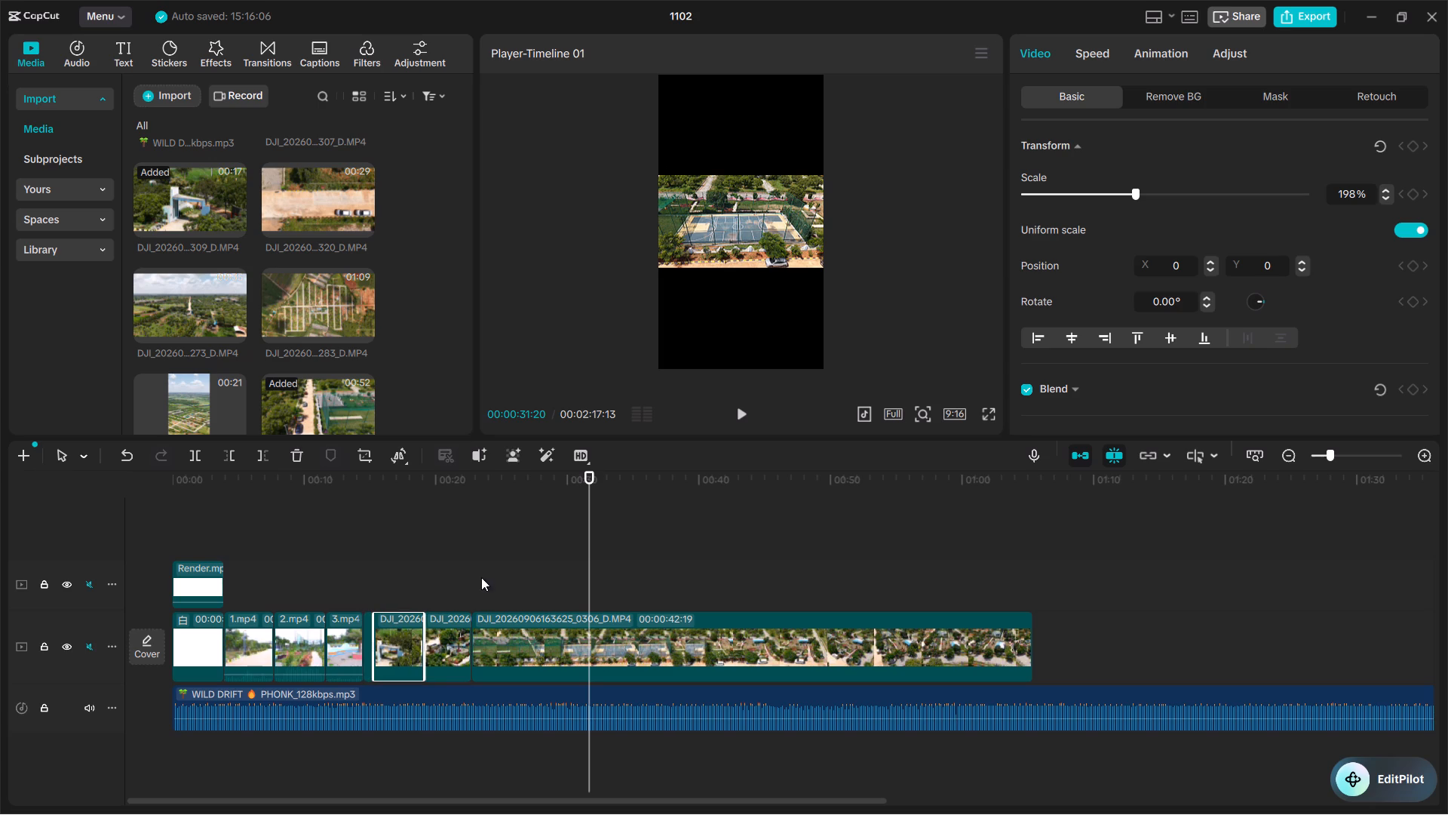
drag(593, 506, 476, 515)
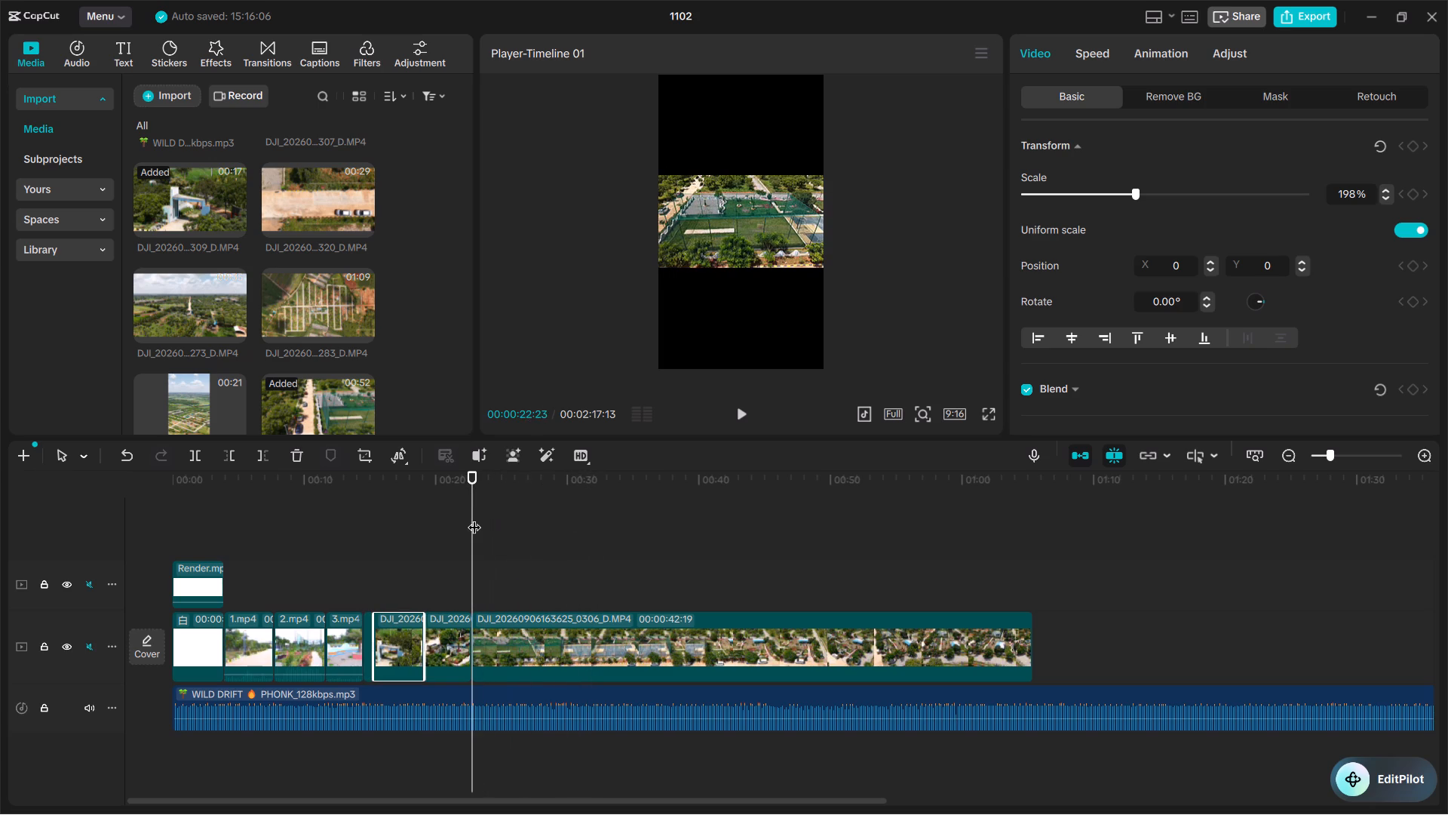
key(space)
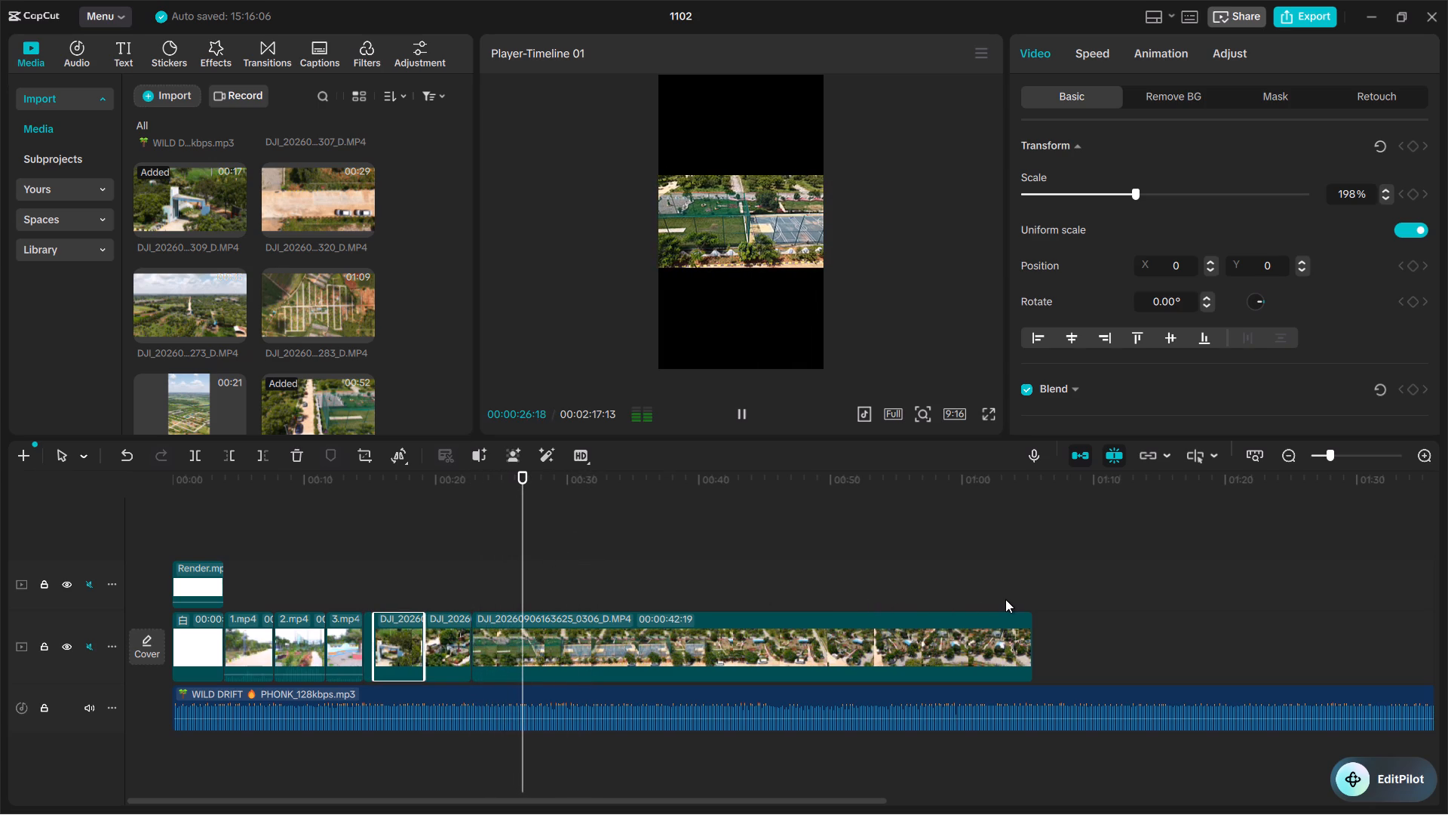
key(space)
drag(1031, 633, 517, 756)
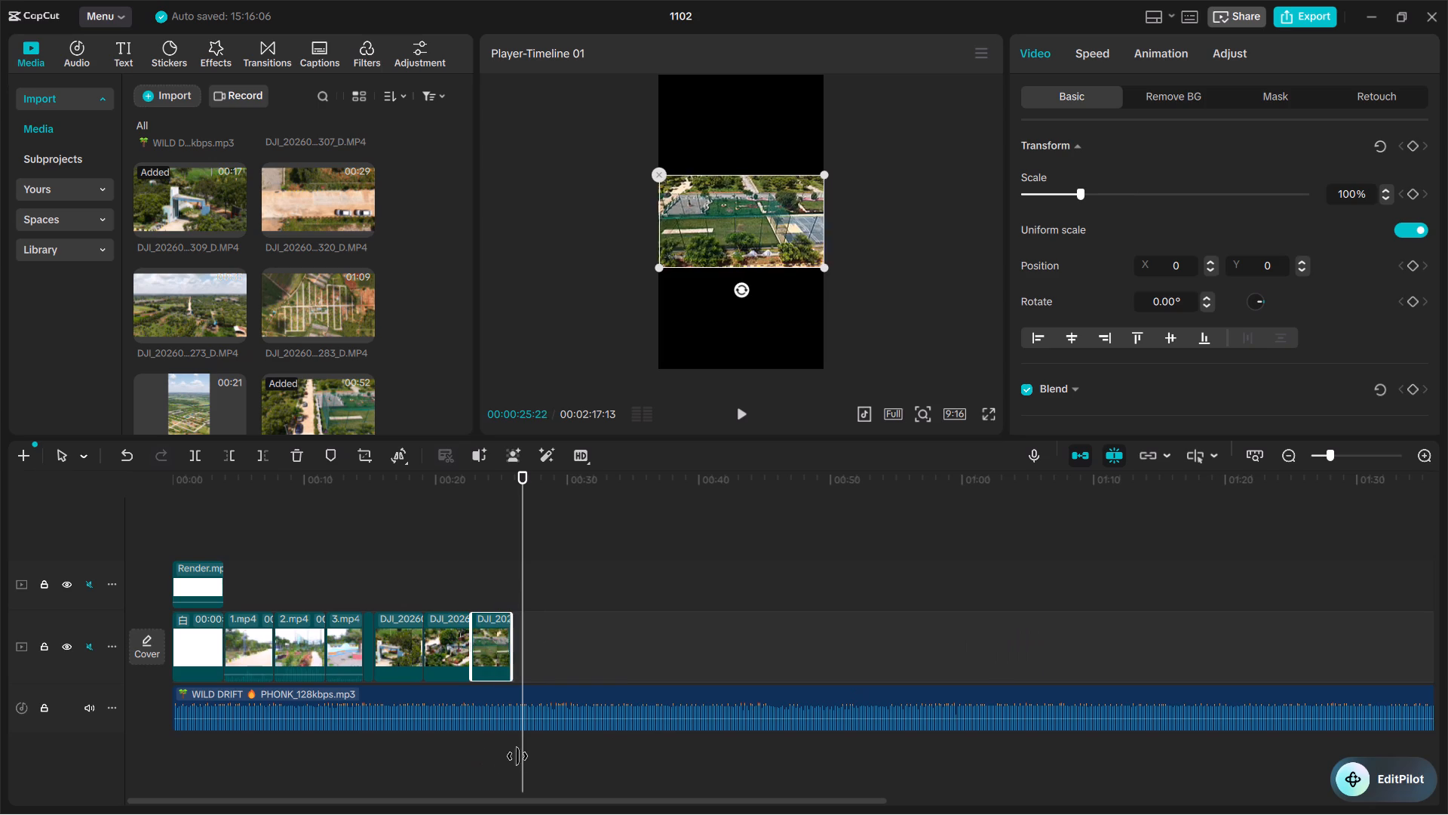
drag(517, 756, 523, 758)
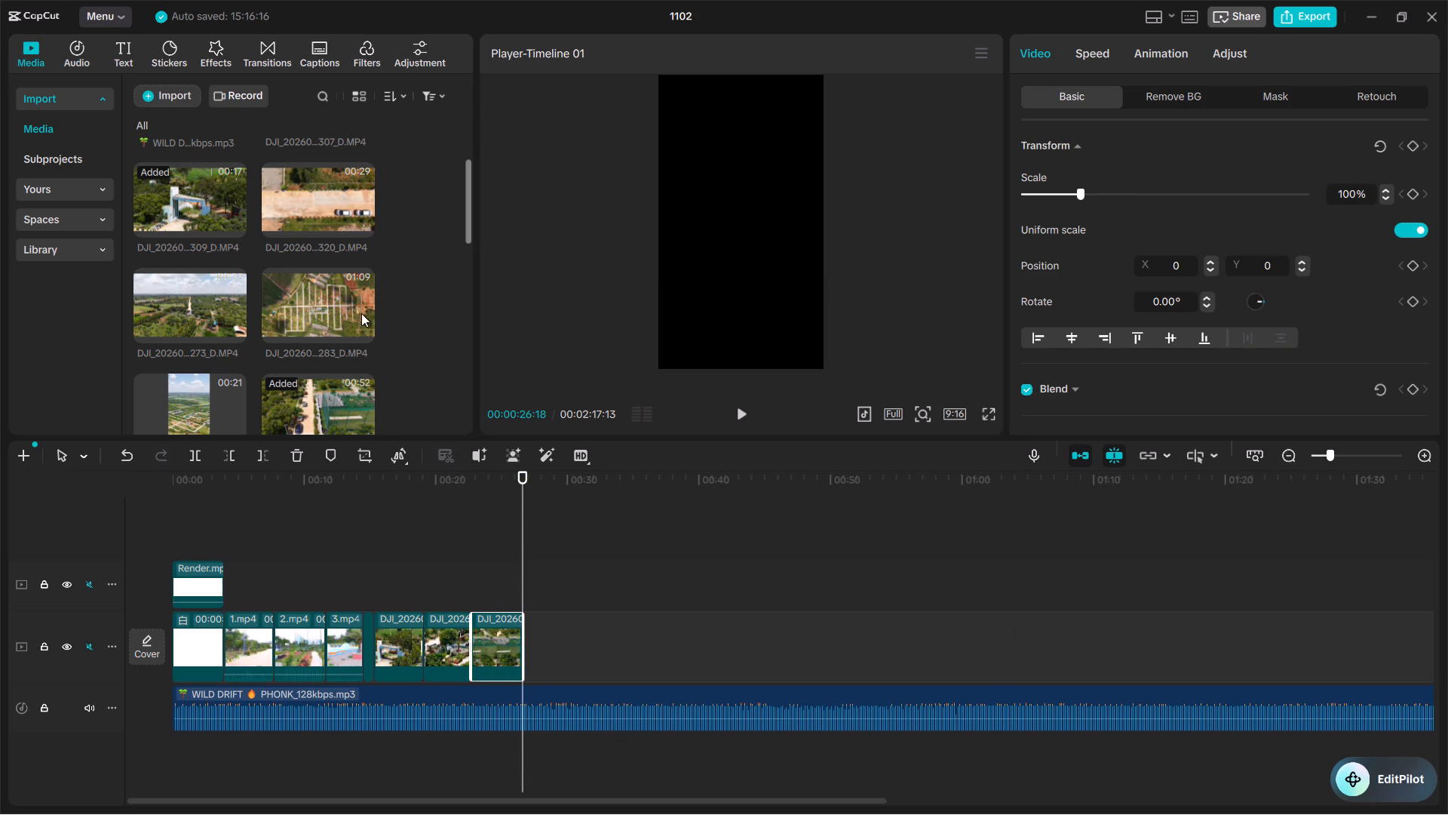
drag(299, 320, 563, 638)
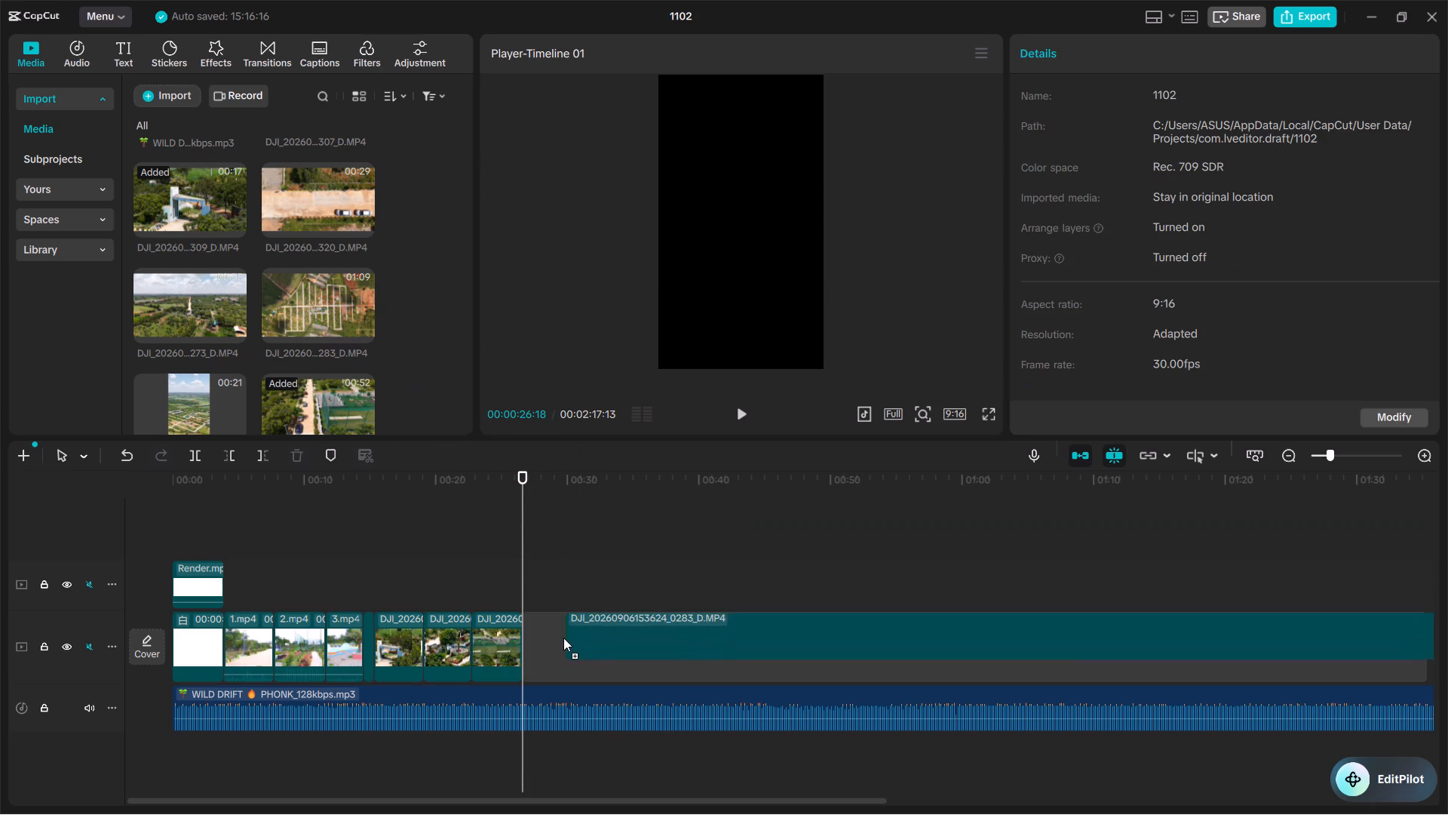
drag(563, 638, 531, 646)
key(space)
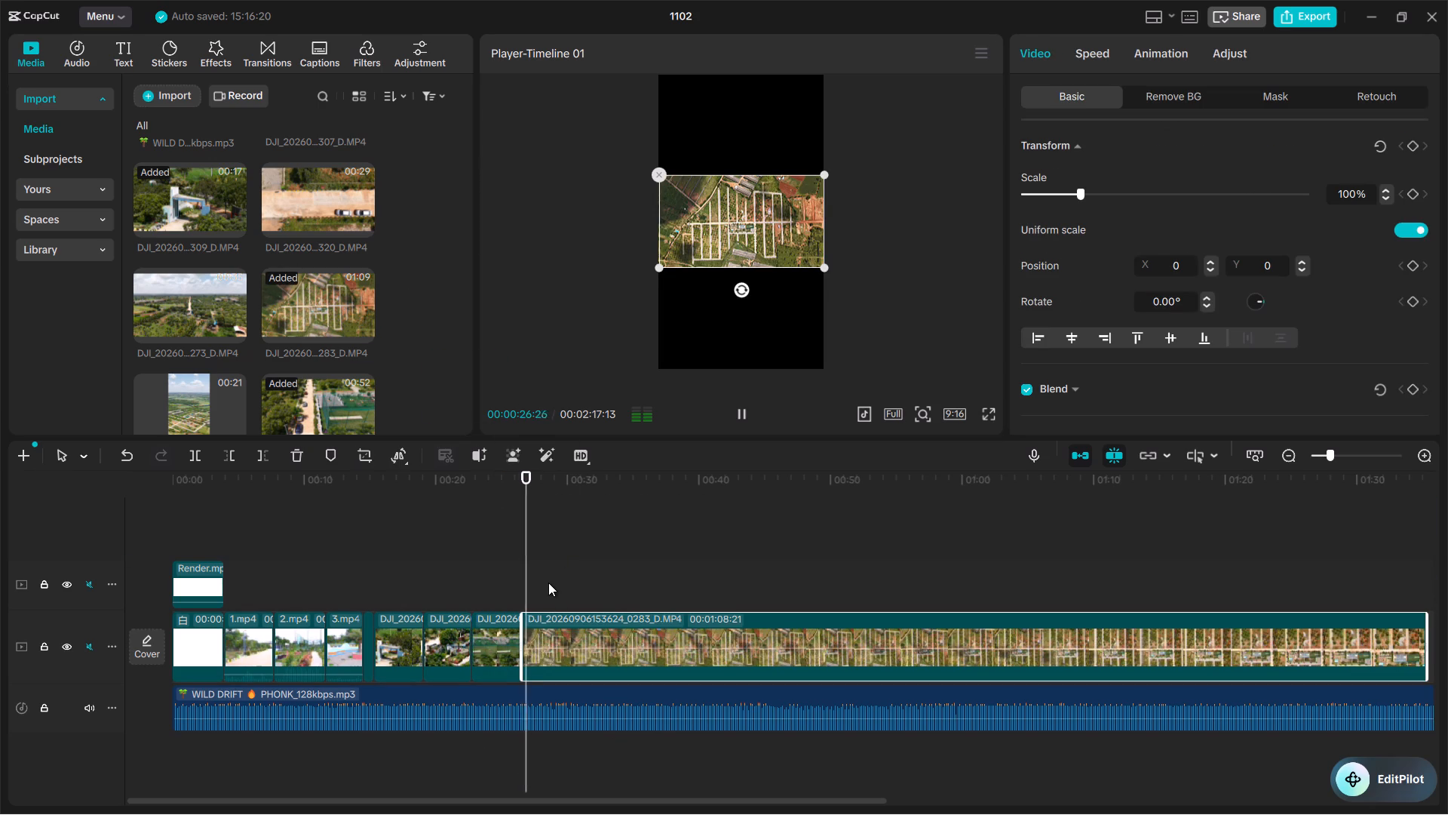
key(space)
drag(546, 555, 645, 550)
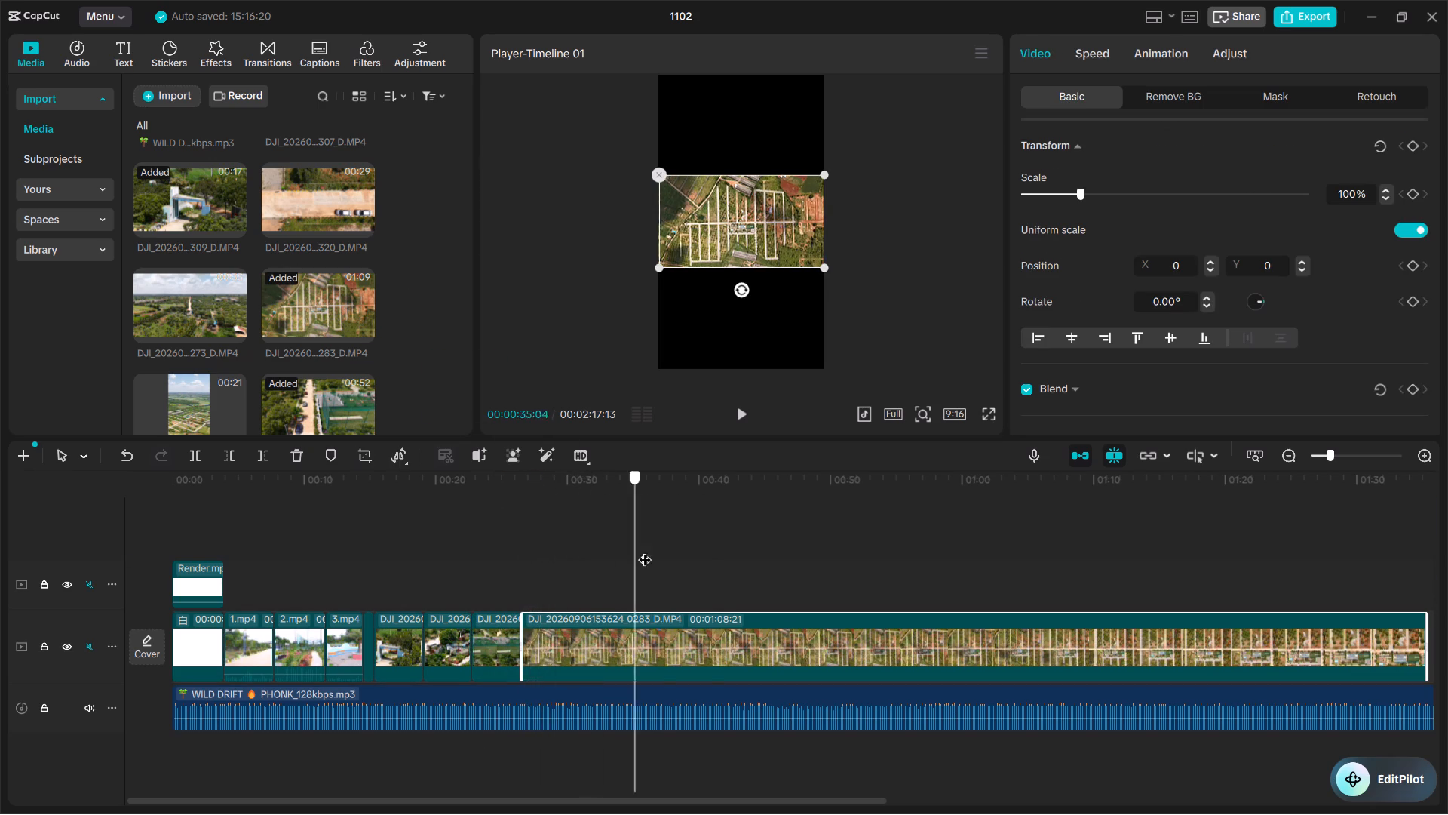
drag(645, 550, 712, 540)
drag(523, 630, 694, 640)
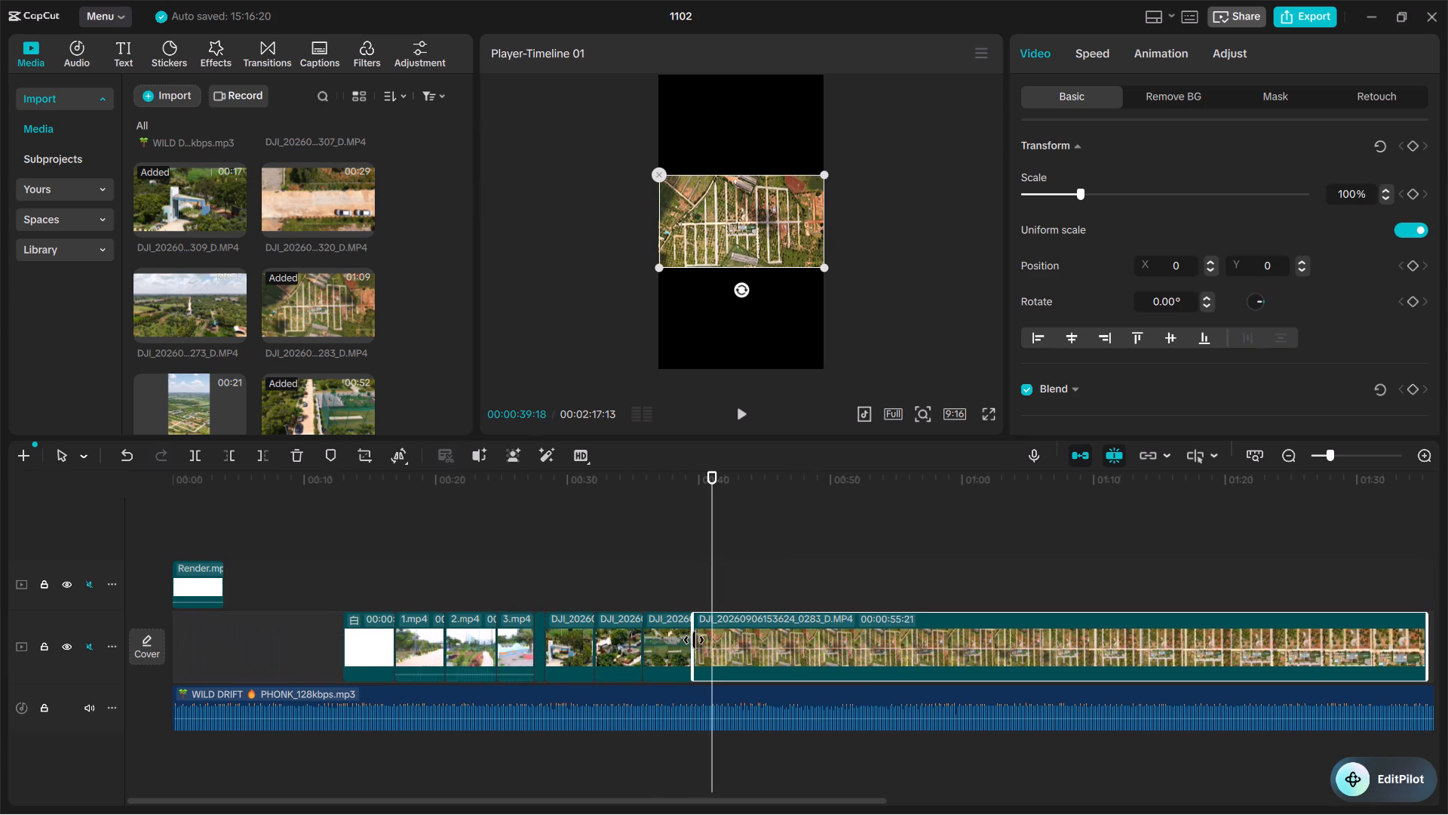
drag(694, 640, 713, 640)
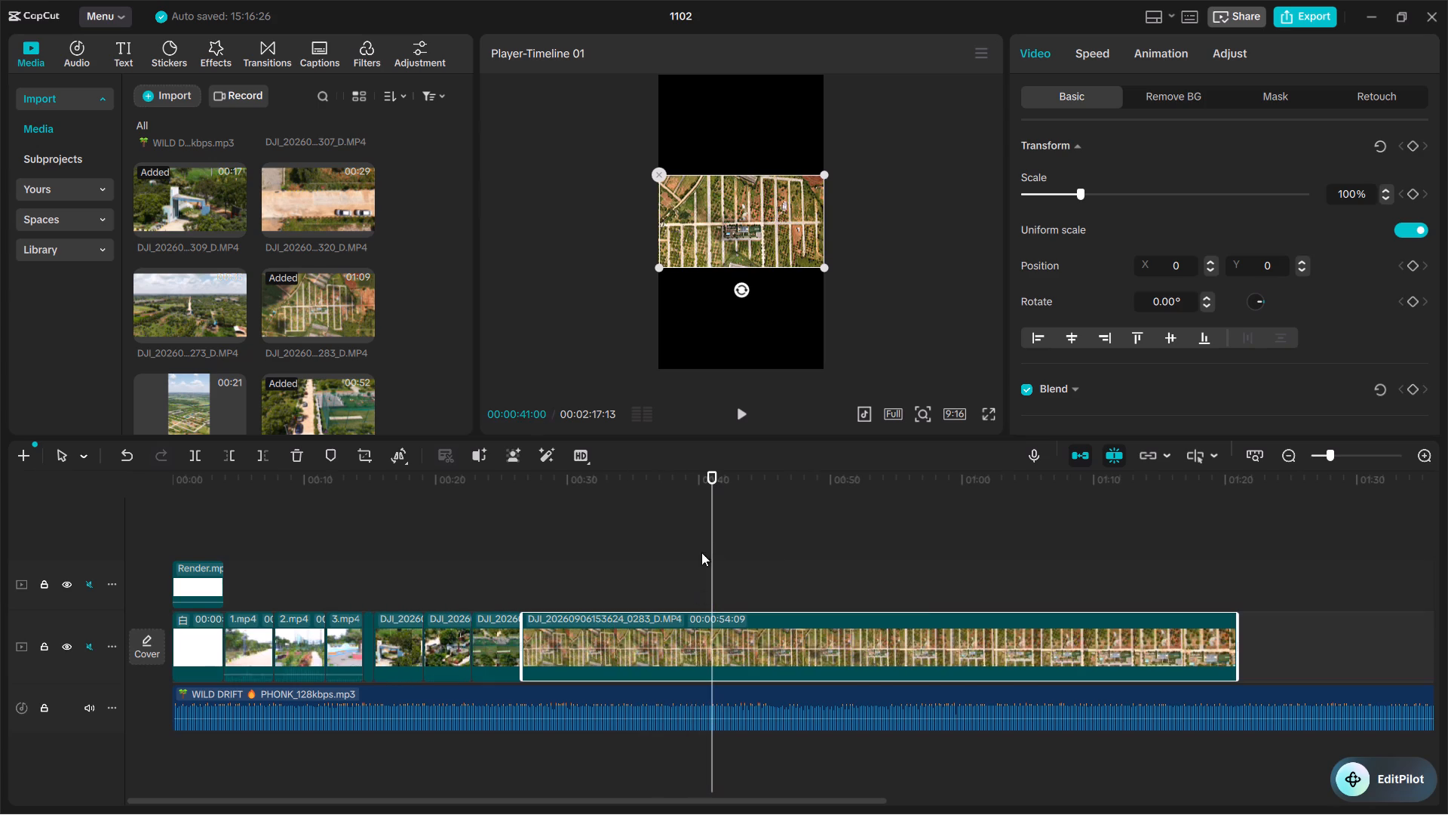
Play the 0283 drone clip from its start and trim its end back to 00:00:30:06.
drag(708, 533, 526, 630)
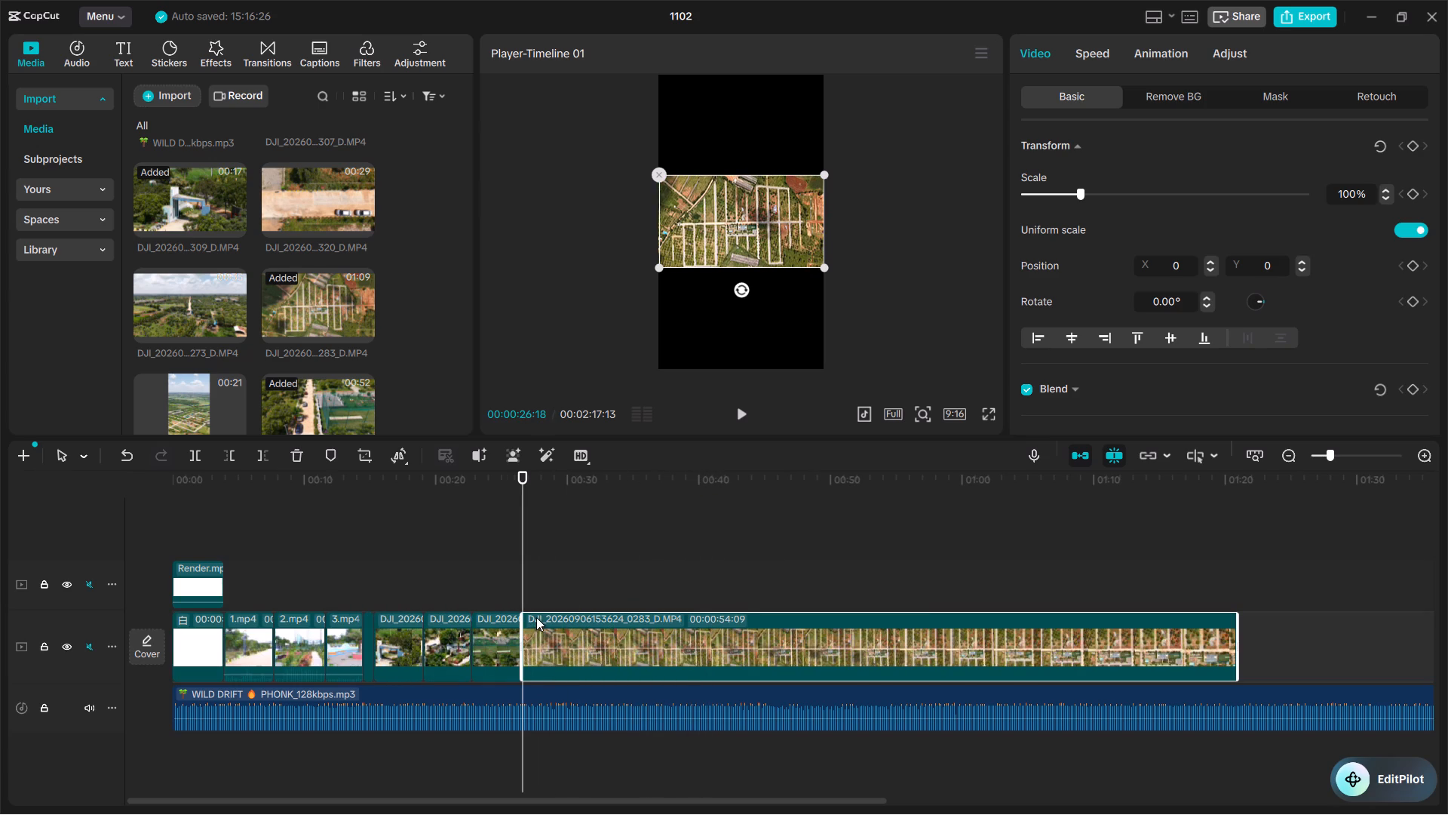
key(space)
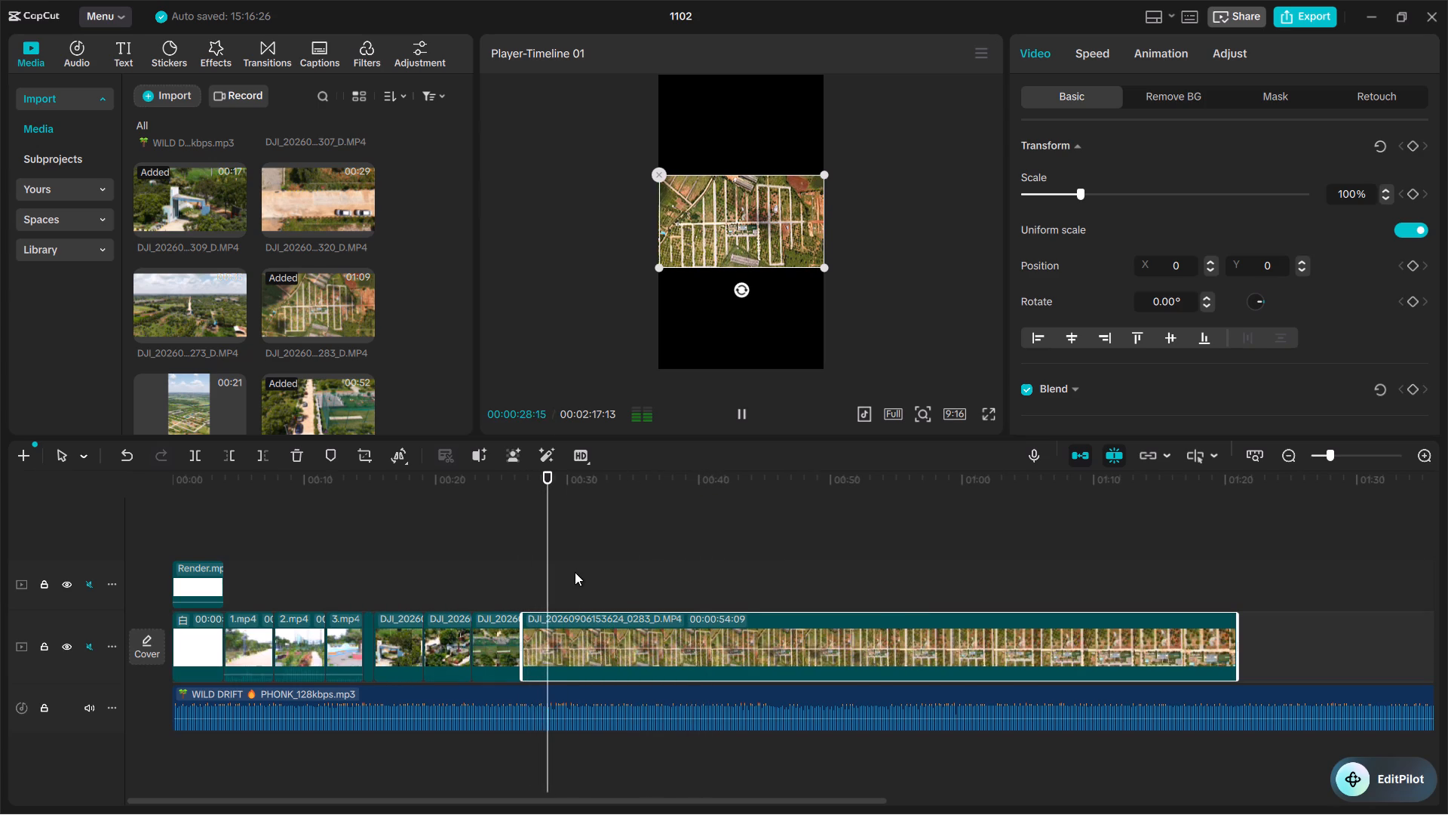
key(space)
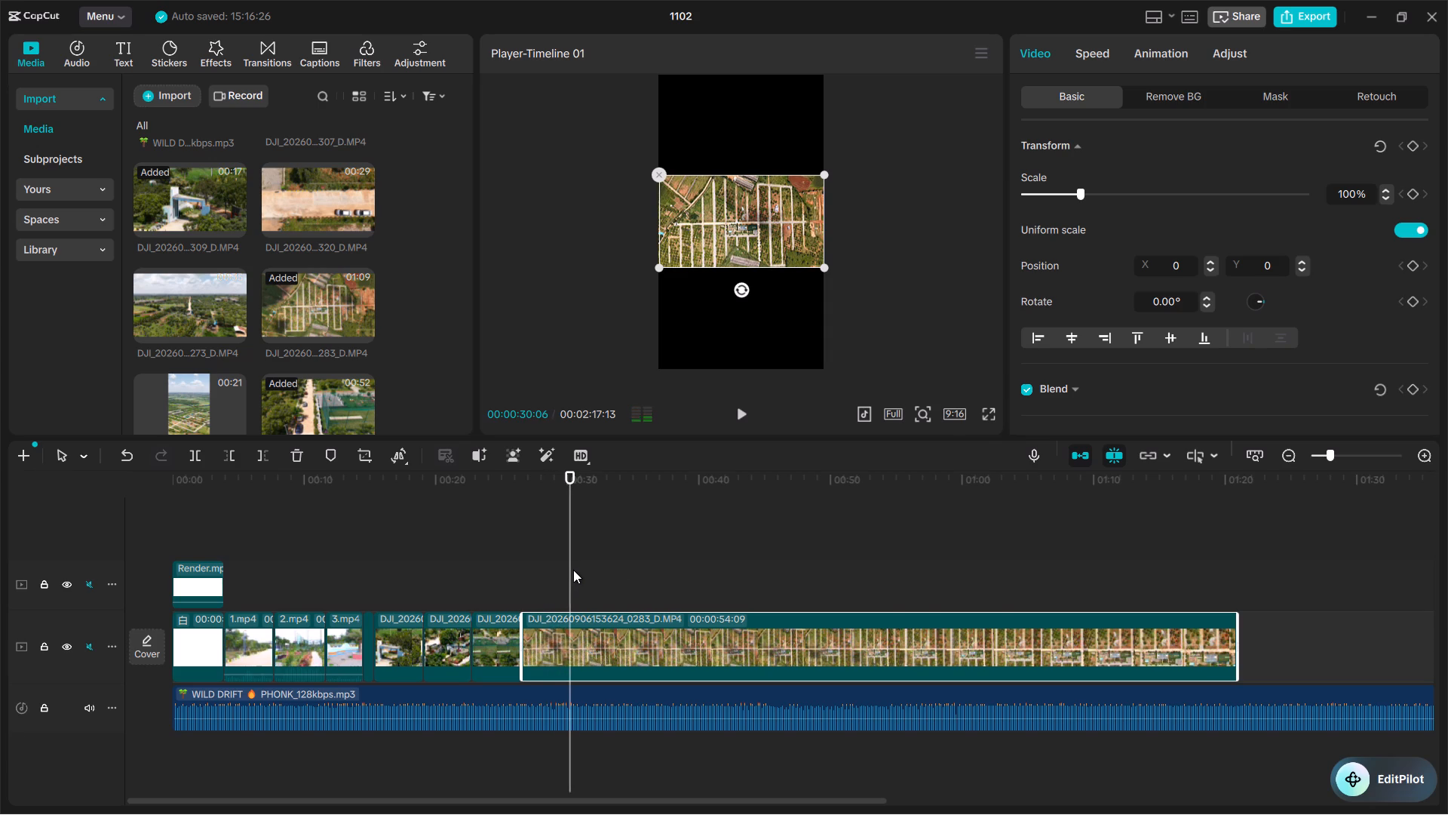
drag(1235, 636, 867, 709)
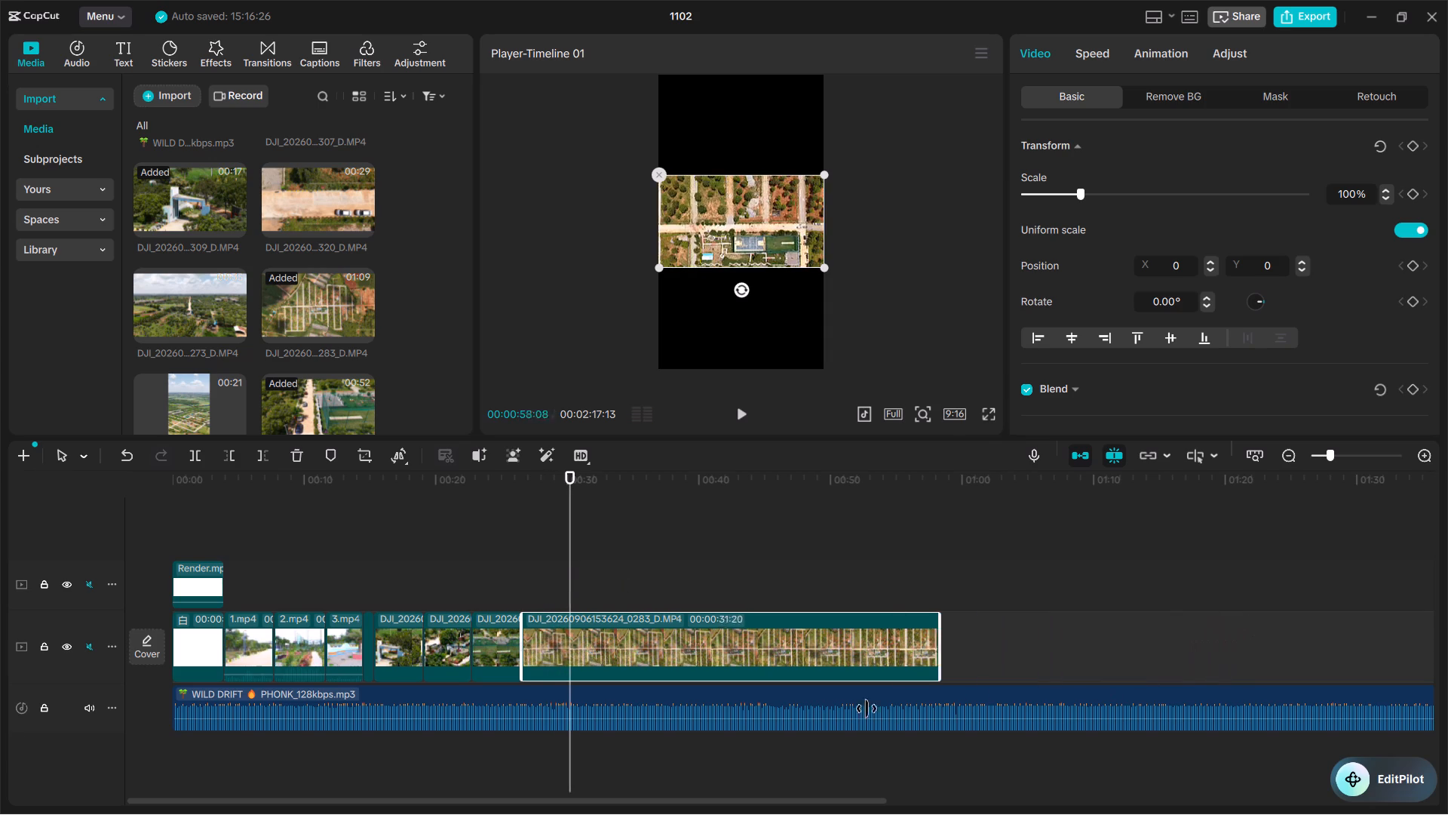
drag(867, 709, 569, 714)
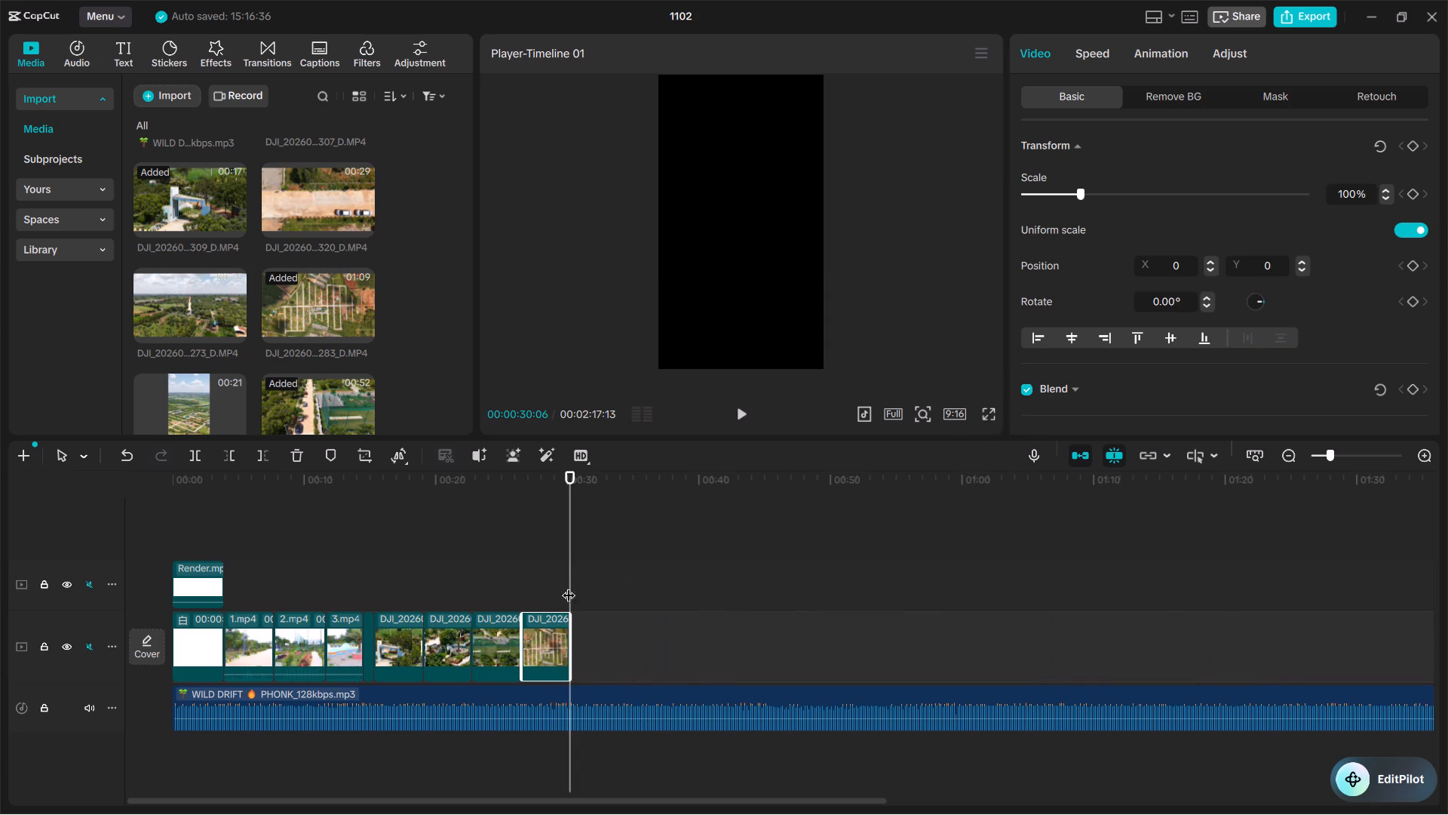
Enlarge the 0283 aerial clip of the plot layout so it fills the vertical frame.
drag(572, 555, 548, 554)
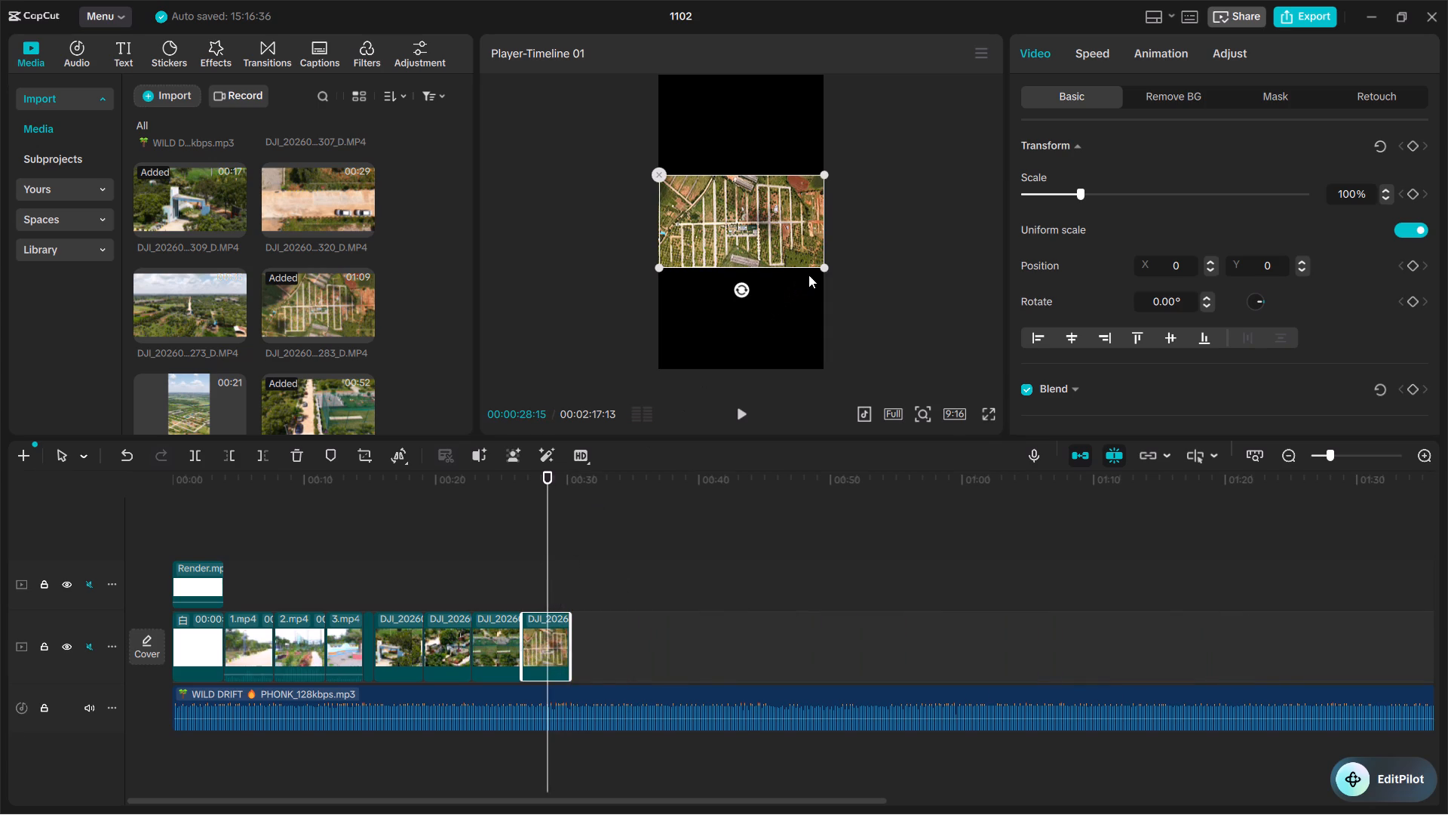
drag(821, 269, 1016, 444)
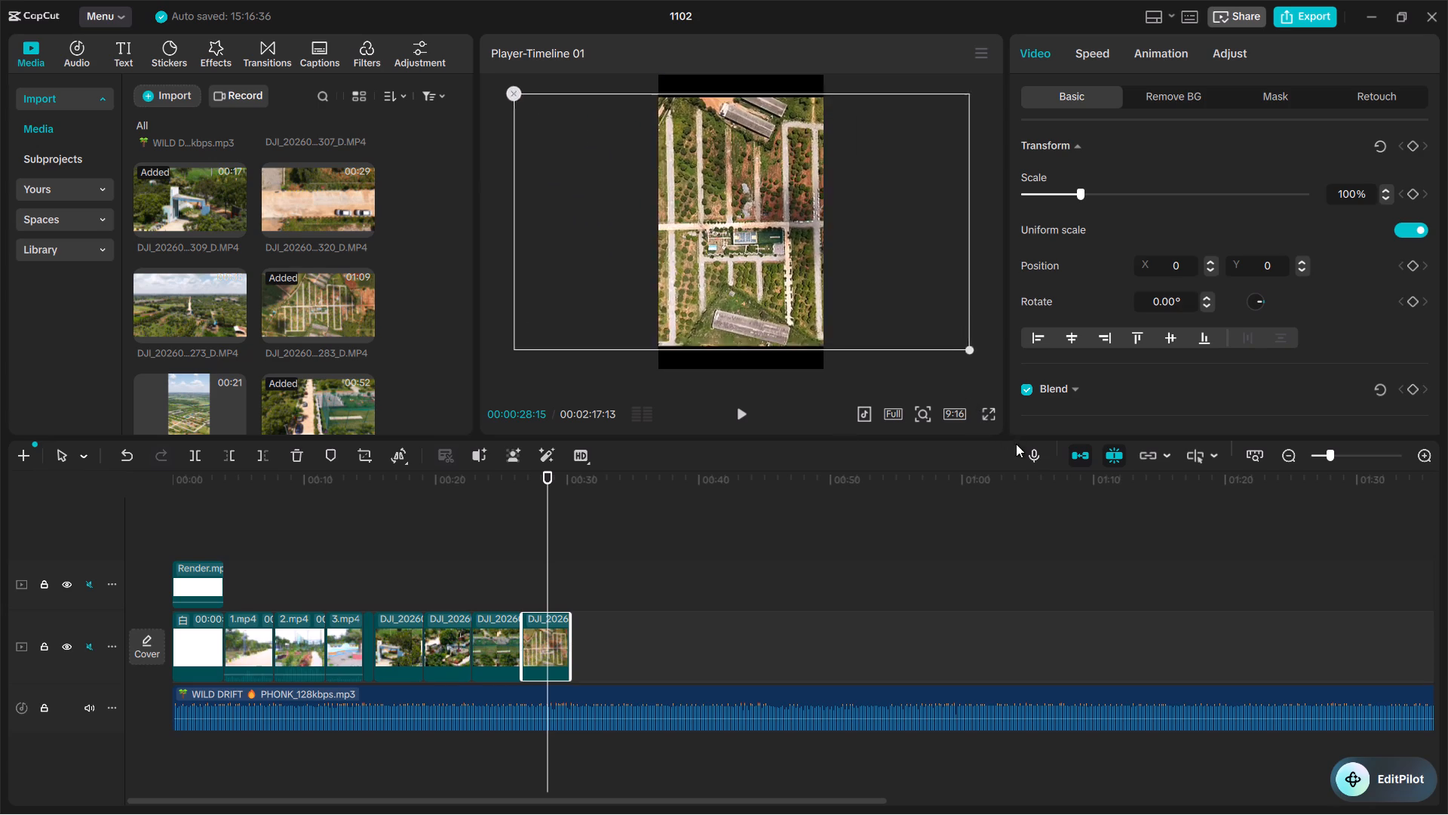
drag(1016, 444, 1045, 497)
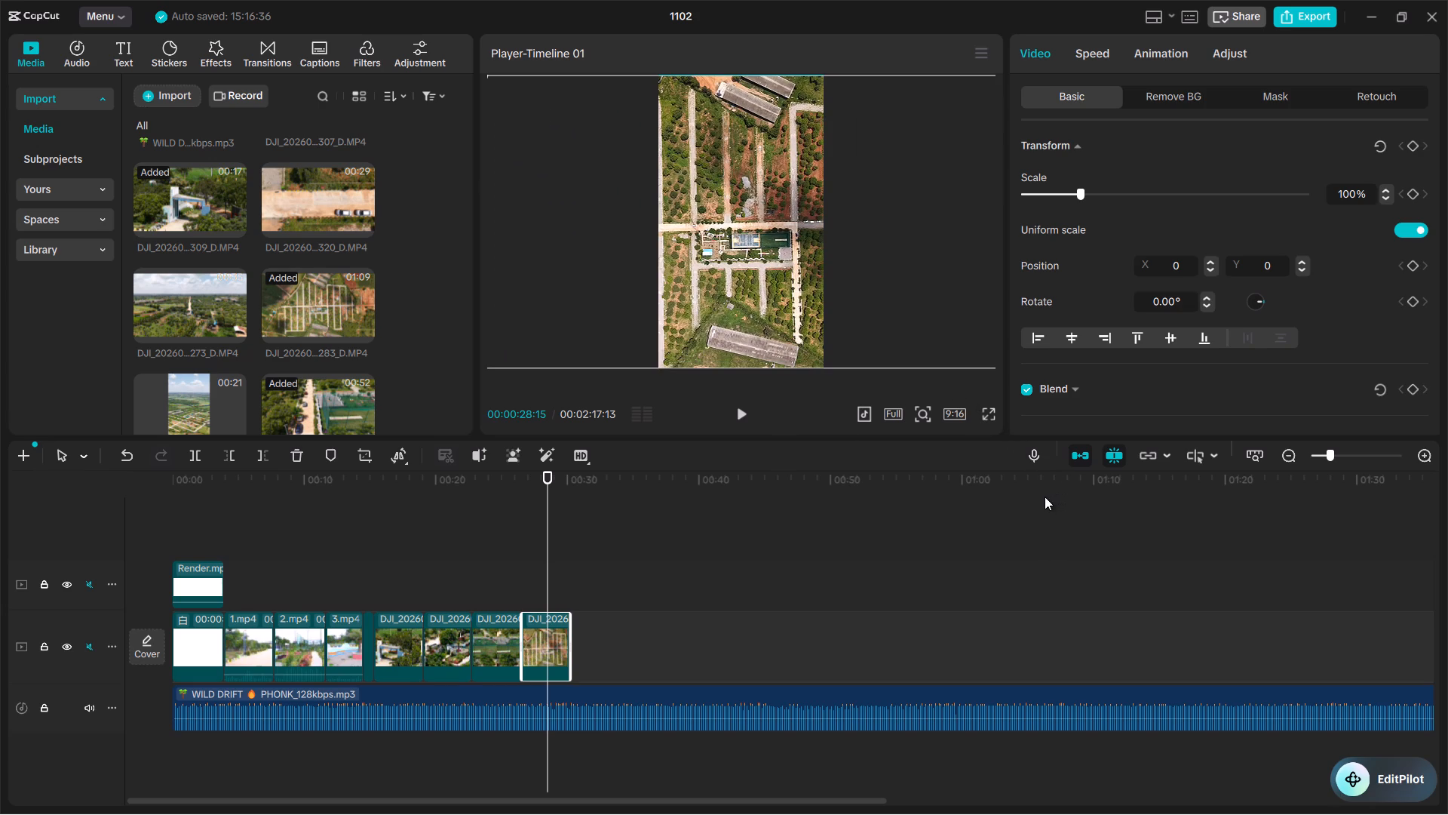
drag(1045, 497, 1043, 497)
Play the timeline from the beginning through the 0306 drone clip to review the assembled edit.
click(747, 546)
drag(747, 546, 665, 559)
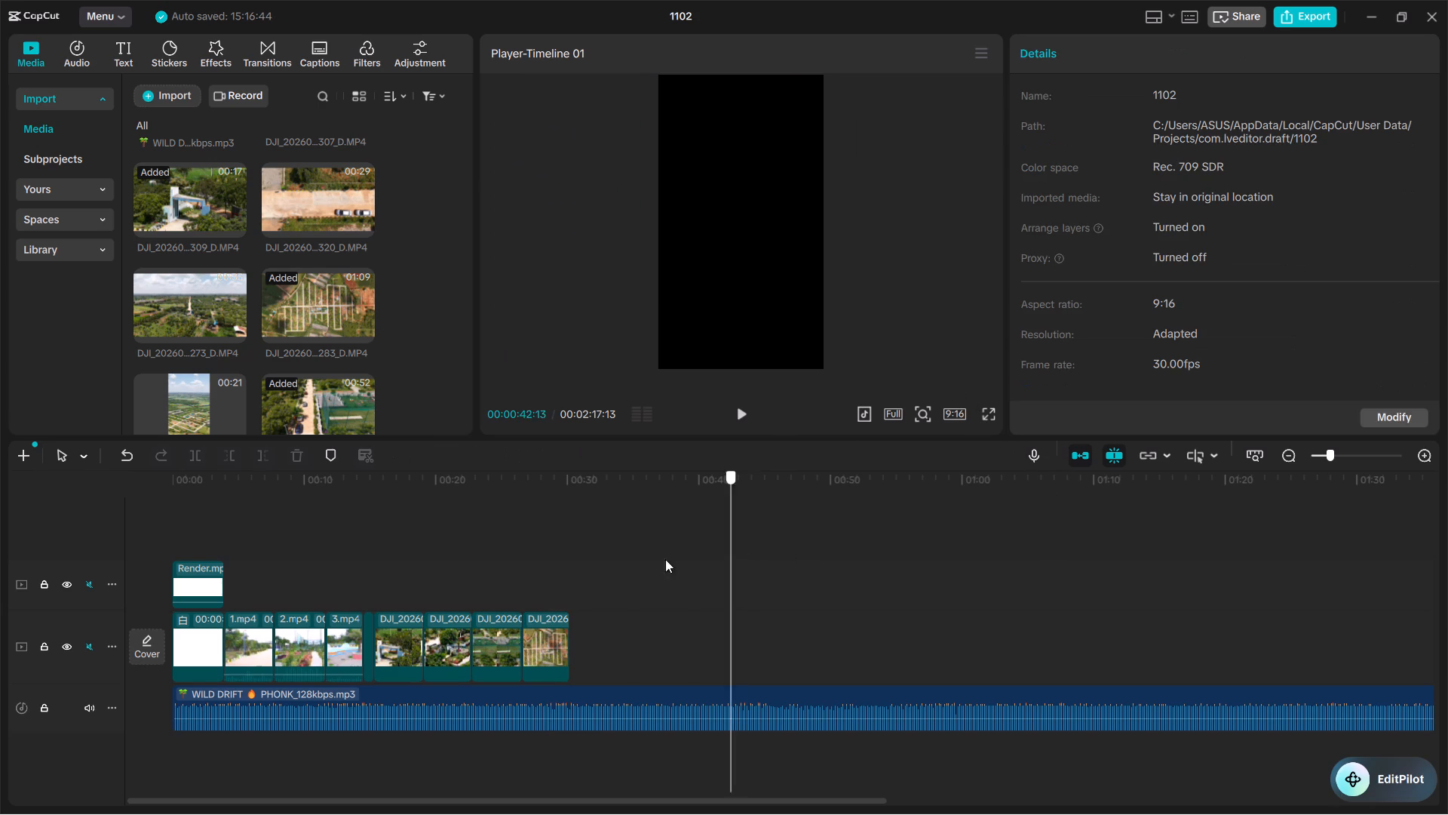
drag(665, 559, 140, 580)
key(space)
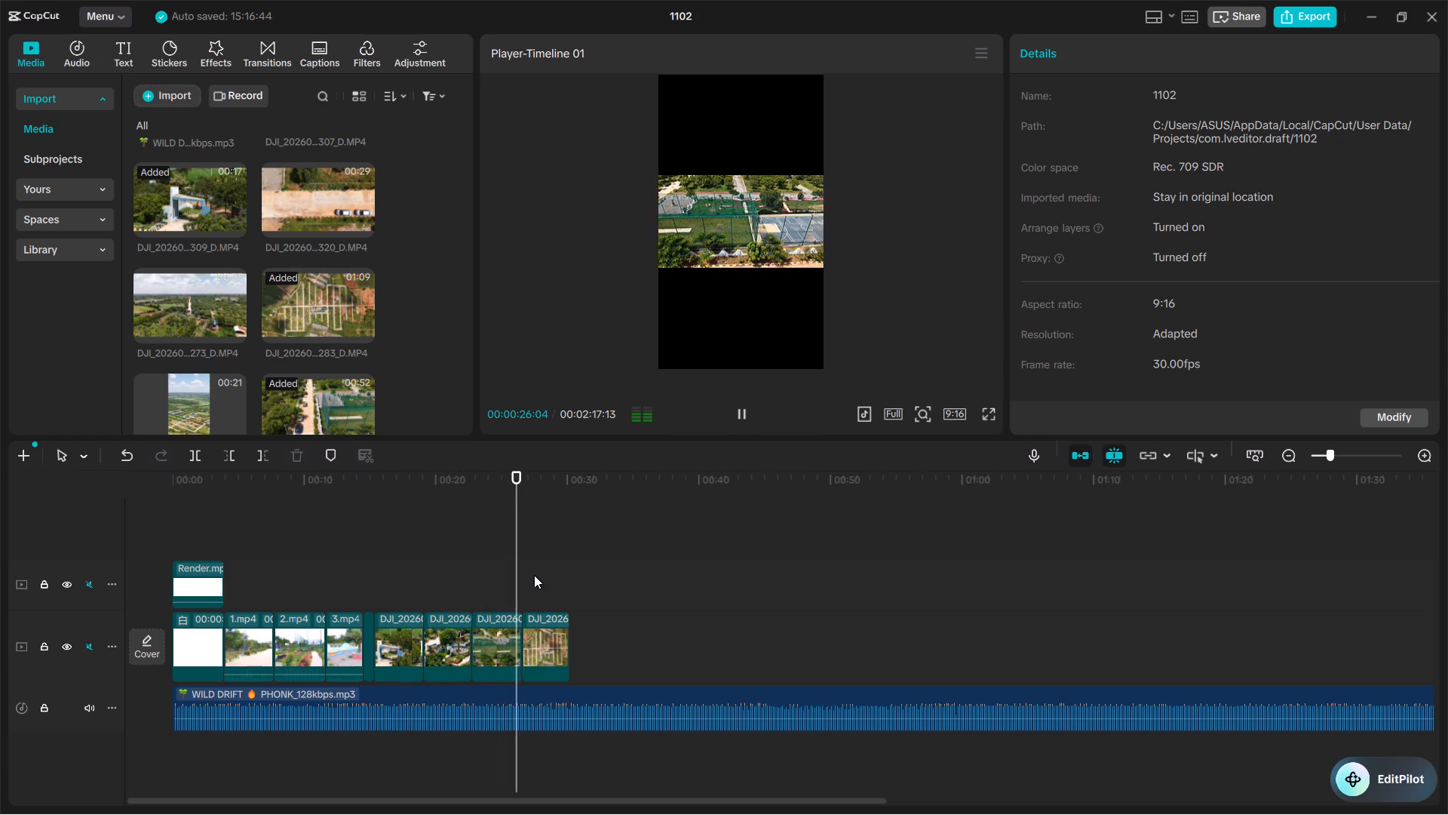
key(space)
Enlarge the 0306 drone clip of the sports courts to 316% scale to fill the vertical frame, and play on to the last clip's end.
drag(531, 558, 485, 558)
click(503, 621)
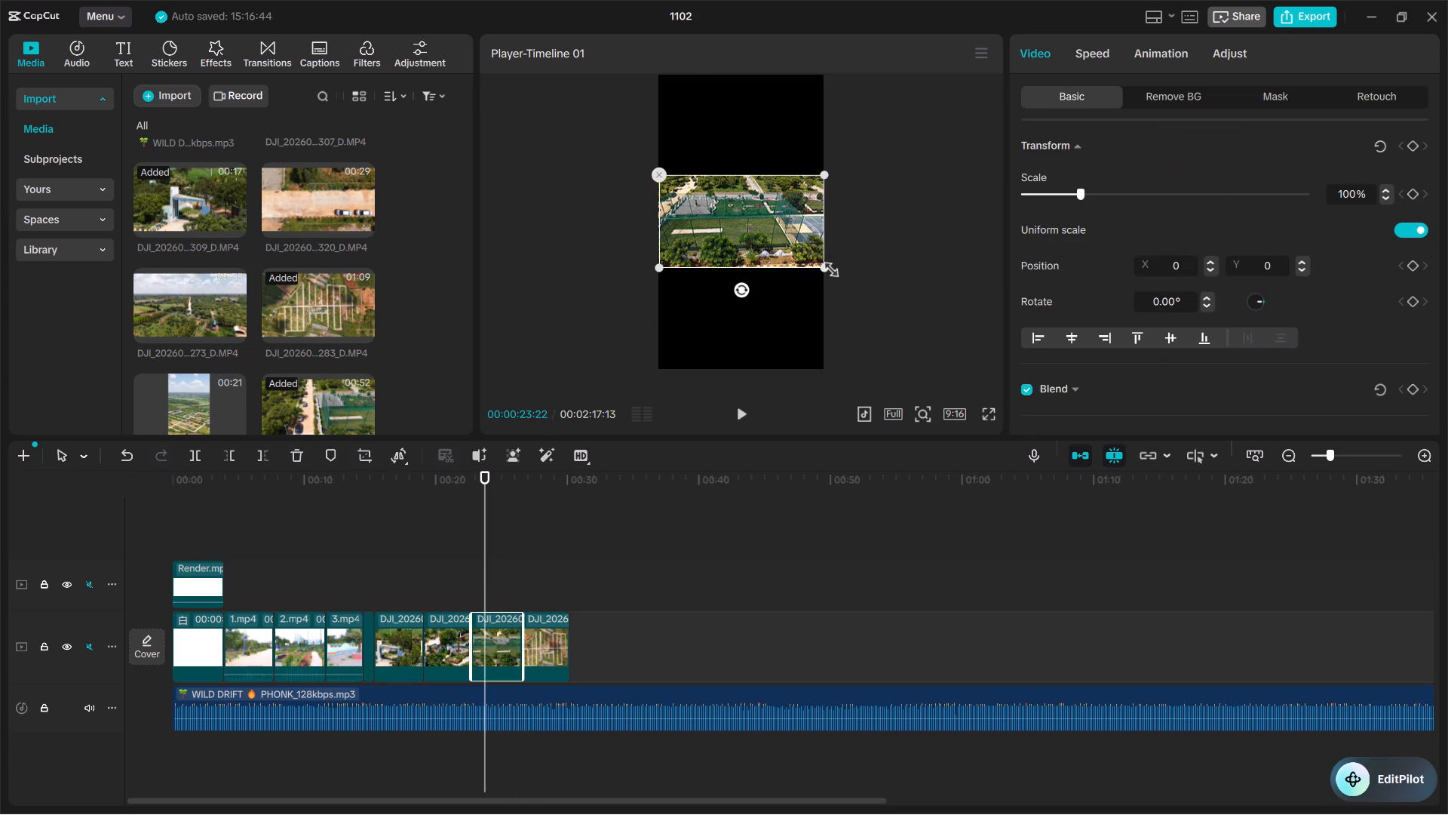
drag(827, 269, 1088, 438)
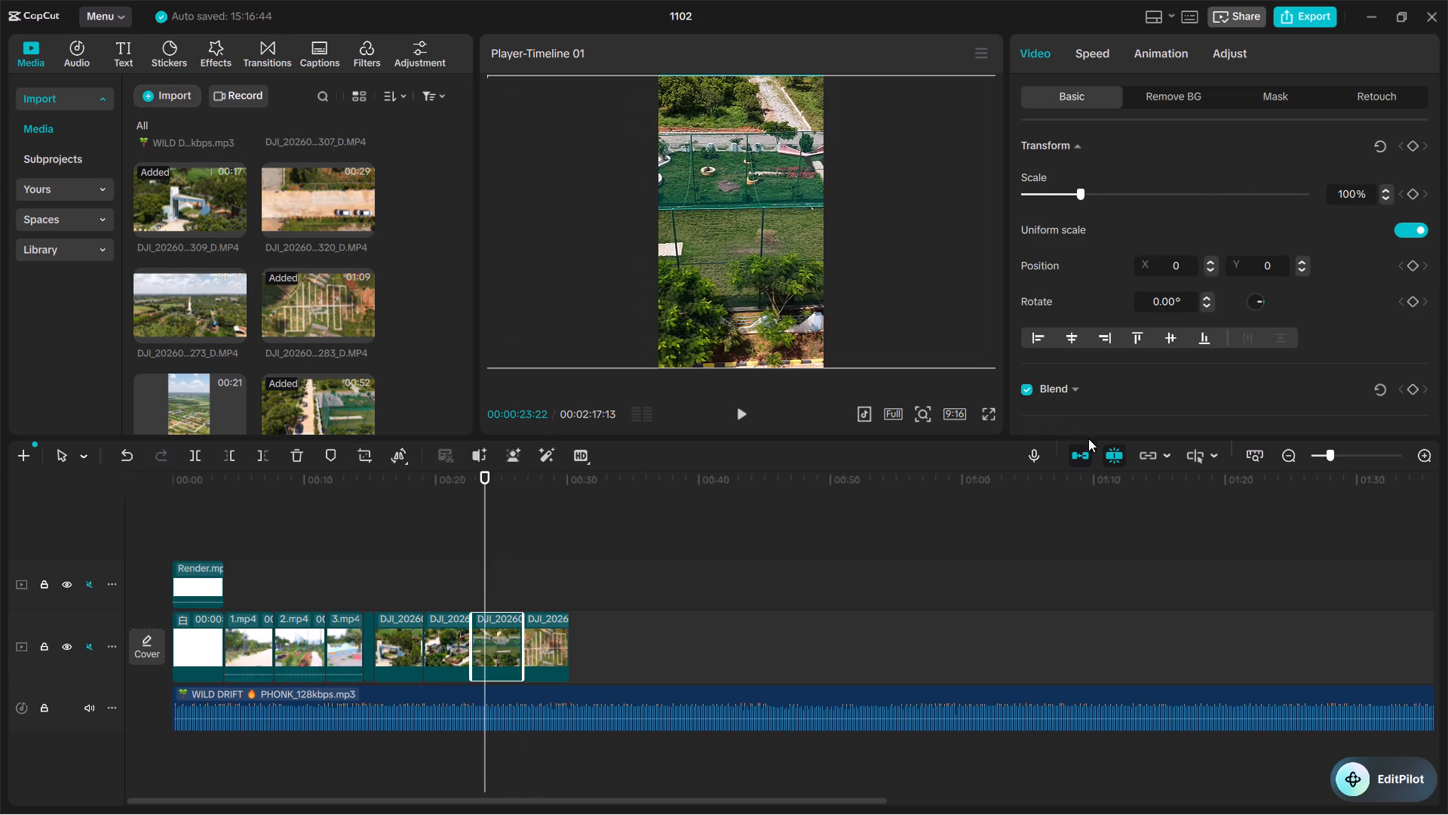
drag(1088, 438, 1094, 441)
key(space)
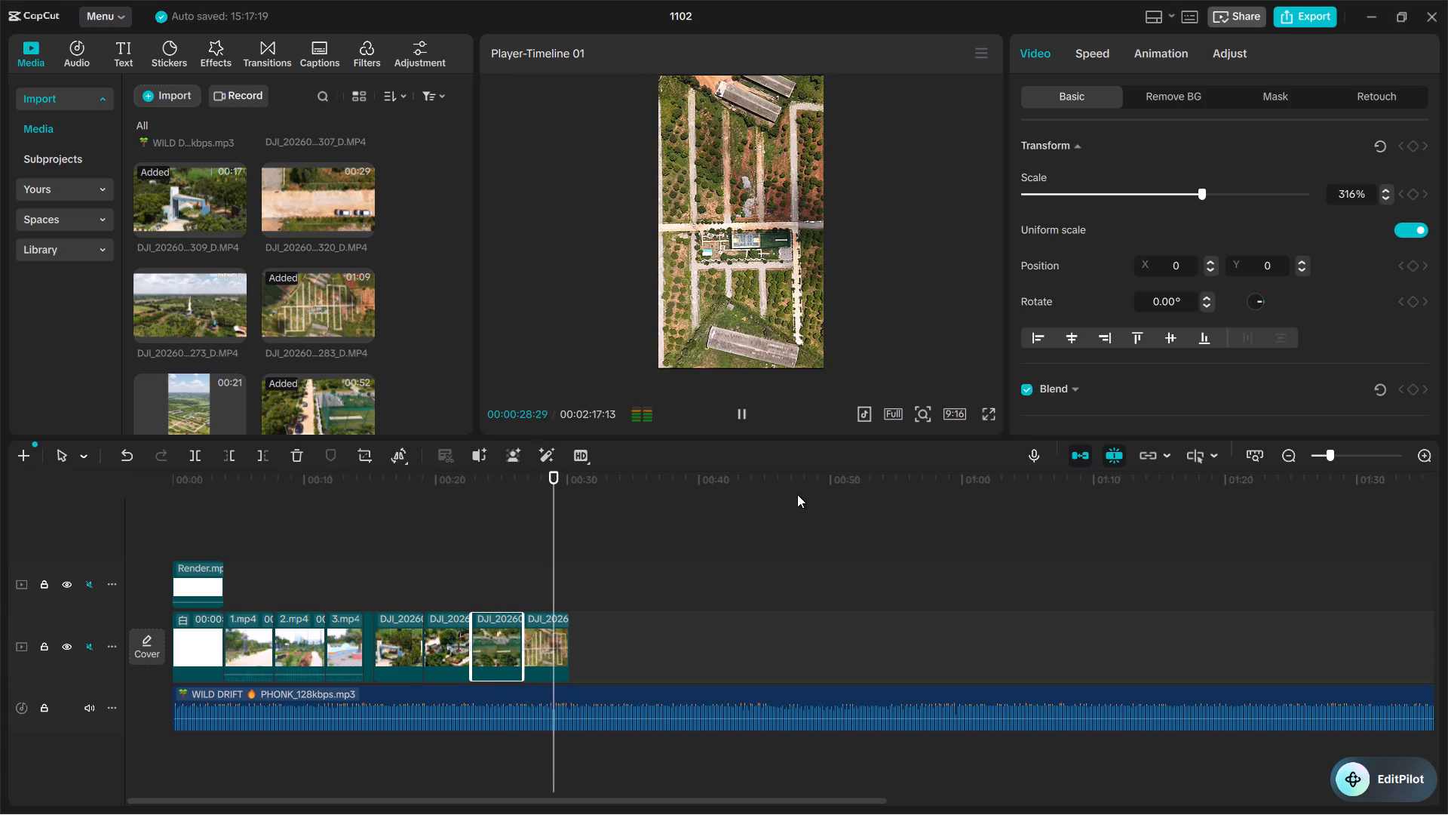
key(space)
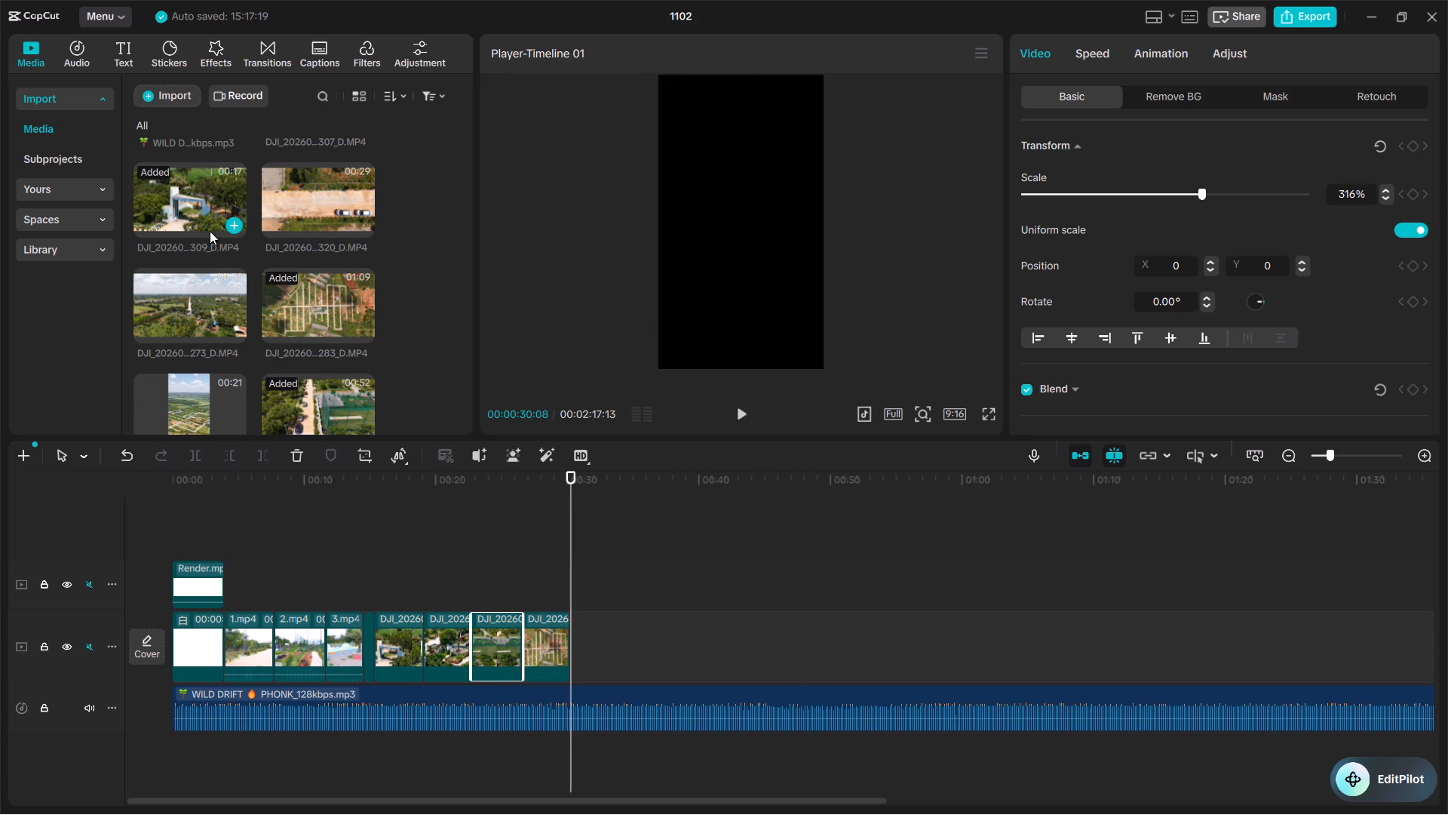
Browse the imported media and add the 0273 drone clip to the main track after the 0283 clip.
scroll(236, 275, down, 2)
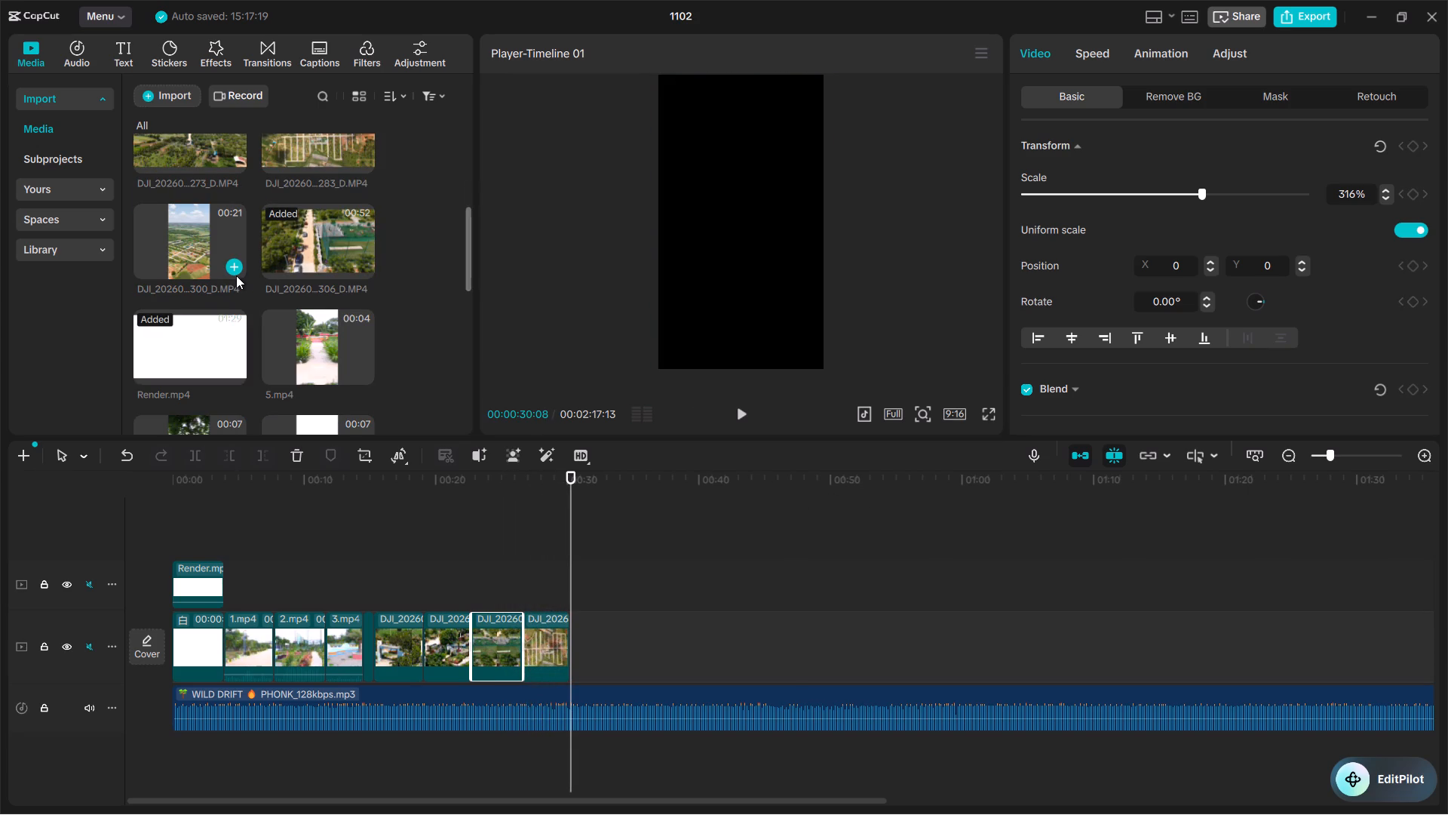
scroll(236, 275, down, 1)
scroll(236, 275, up, 2)
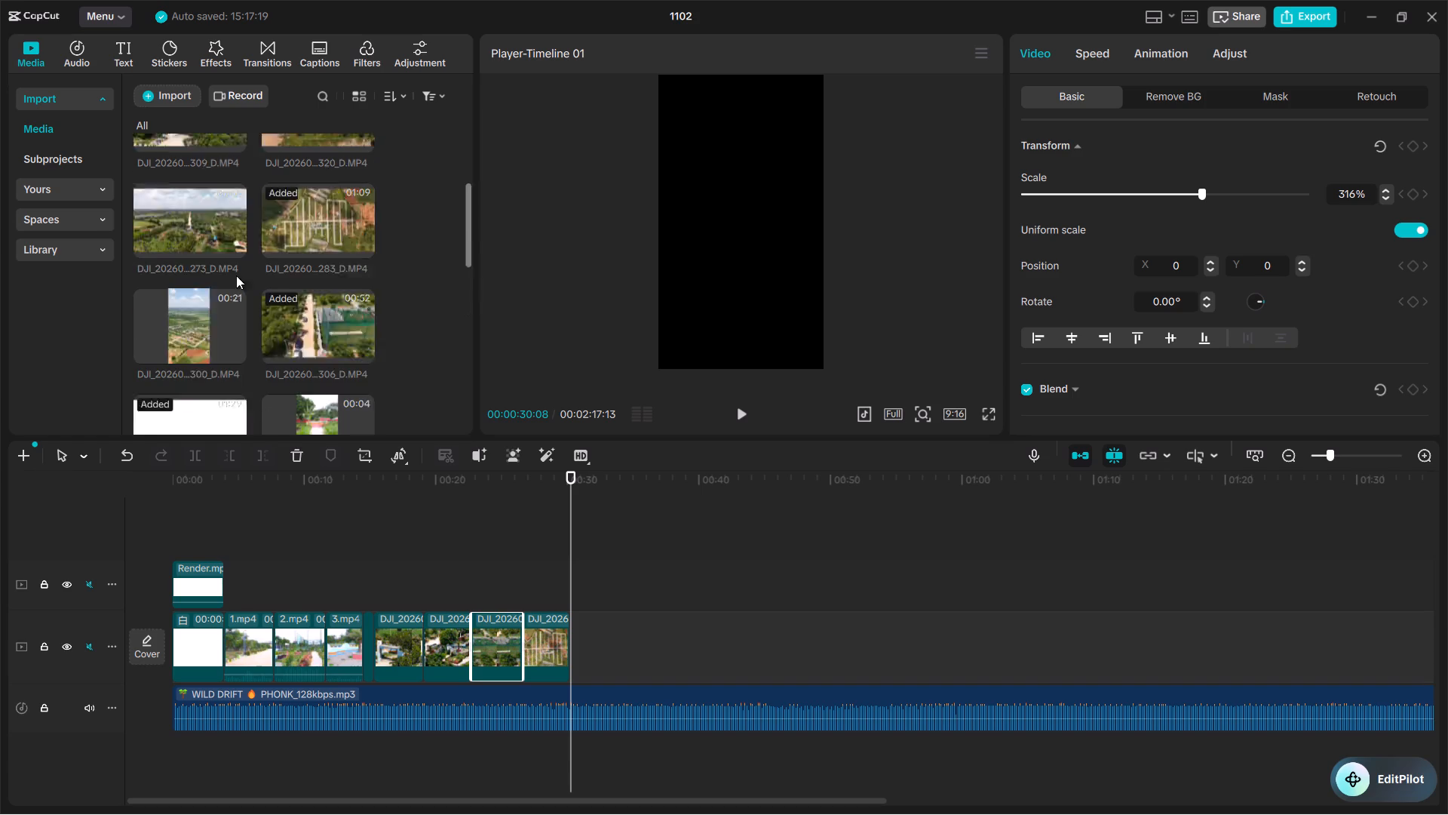
scroll(236, 275, up, 2)
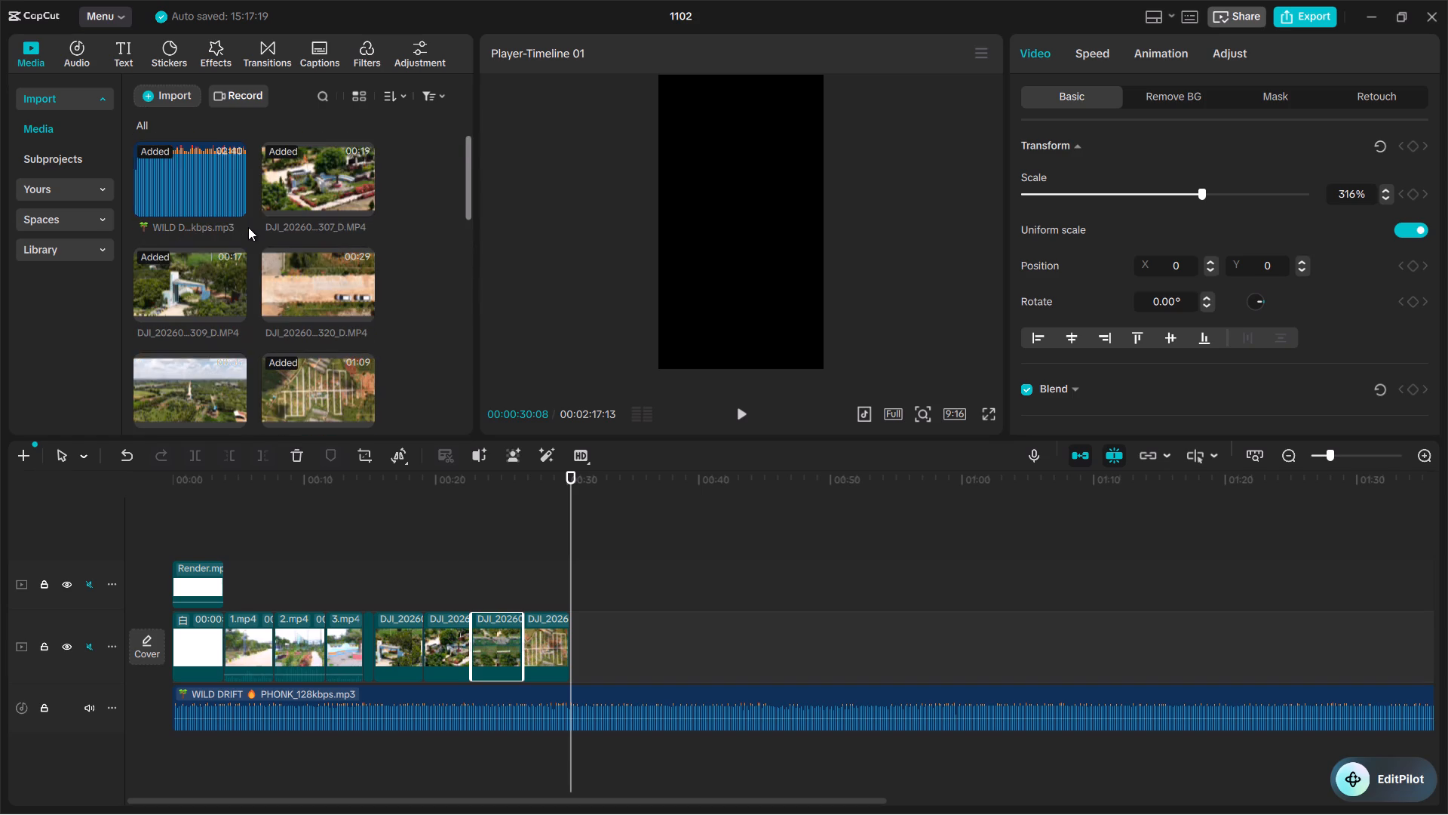
scroll(248, 227, down, 1)
click(188, 293)
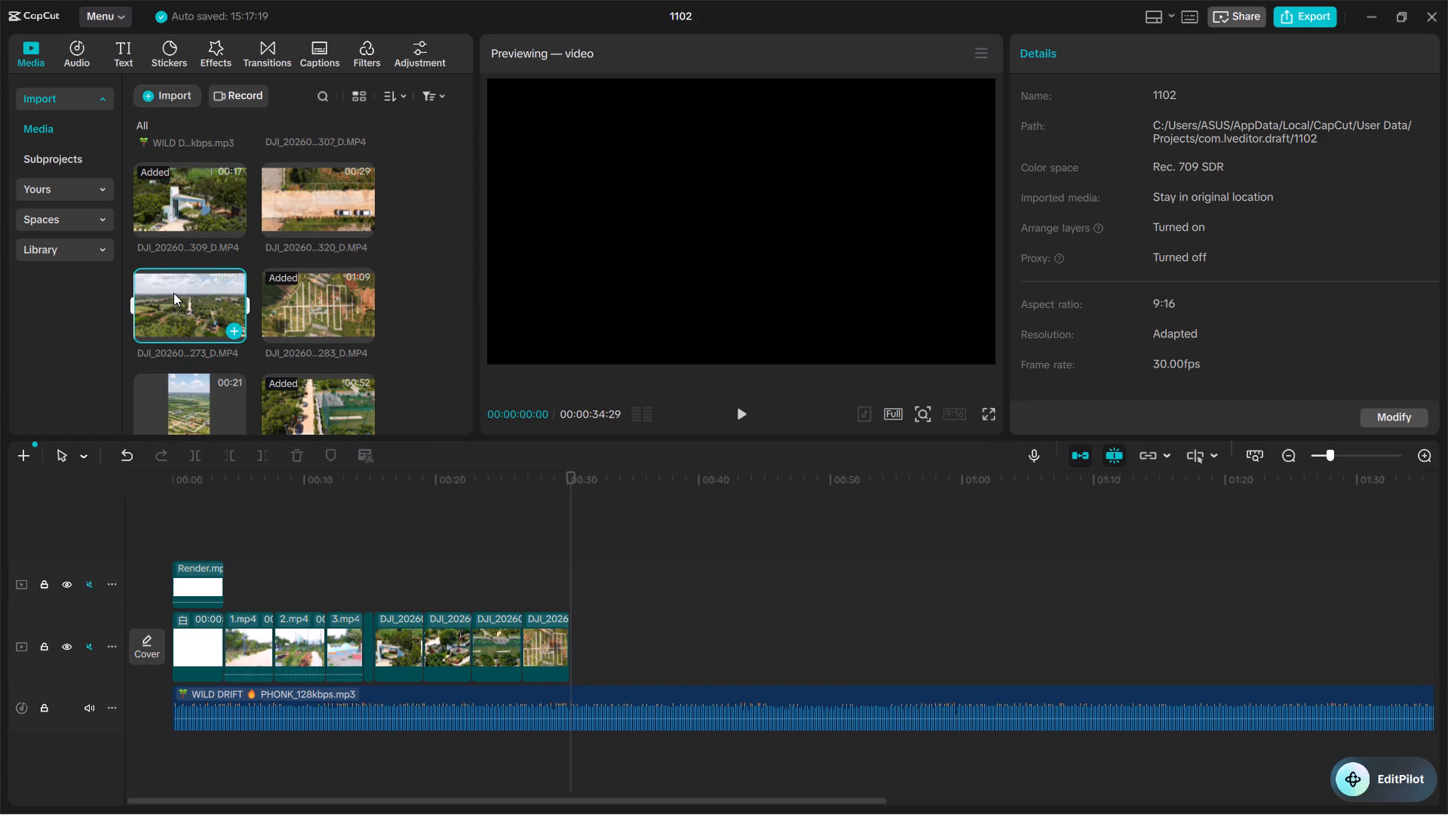
drag(173, 293, 596, 654)
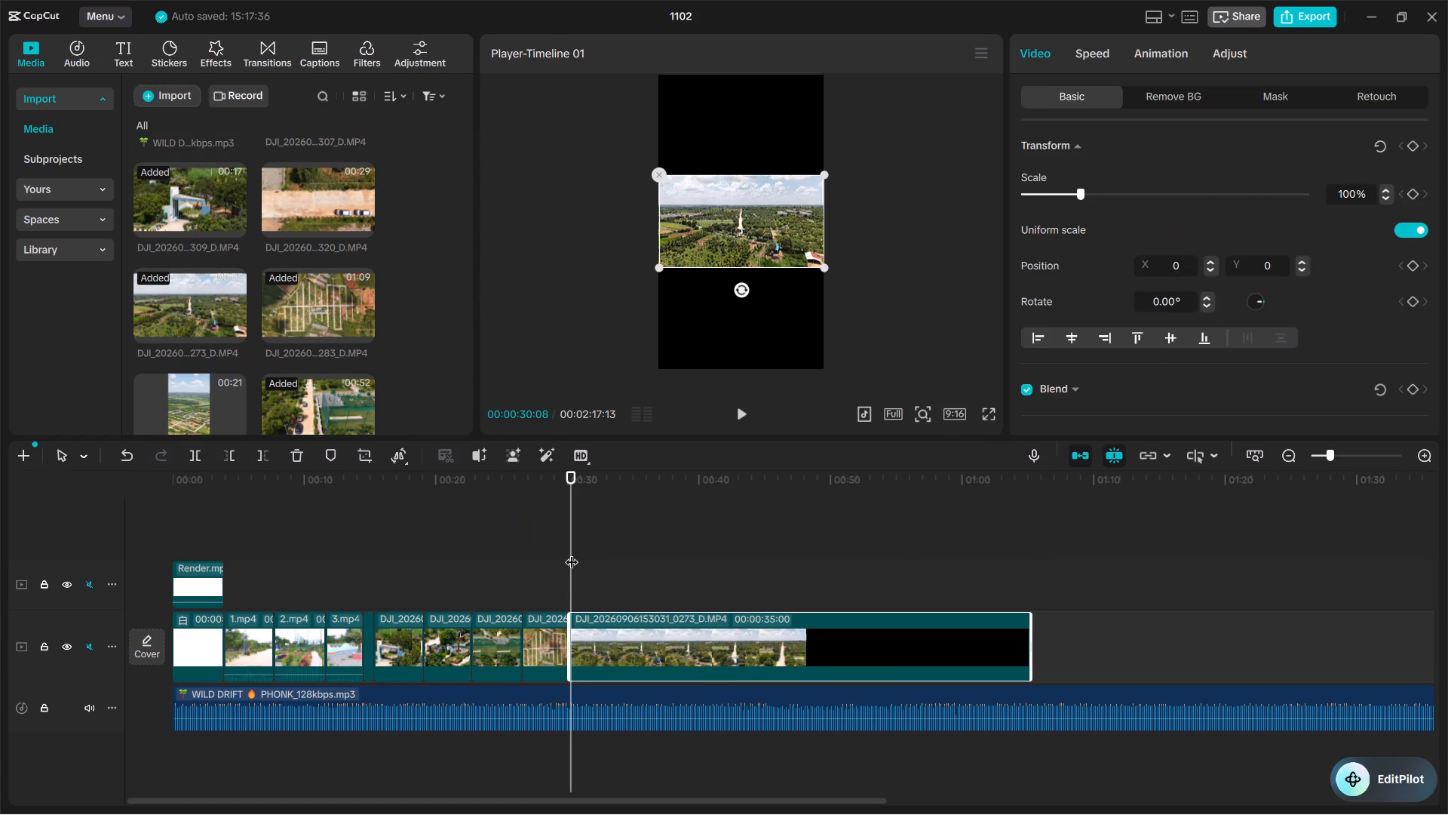
Find the new starting point in the 0273 drone clip and trim its beginning so the clip lasts 00:00:24:15.
drag(572, 552, 755, 551)
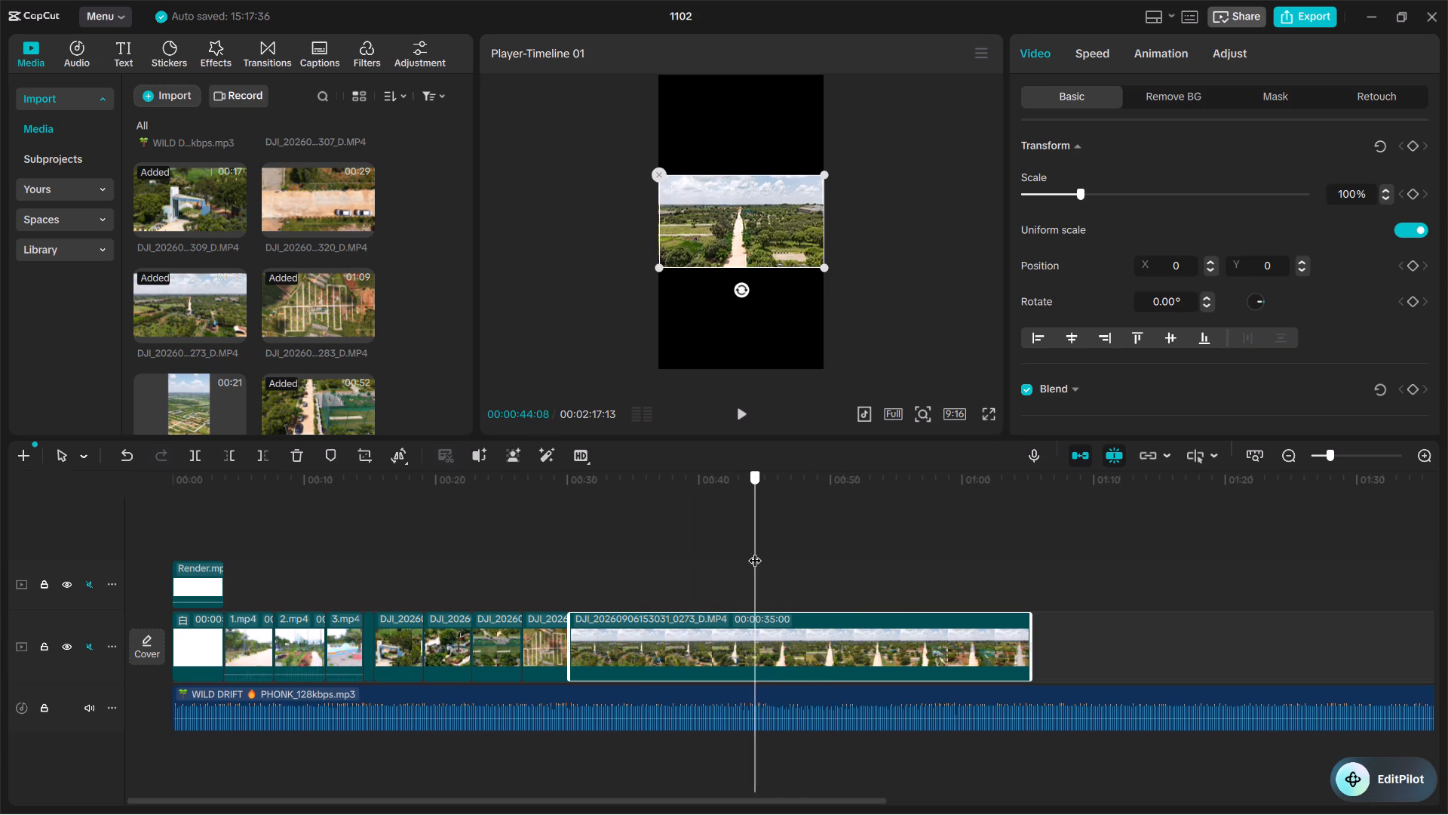
drag(755, 551, 721, 536)
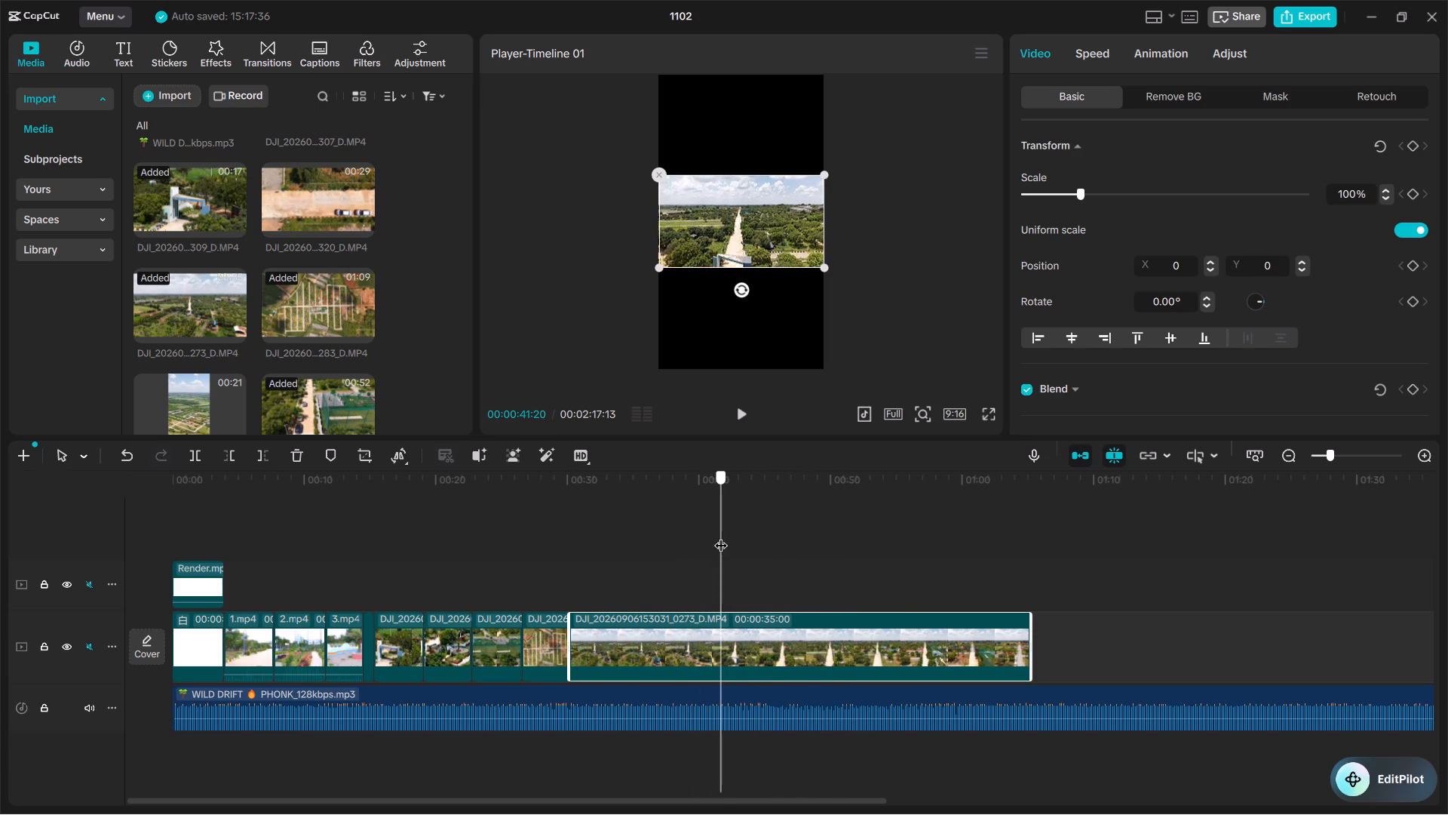
drag(721, 536, 715, 536)
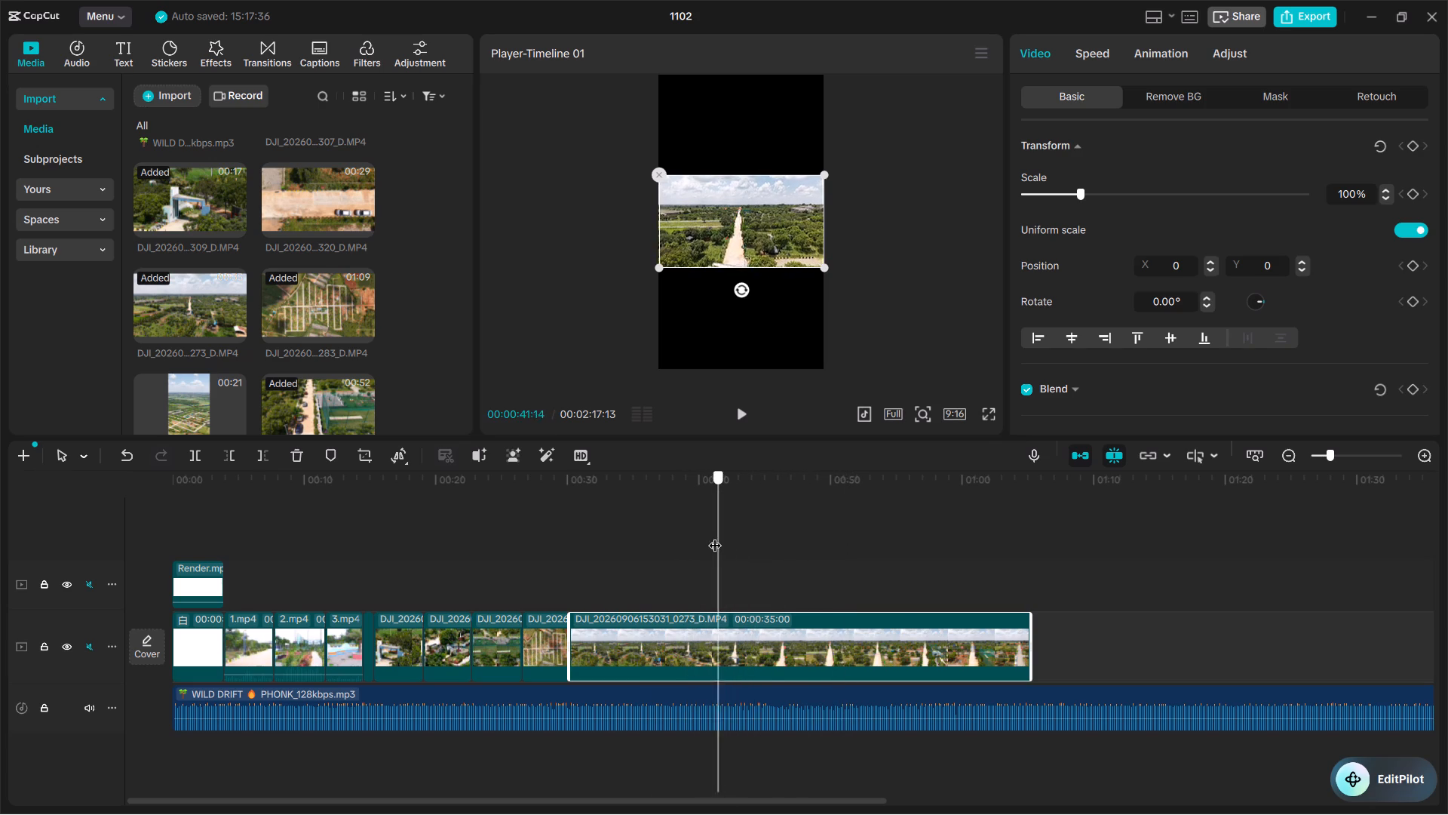
drag(715, 536, 708, 536)
drag(574, 624, 710, 614)
Play the 0273 drone clip from its new start and trim its end back to 00:00:37:15.
drag(696, 509, 708, 514)
drag(713, 527, 672, 537)
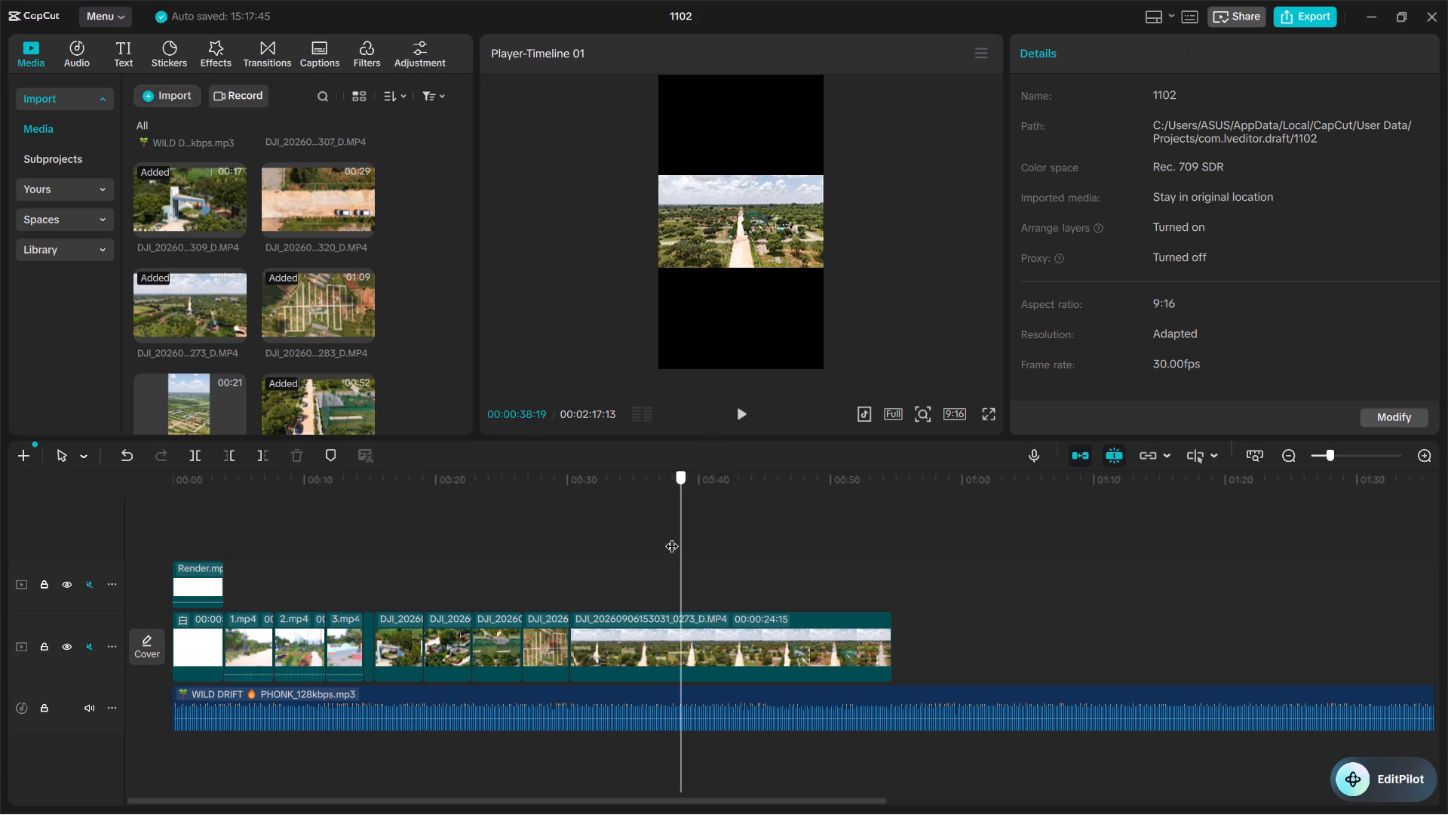
drag(672, 537, 571, 558)
key(space)
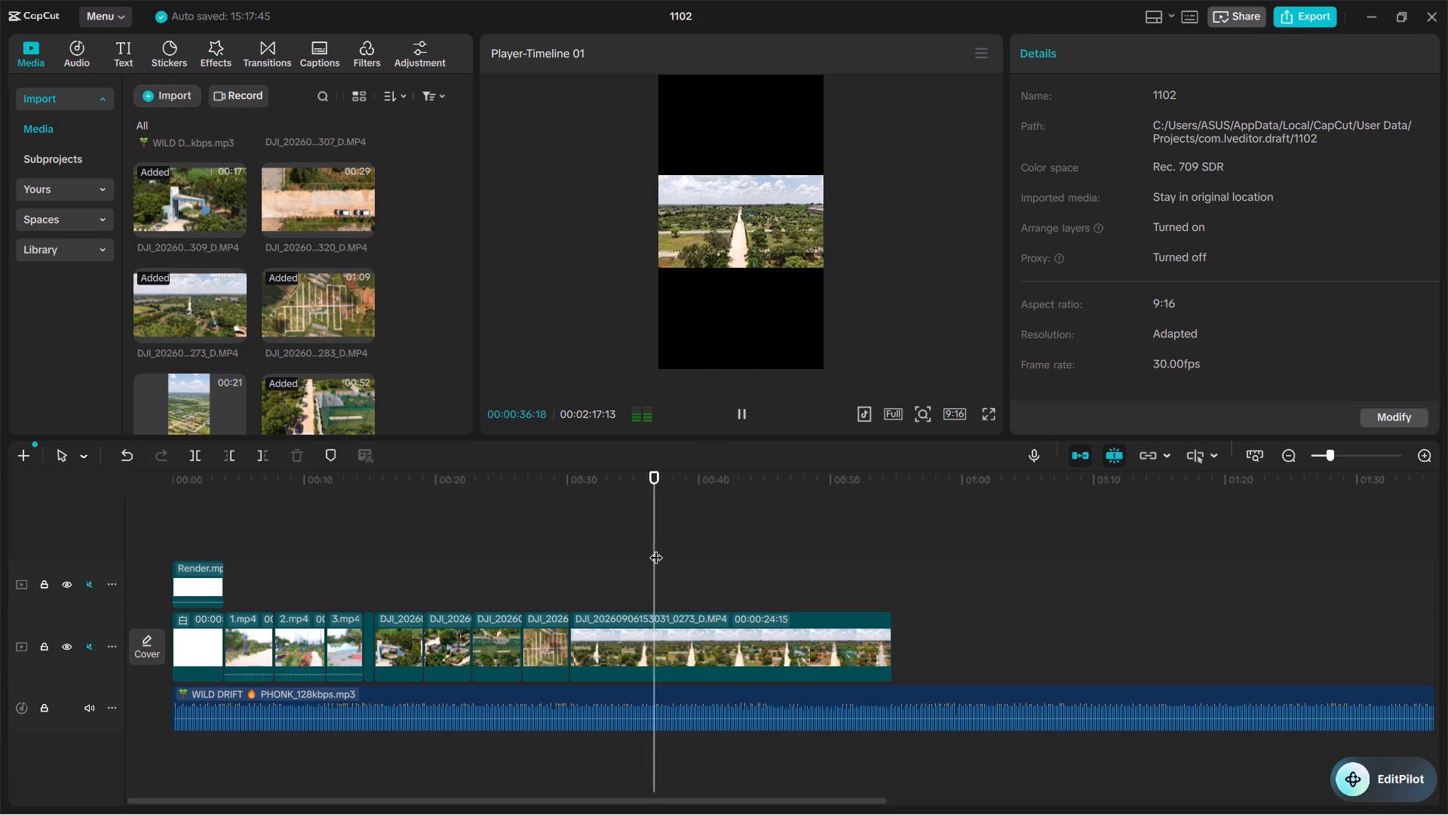
click(656, 548)
key(space)
key(space)
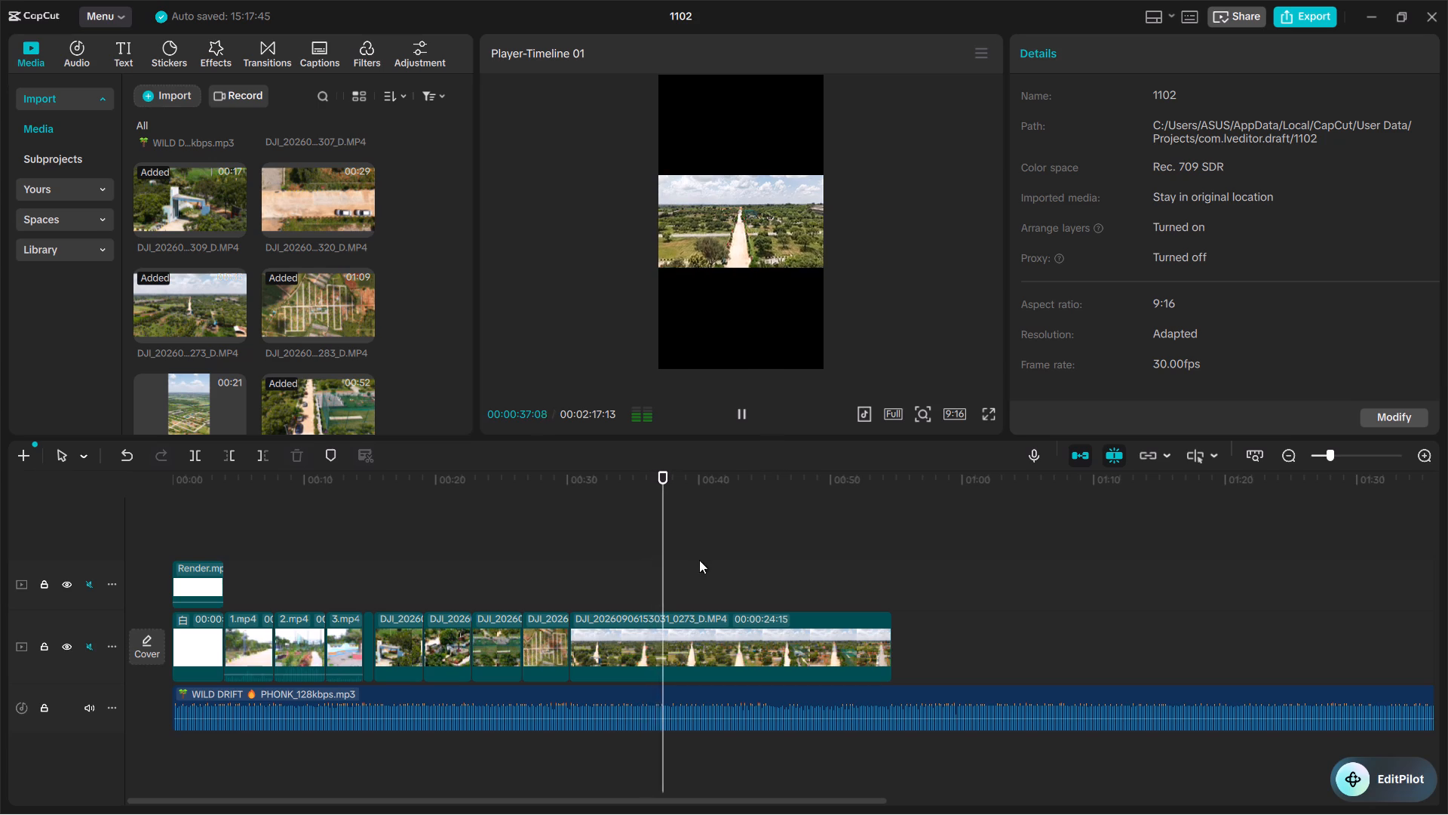
key(space)
drag(889, 635, 686, 711)
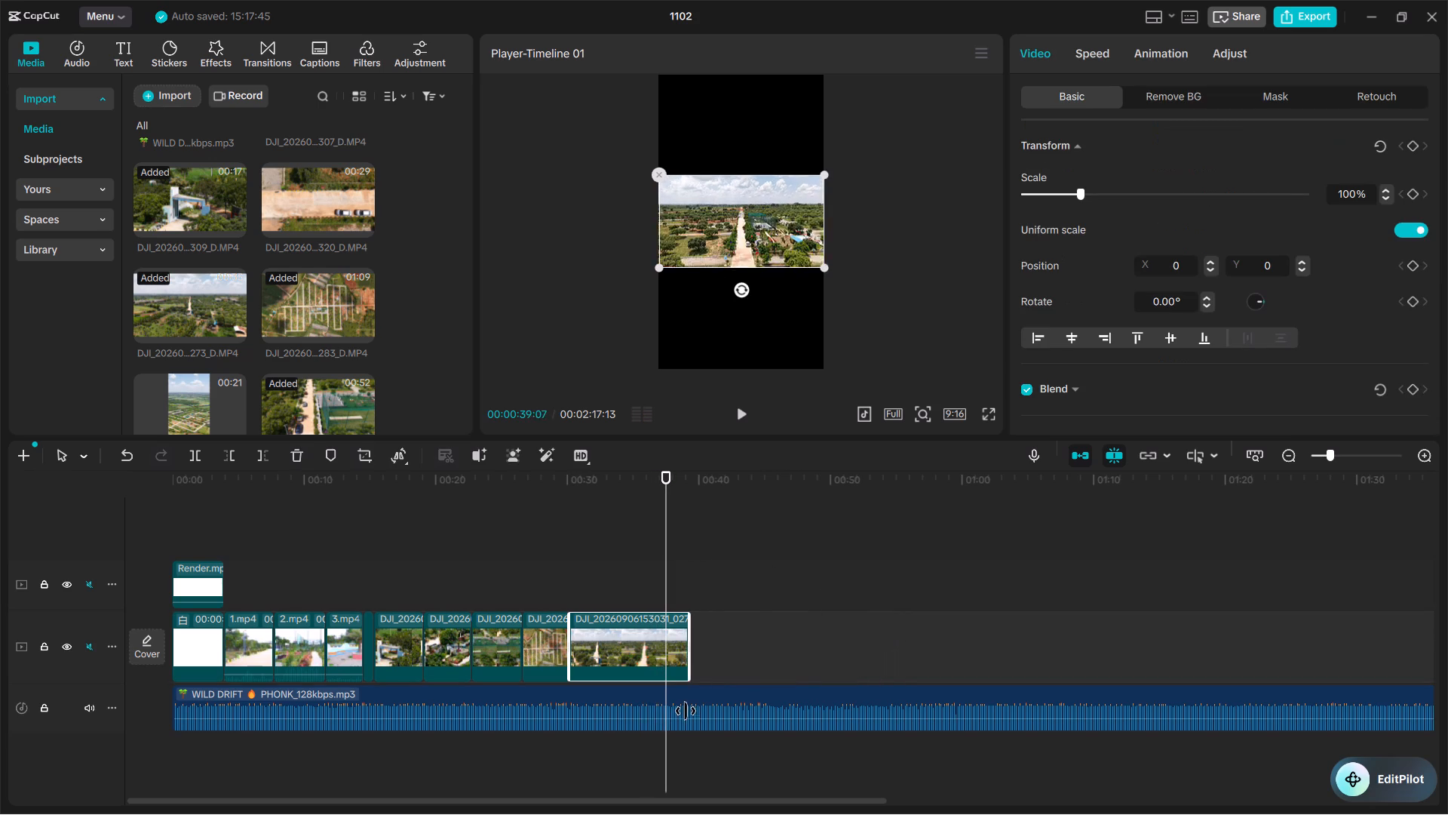
drag(686, 711, 663, 711)
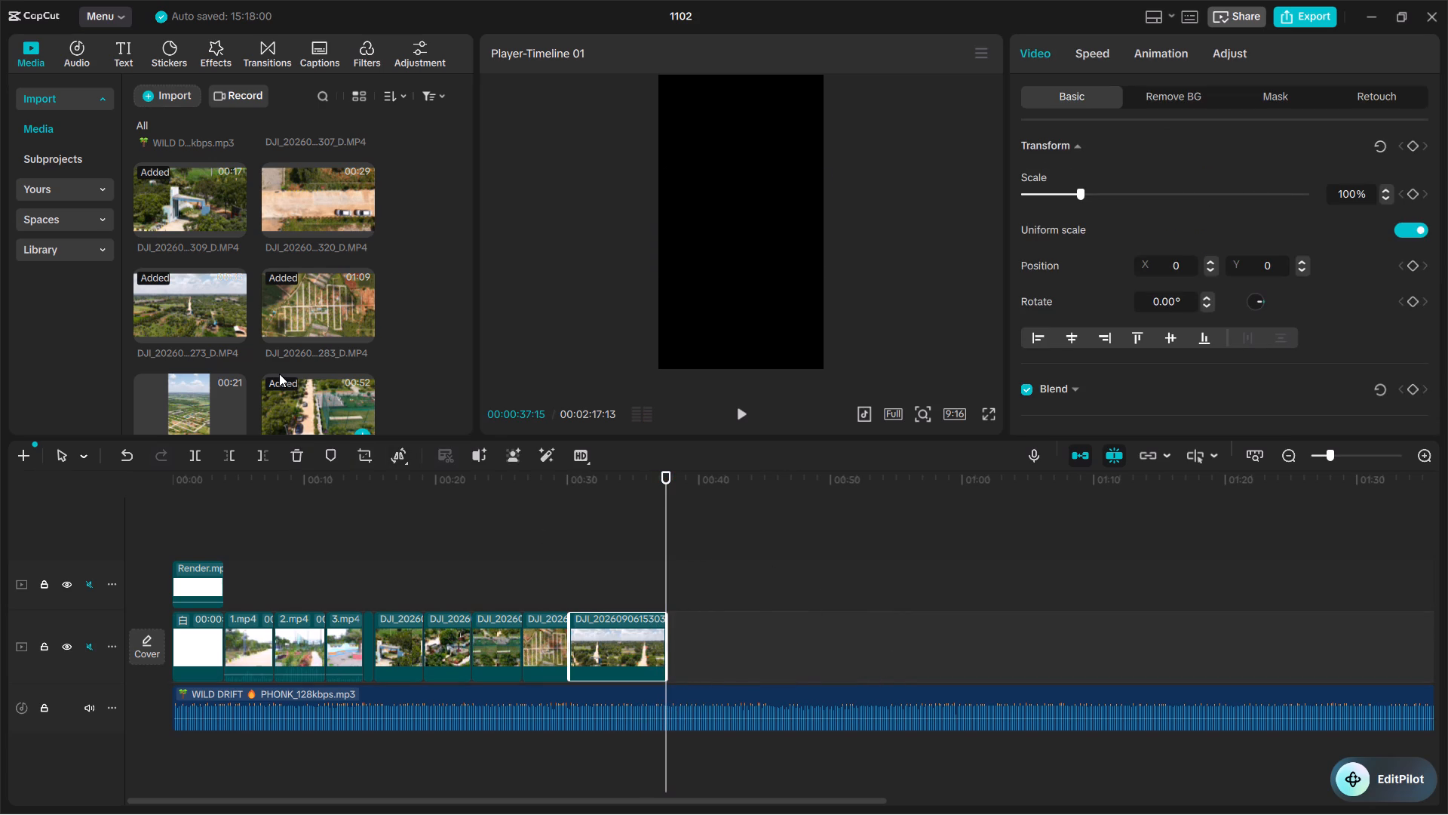
Add the vertical 0300 drone clip to the main track directly after the 0273 clip.
scroll(268, 373, down, 1)
drag(203, 331, 684, 626)
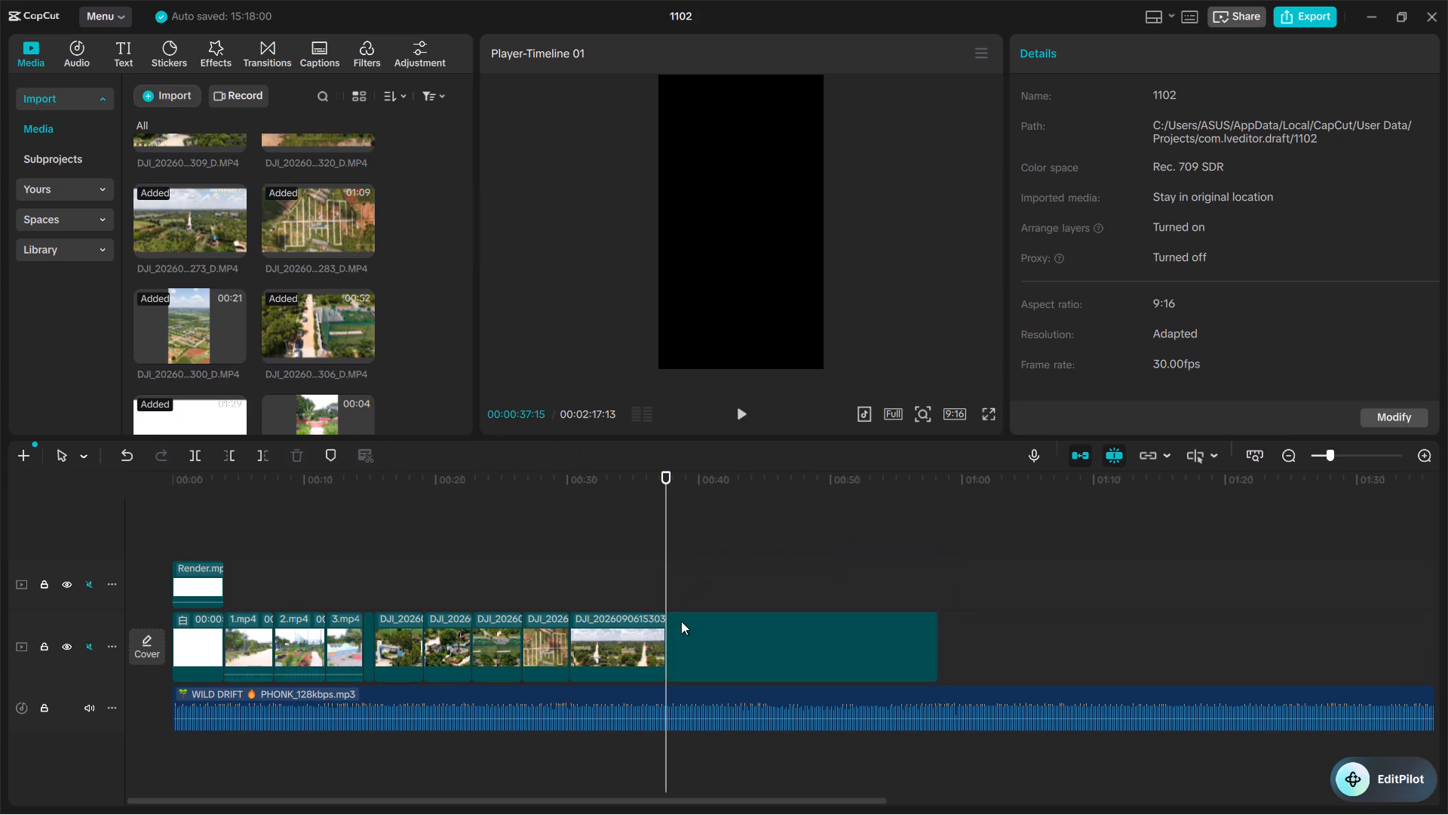
Preview the opening of the 0300 drone clip and trim its start so the clip lasts 00:00:17:11.
drag(661, 555, 692, 552)
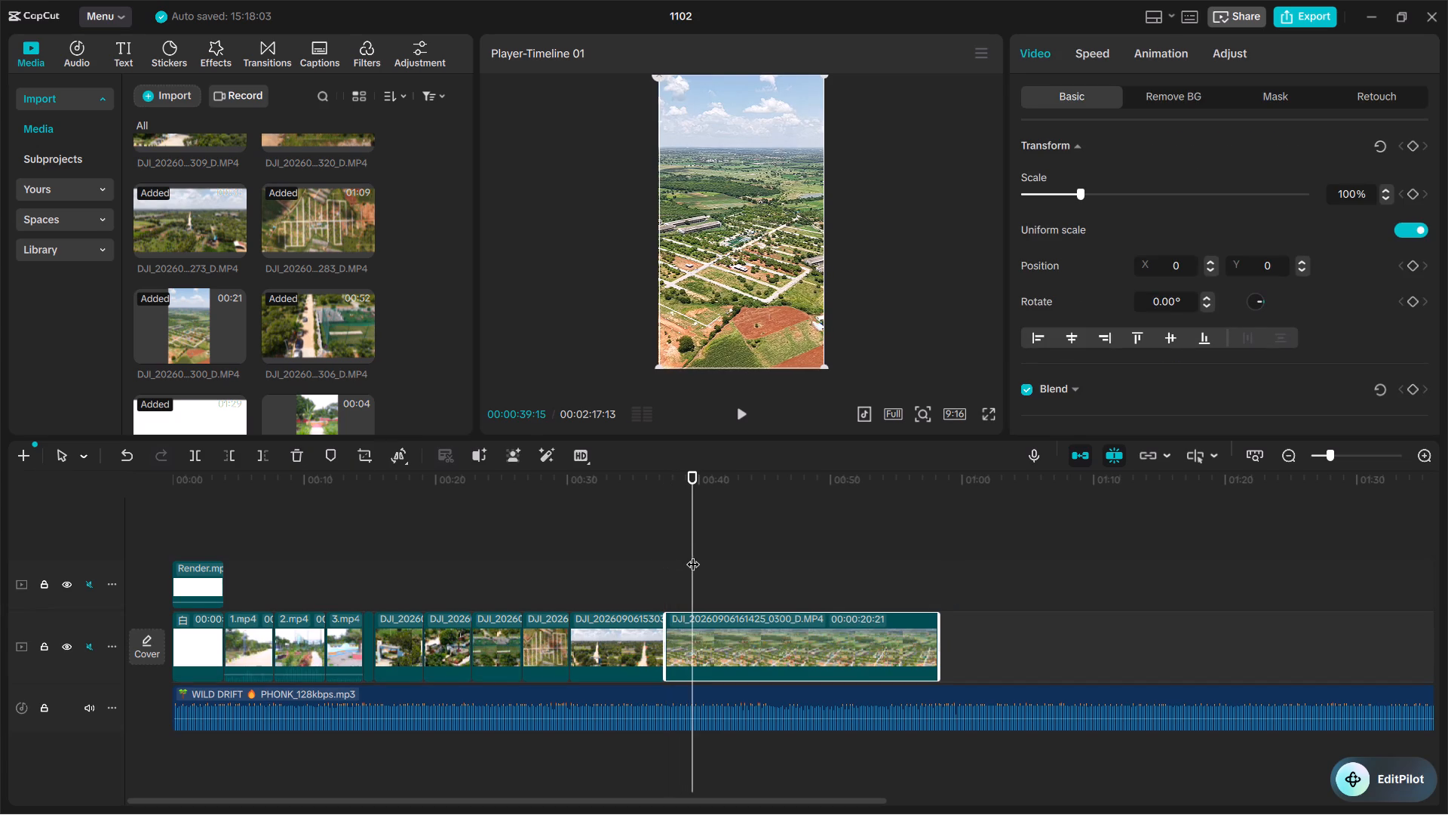
key(space)
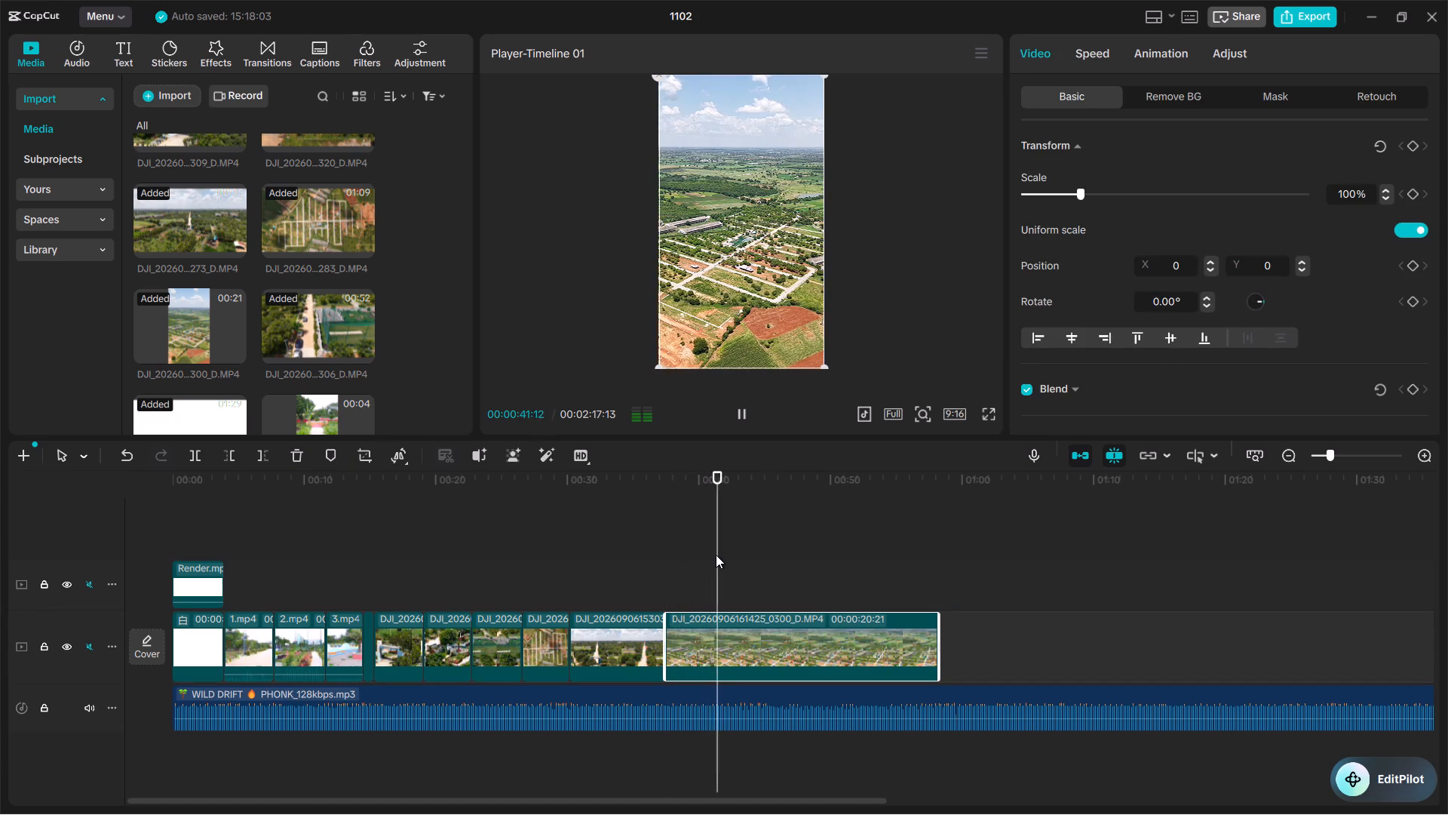
click(716, 555)
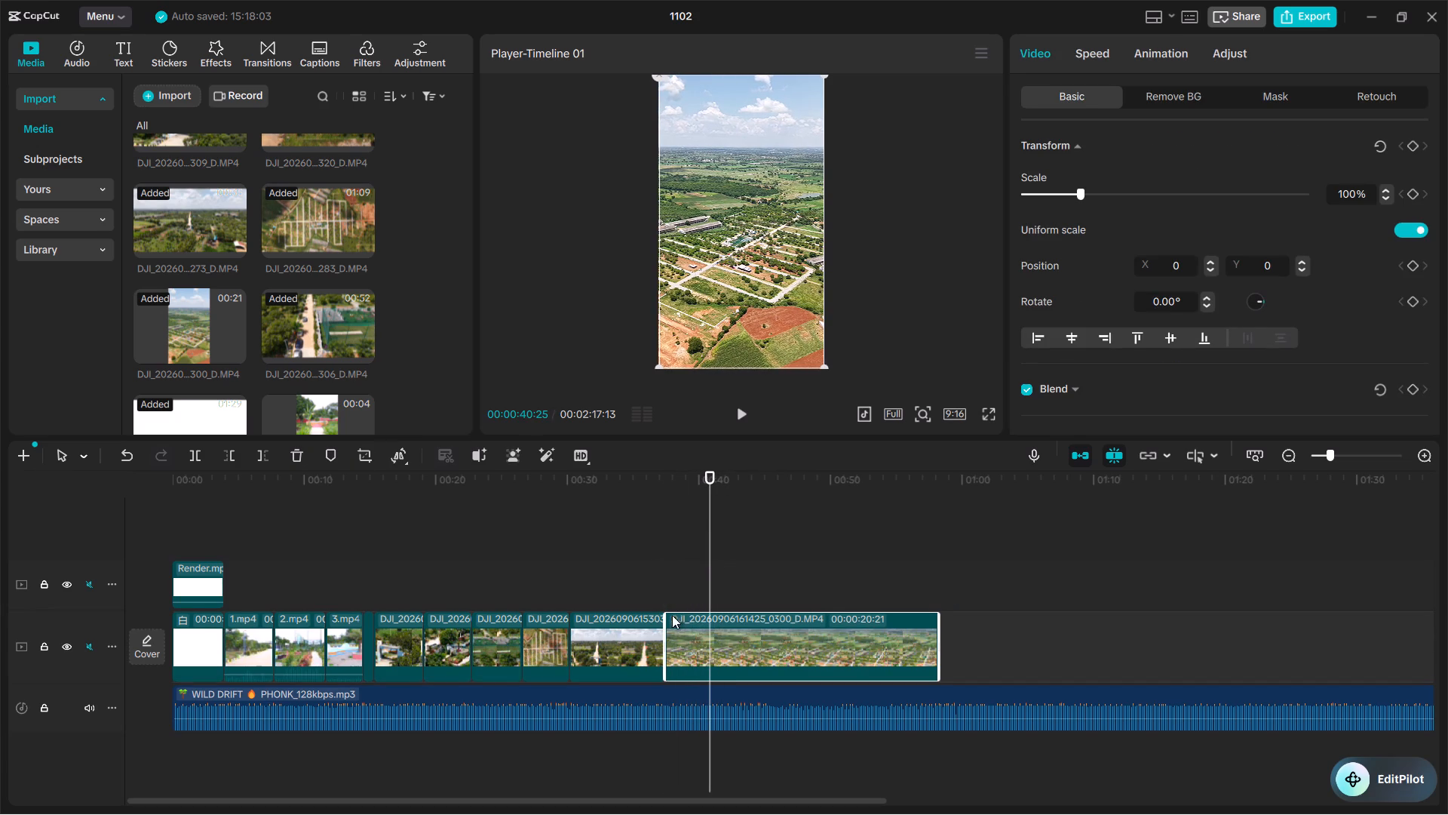
drag(669, 620, 716, 617)
Play through the 0300 clip to find the music's ending point, split the WILD DRIFT track at 00:00:44:20 and delete the remainder.
drag(705, 576, 673, 575)
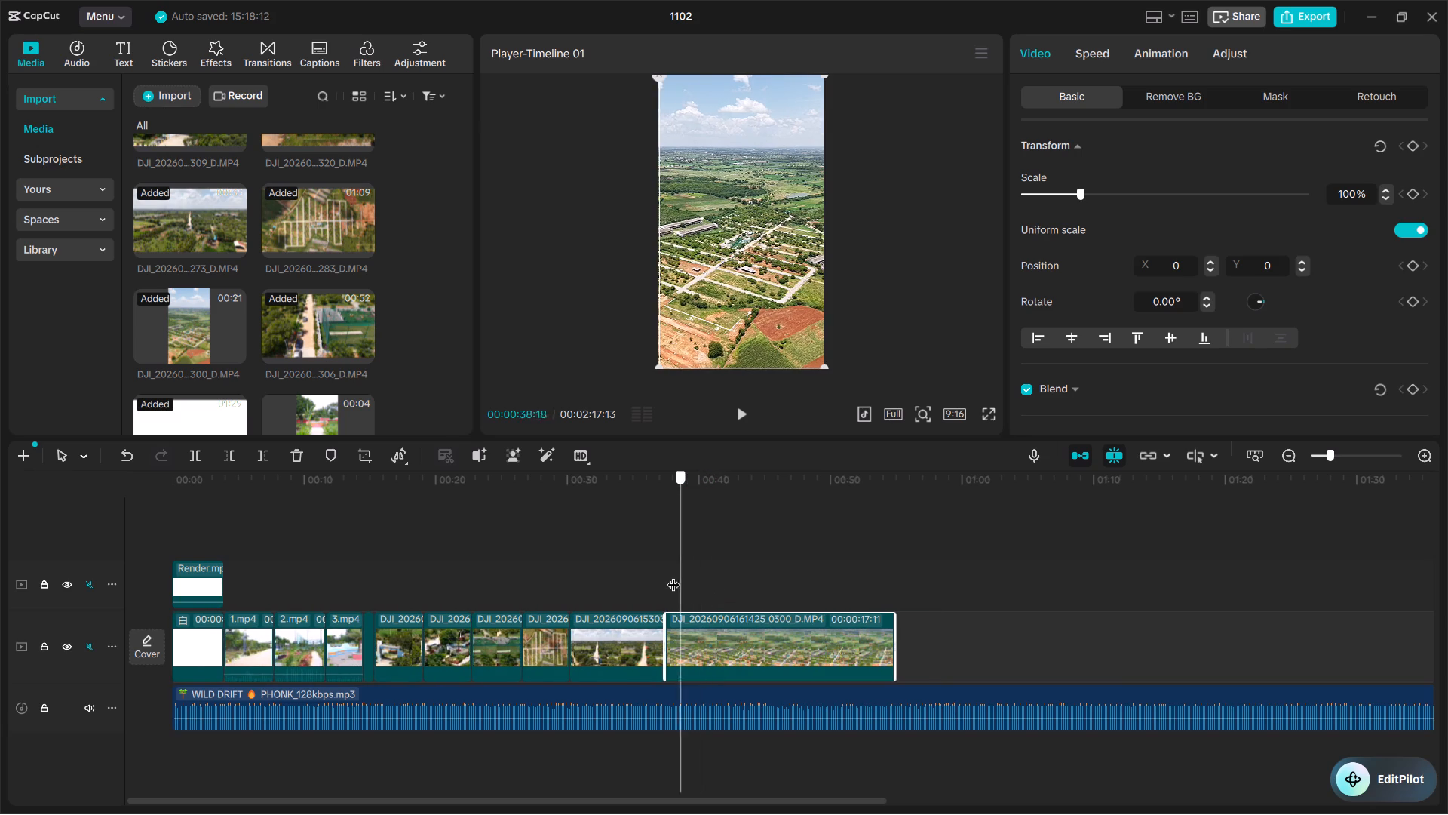
drag(673, 575, 672, 568)
key(space)
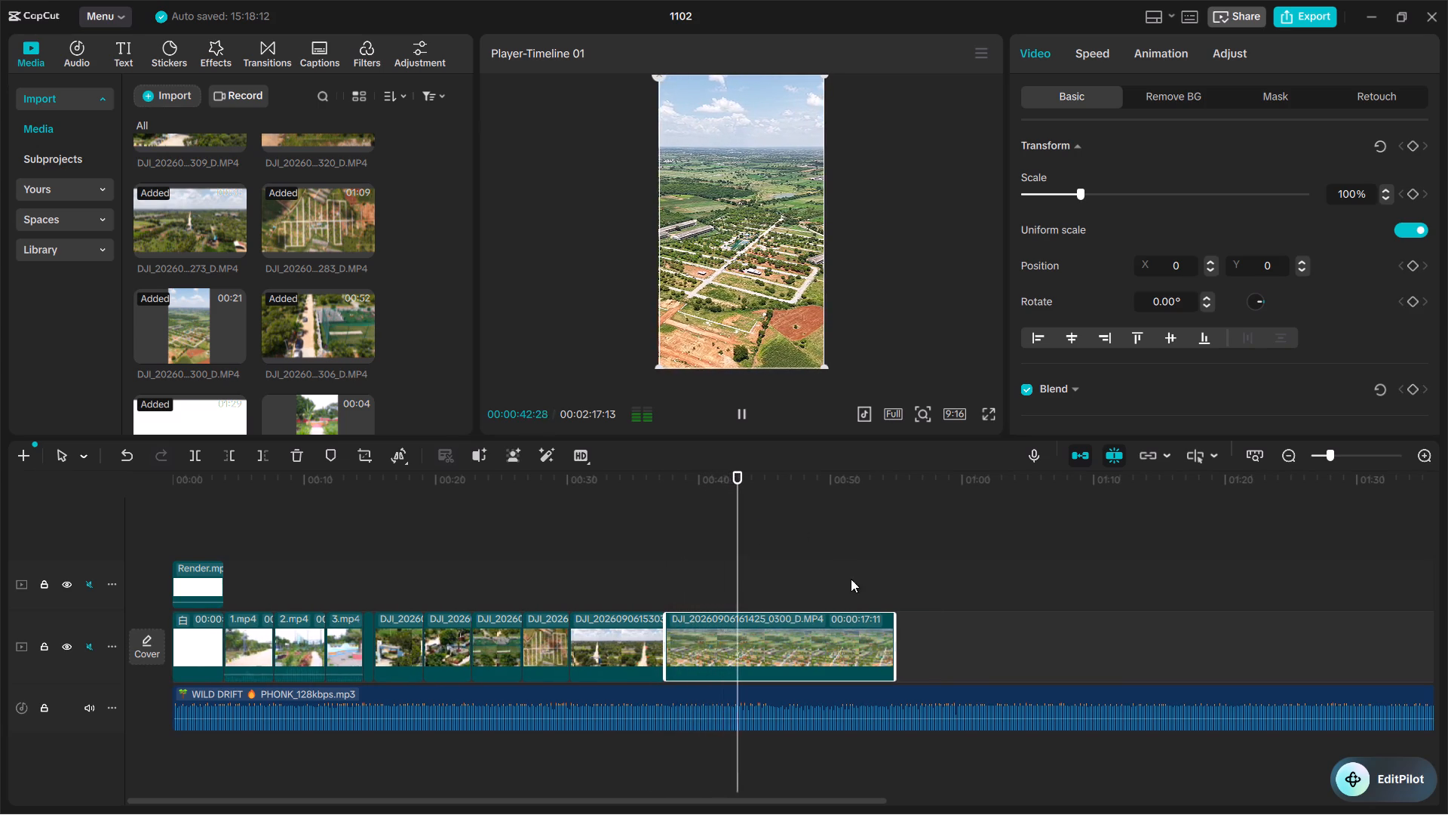
key(space)
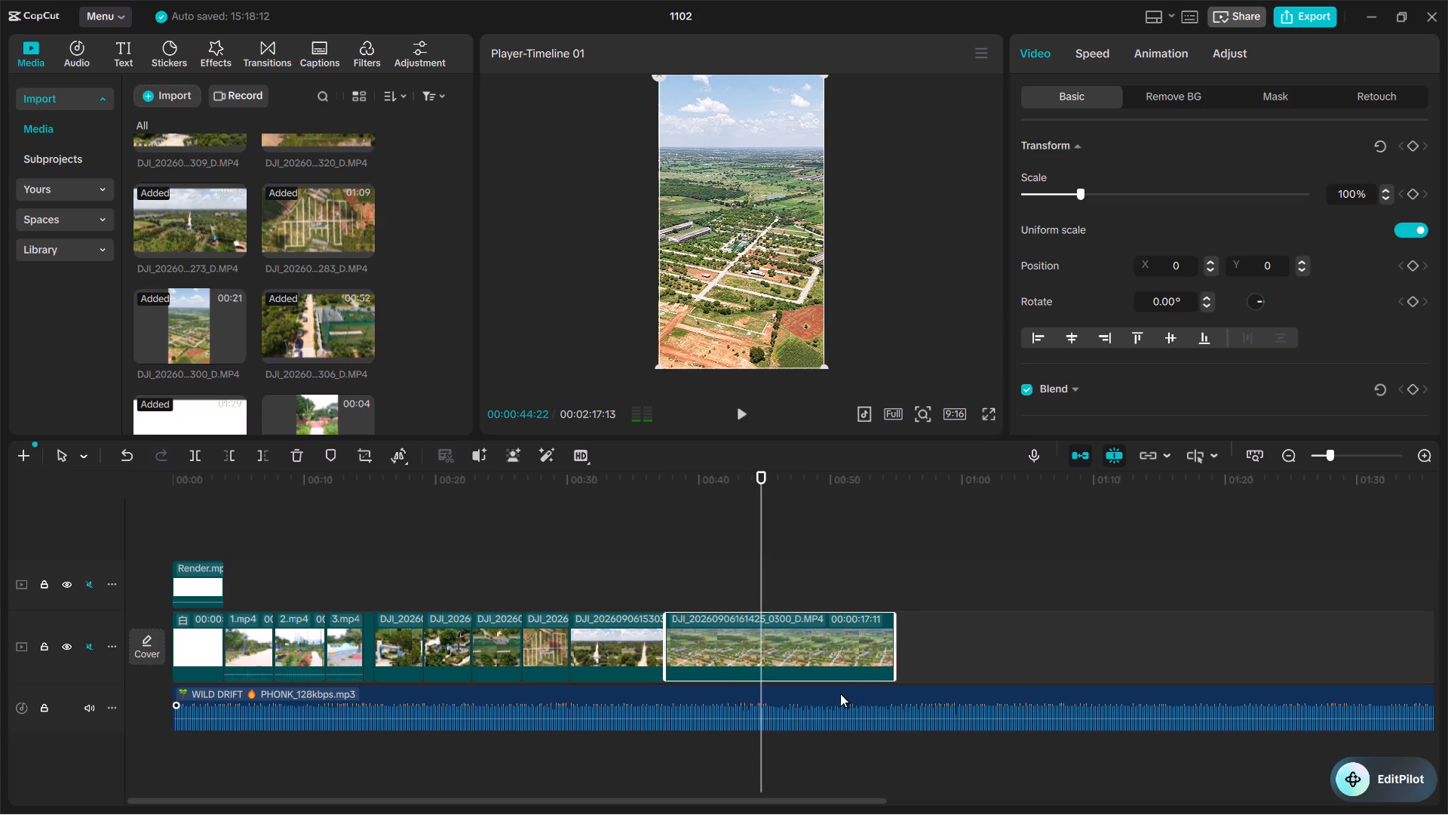
click(838, 690)
key(space)
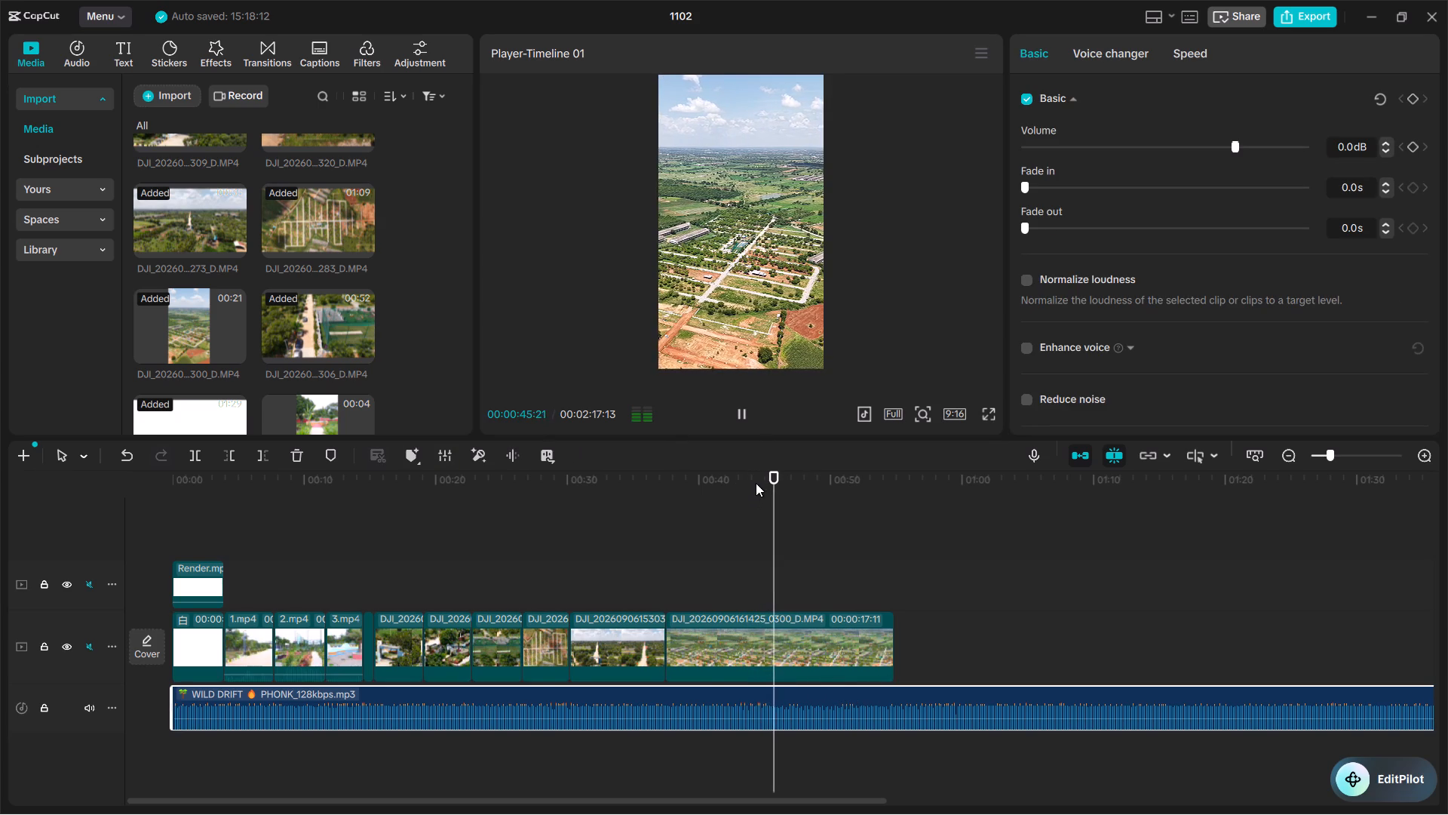
click(756, 483)
key(space)
key(space)
drag(756, 483, 748, 483)
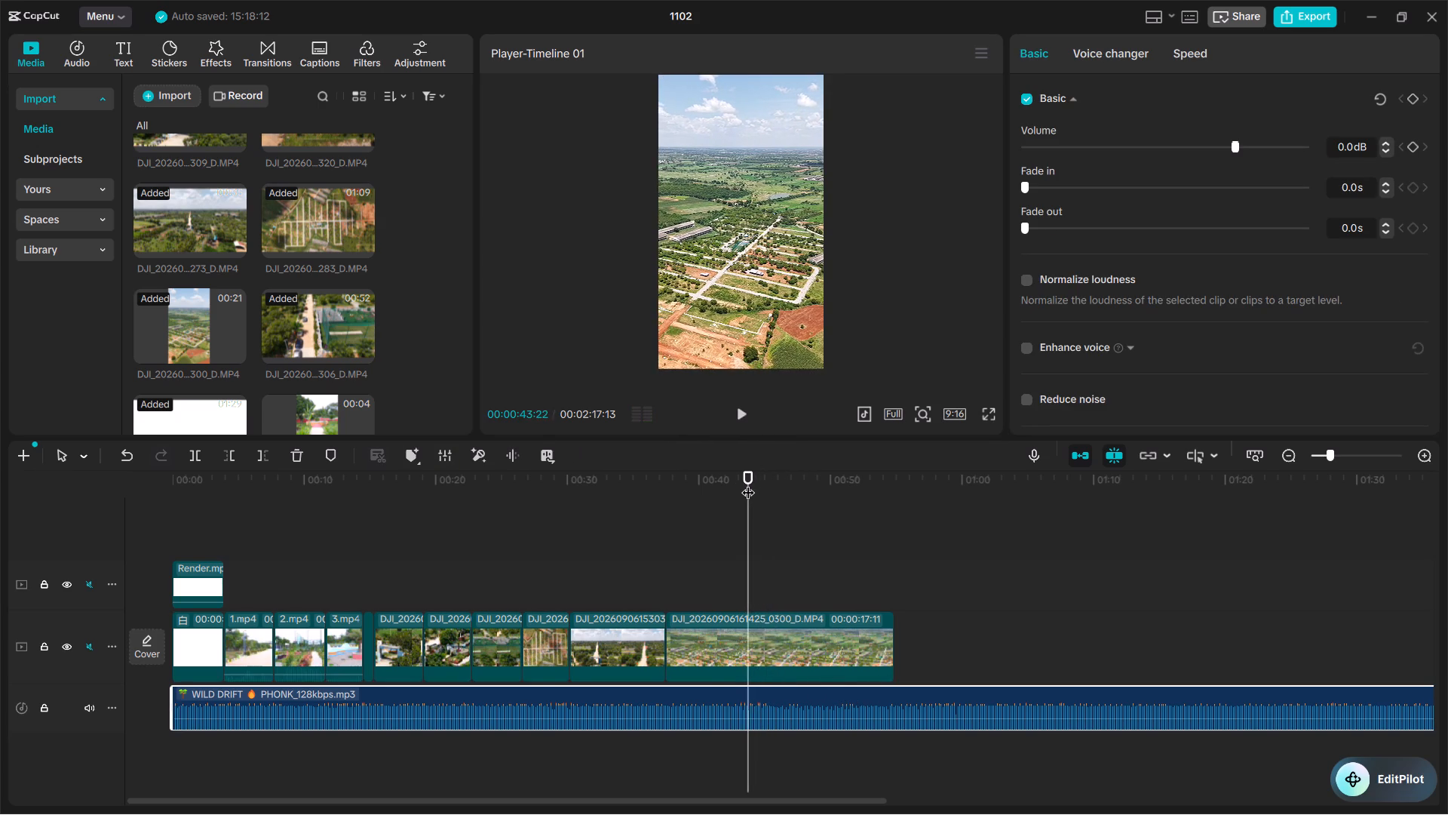
key(space)
key(space)
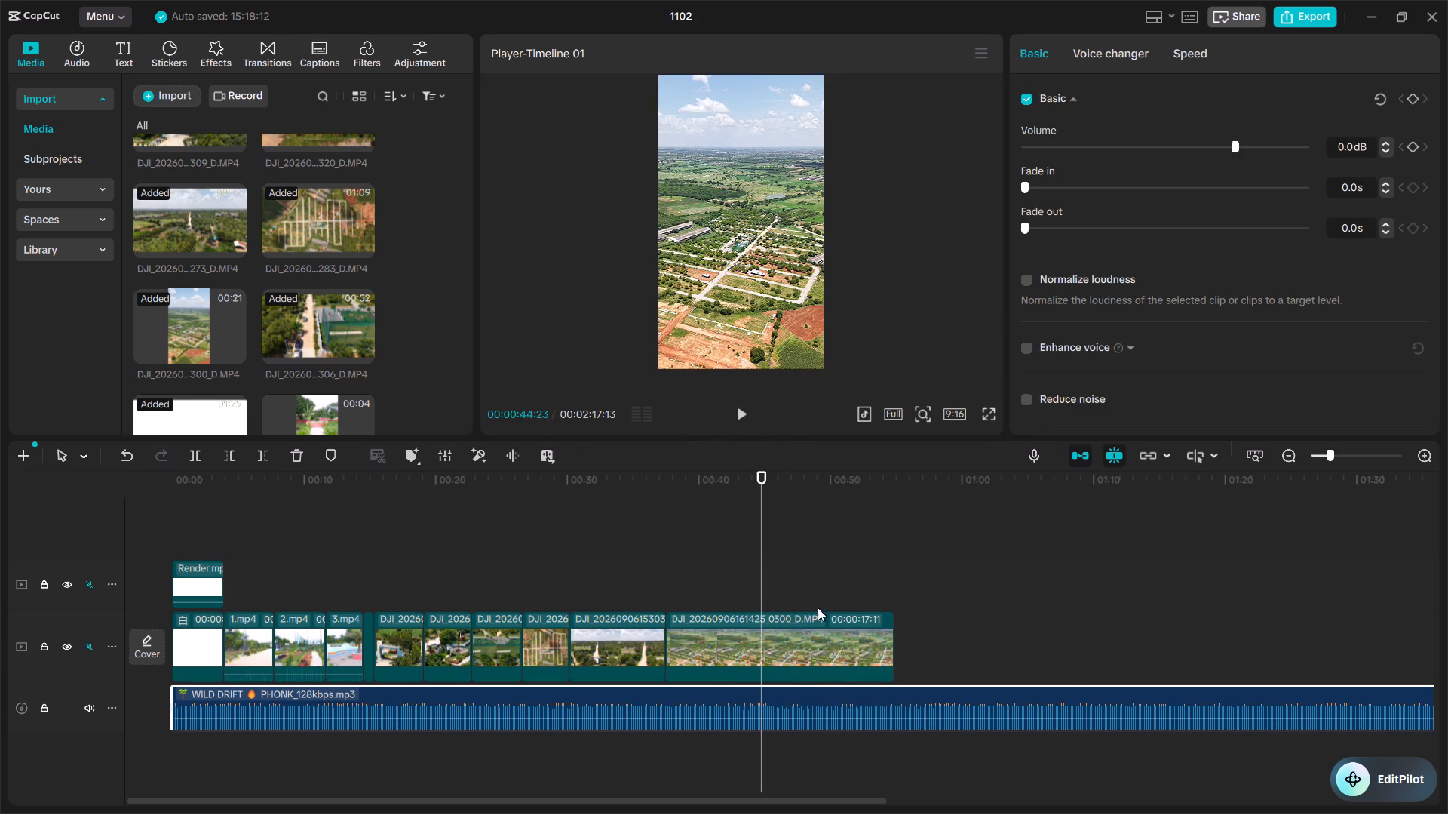
key(space)
click(738, 484)
key(space)
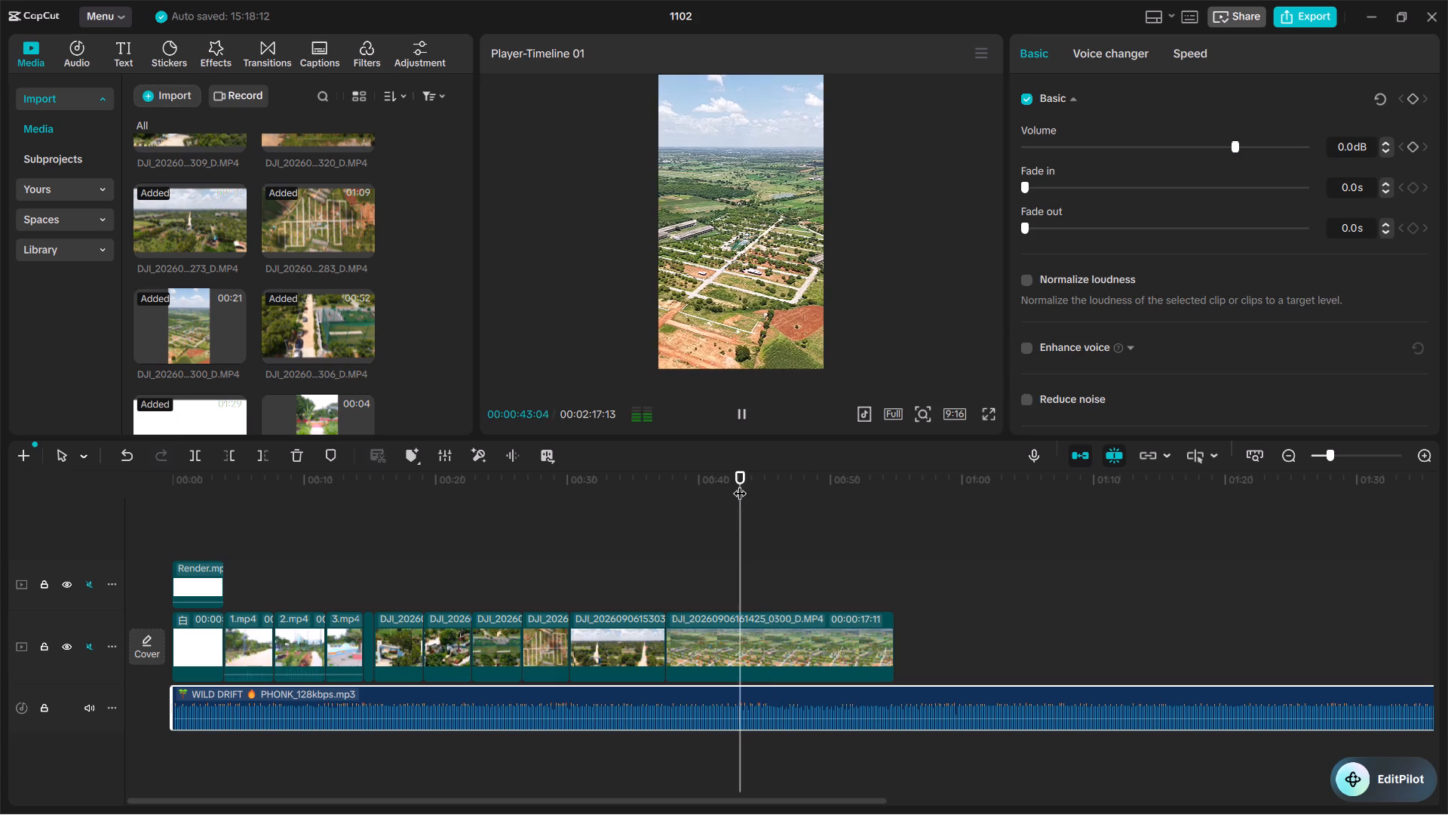
key(space)
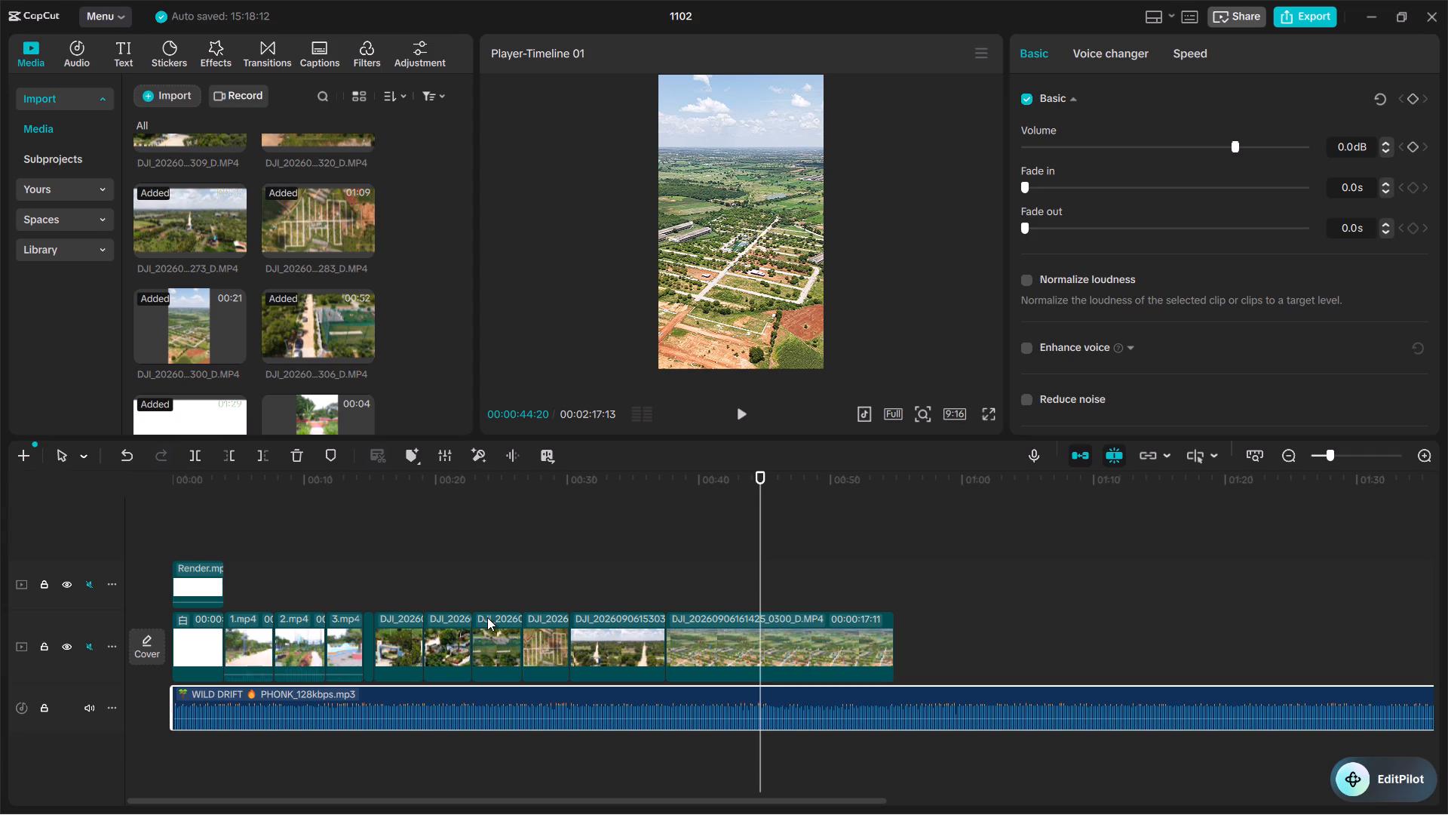
key(ctrl+b)
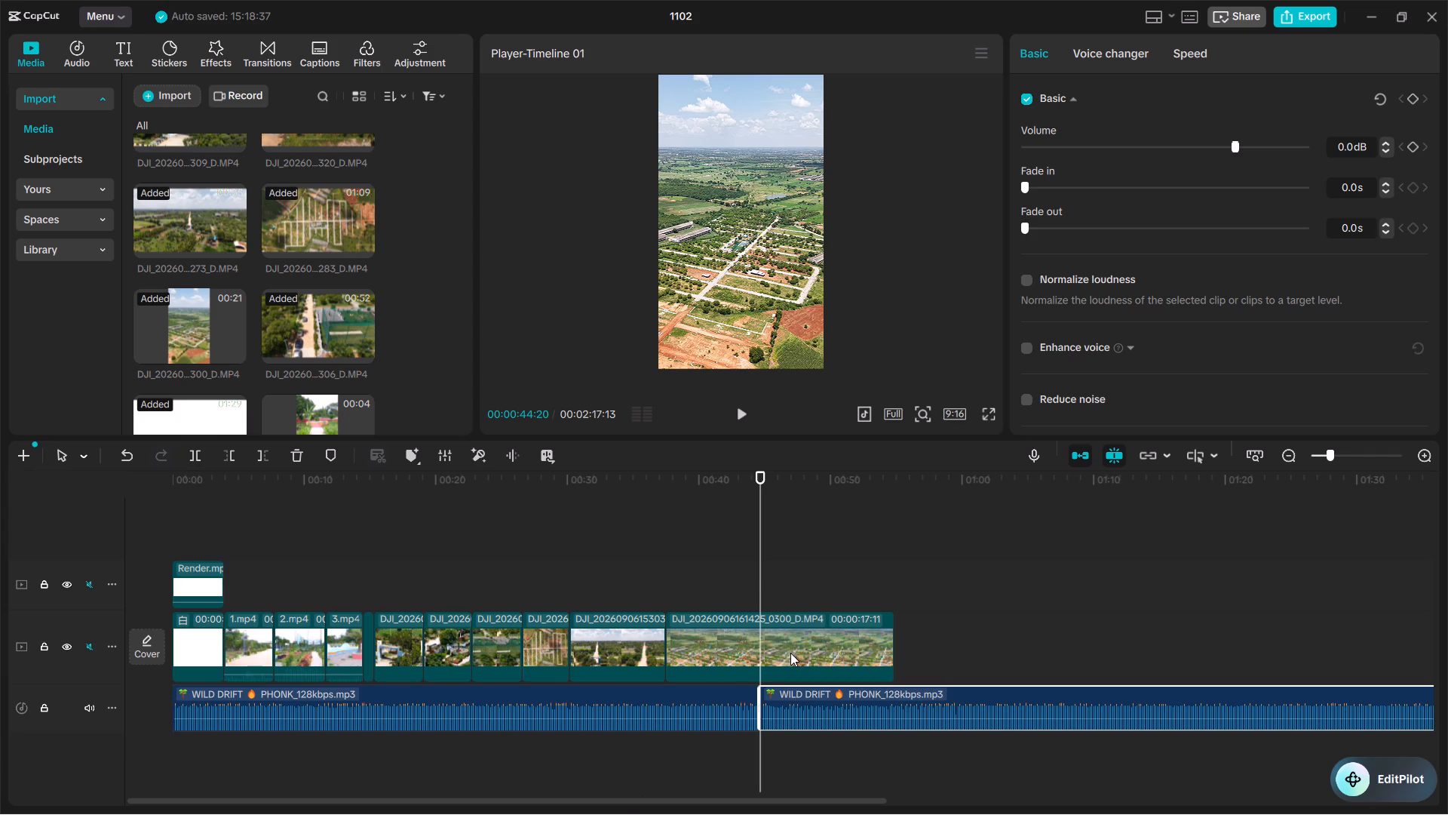
key(Delete)
Split the 0300 drone clip at 00:00:44:20 and delete the part after the cut.
click(818, 663)
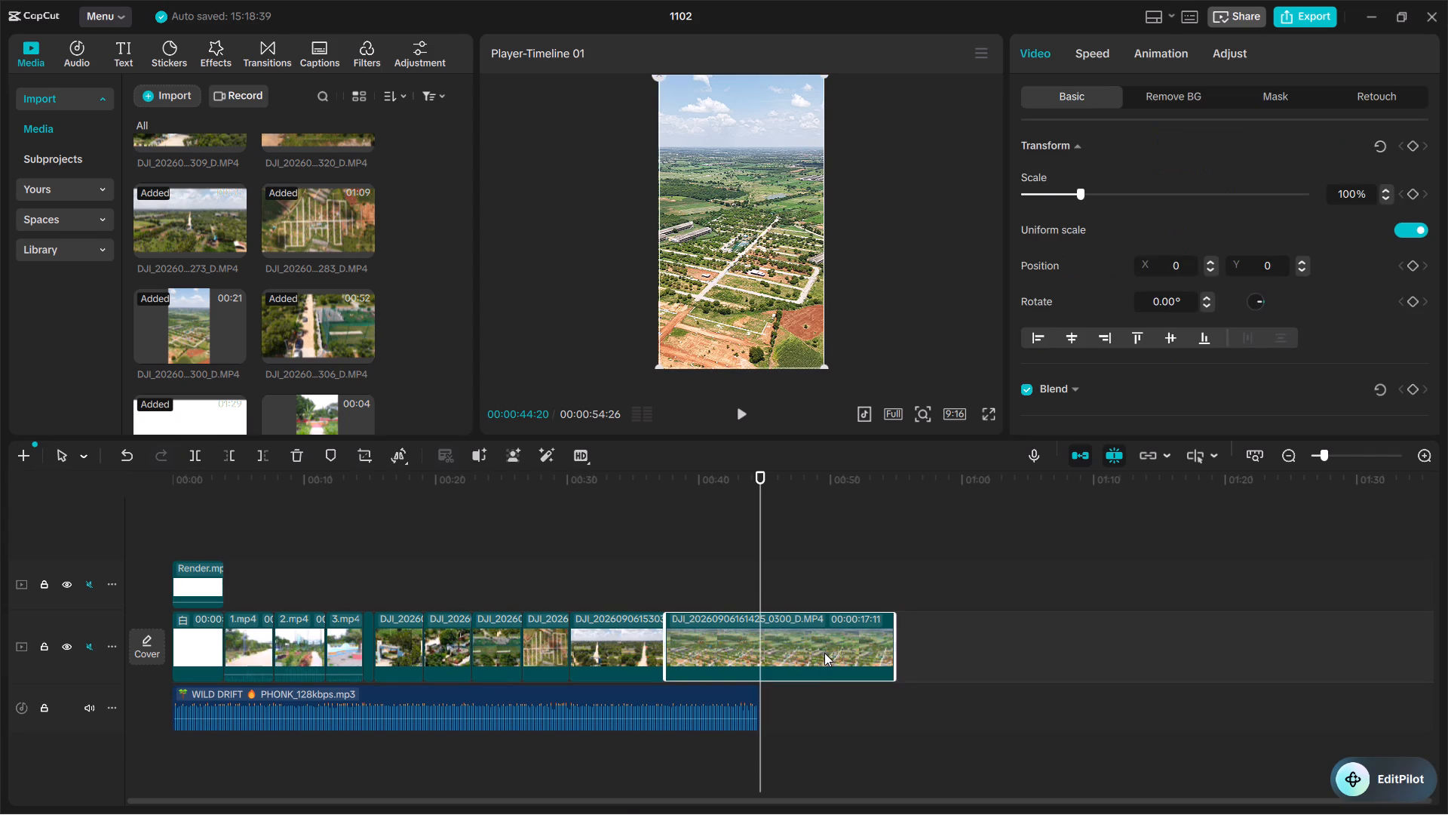
key(ctrl+b)
click(829, 660)
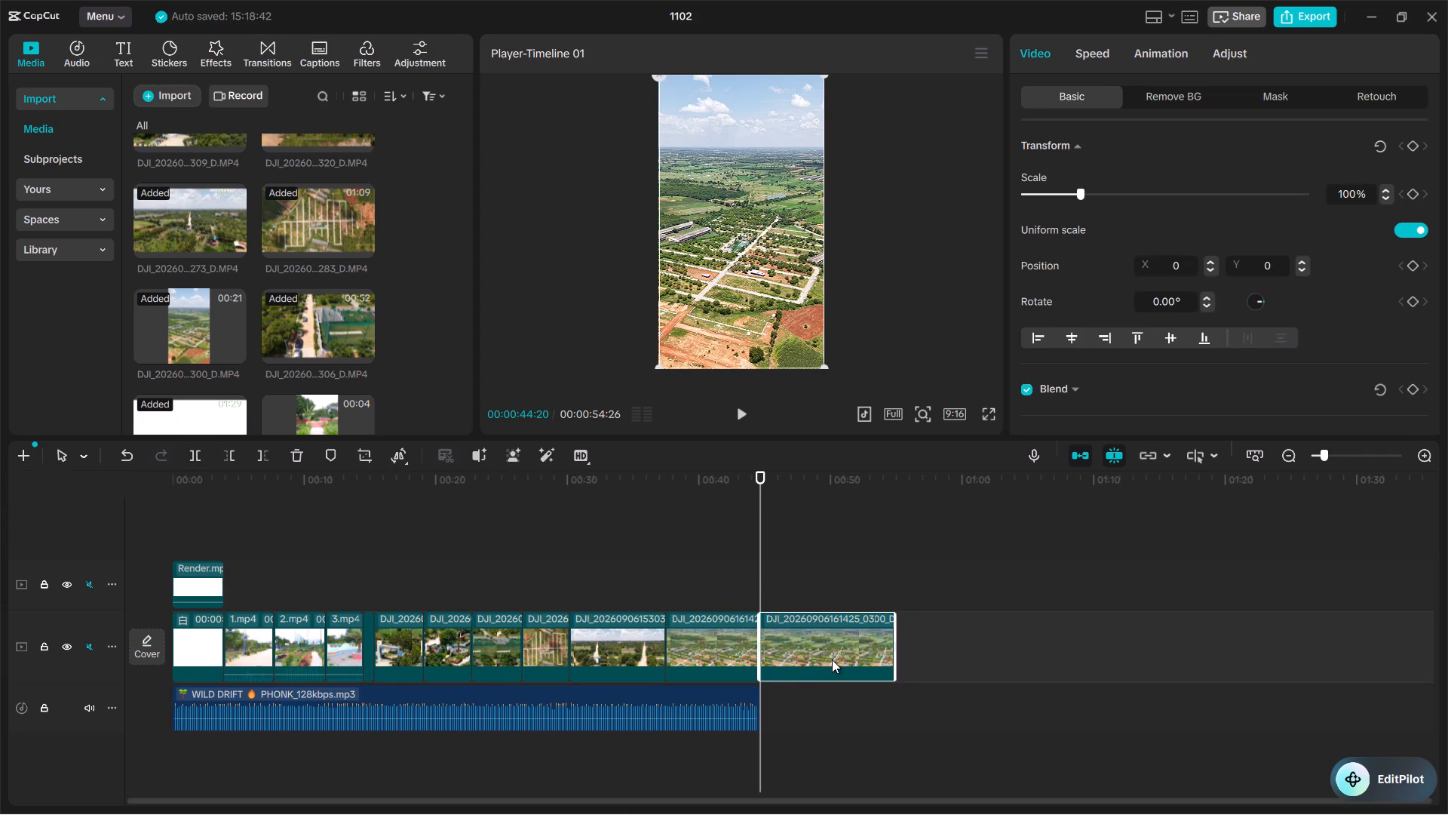
key(Delete)
Play the last seconds of the timeline to check how the video and music end together.
drag(765, 532, 733, 587)
key(space)
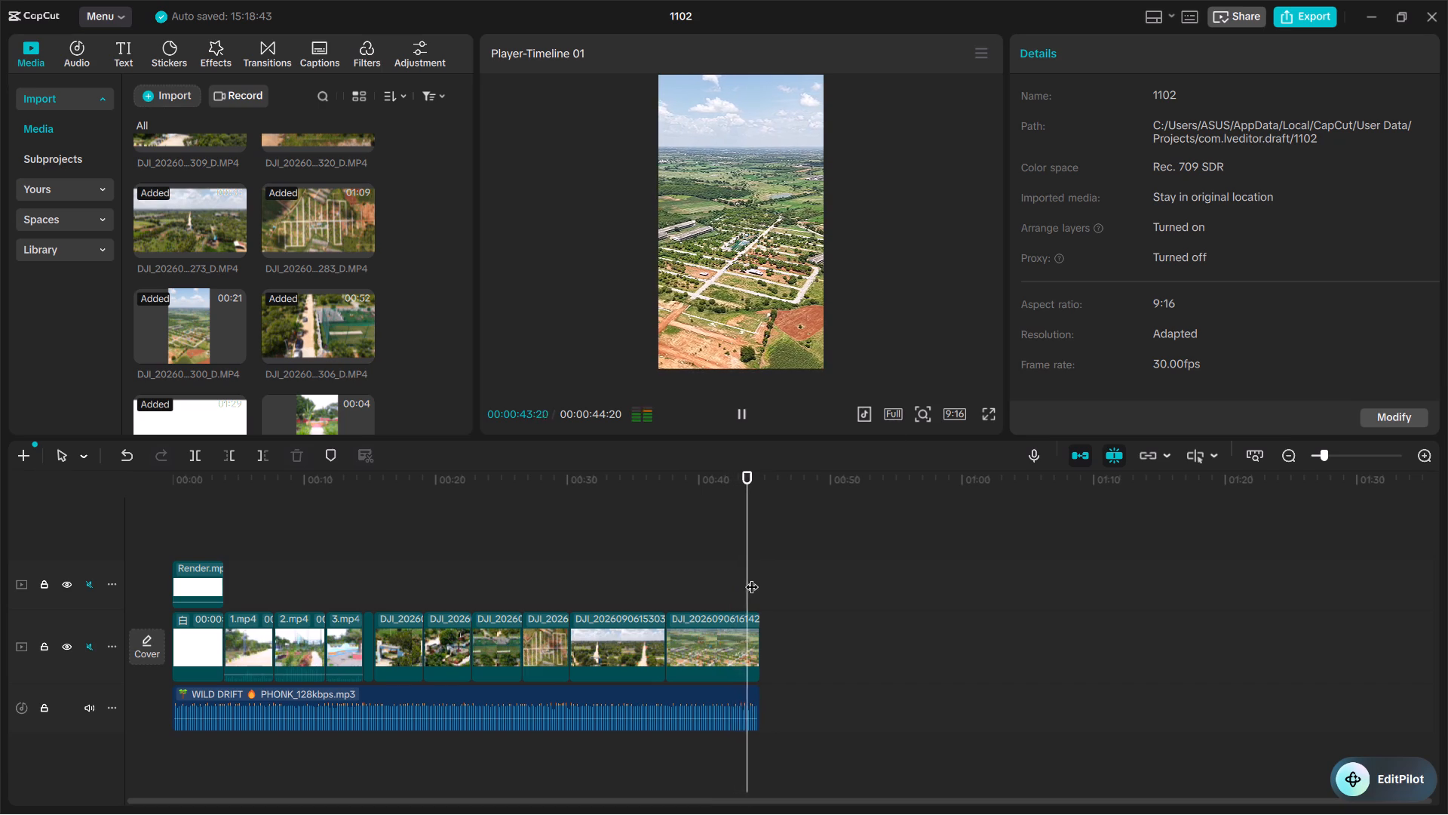
drag(760, 524, 750, 526)
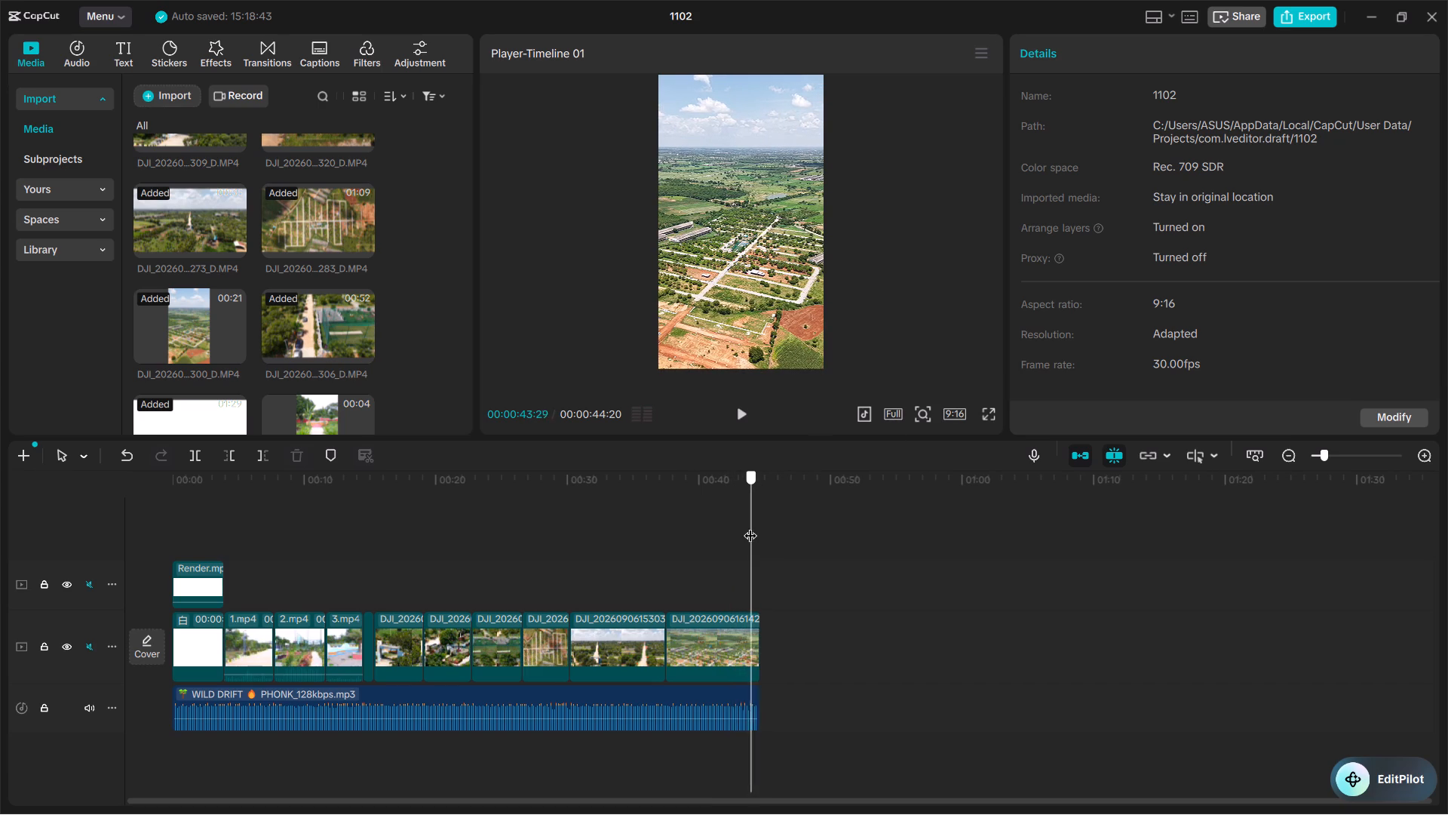
drag(750, 526, 725, 531)
key(space)
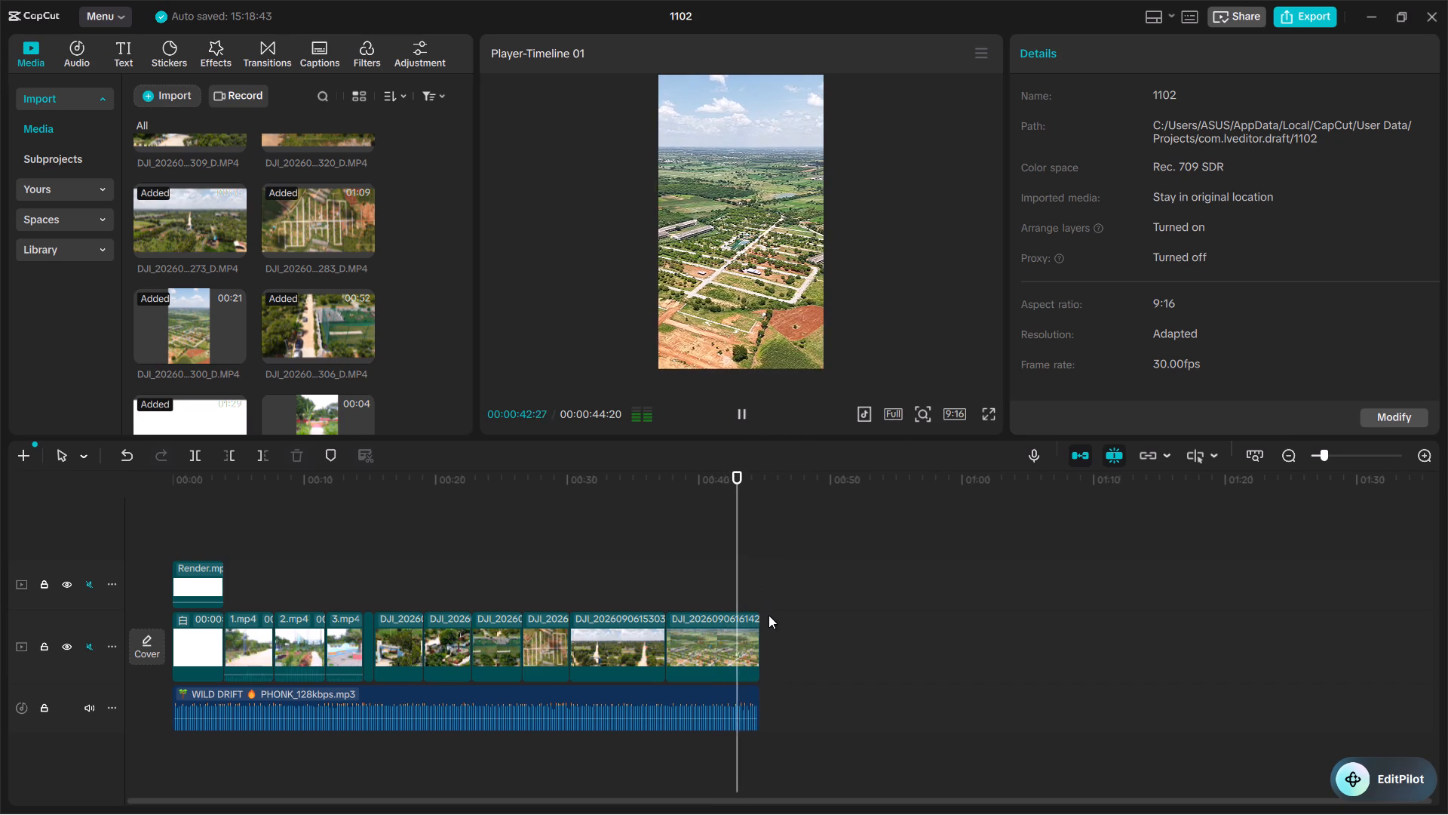
key(space)
Replay the ending and trim the 0300 drone clip's end back to about 00:00:44:00.
click(761, 629)
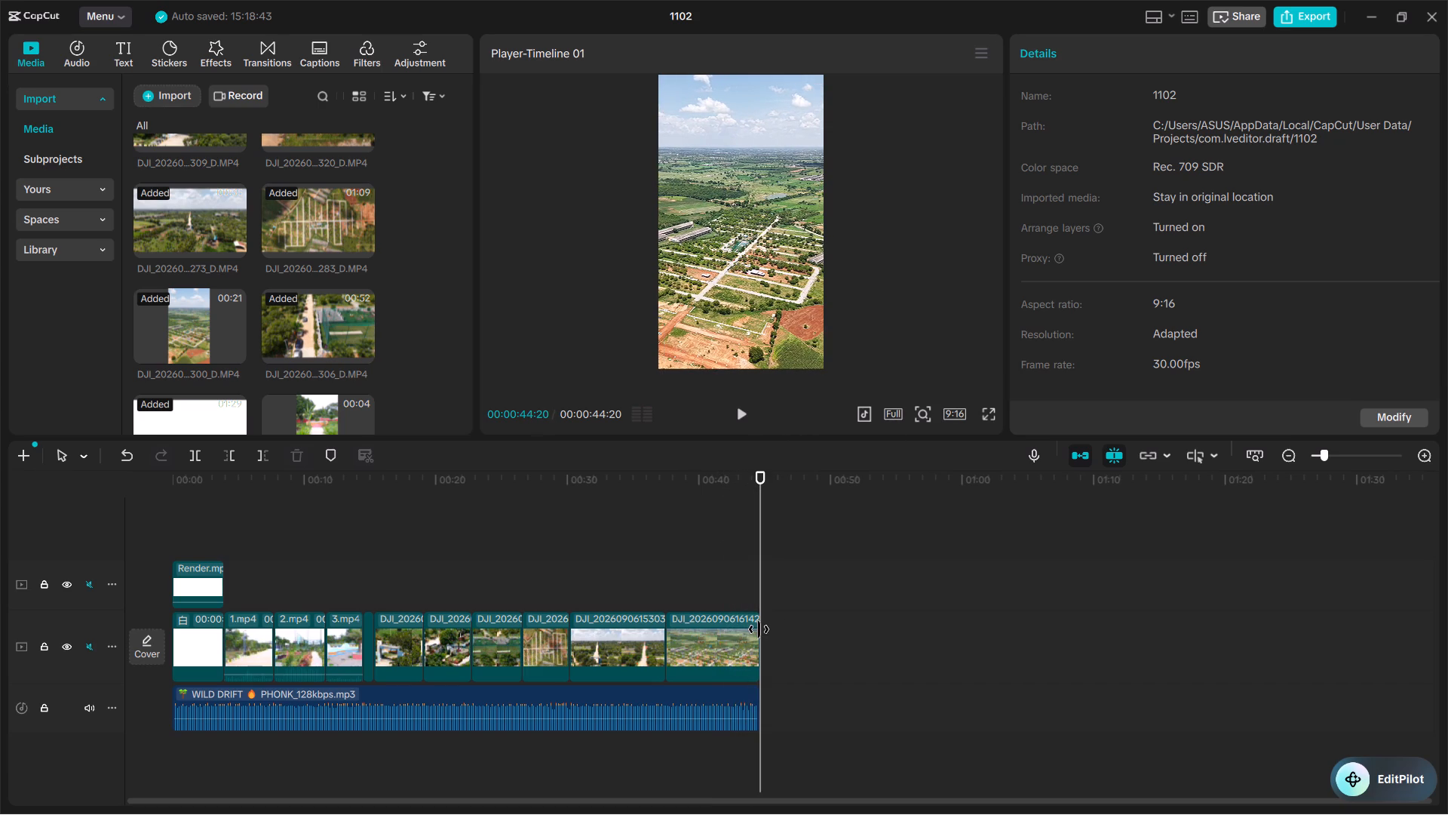
drag(748, 625, 738, 625)
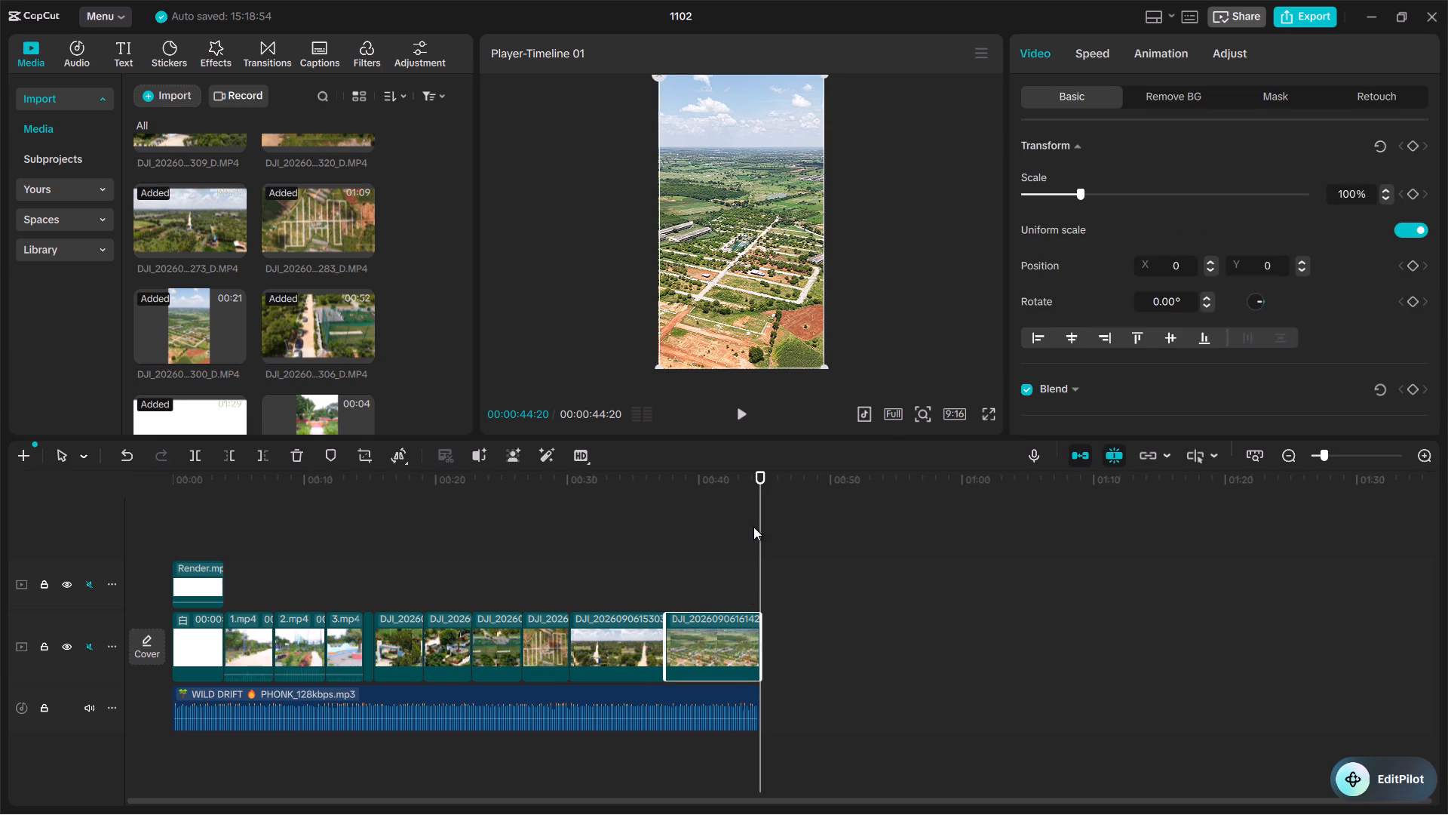
drag(753, 493, 747, 494)
click(740, 494)
key(space)
key(space)
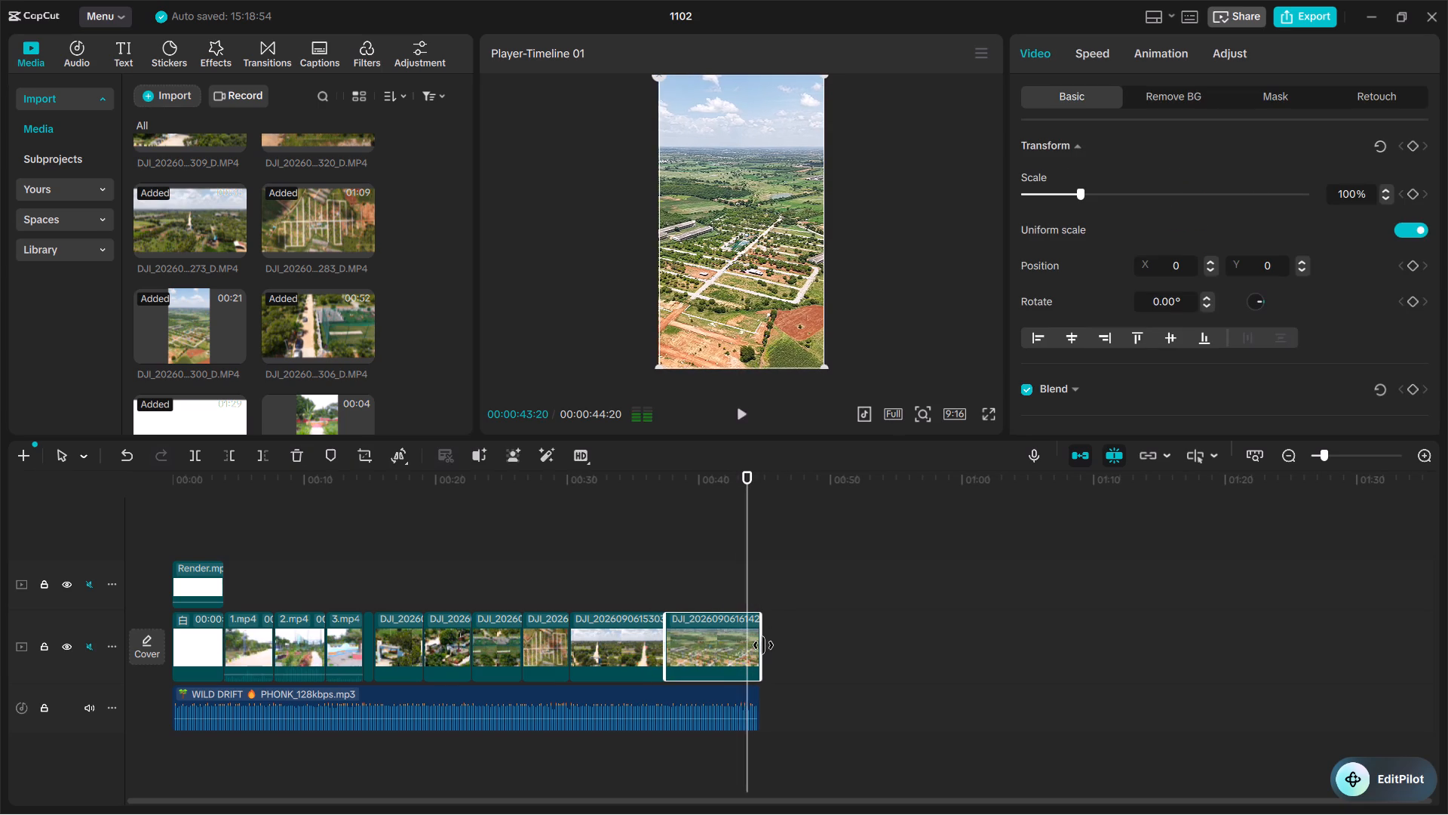
key(space)
key(space)
drag(763, 645, 745, 647)
Replay the end of the timeline and undo the last end trim of the 0300 drone clip.
key(space)
drag(763, 546, 732, 552)
key(space)
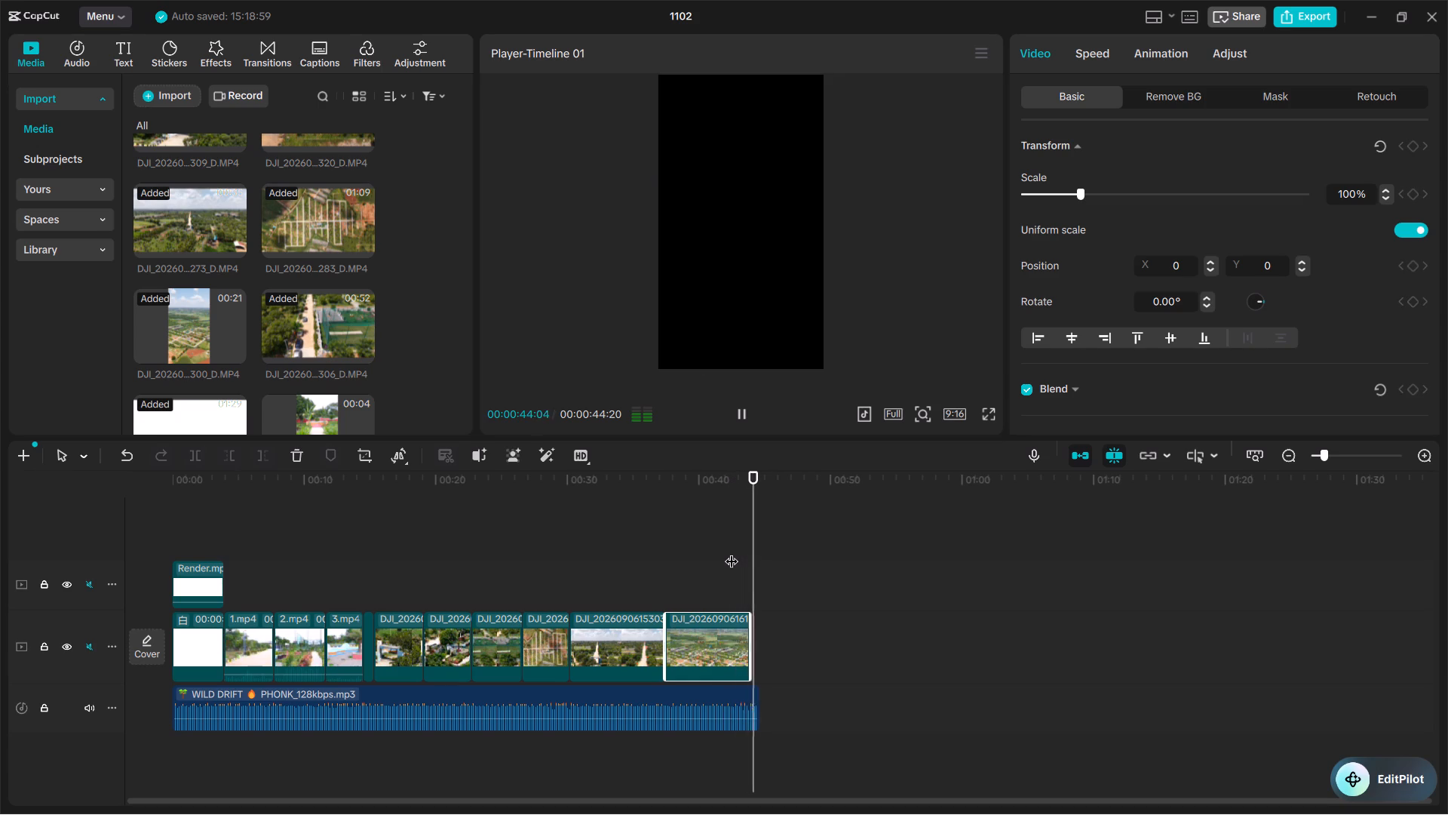
key(space)
key(ctrl+z)
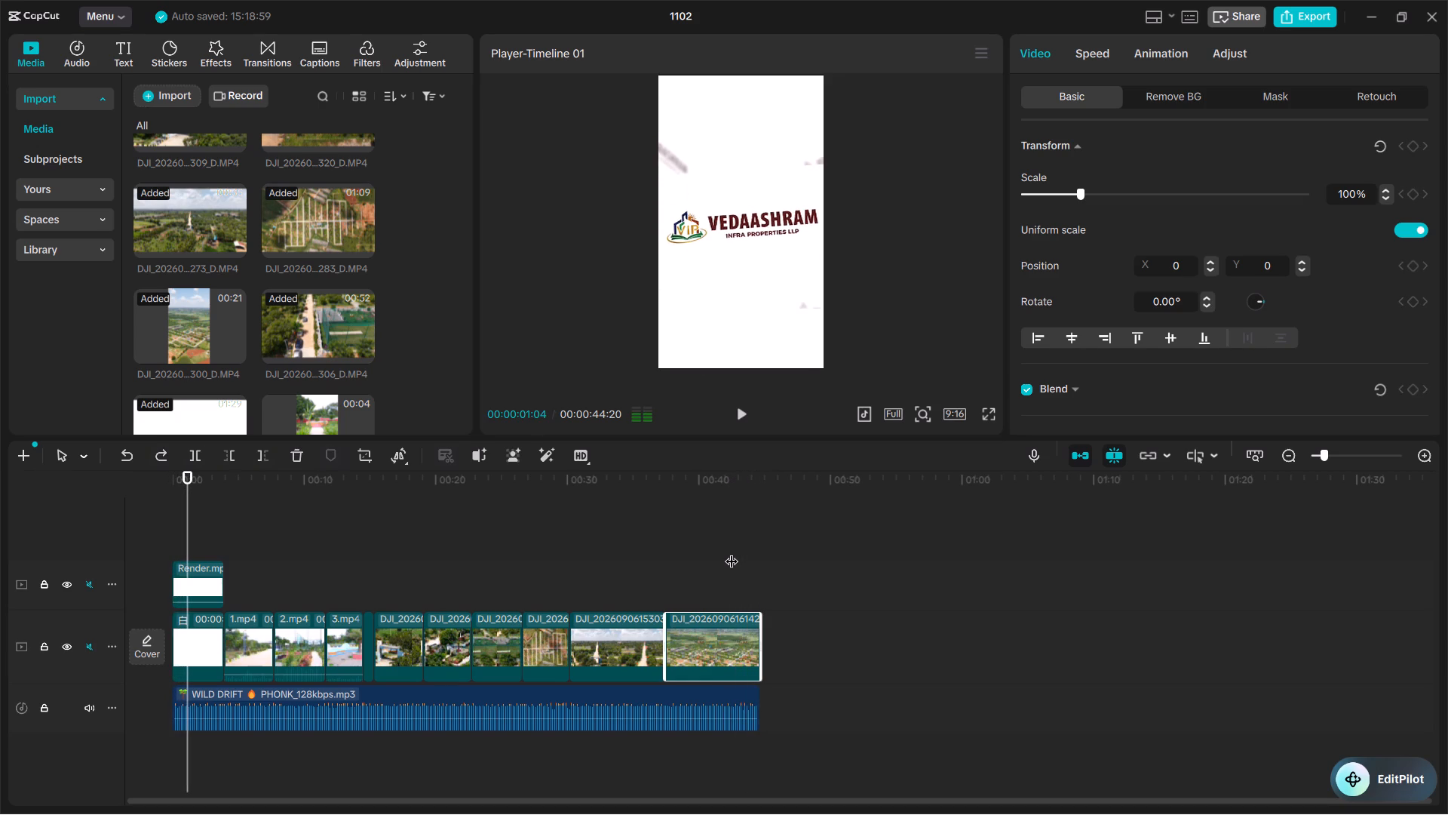
key(space)
key(space)
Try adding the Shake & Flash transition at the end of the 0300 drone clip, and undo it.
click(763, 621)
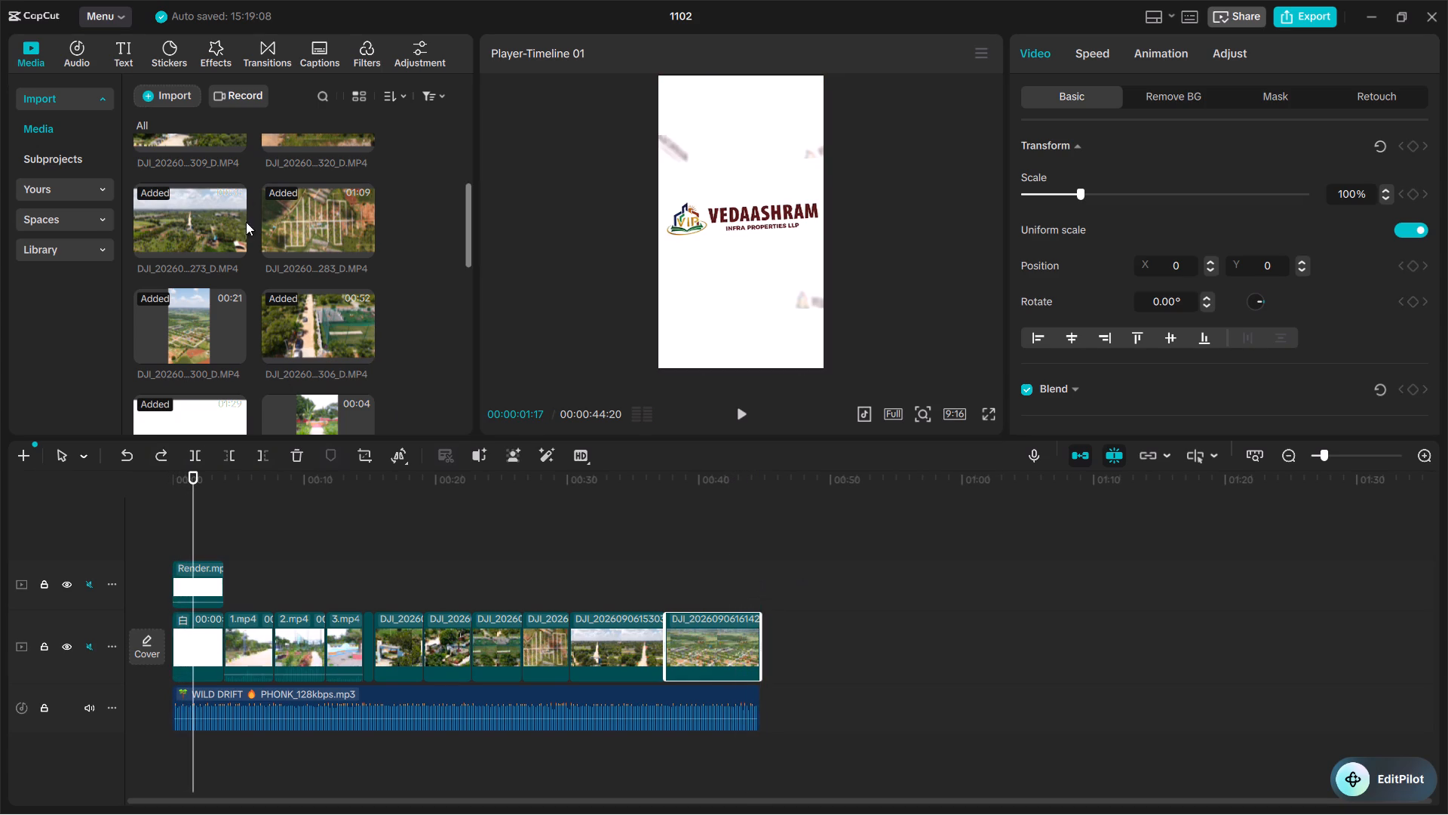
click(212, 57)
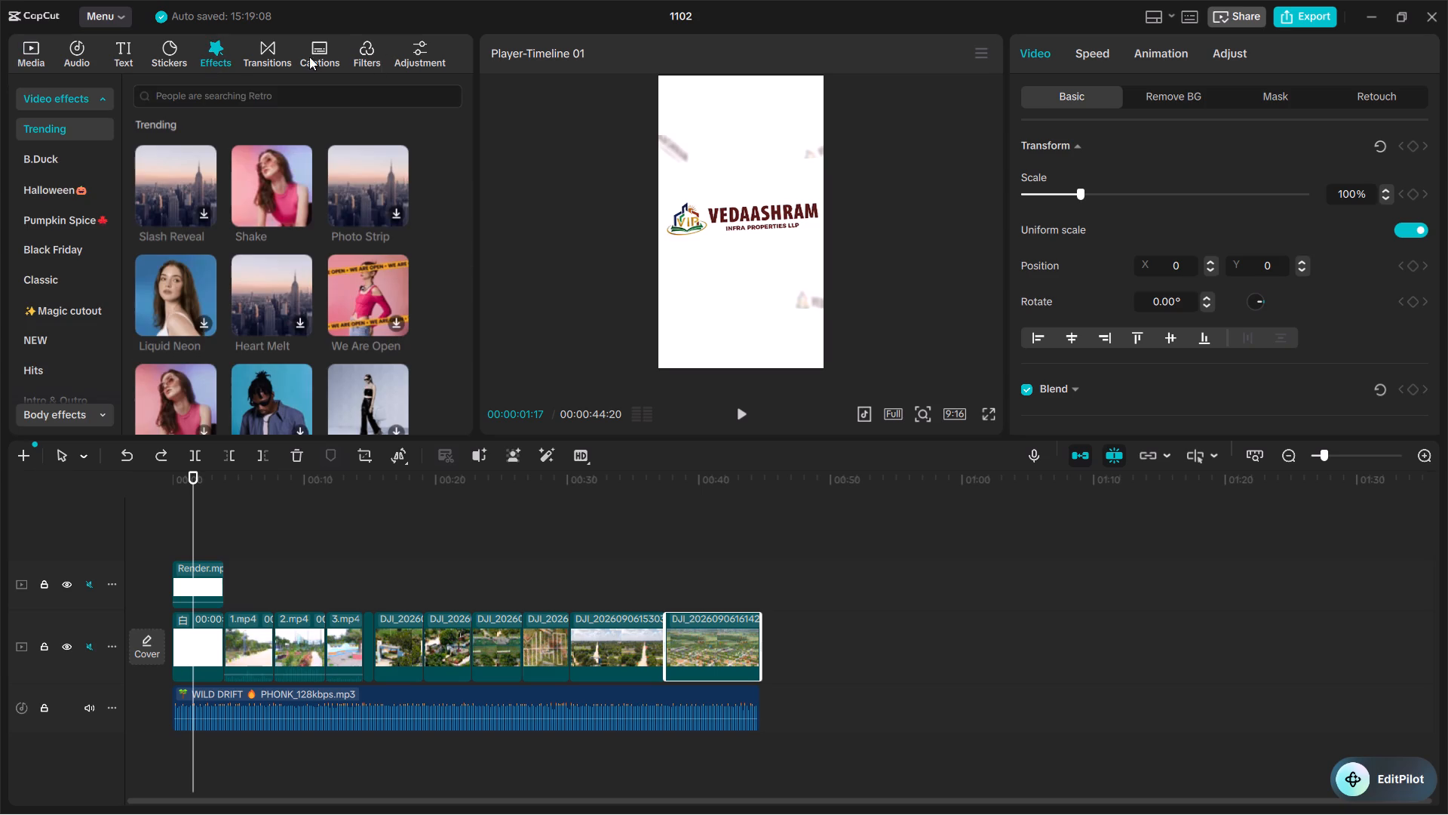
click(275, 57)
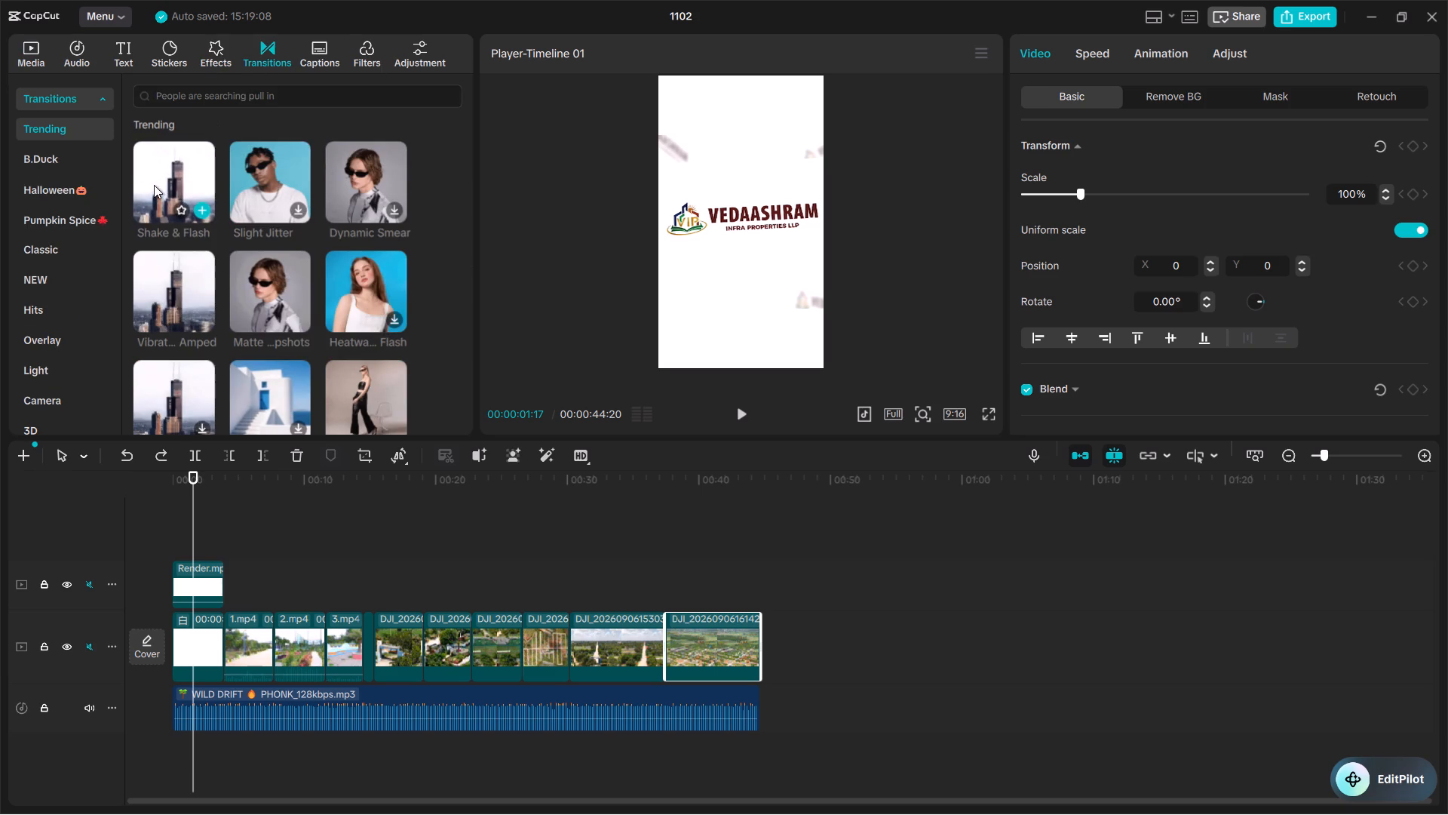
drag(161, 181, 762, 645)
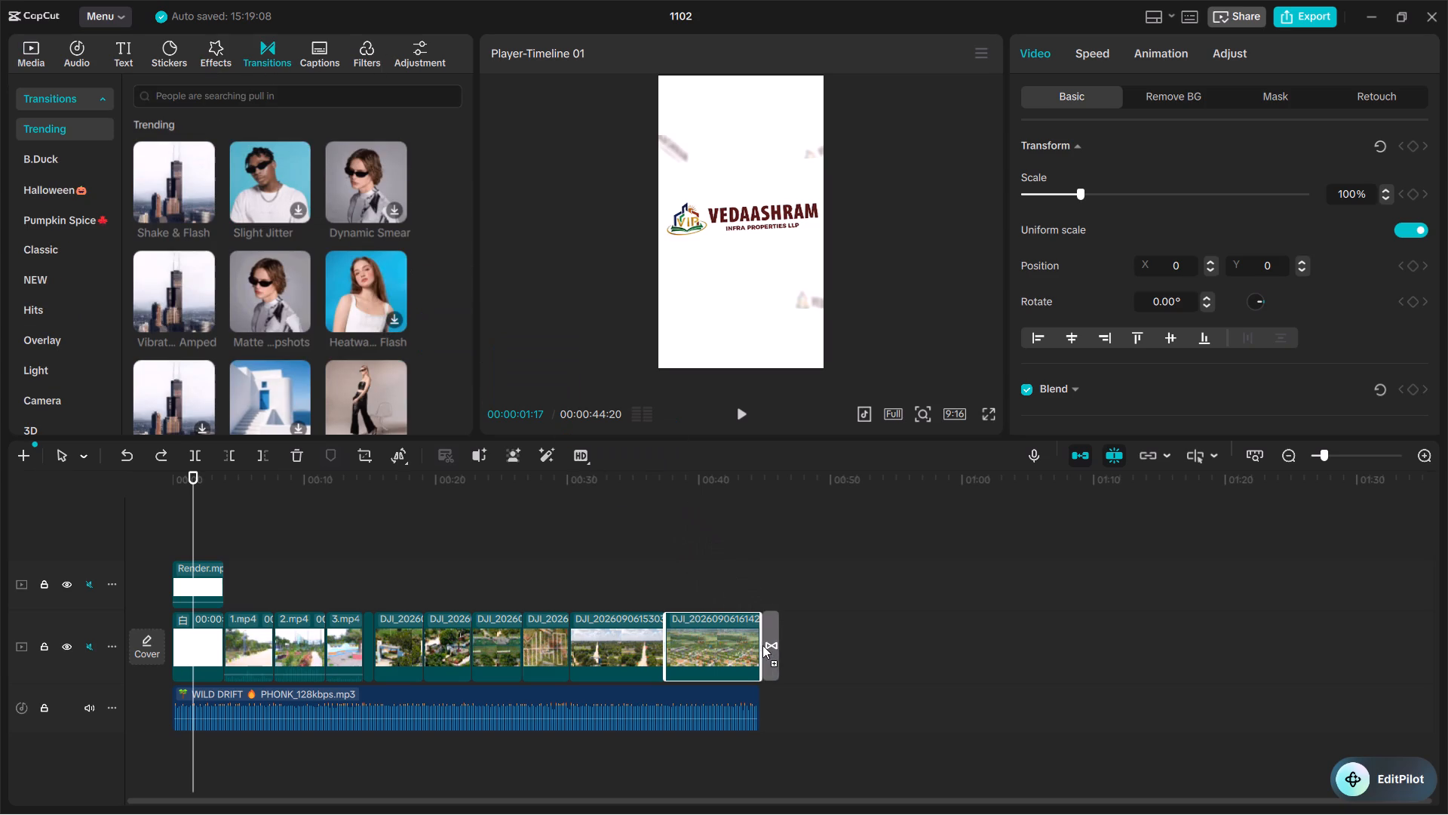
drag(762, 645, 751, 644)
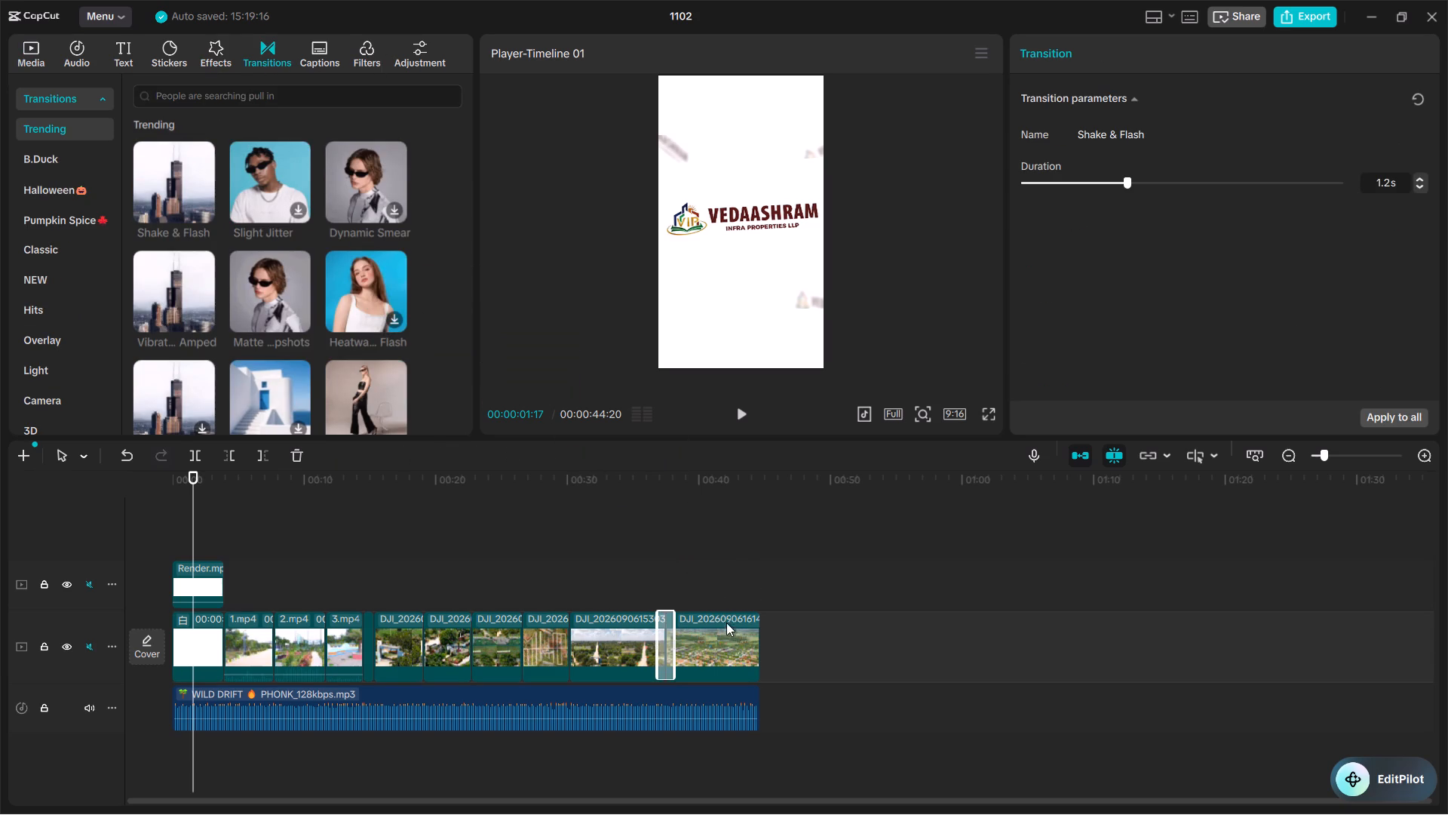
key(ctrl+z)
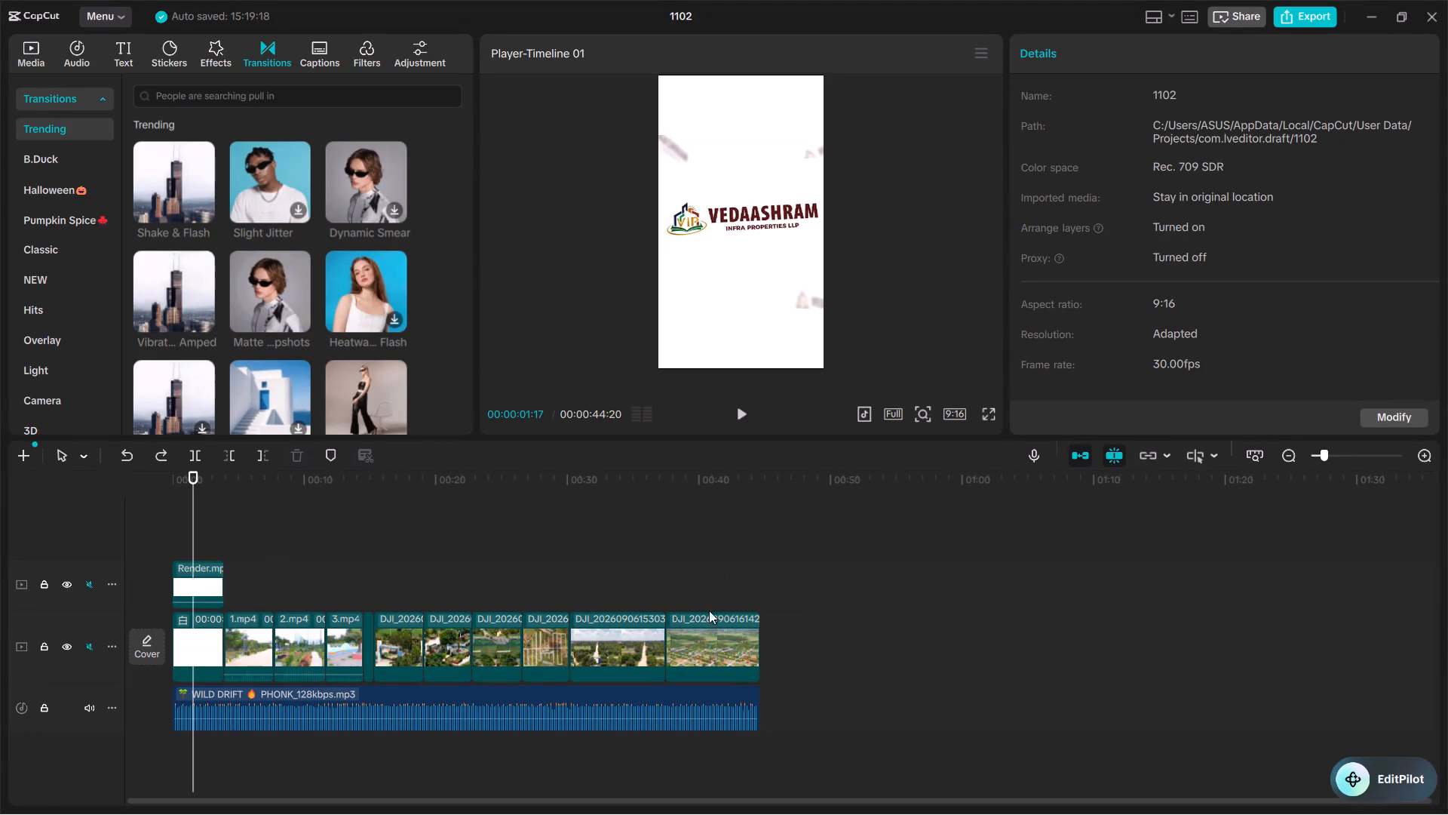
Preview the Fold, Flash Out and Screen Off out animations on the final 0300 drone clip and settle on Fade Out at 0.5s.
click(694, 625)
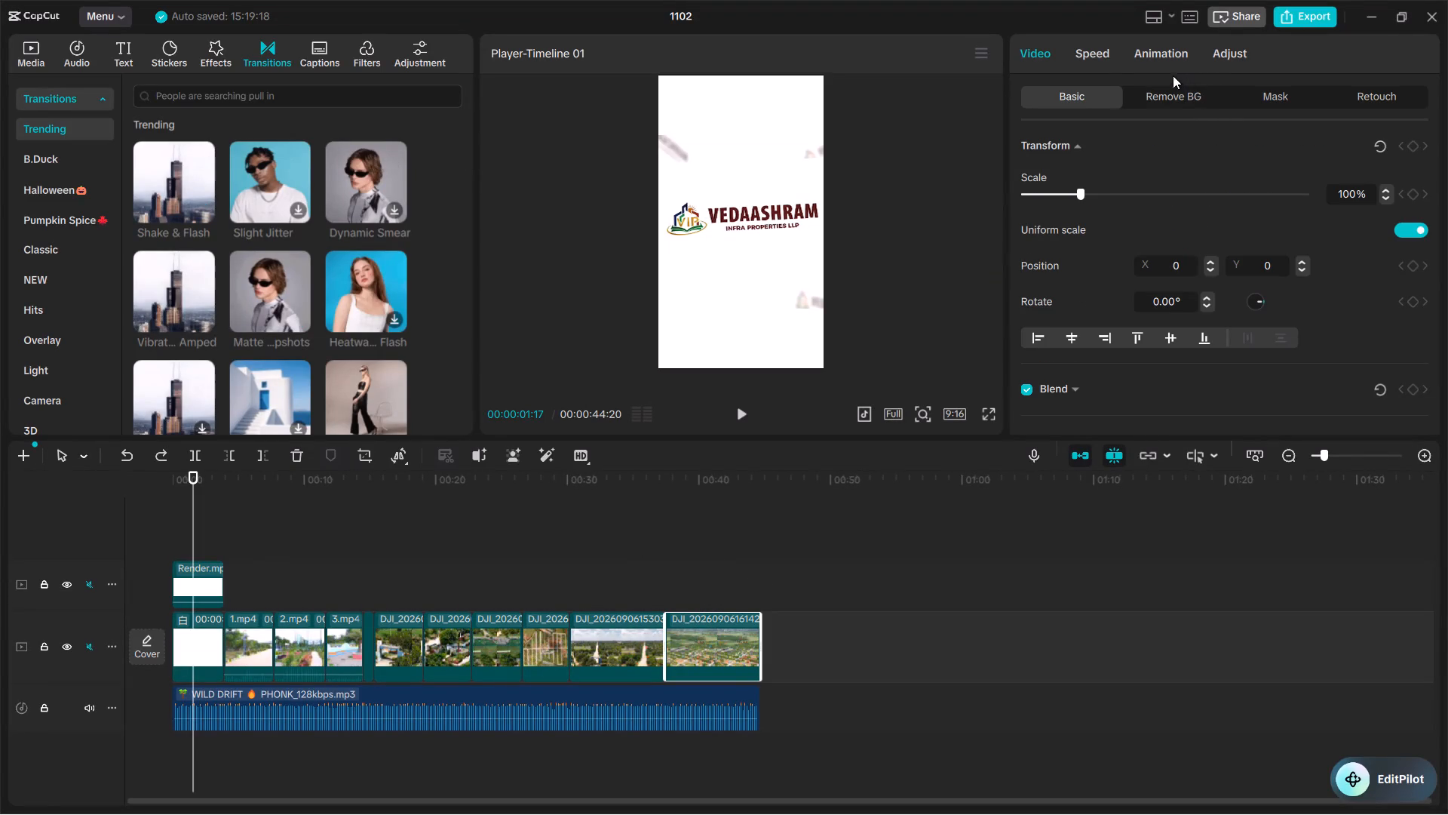
click(1088, 62)
click(1159, 50)
click(1208, 93)
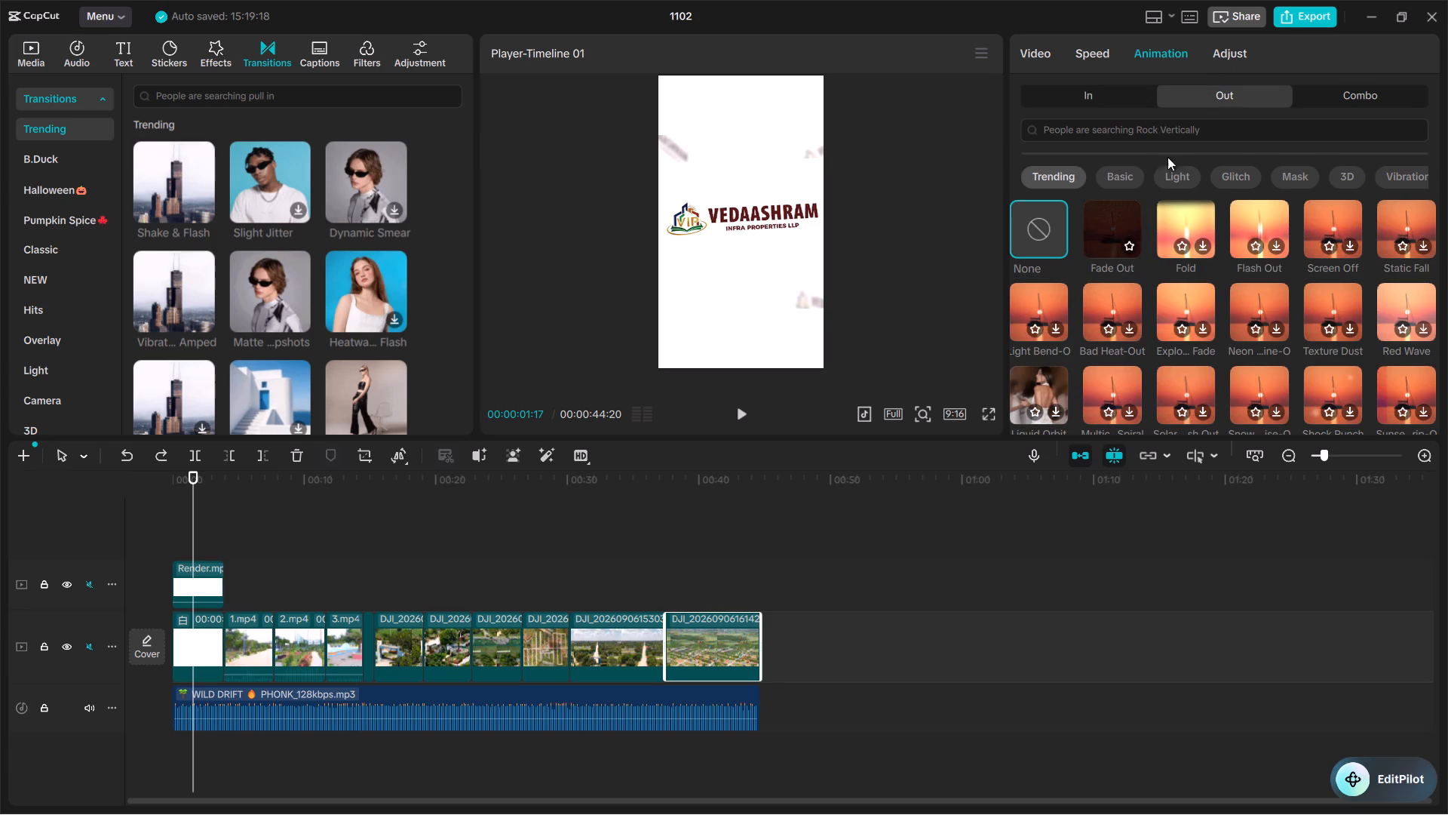
click(1106, 226)
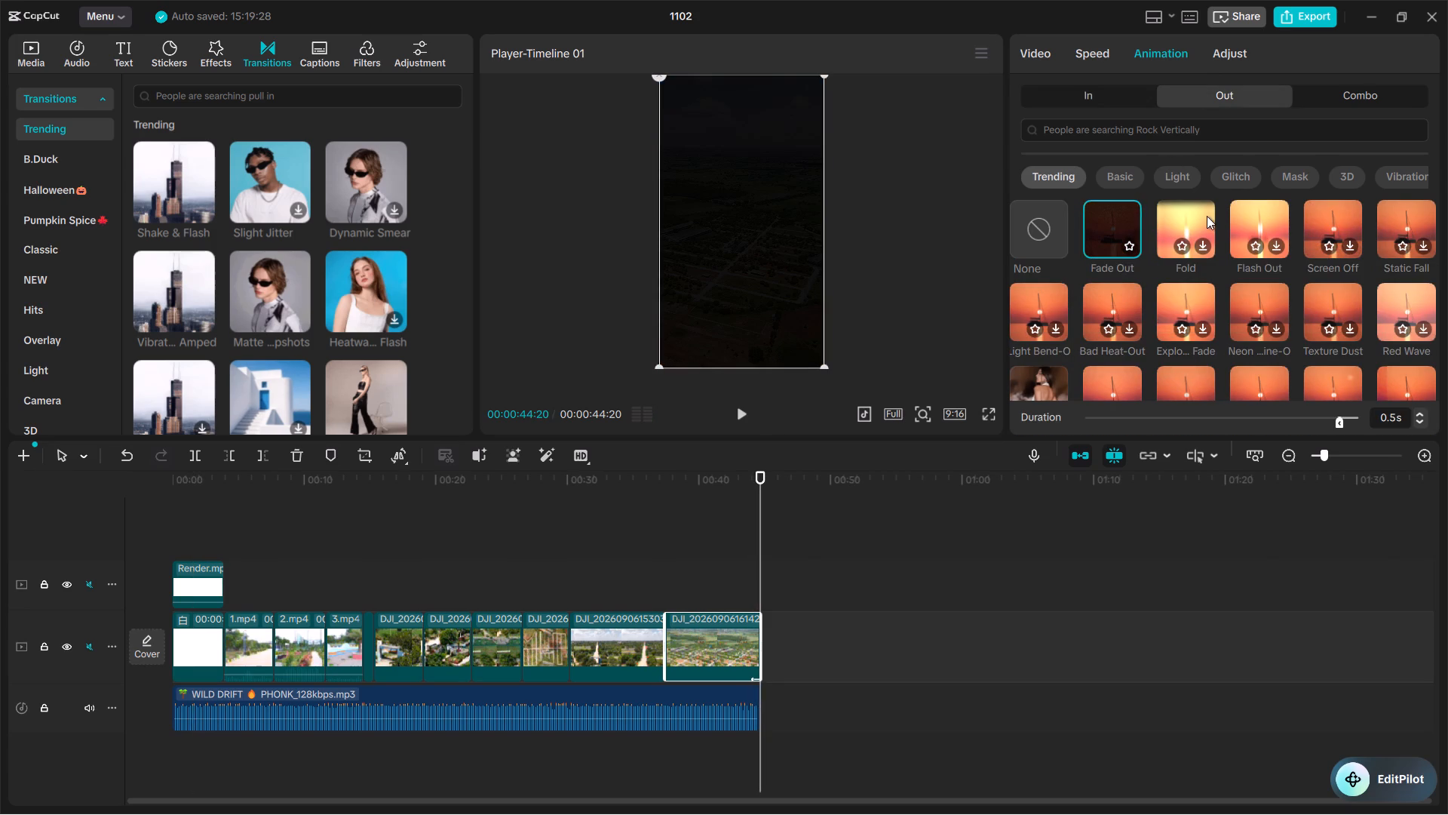
click(1202, 216)
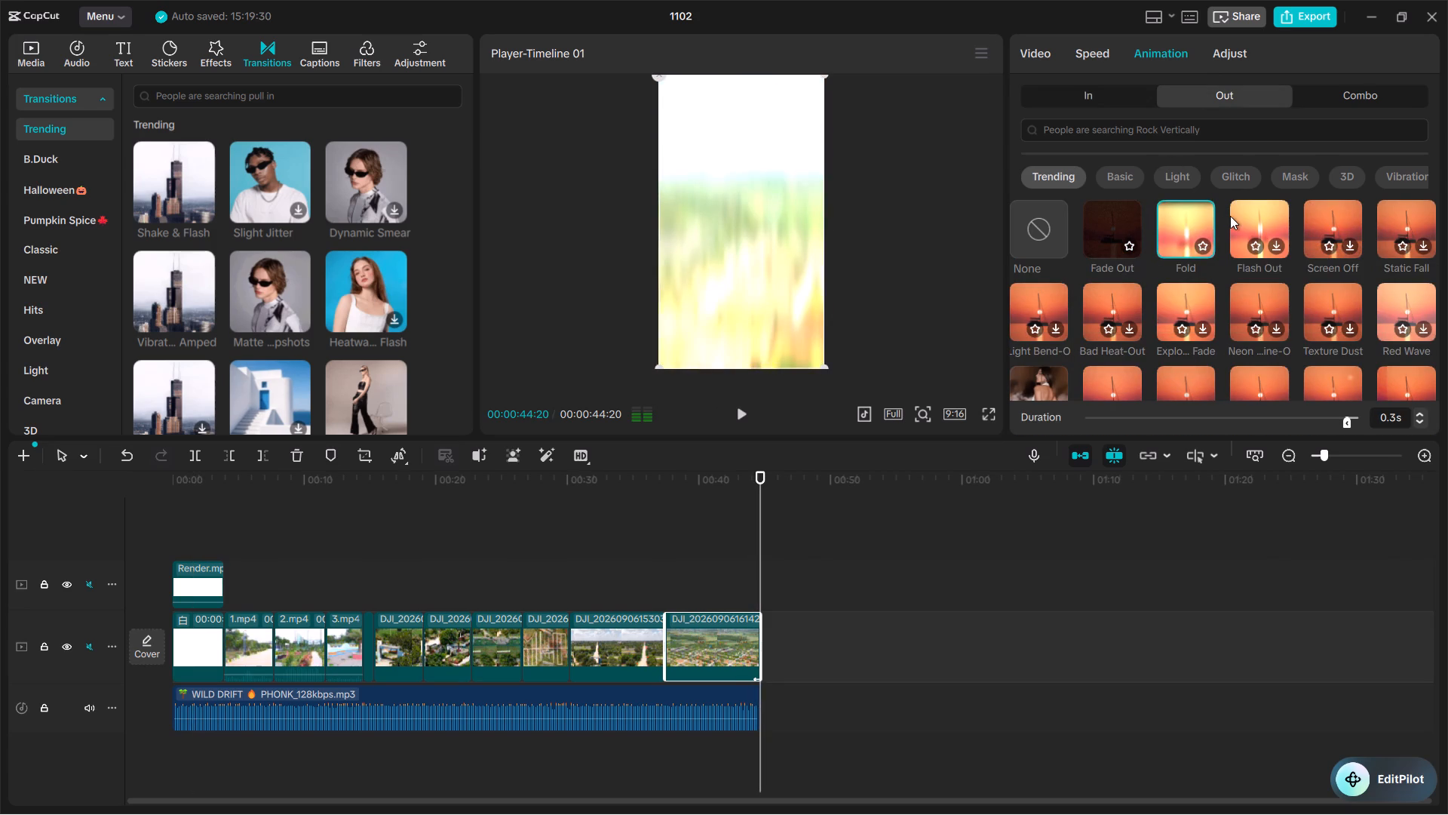
click(1230, 216)
click(1242, 218)
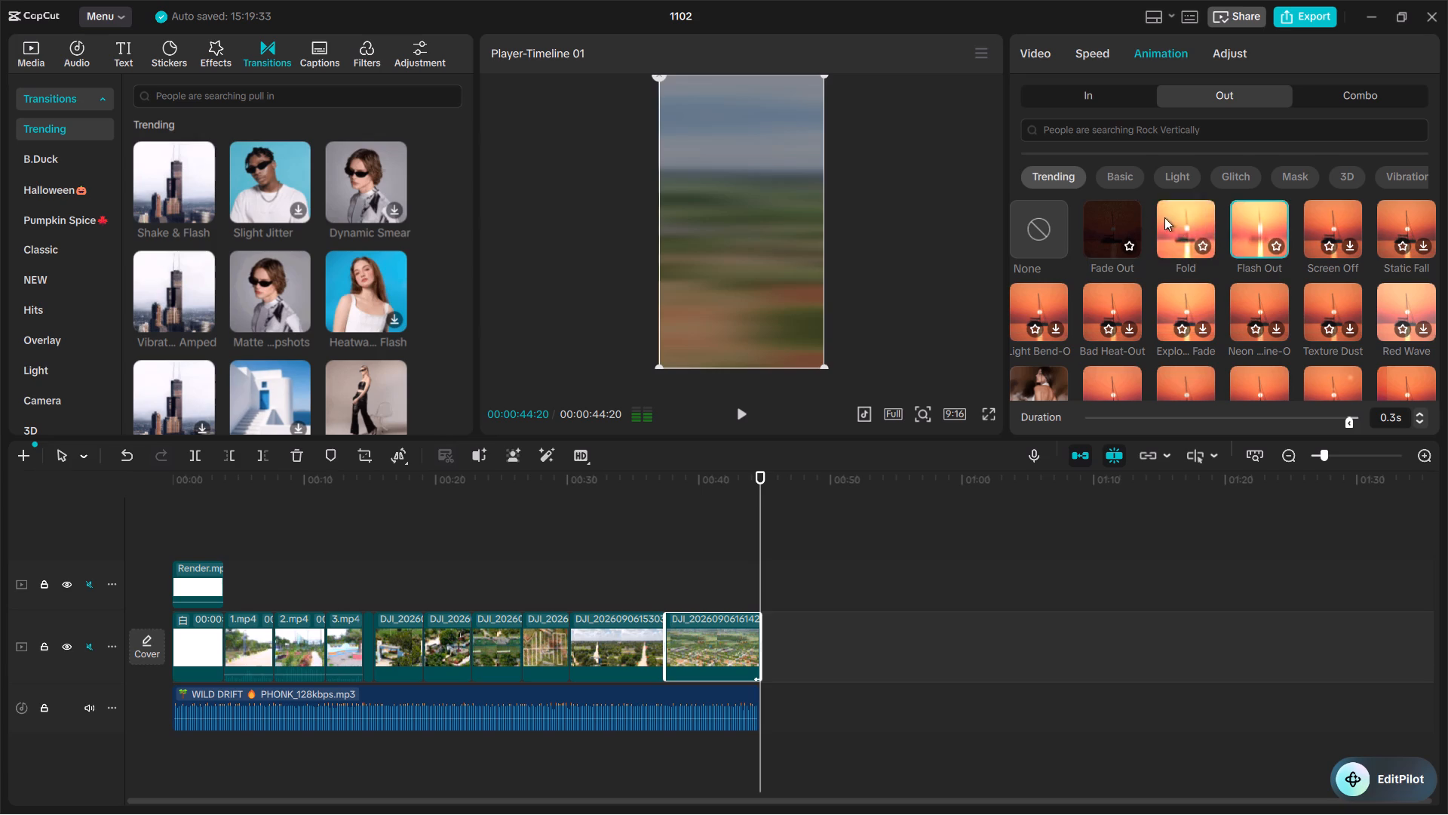
click(1118, 217)
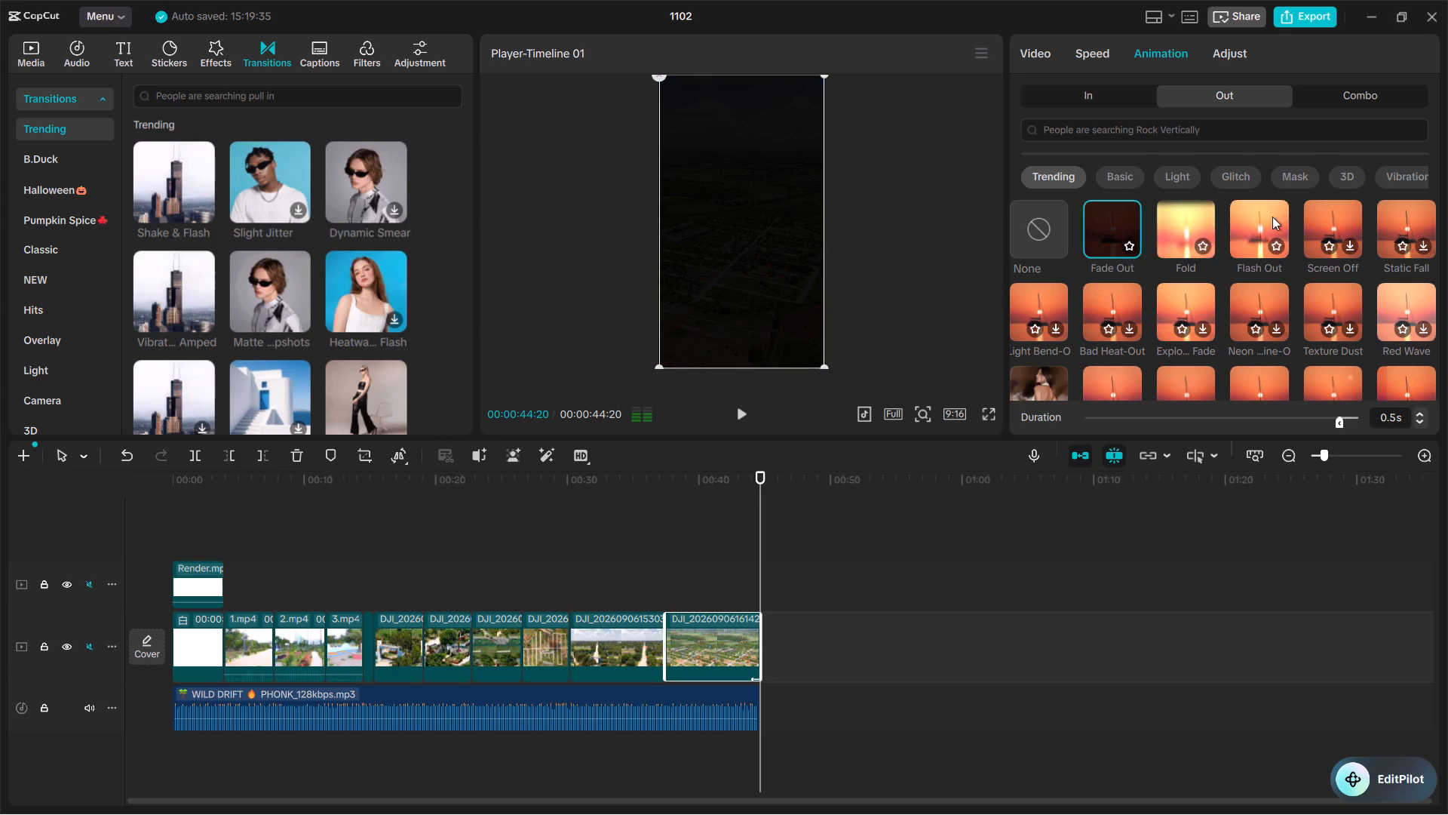
click(1323, 221)
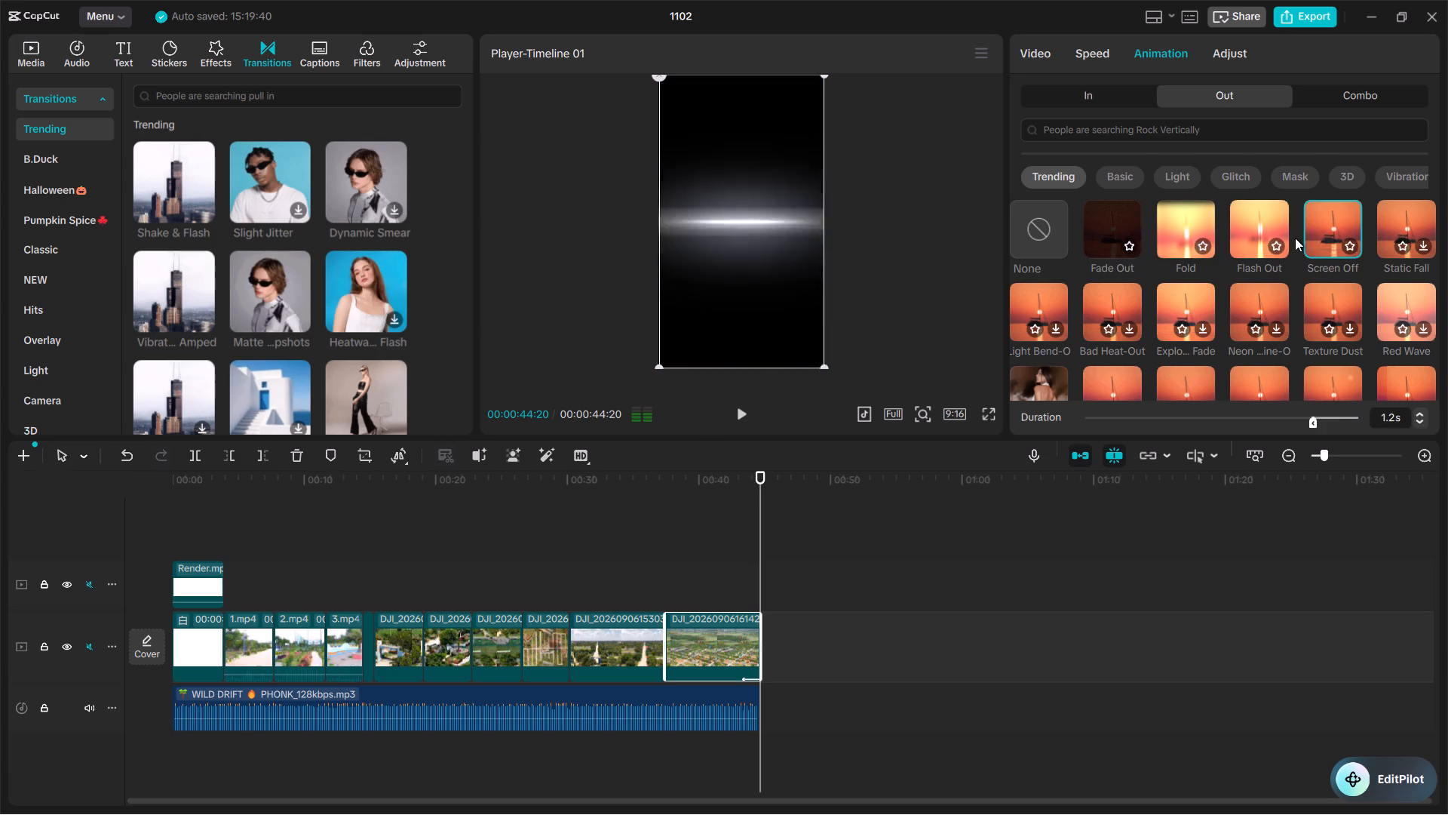
click(1097, 226)
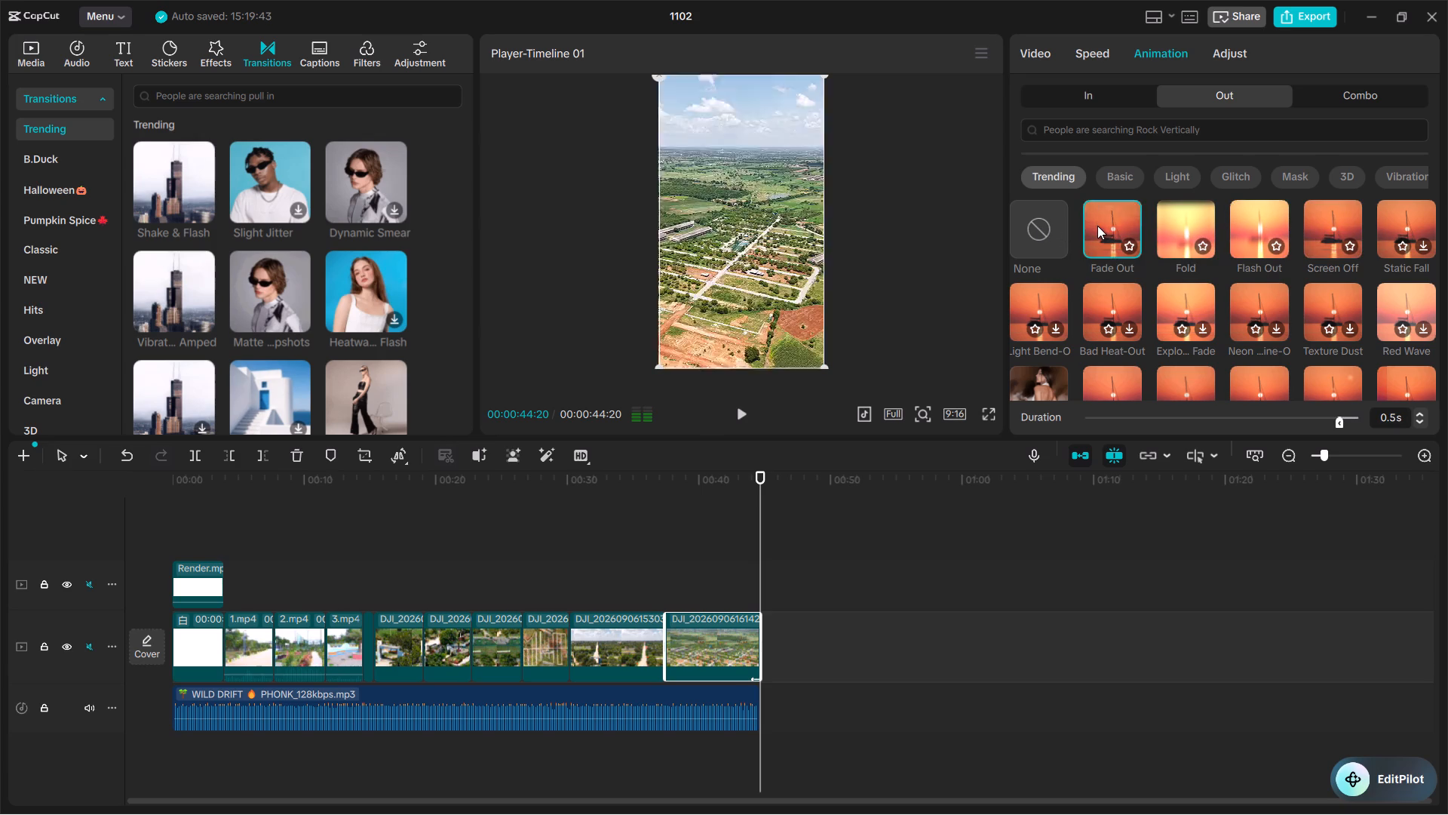
Replay the faded ending and play the timeline from the start to review the framing of the clips.
key(space)
key(space)
key(space)
click(749, 472)
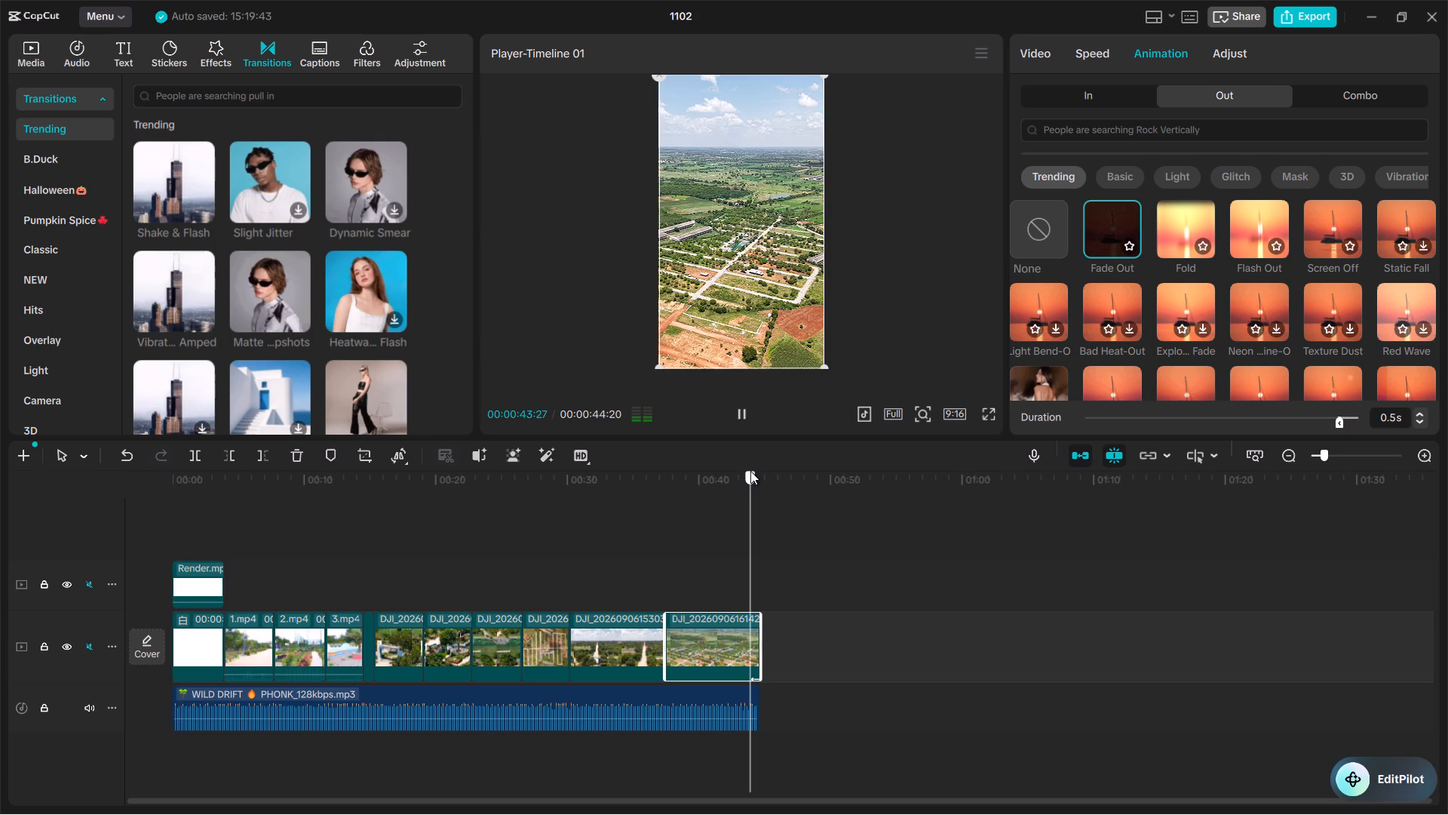
key(space)
drag(750, 471, 0, 488)
key(space)
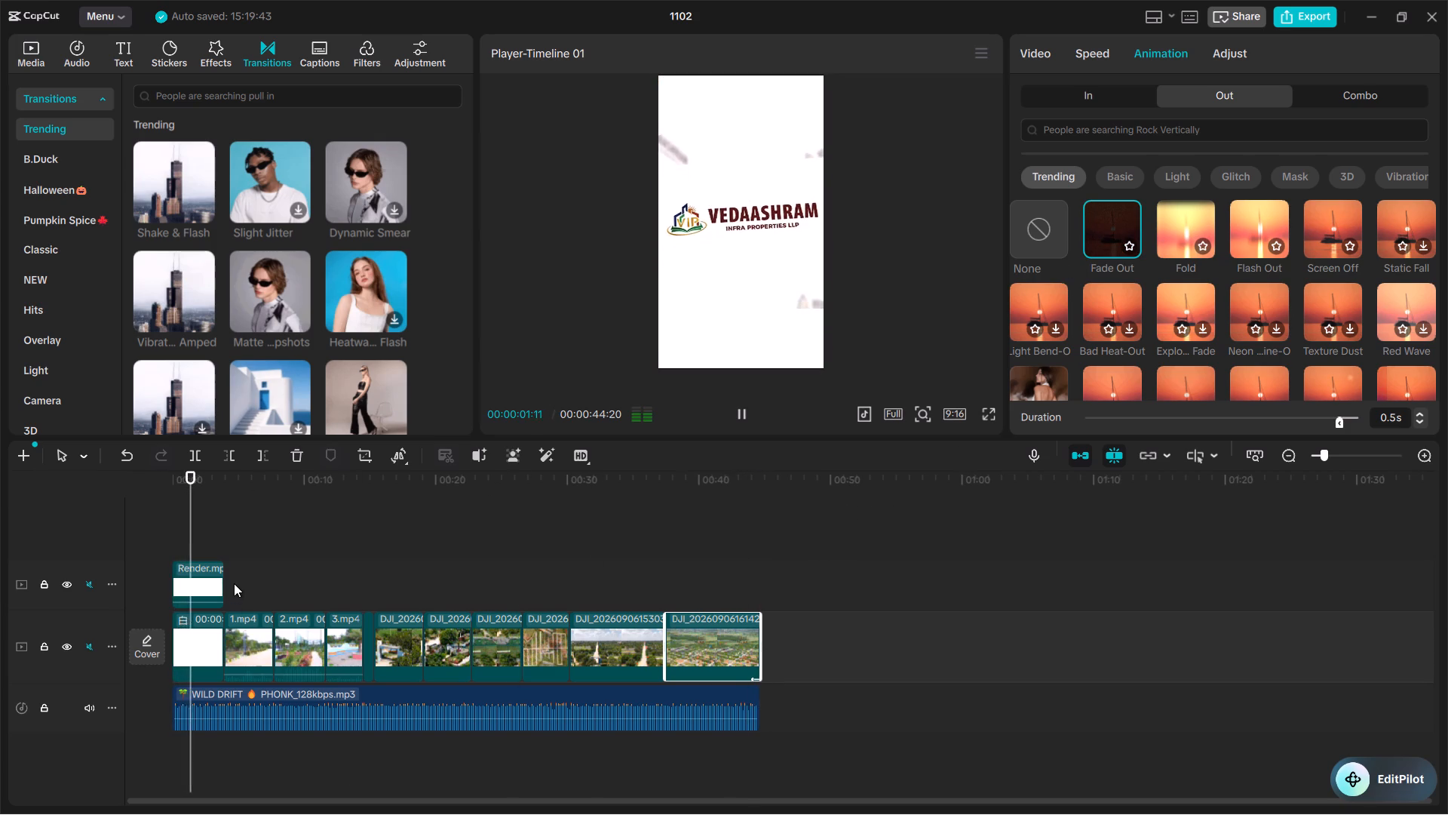
click(254, 539)
key(space)
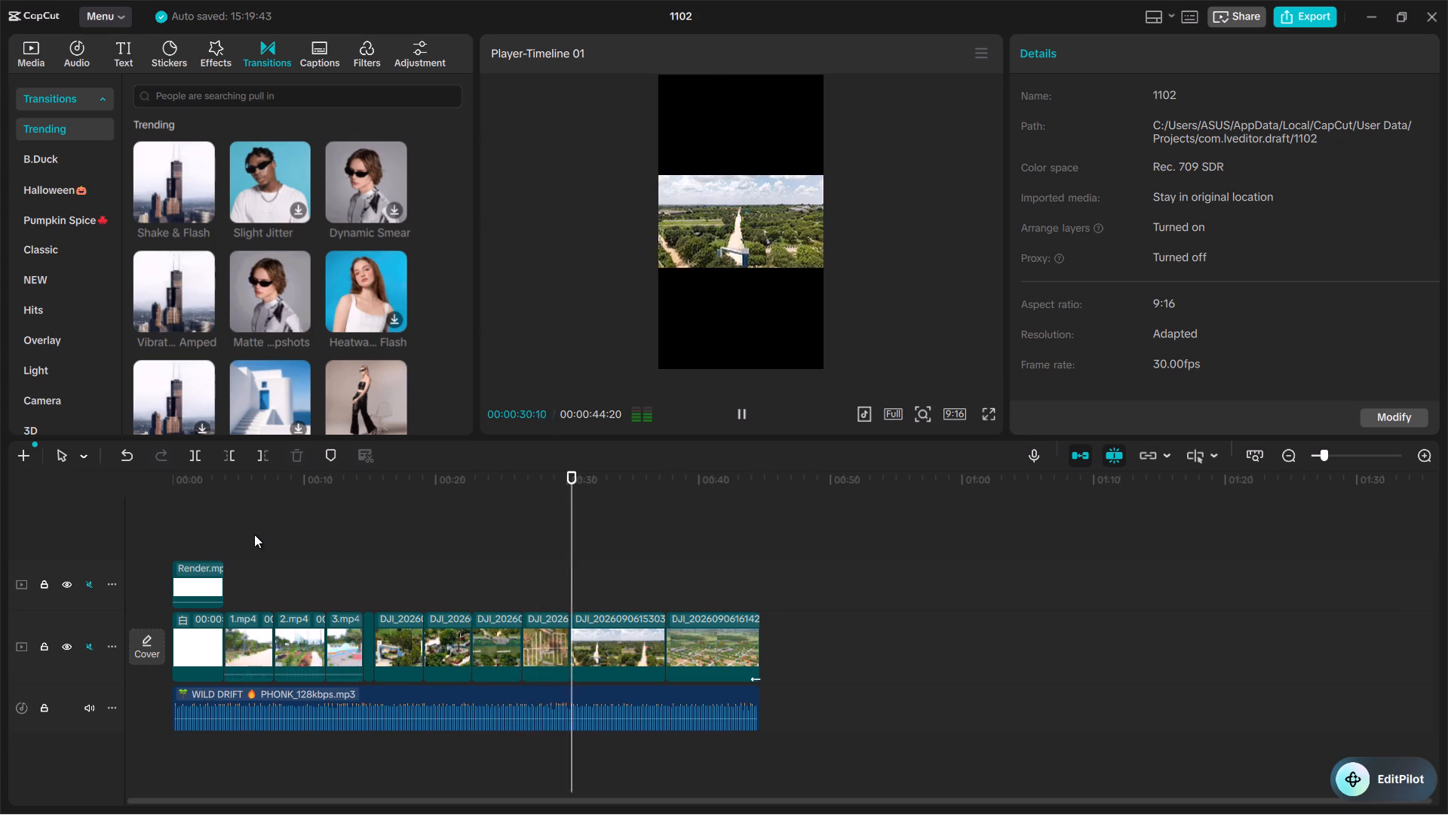
drag(258, 532, 267, 529)
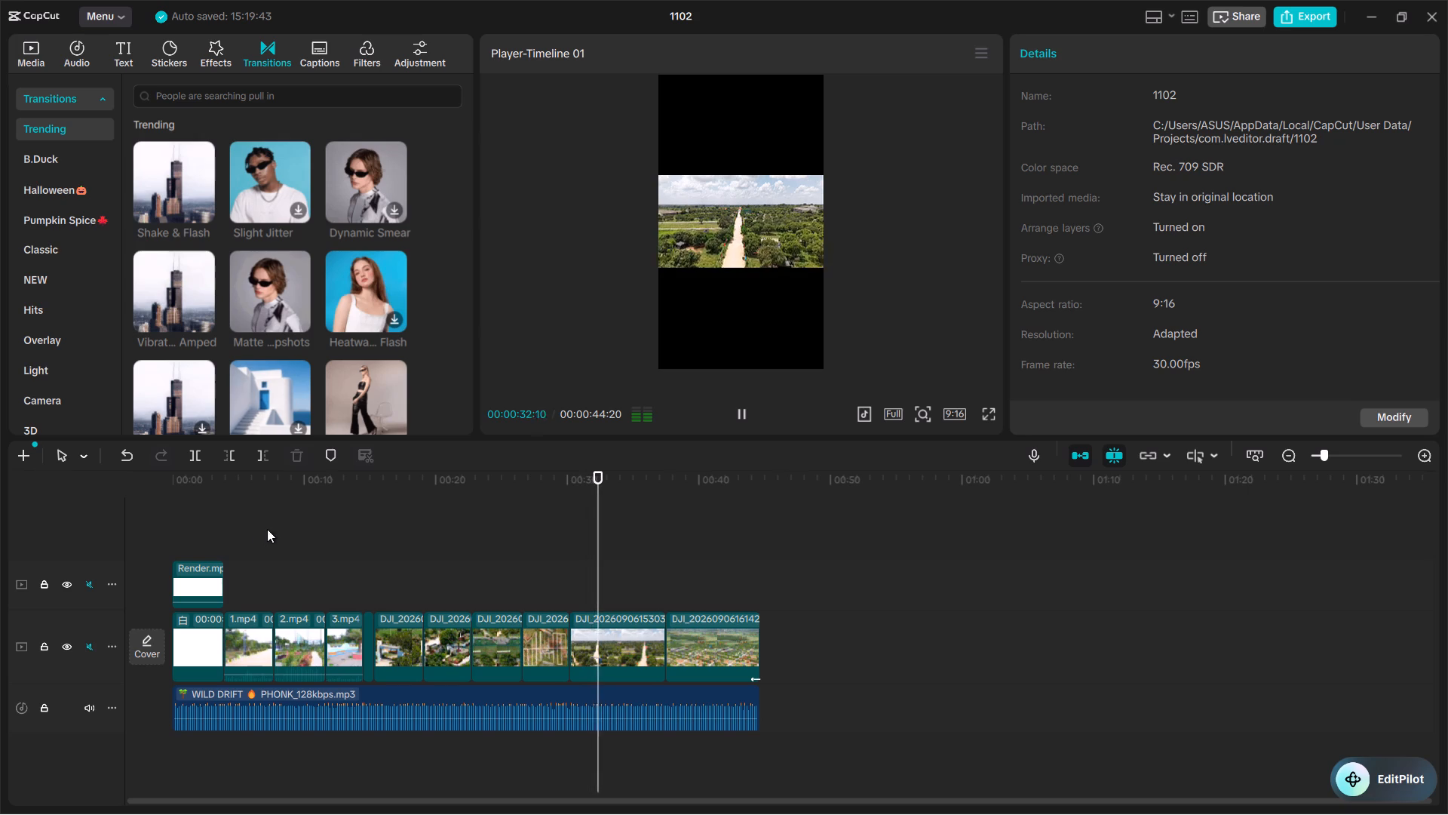
drag(267, 529, 272, 528)
Rotate the overhead plot-layout drone clip at about 00:00:27:17 to 90°.
drag(614, 508, 535, 520)
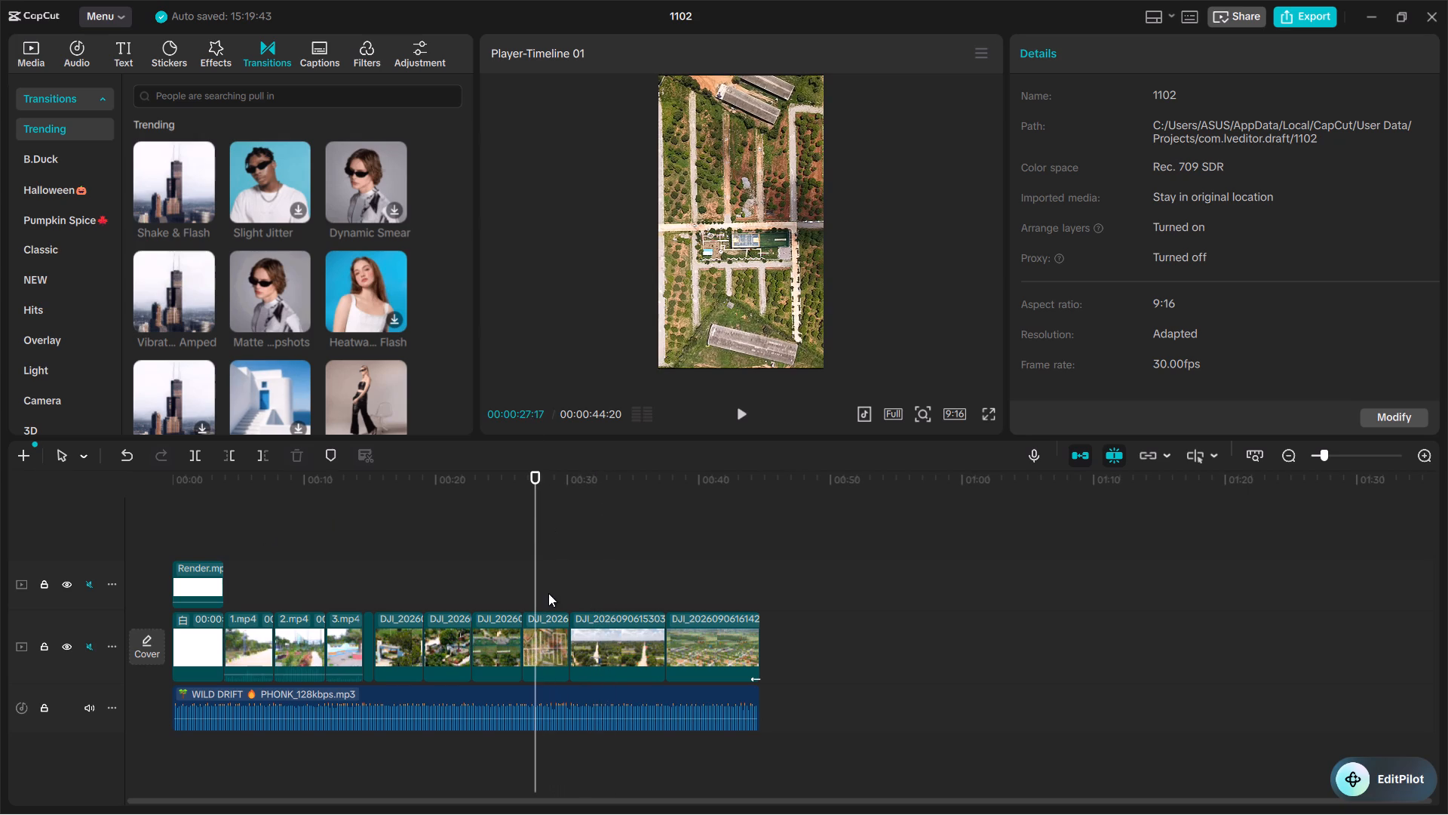
click(548, 618)
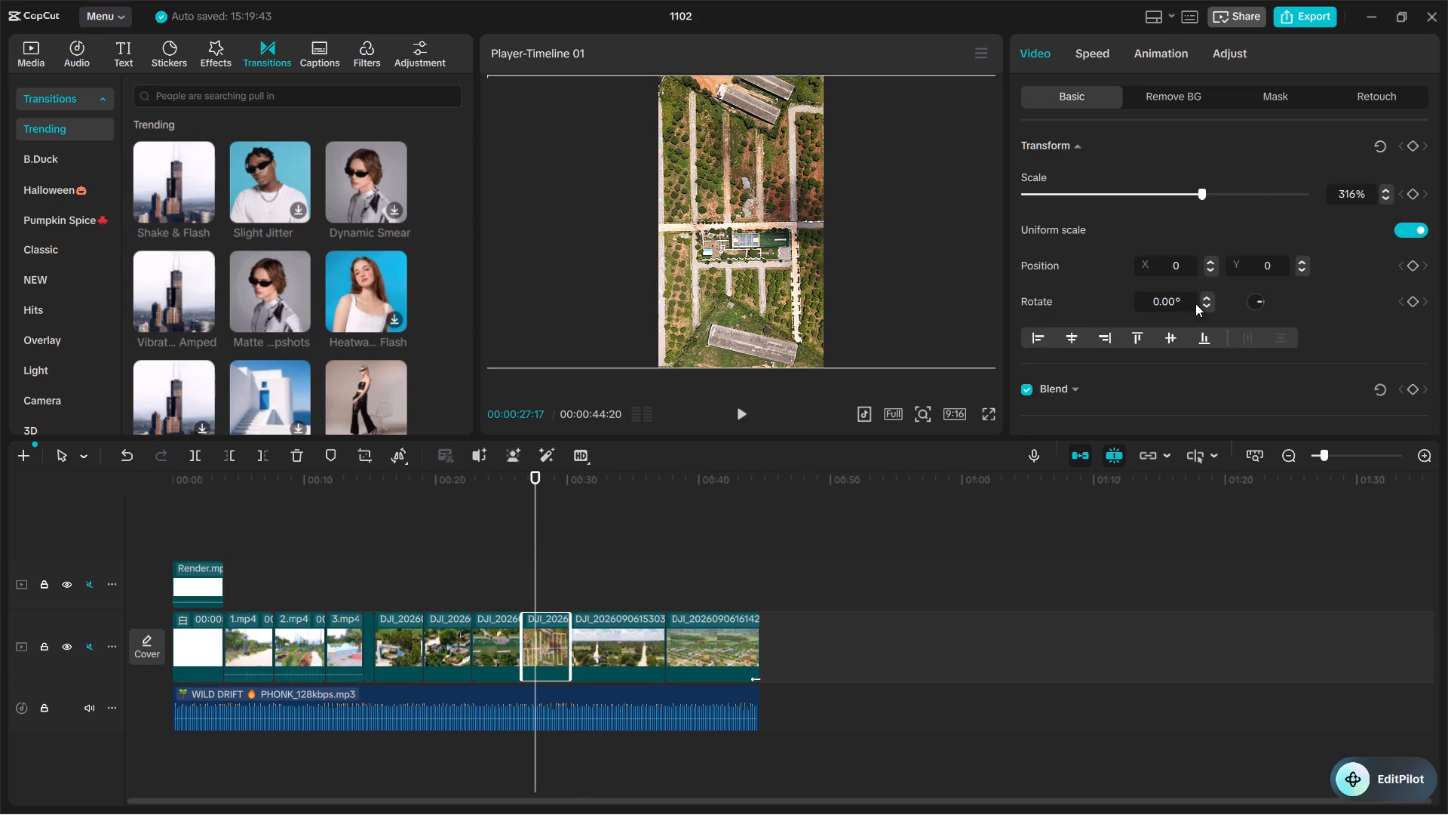
drag(1189, 304, 1088, 297)
text(90)
key(Return)
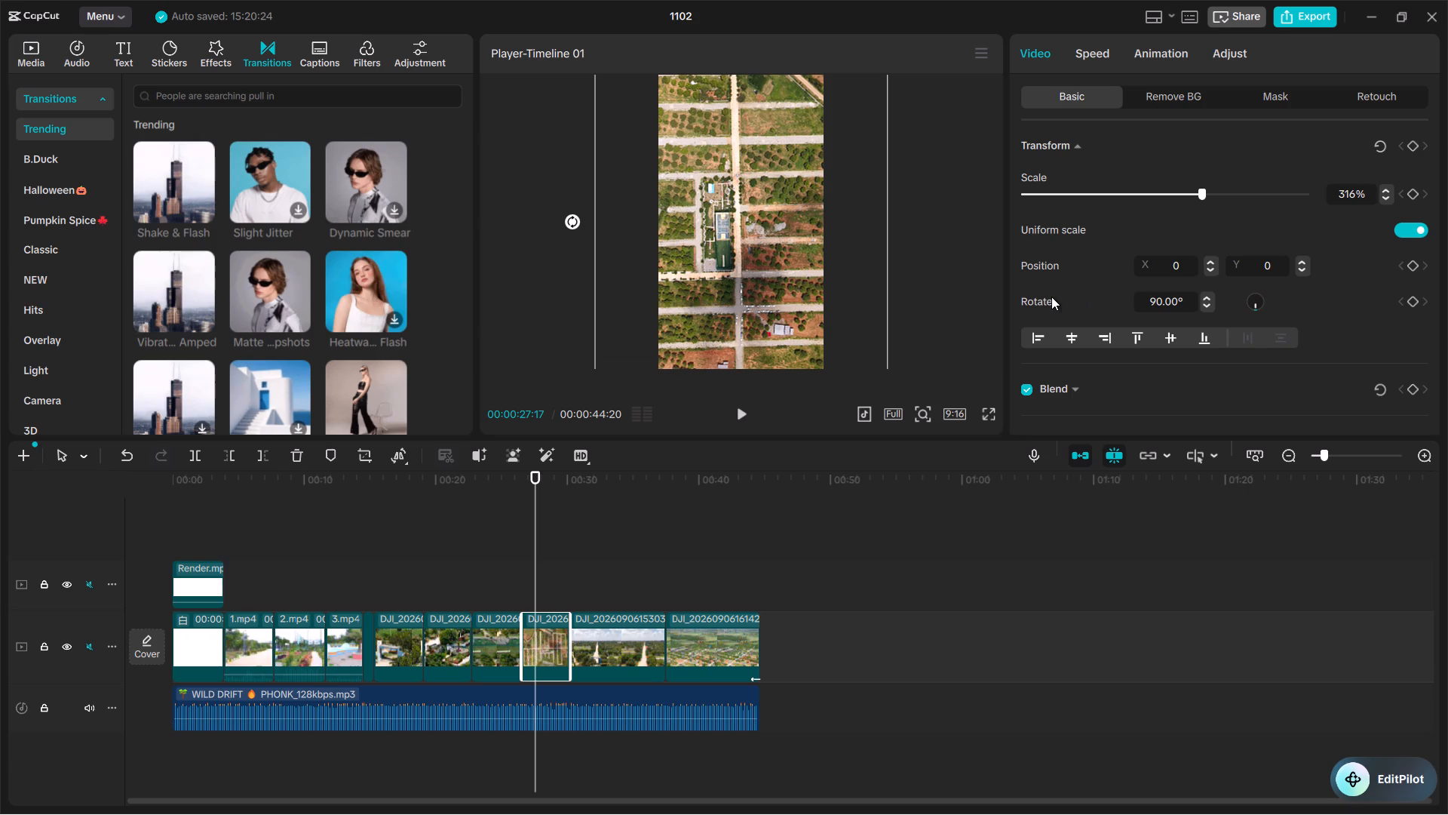
Reduce the rotated overhead drone clip's scale to 180% so that it fills the vertical frame.
drag(1195, 194, 1167, 195)
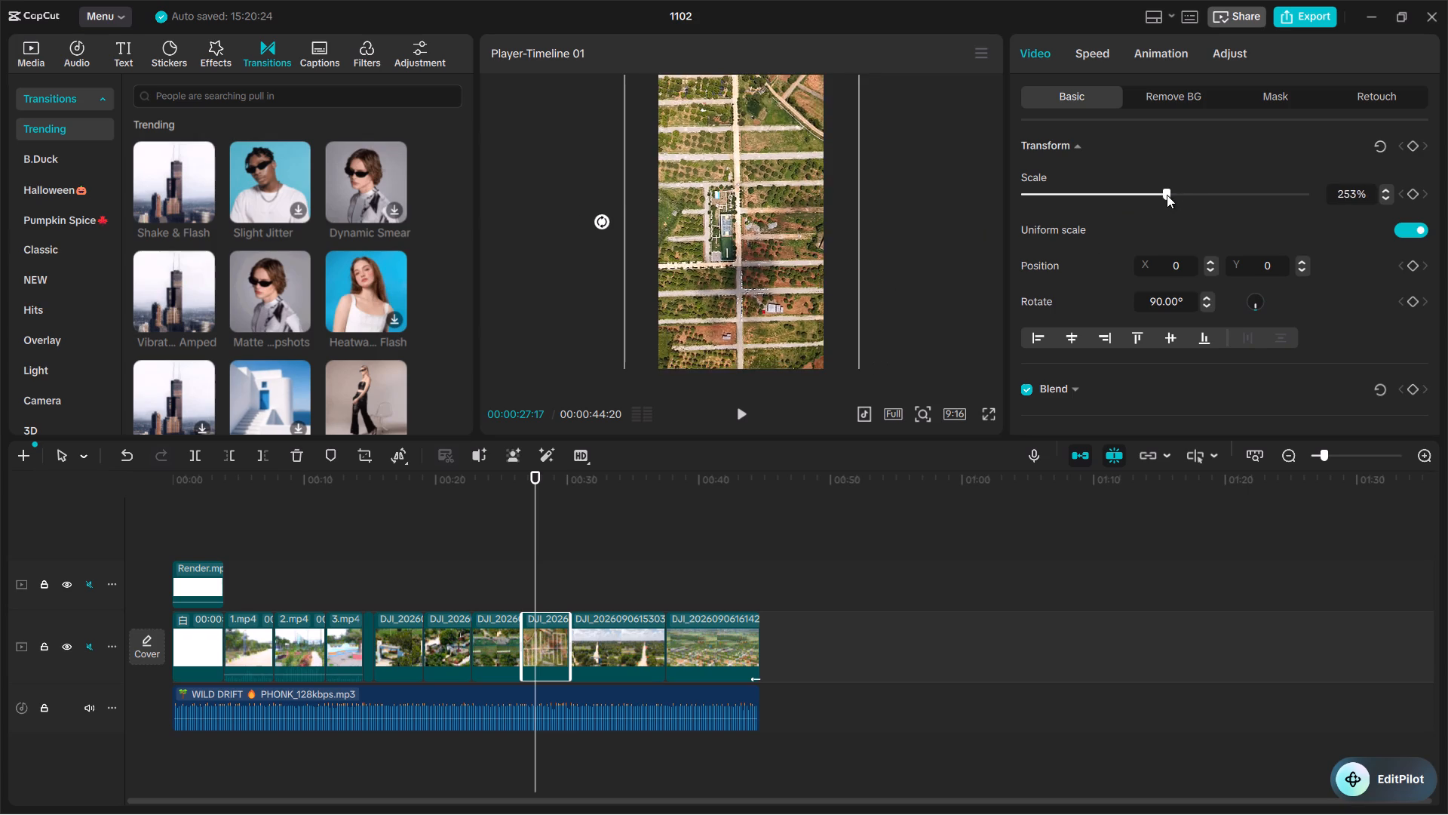
drag(1167, 195, 1121, 198)
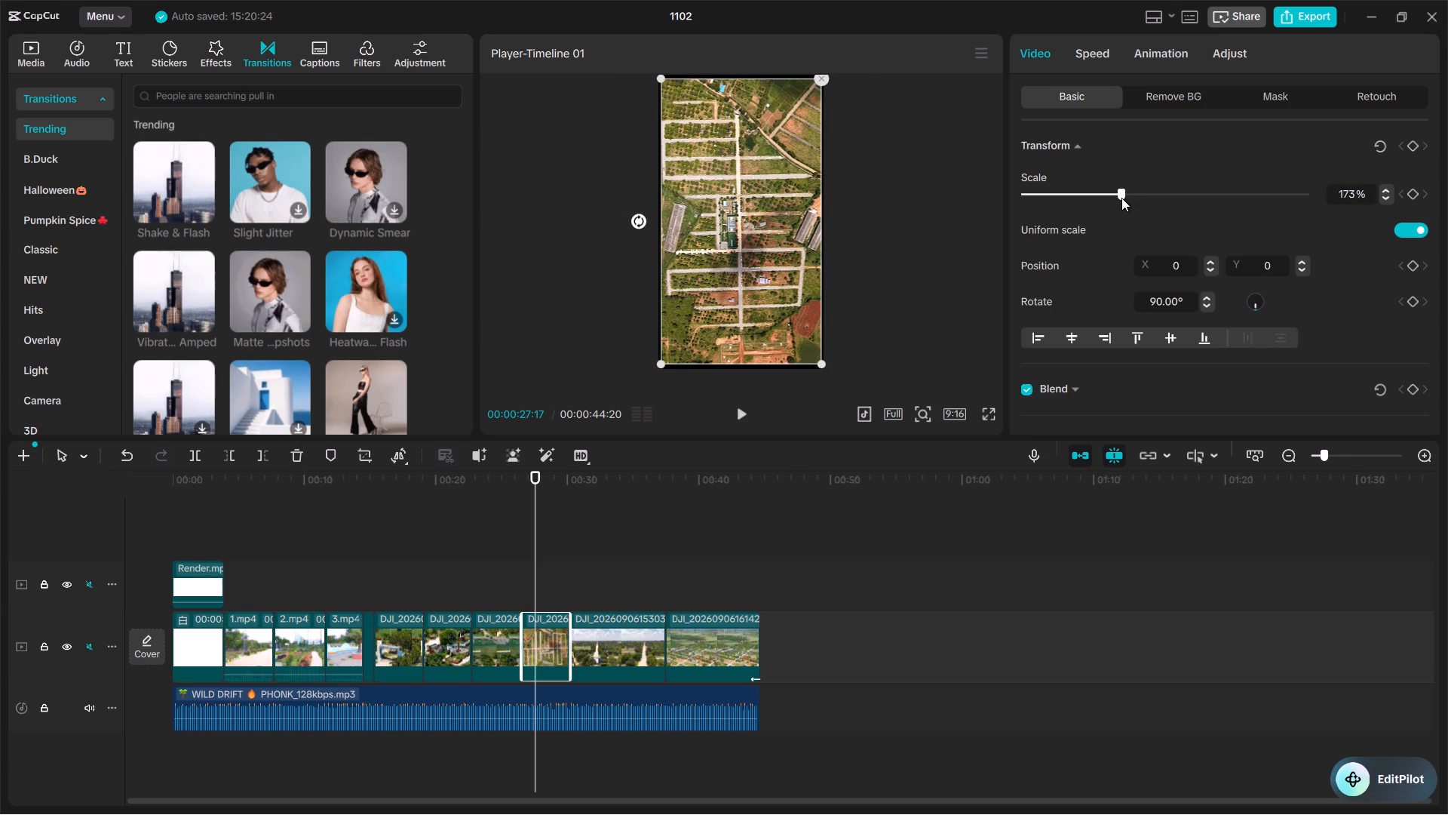
drag(1121, 198, 1123, 198)
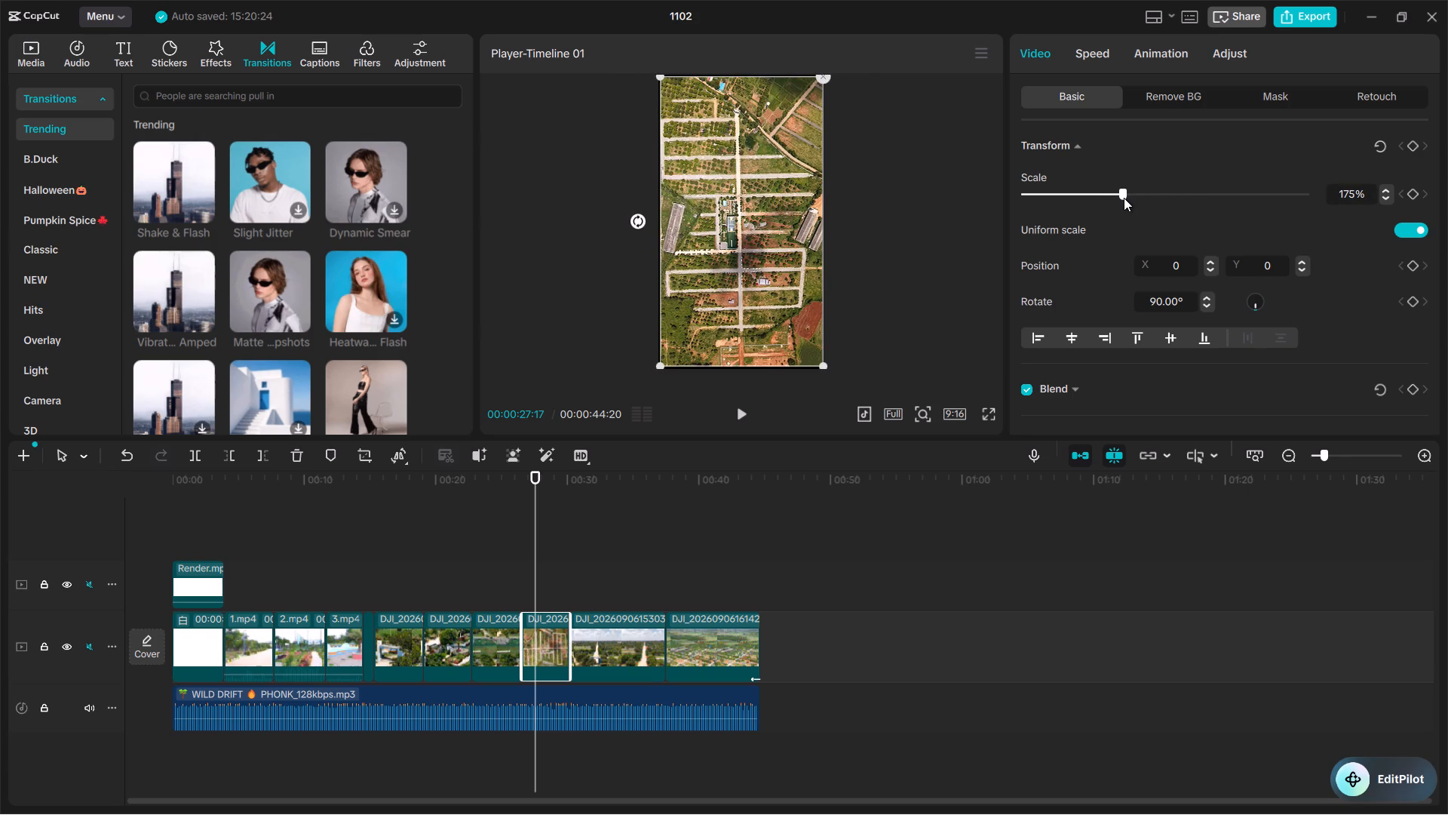
drag(1367, 197, 1328, 202)
drag(1328, 202, 1342, 202)
drag(1367, 192, 1305, 198)
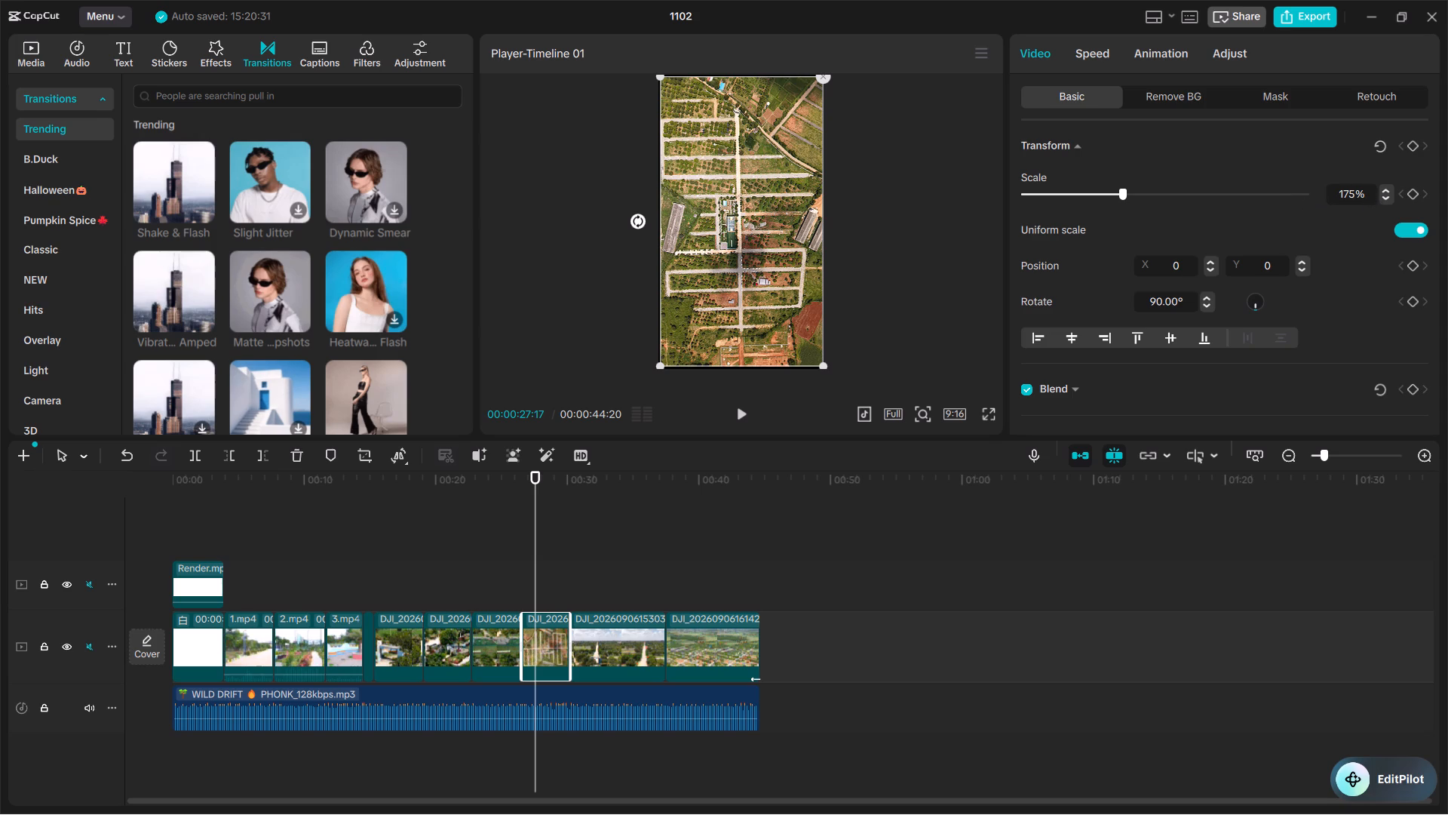
click(1355, 192)
key(BackSpace)
key(BackSpace)
text(80)
click(1312, 179)
key(space)
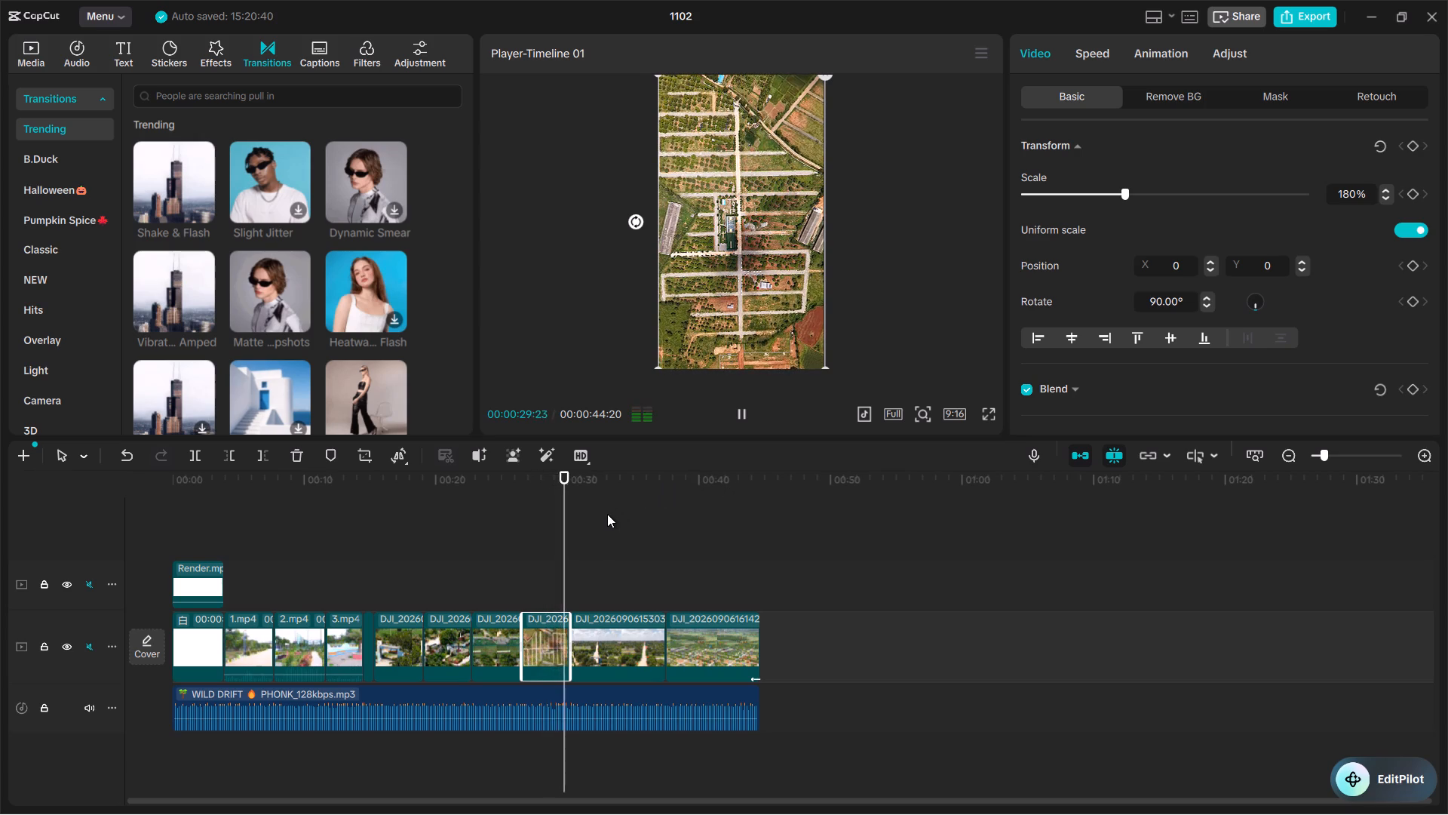
click(589, 617)
key(space)
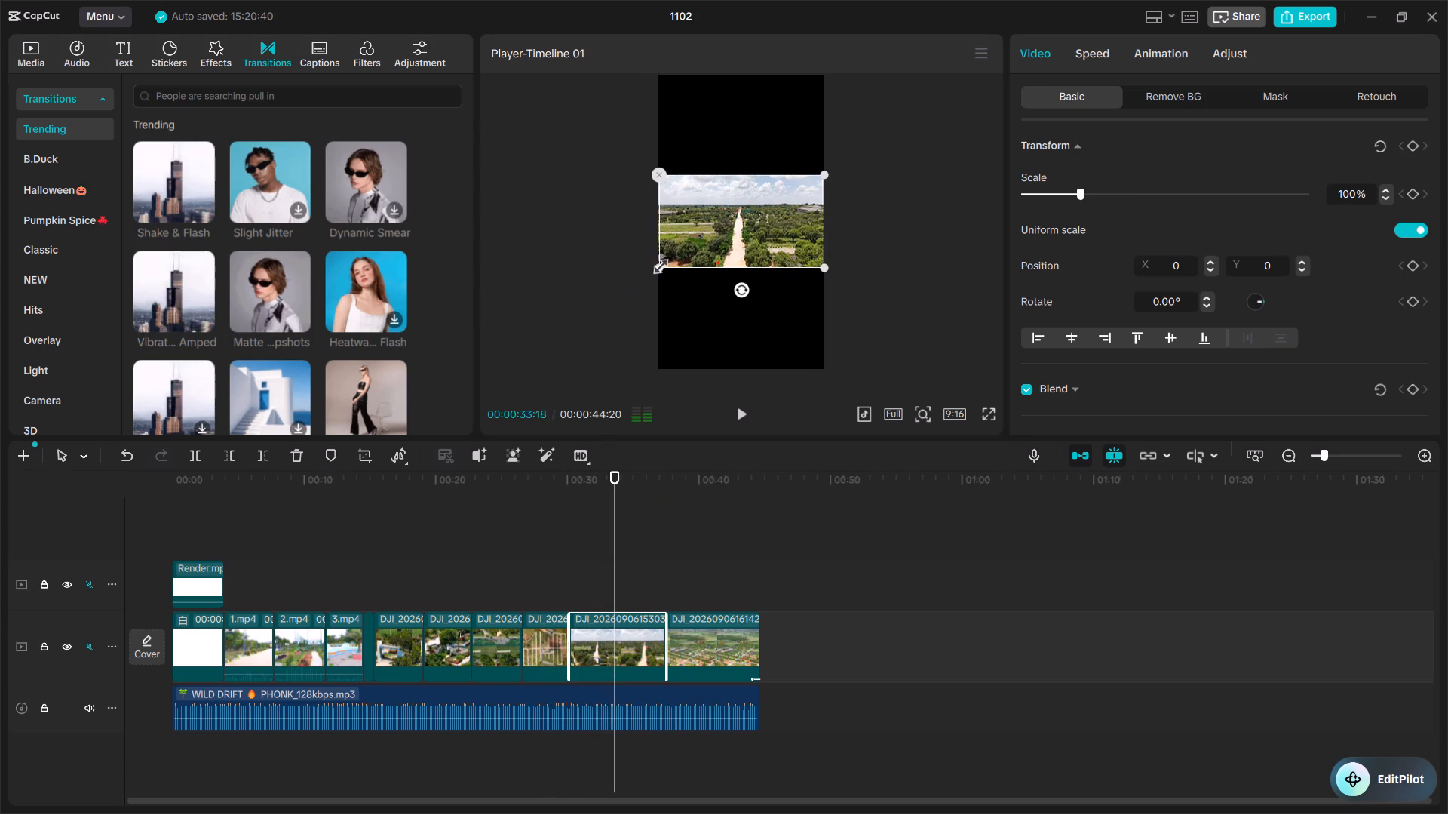
drag(658, 263, 513, 516)
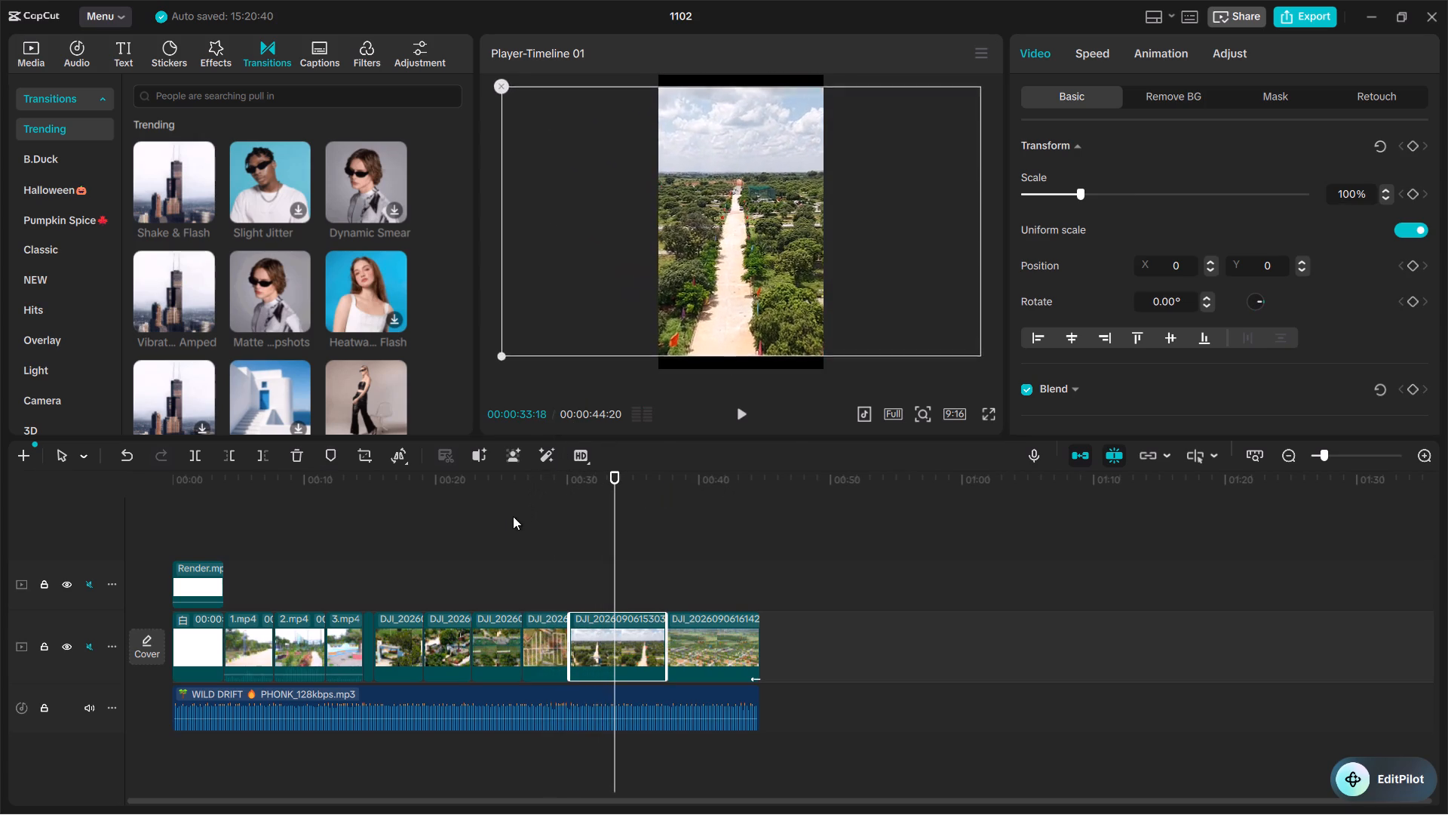
drag(513, 516, 495, 540)
Play the reframed drone clips through to the ending and replay the Vedaashram logo intro from the start.
key(space)
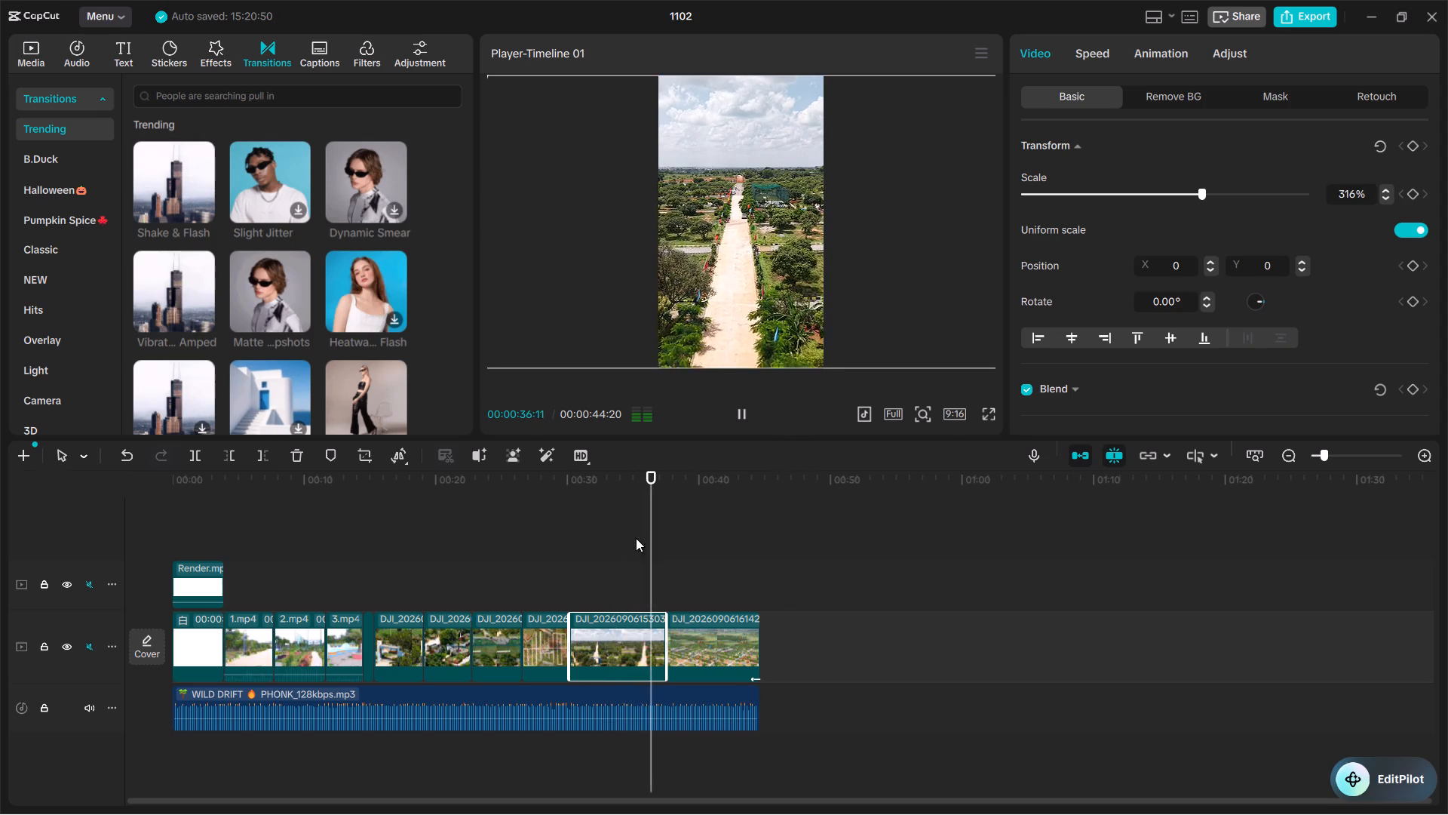
click(616, 349)
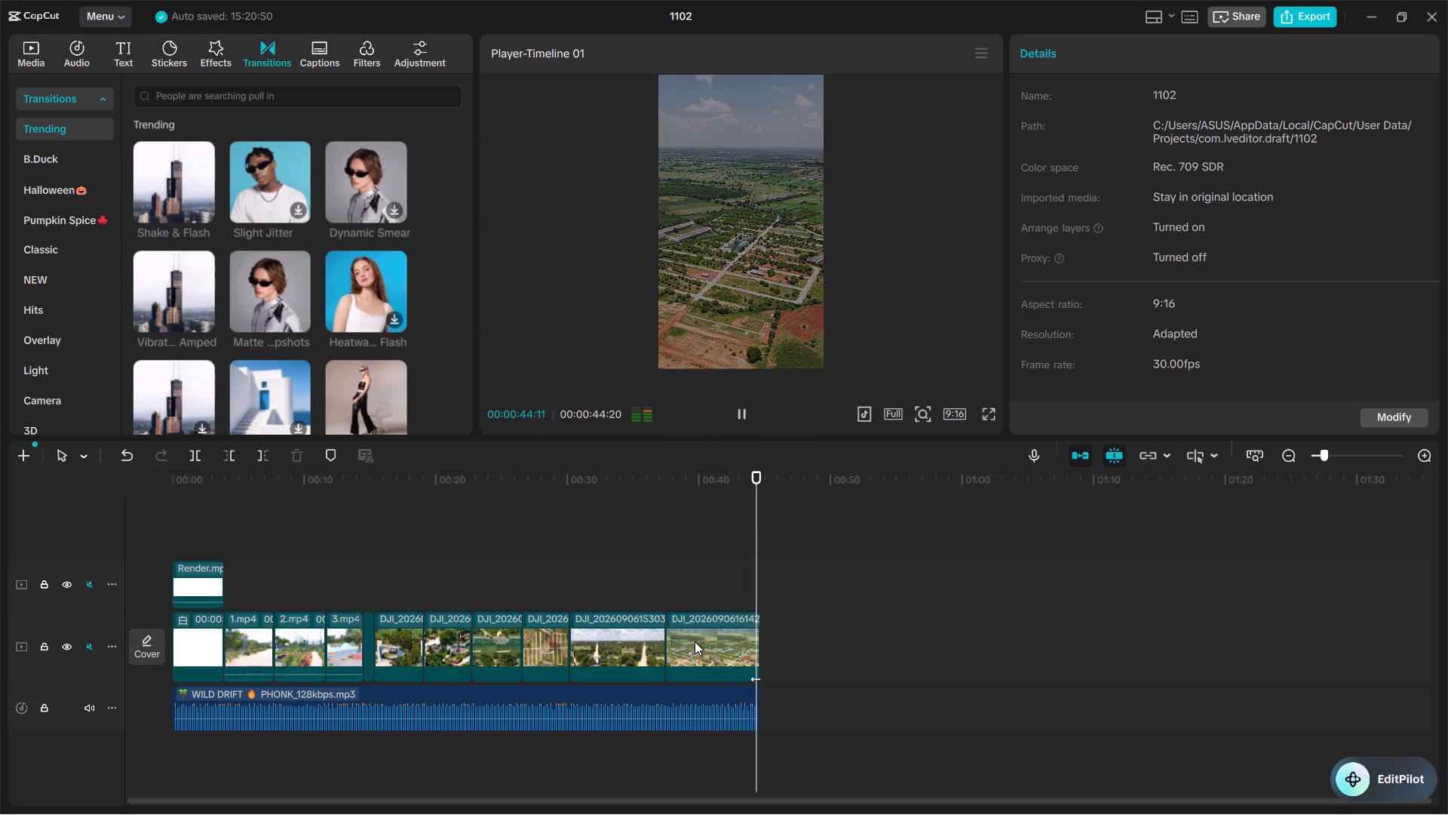
drag(755, 512, 0, 601)
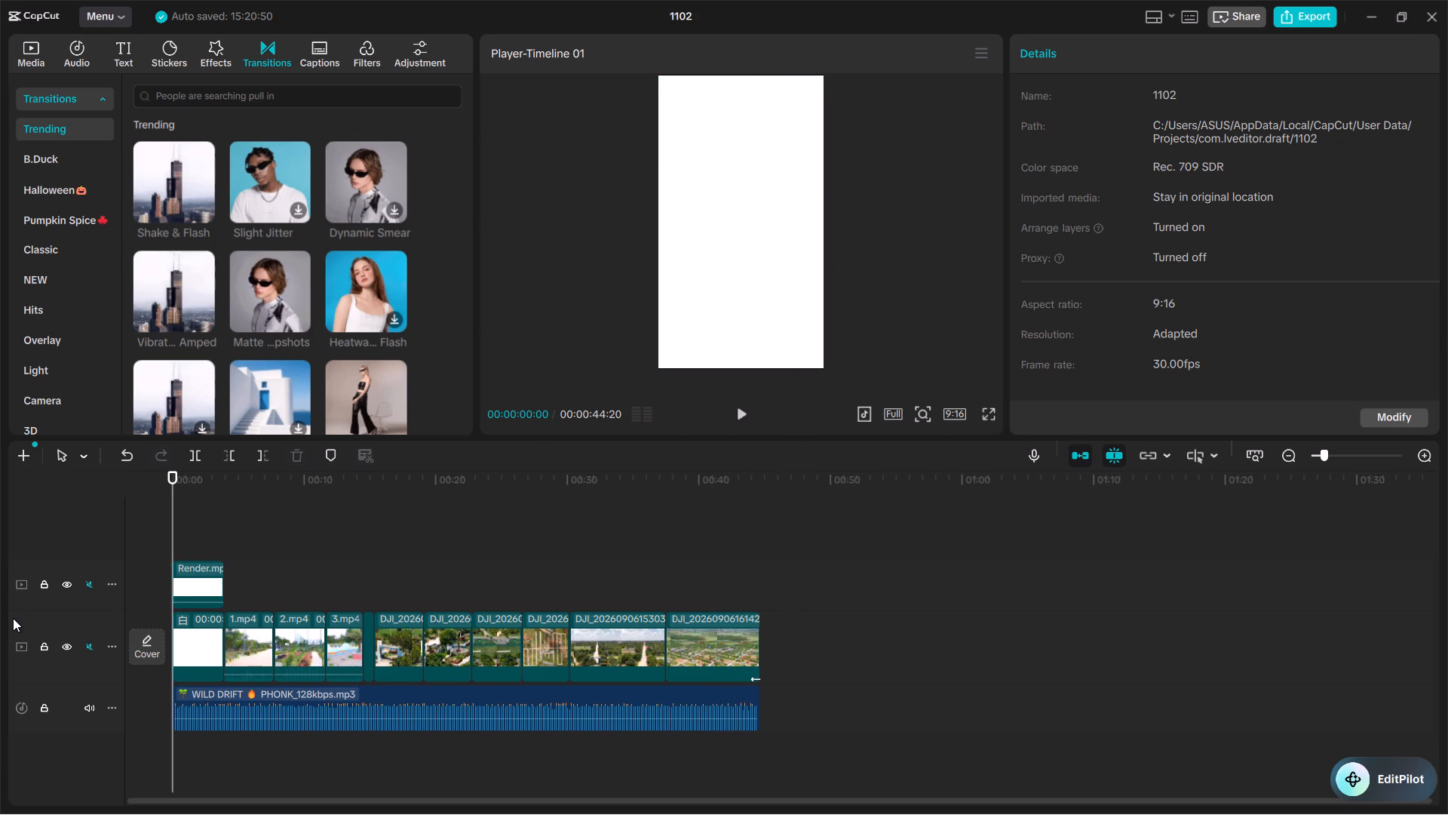
key(space)
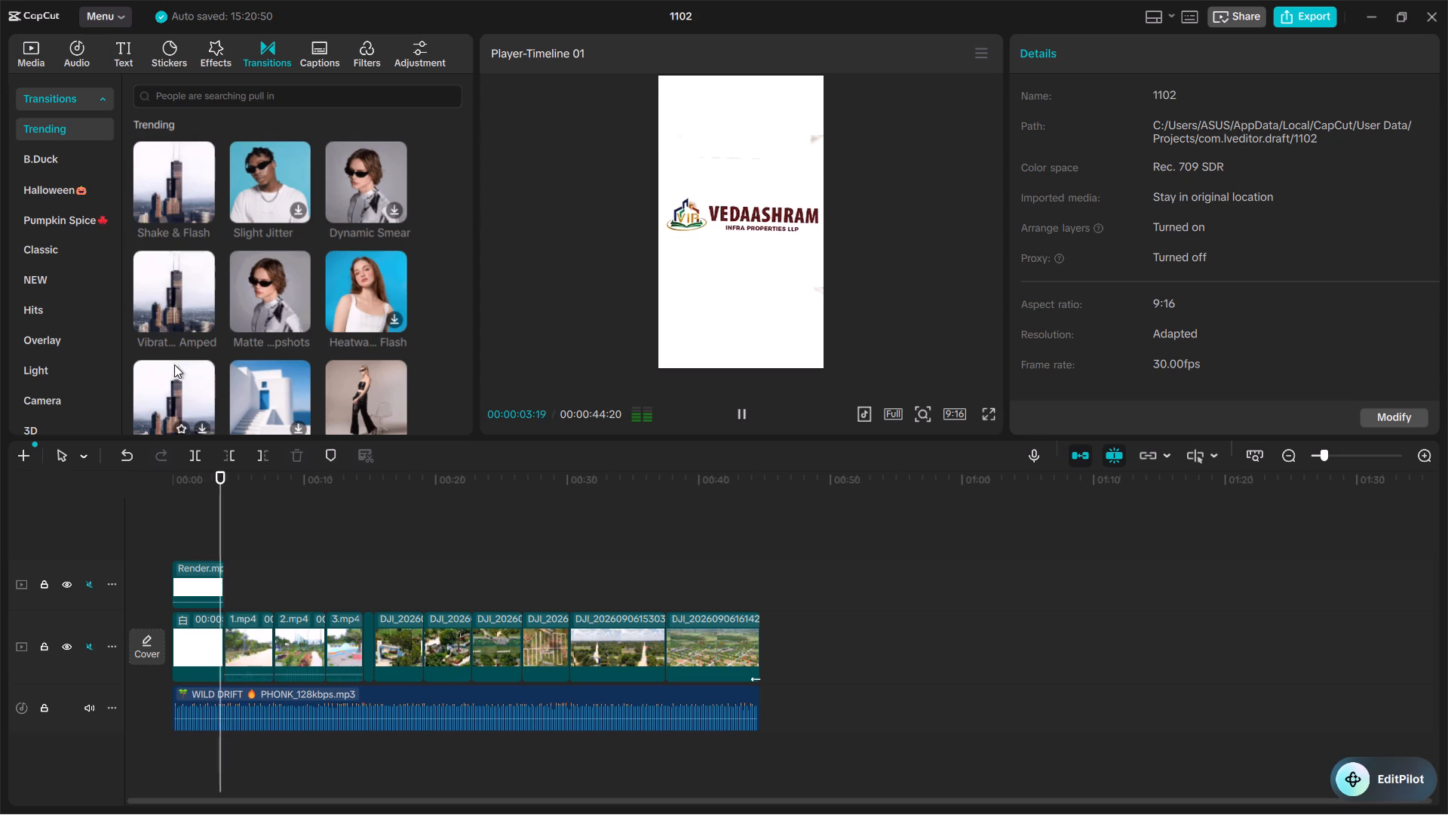
drag(247, 513, 232, 514)
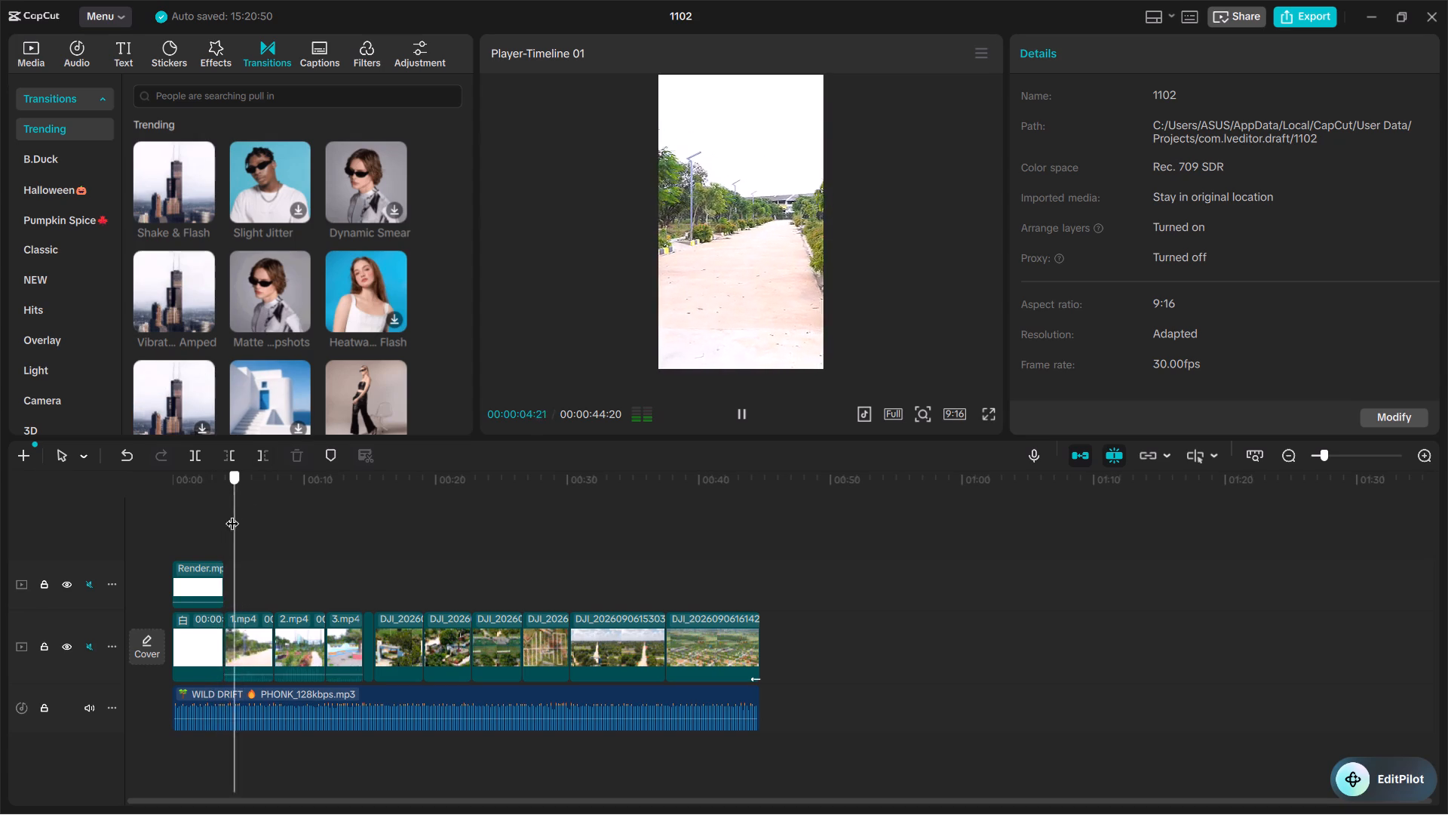
drag(232, 514, 85, 522)
key(space)
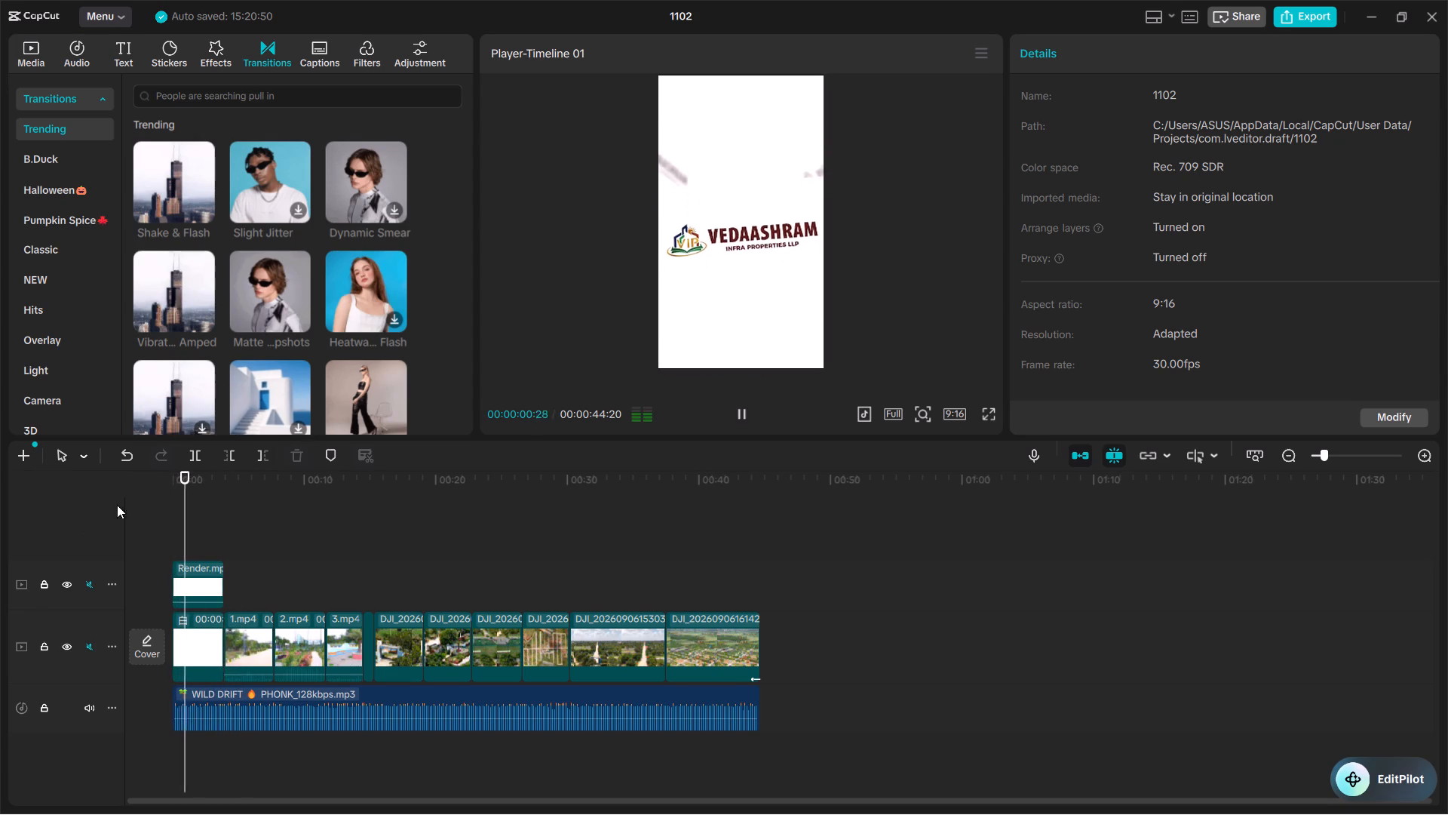
click(186, 493)
drag(189, 493, 164, 493)
key(space)
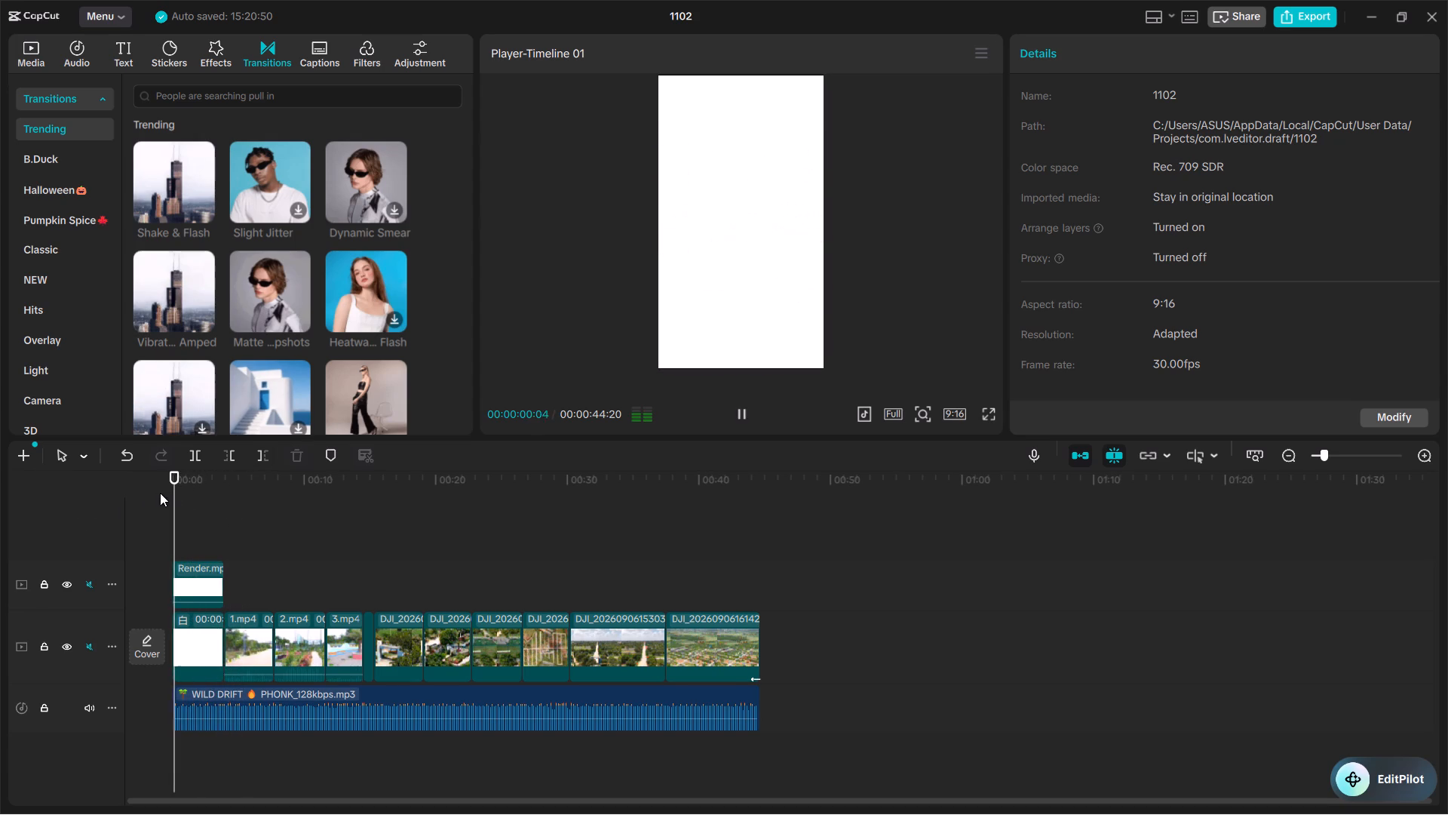
key(space)
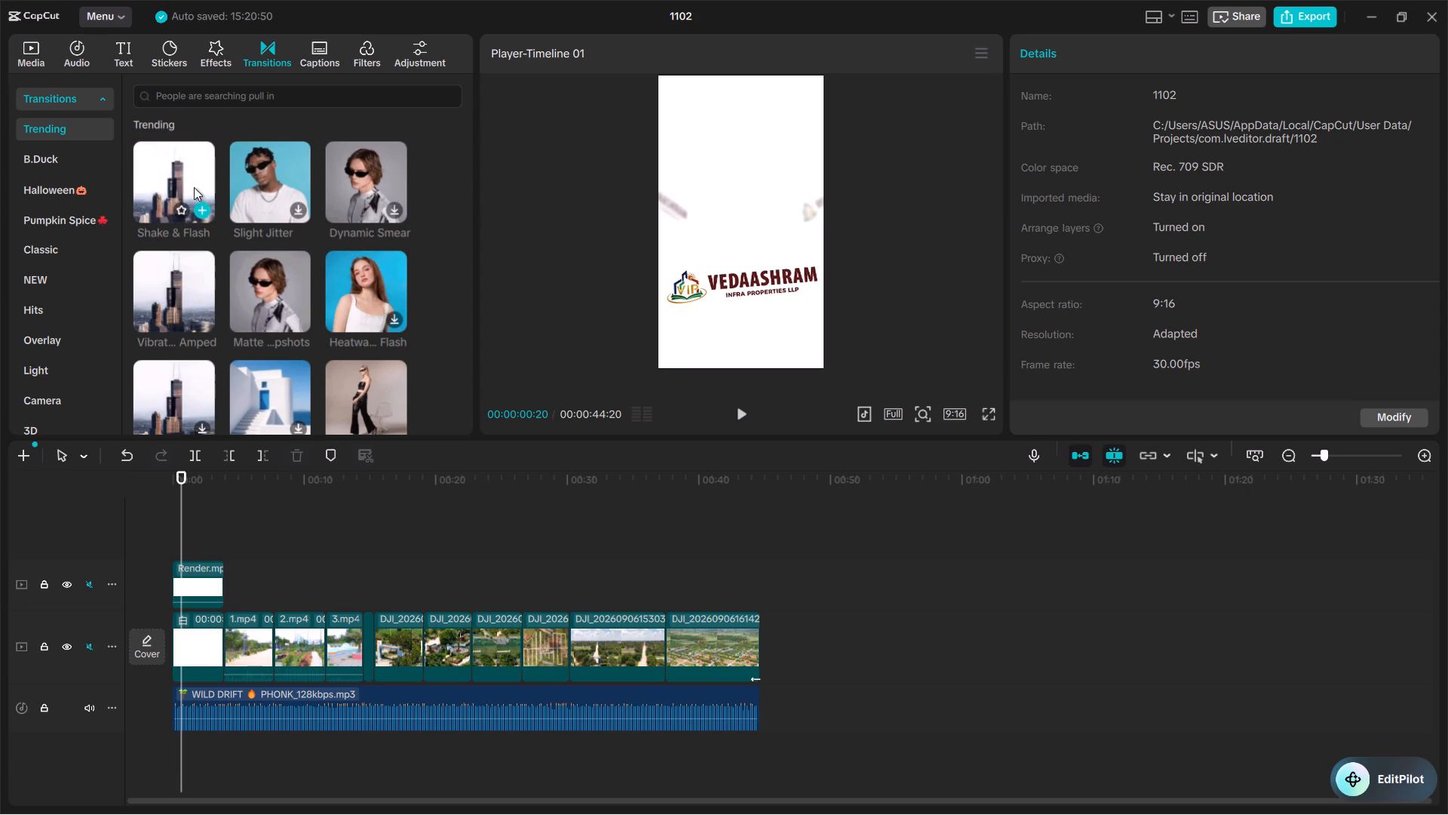
Add the Shake video effect on its own track above the Render.mp4 logo clip at about 00:00:00:20.
click(217, 48)
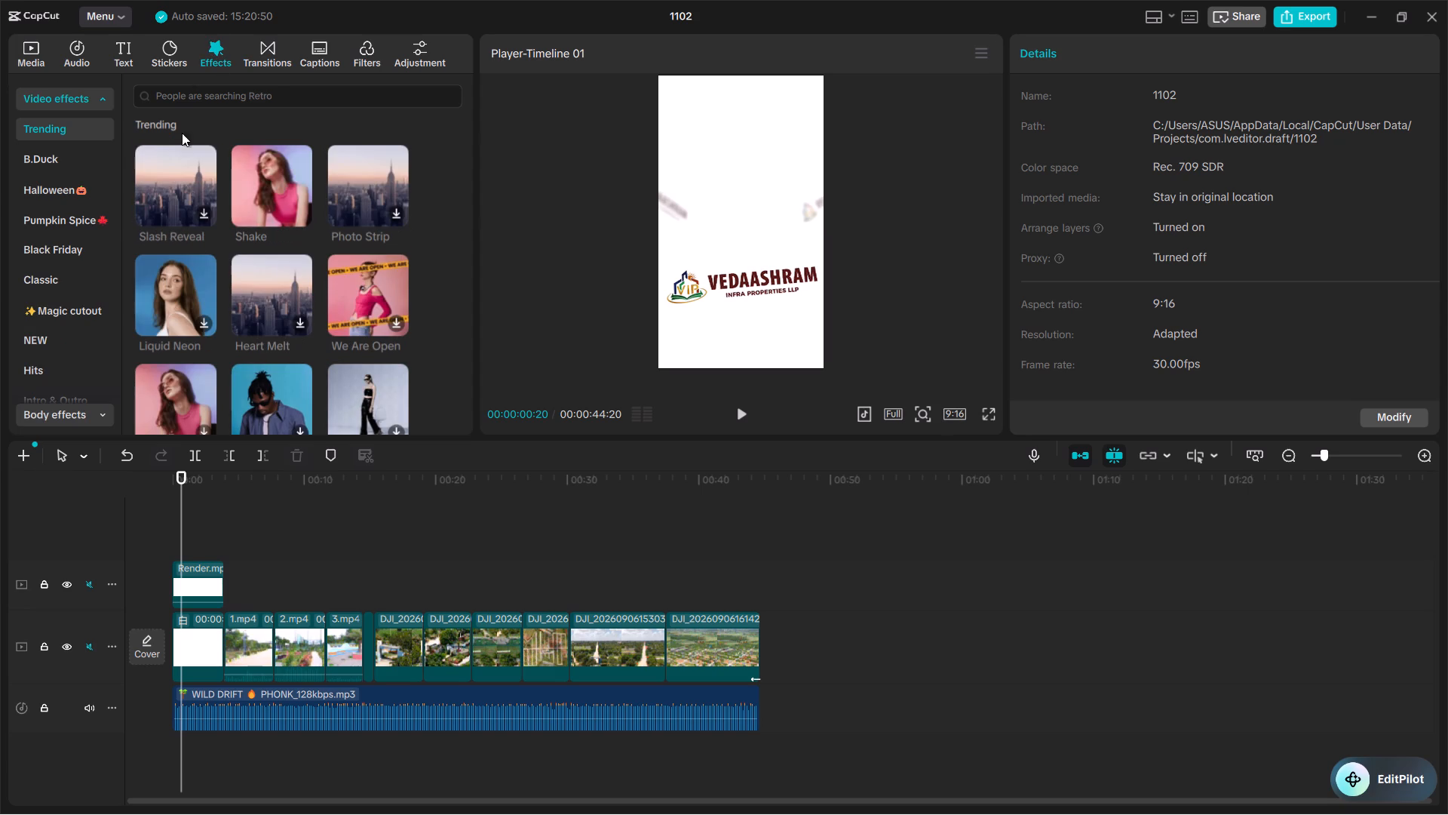
drag(176, 169, 184, 169)
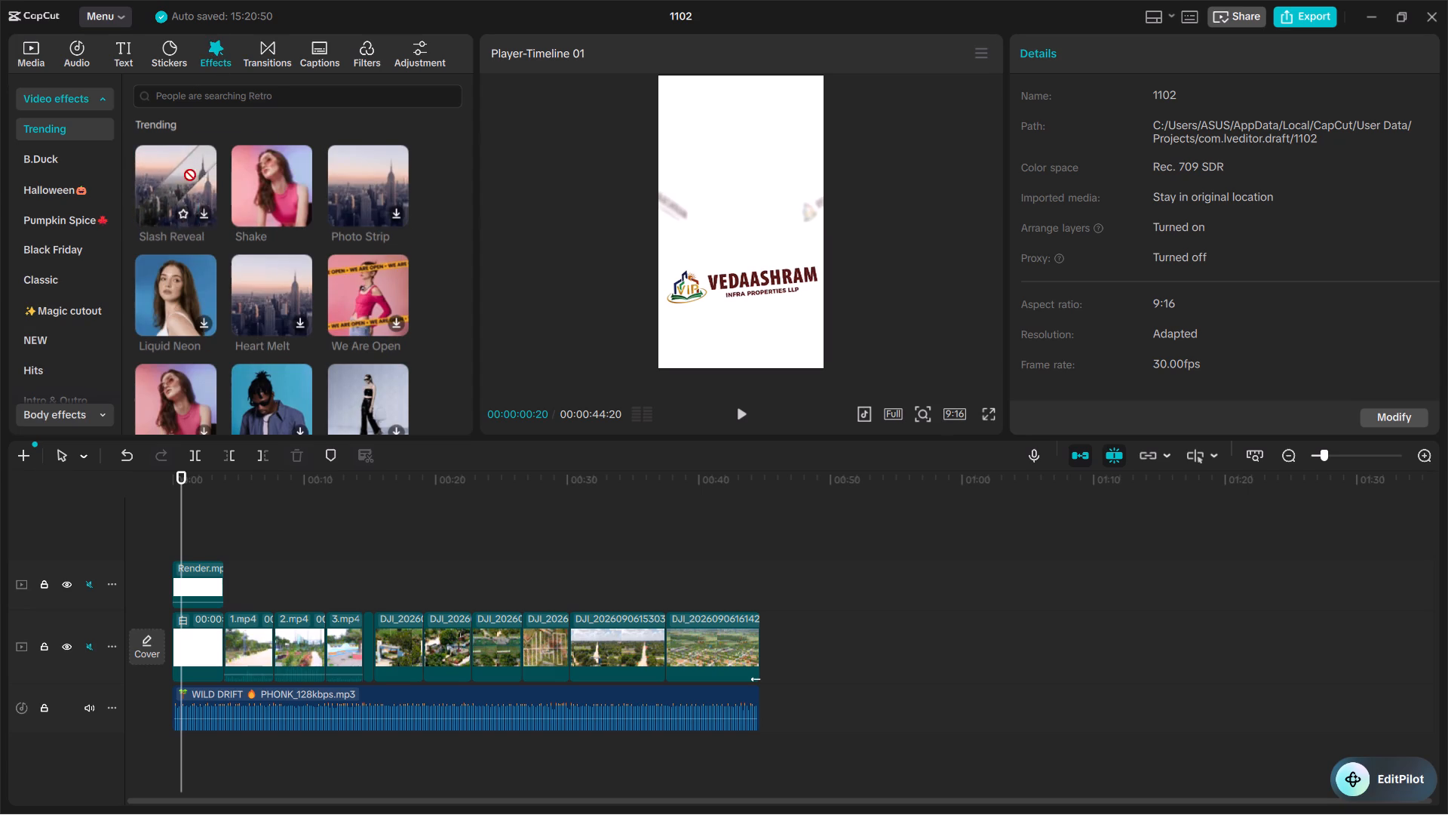
drag(184, 169, 162, 216)
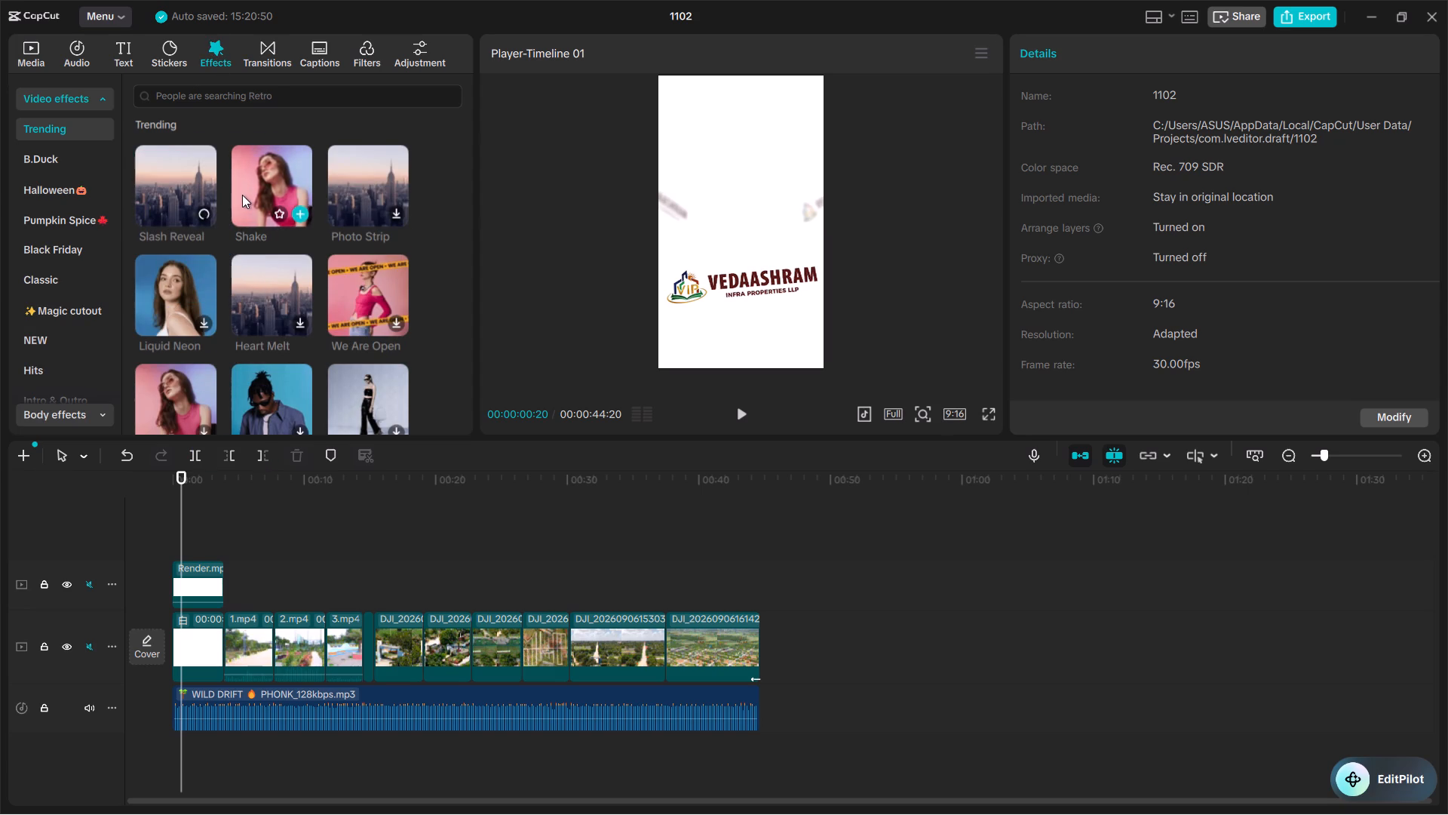
drag(242, 195, 176, 547)
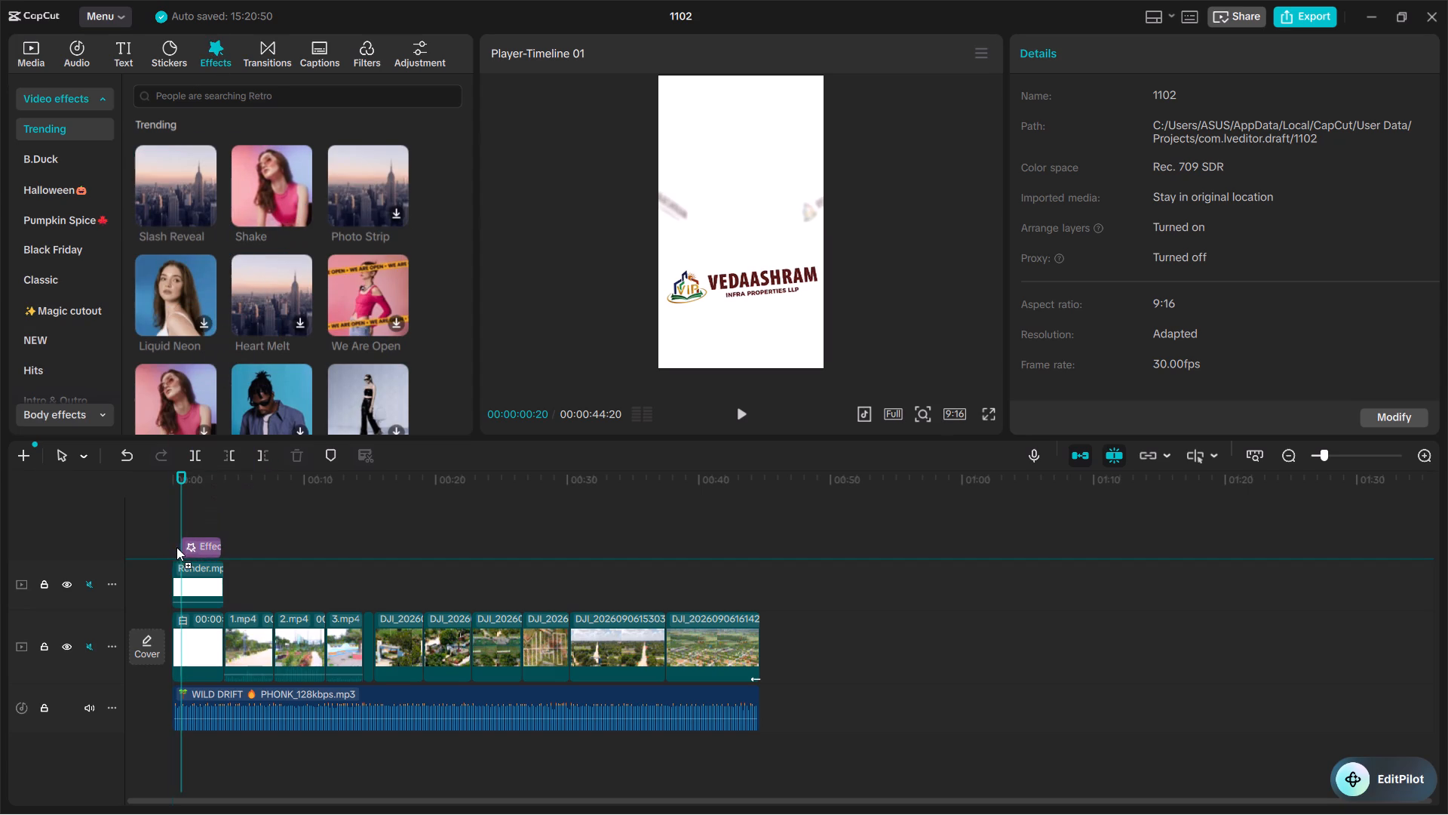
drag(176, 547, 179, 546)
Move the Shake effect earlier so that it starts at about 00:00:00:14, and preview it over the logo.
alt+scroll(179, 546, up, 7)
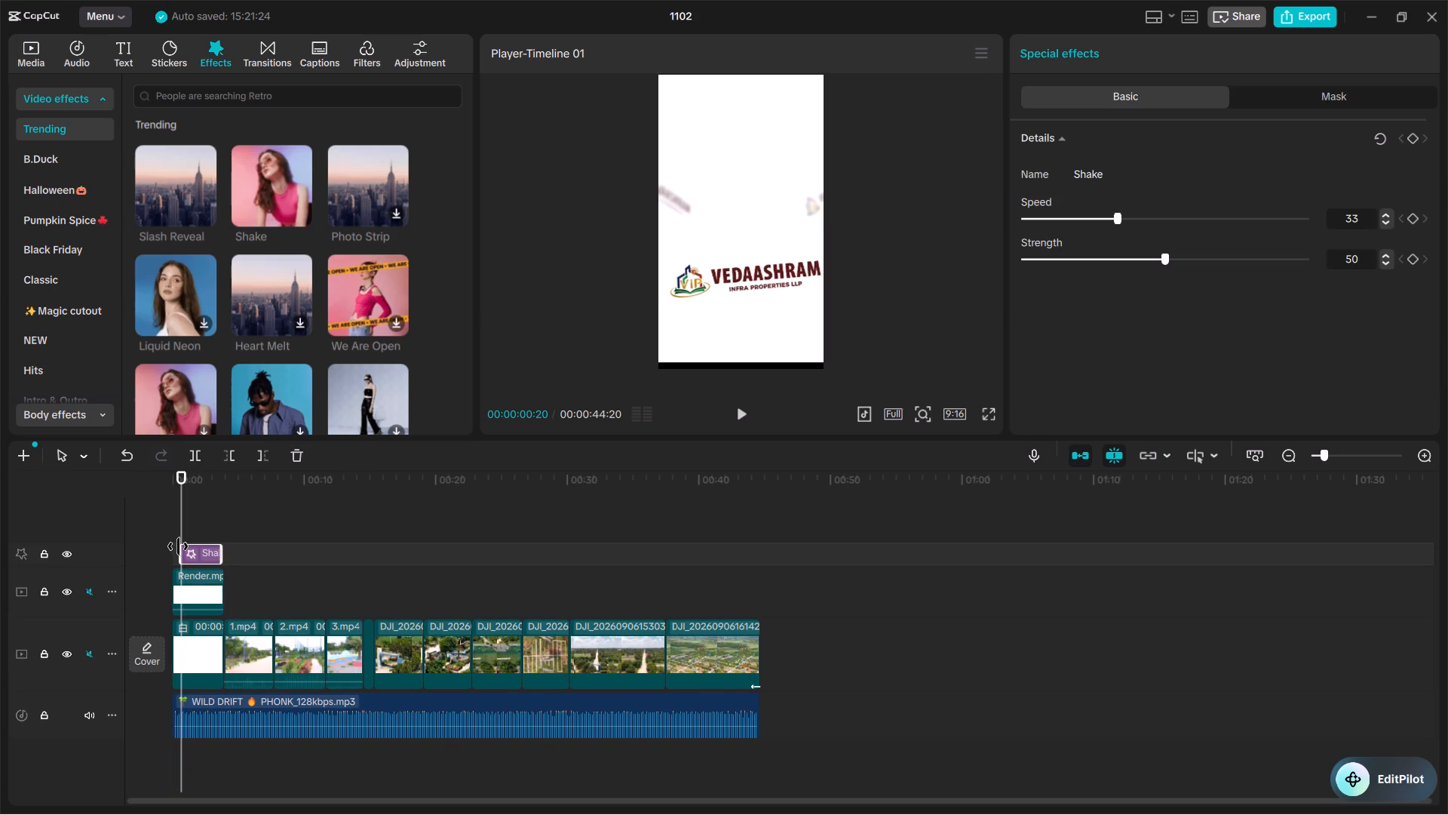
ctrl+scroll(176, 546, up, 17)
drag(188, 489, 184, 487)
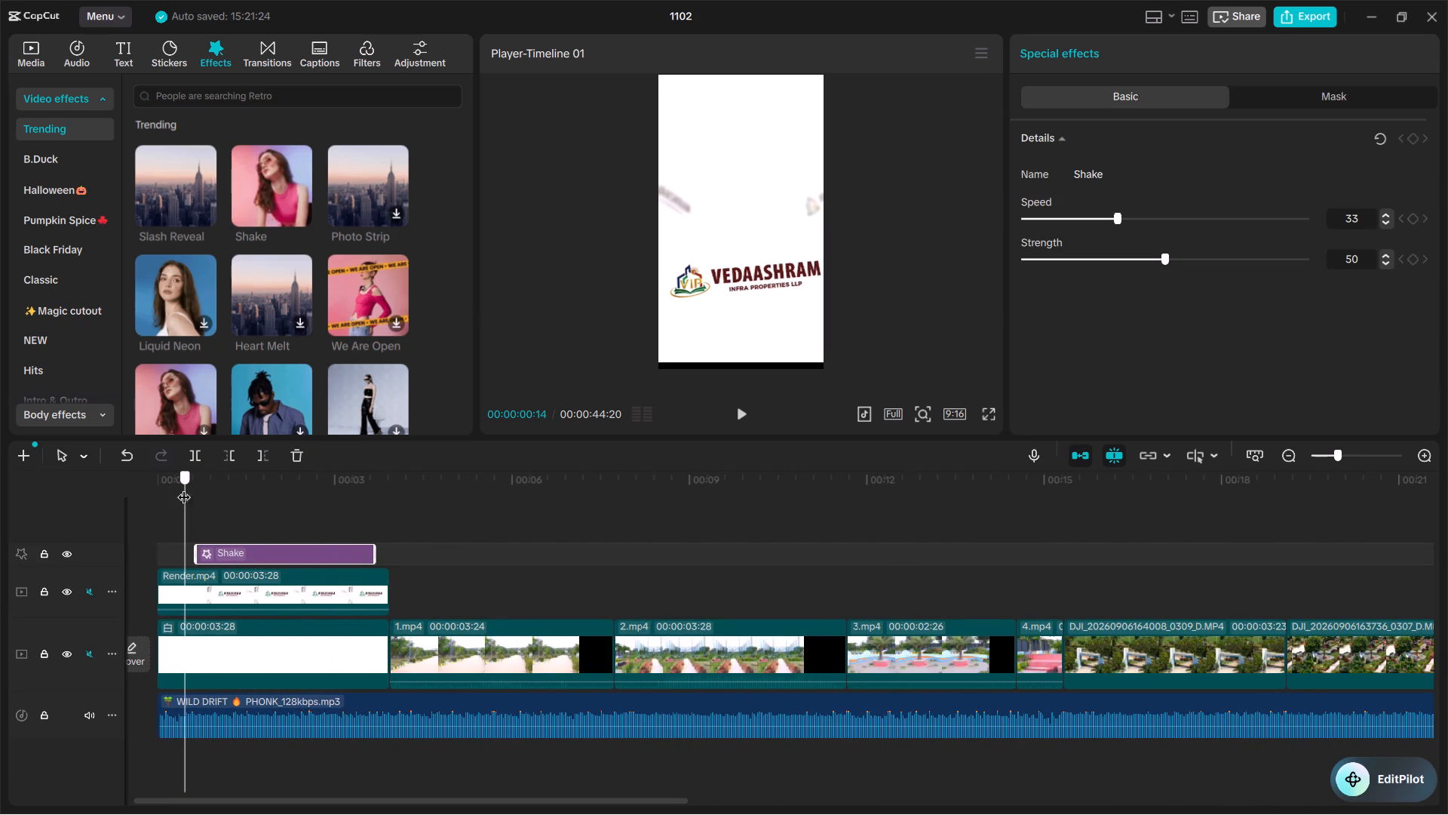
drag(184, 487, 131, 484)
key(space)
key(space)
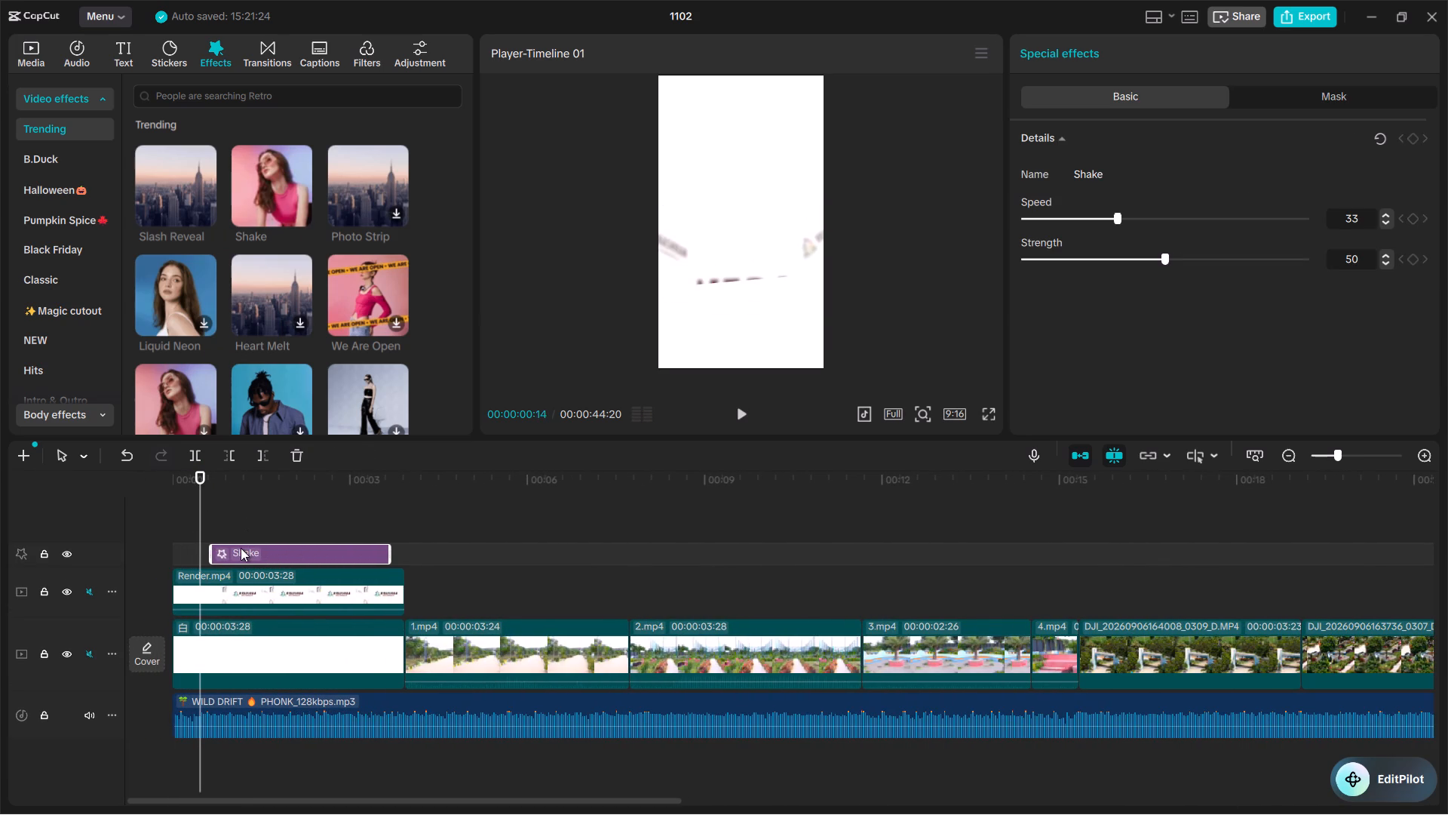
drag(242, 552, 232, 552)
key(space)
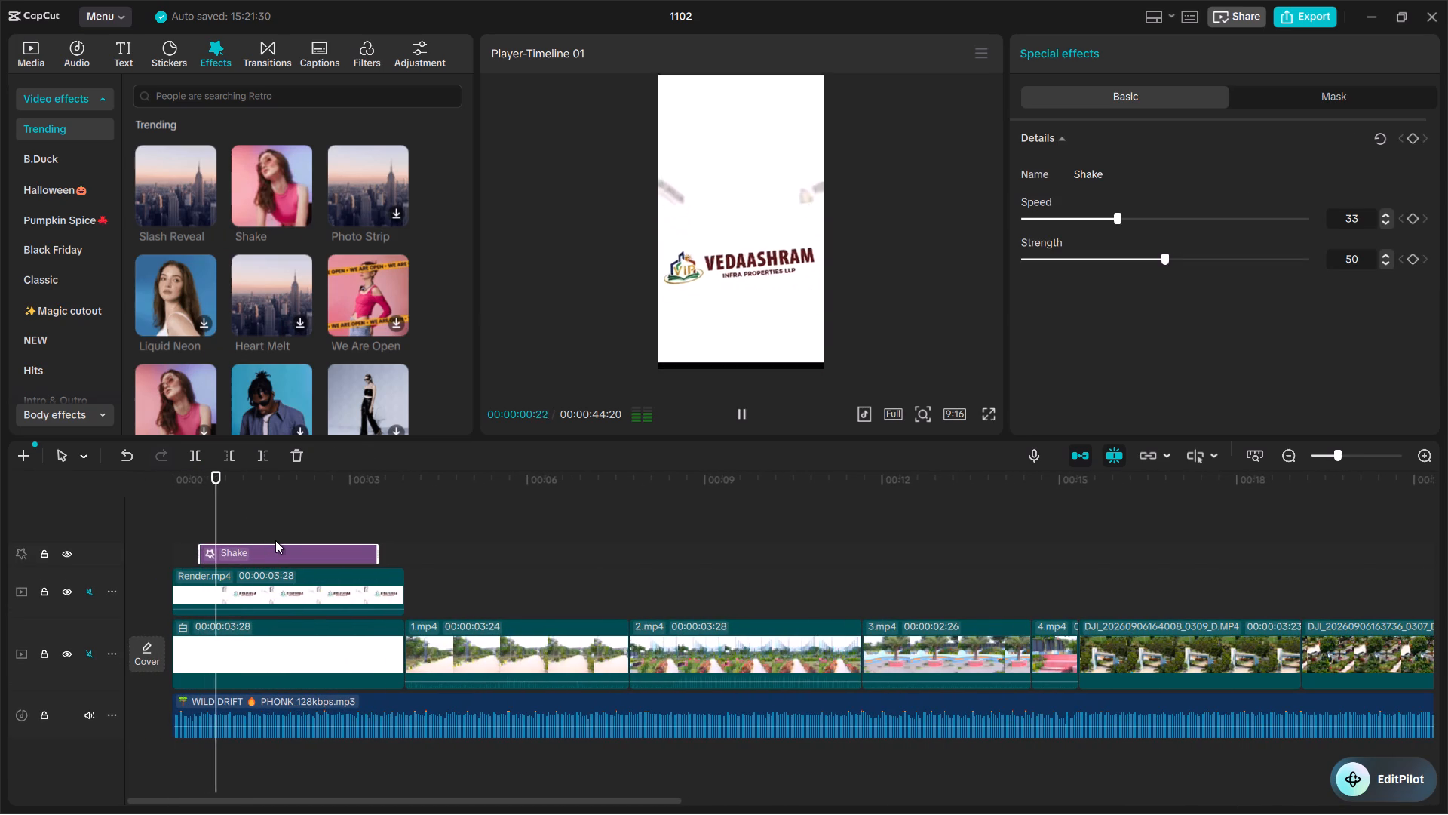
key(space)
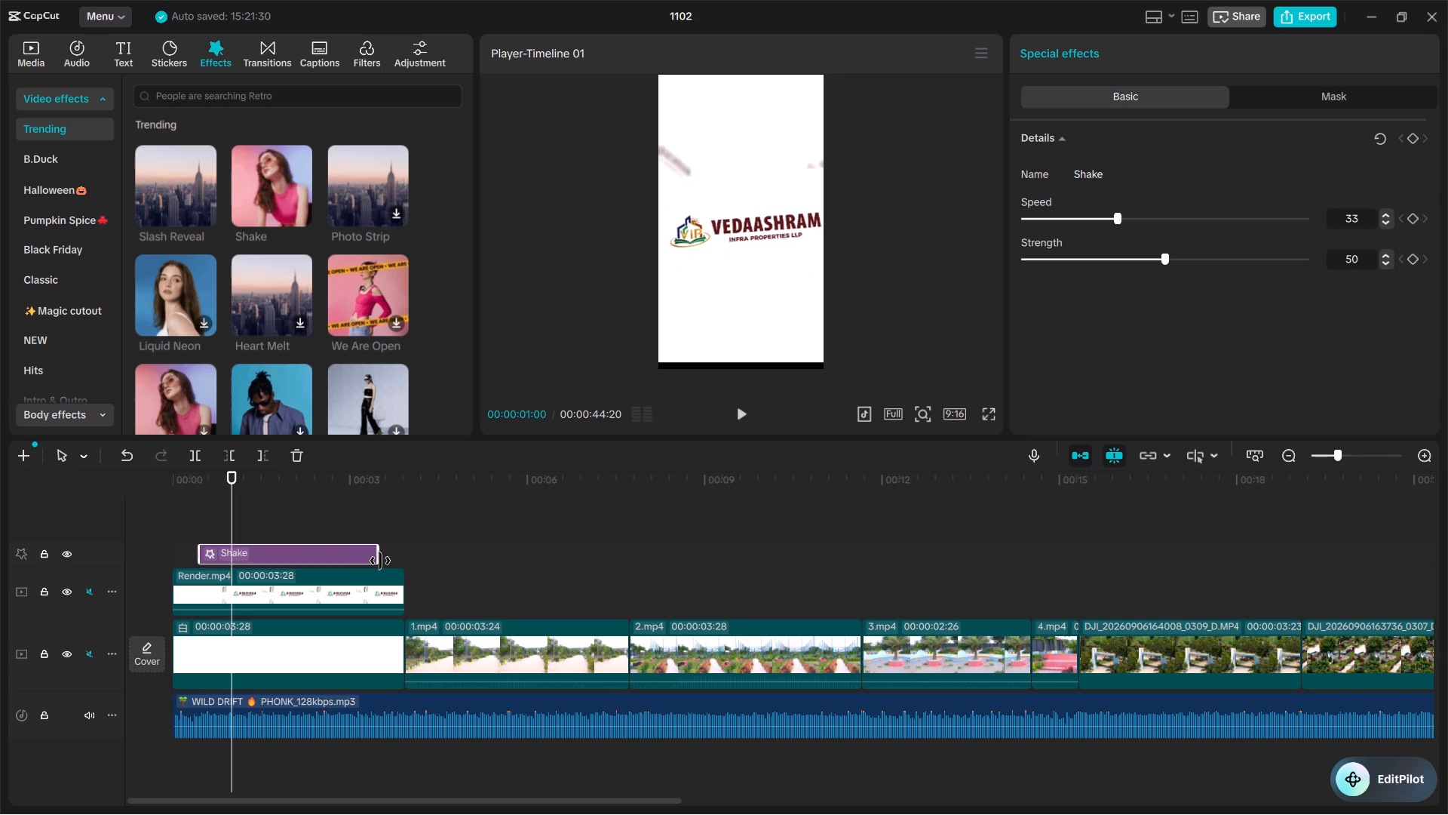
Replay the logo intro to examine the timing of the Shake effect.
click(380, 561)
key(space)
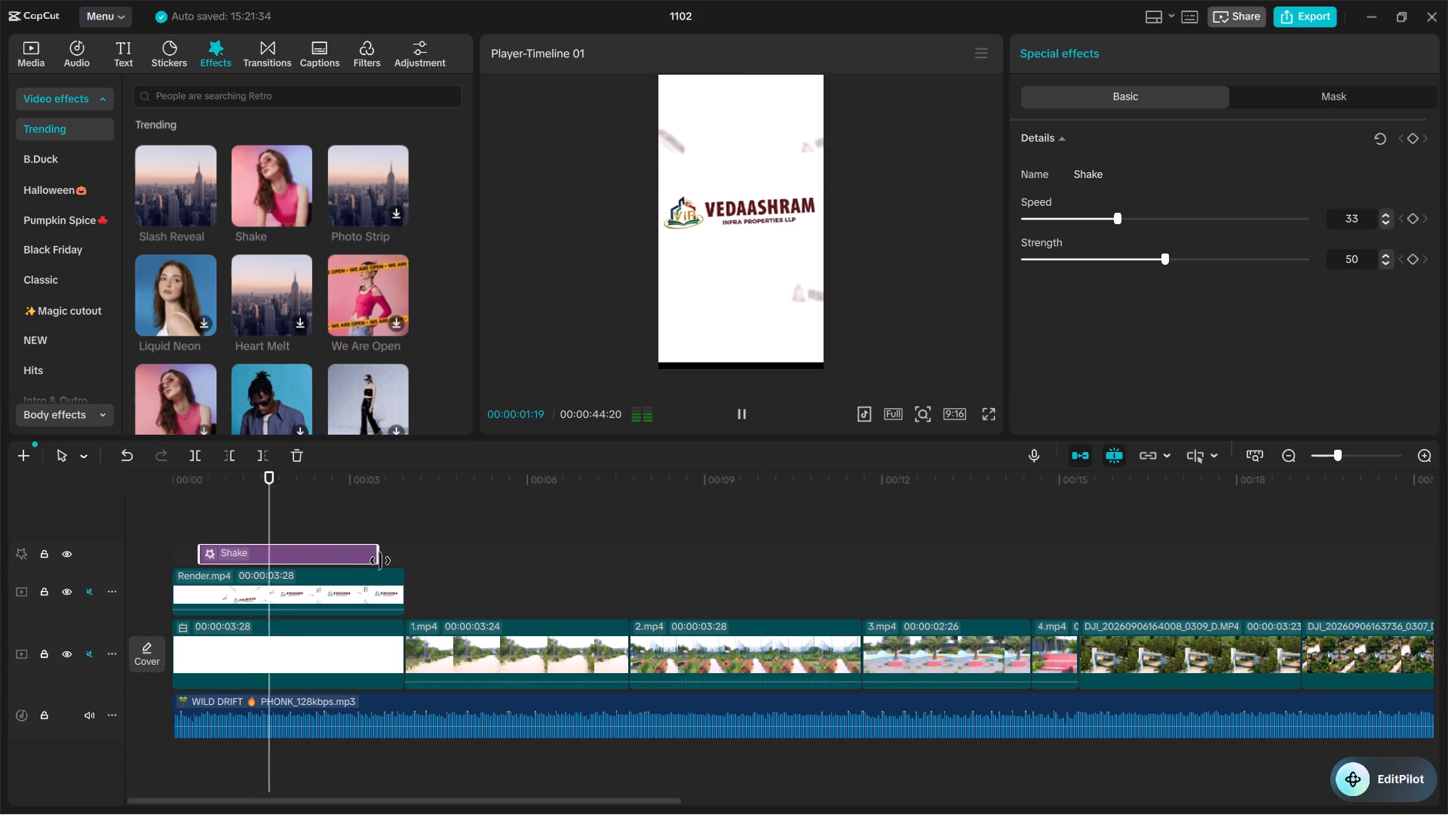
drag(249, 483, 203, 477)
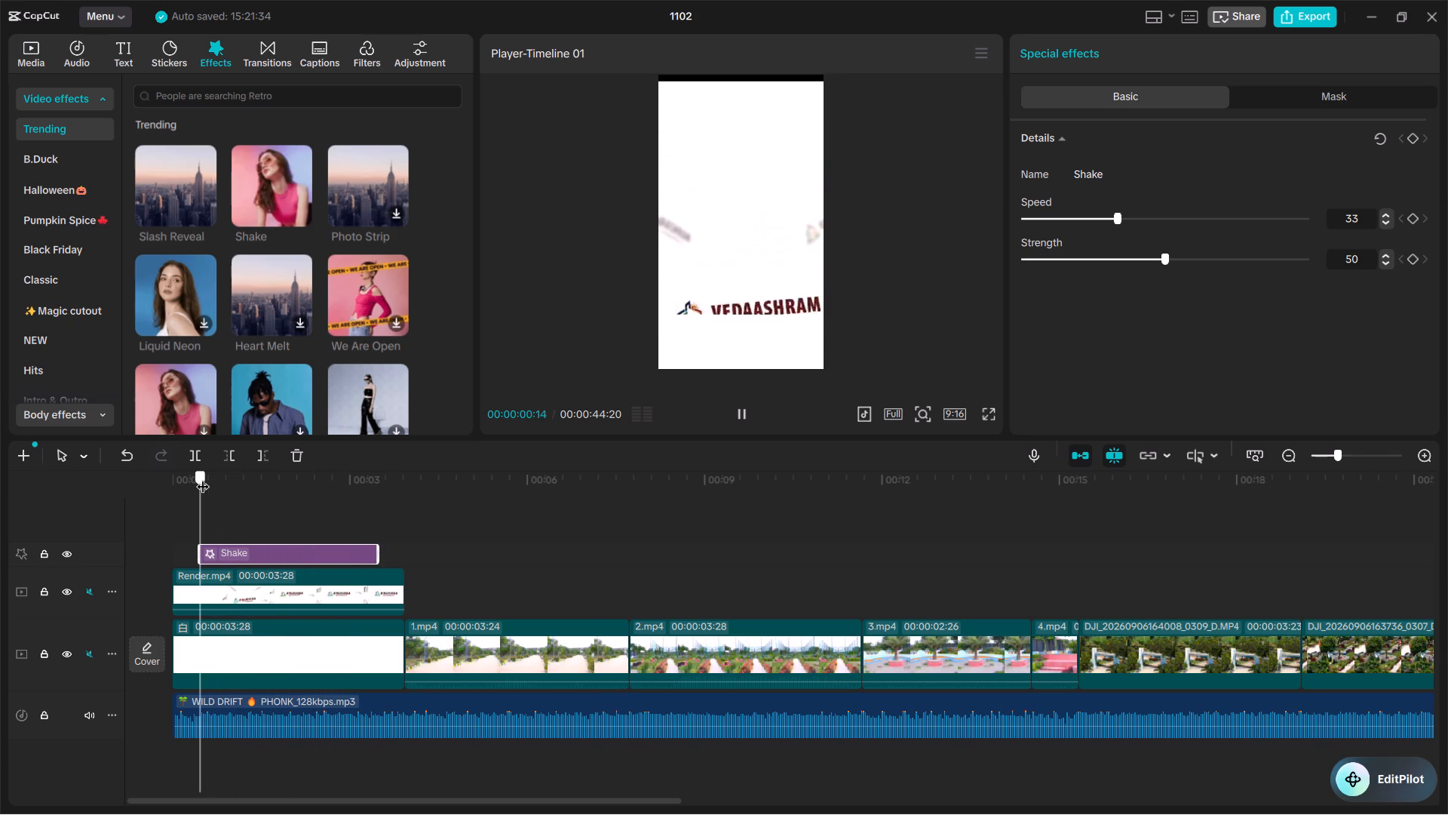
drag(203, 477, 202, 477)
key(space)
key(space)
key(space)
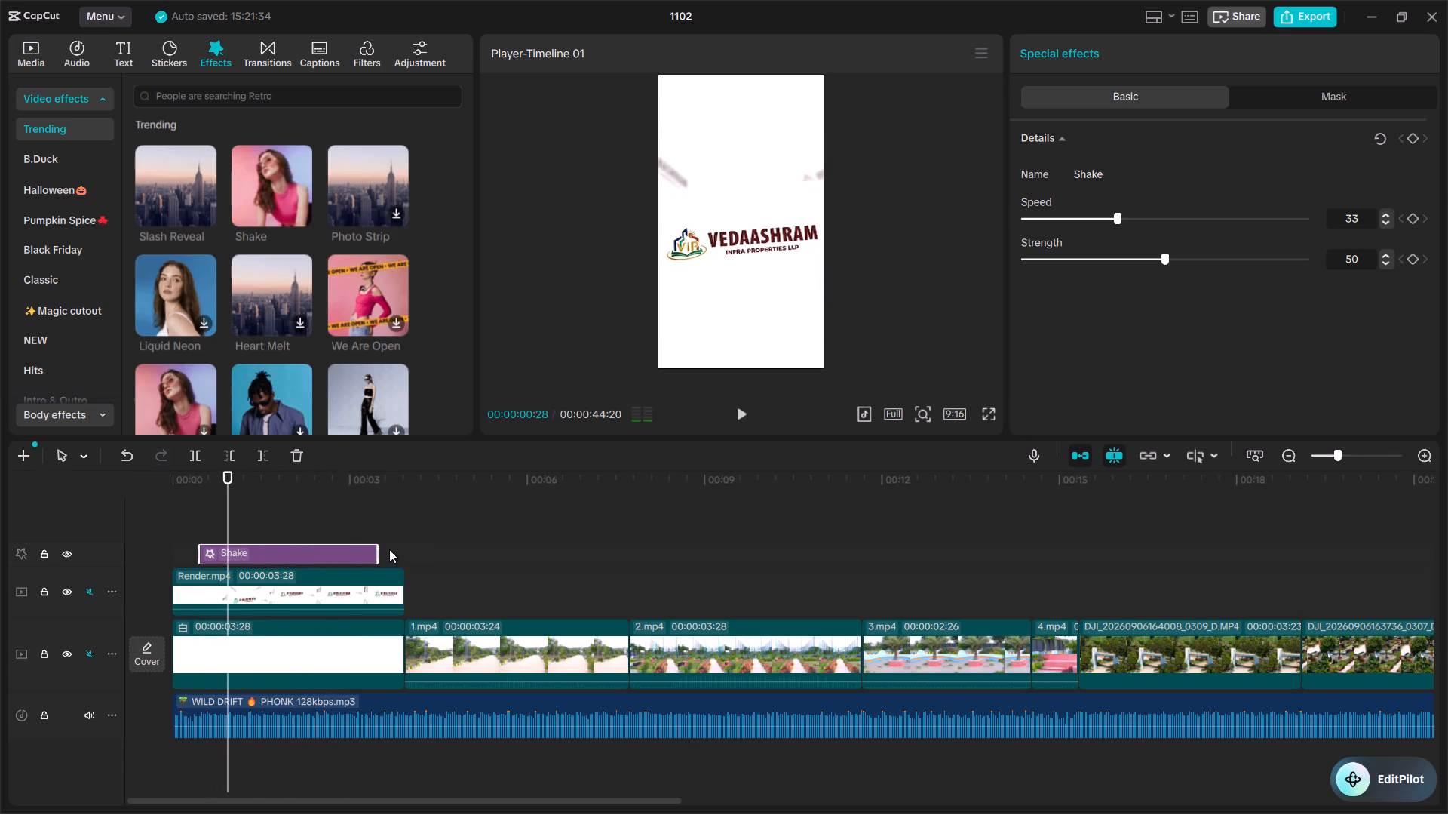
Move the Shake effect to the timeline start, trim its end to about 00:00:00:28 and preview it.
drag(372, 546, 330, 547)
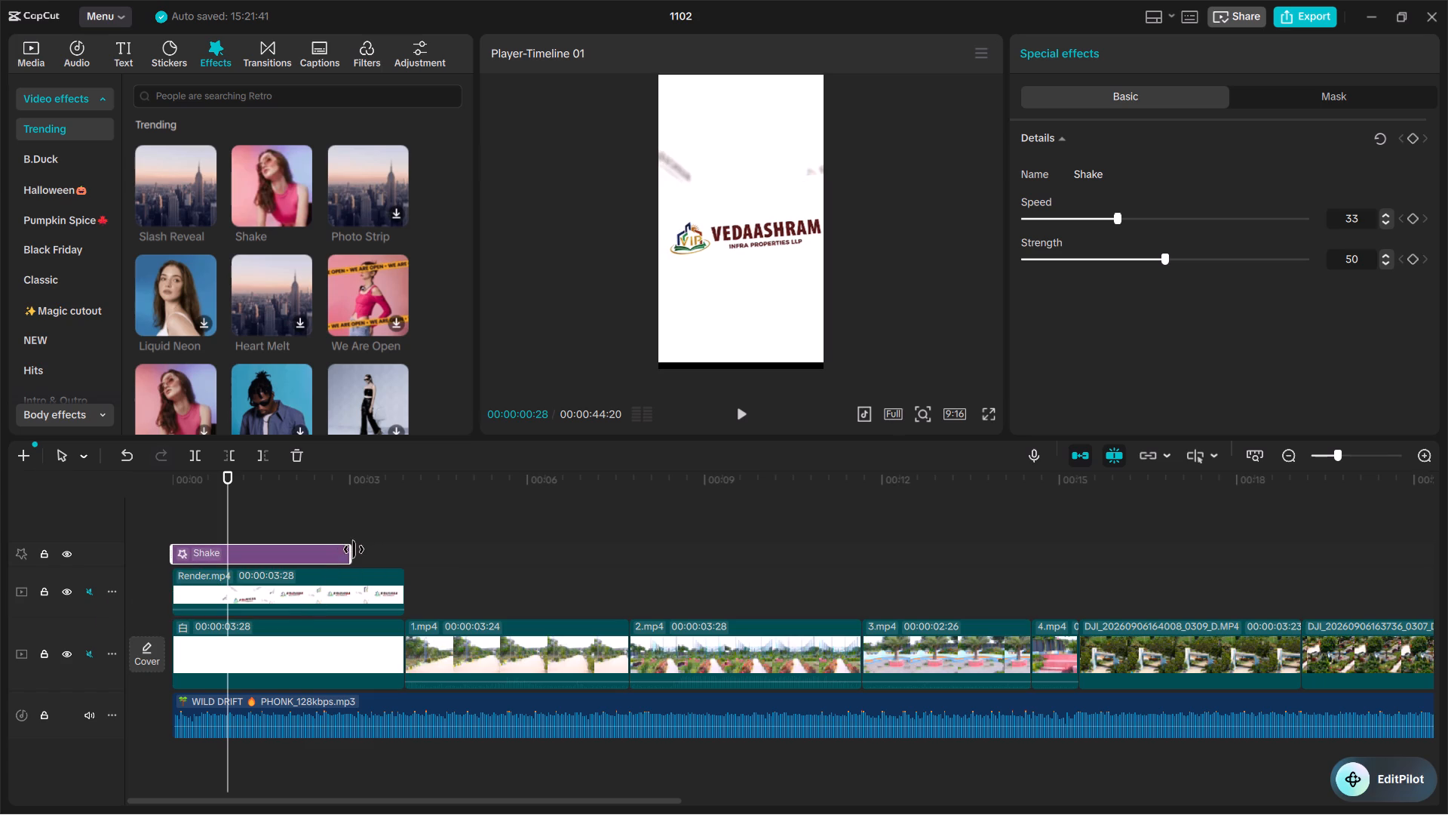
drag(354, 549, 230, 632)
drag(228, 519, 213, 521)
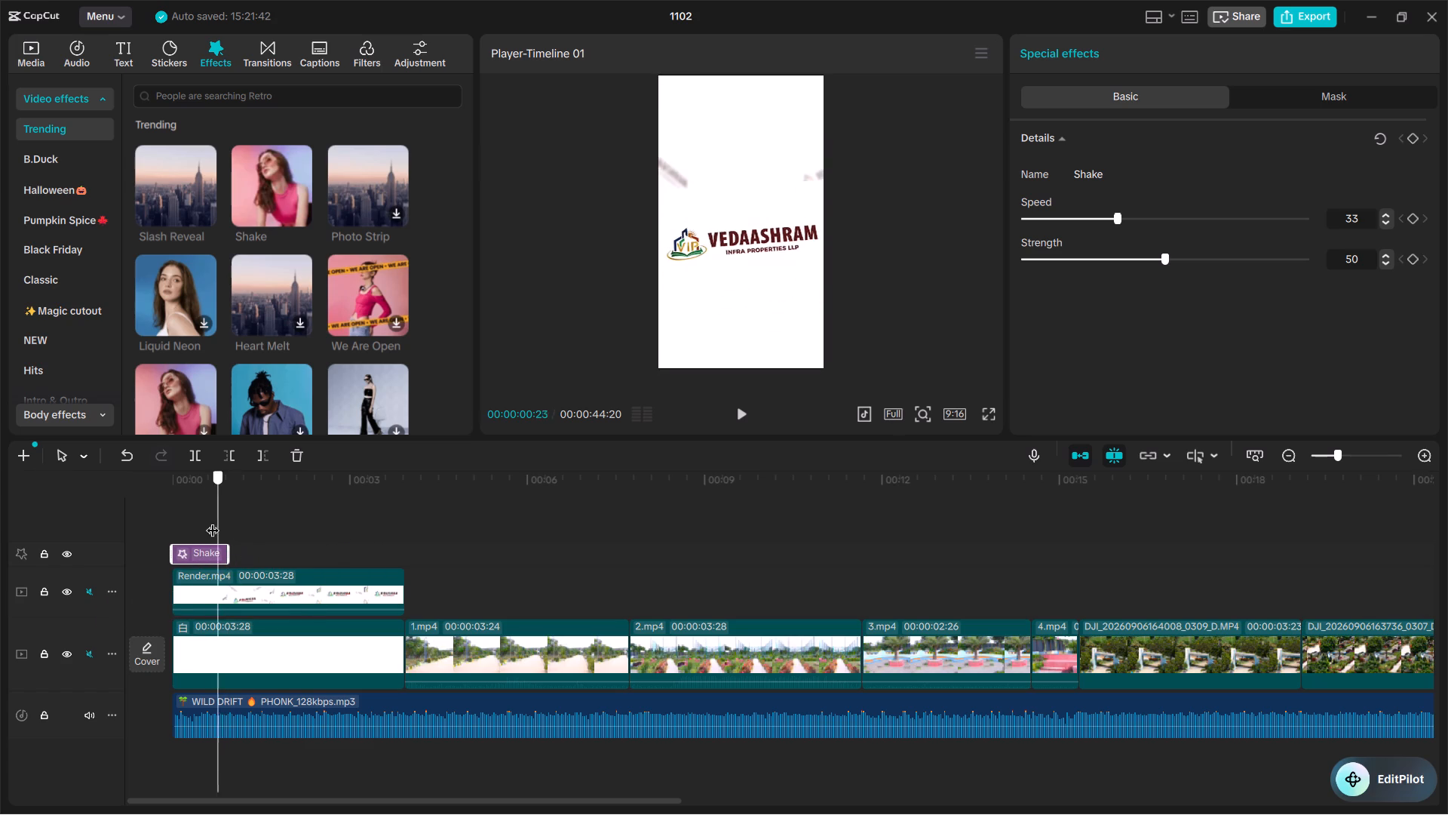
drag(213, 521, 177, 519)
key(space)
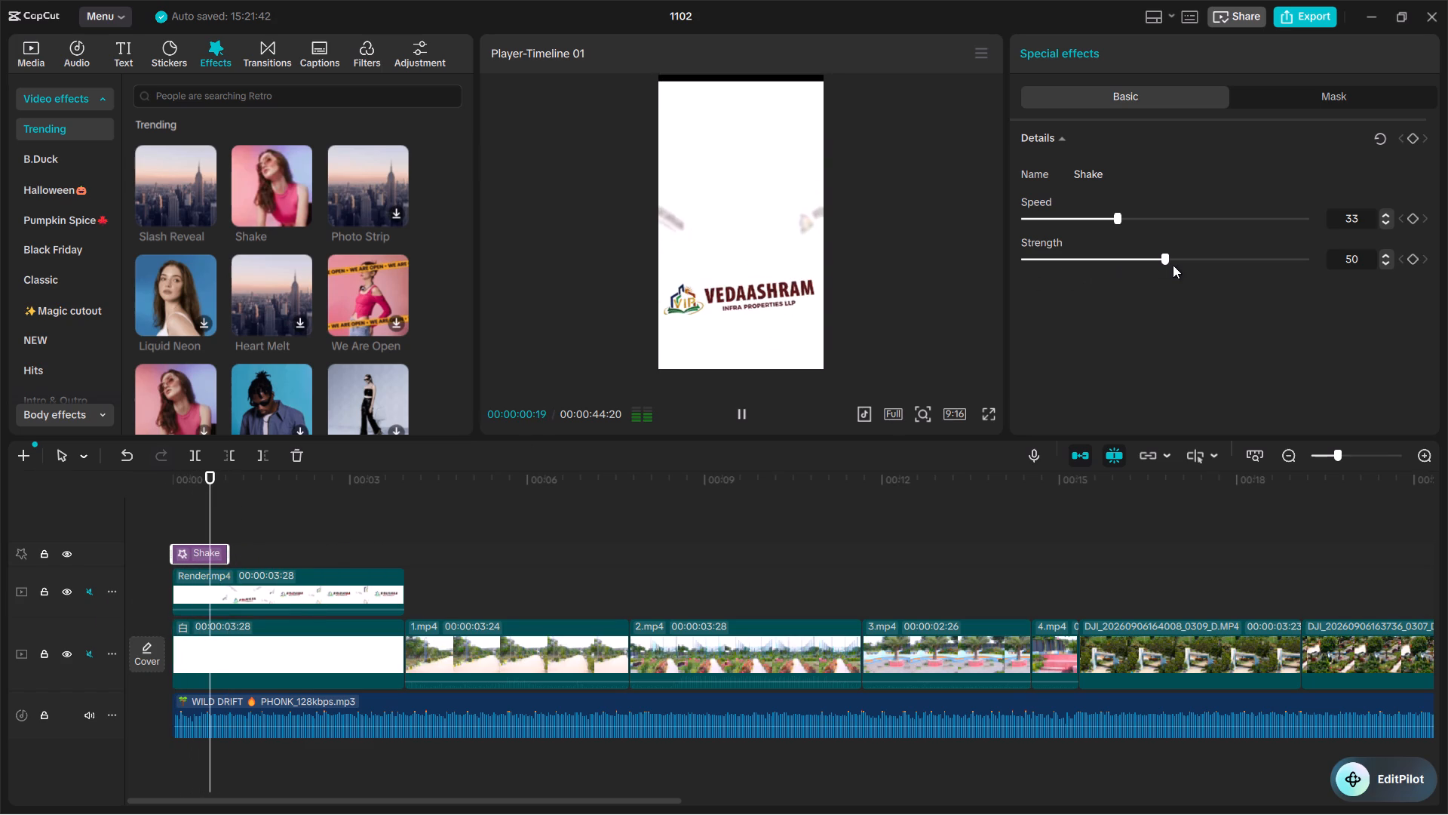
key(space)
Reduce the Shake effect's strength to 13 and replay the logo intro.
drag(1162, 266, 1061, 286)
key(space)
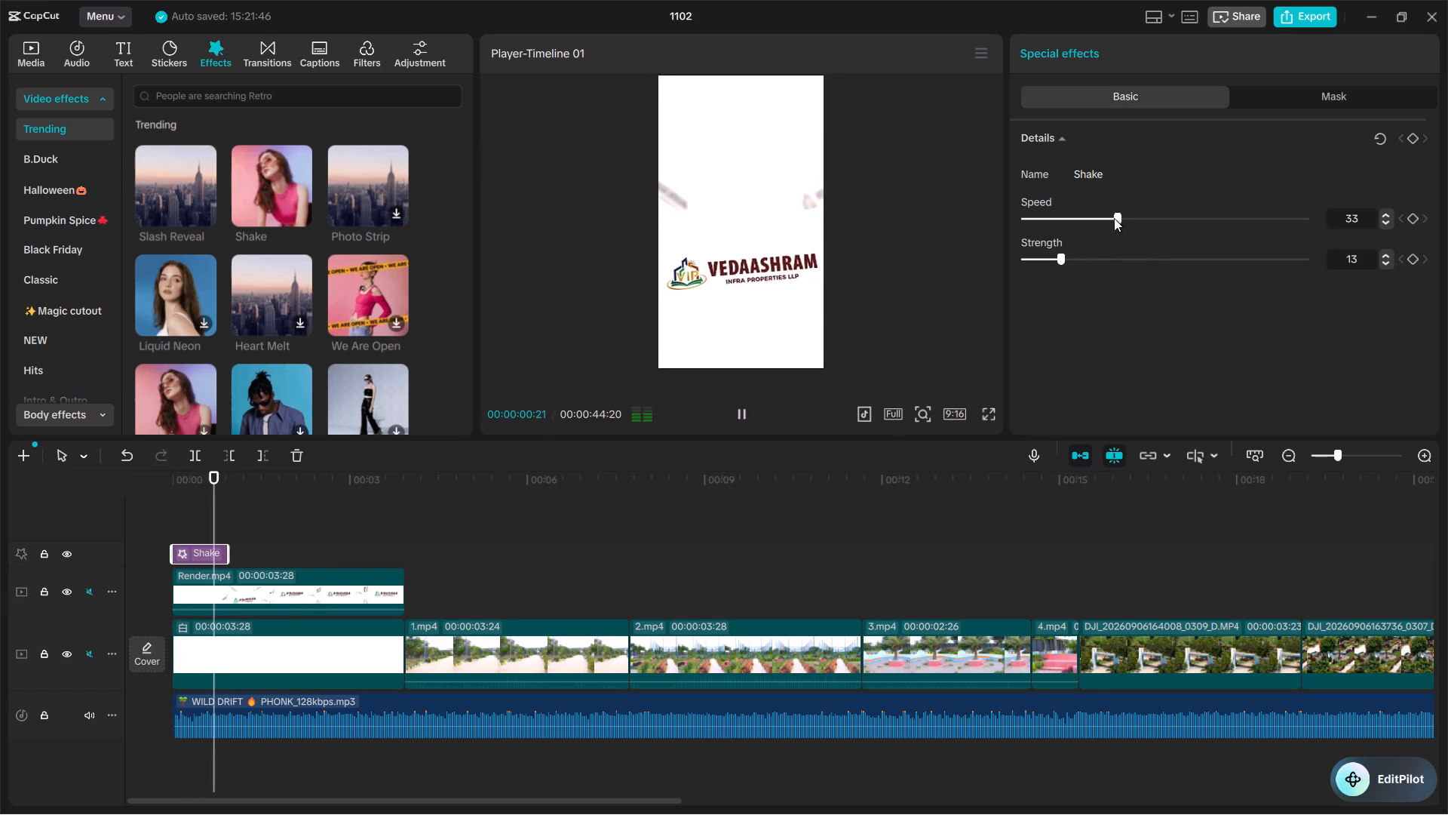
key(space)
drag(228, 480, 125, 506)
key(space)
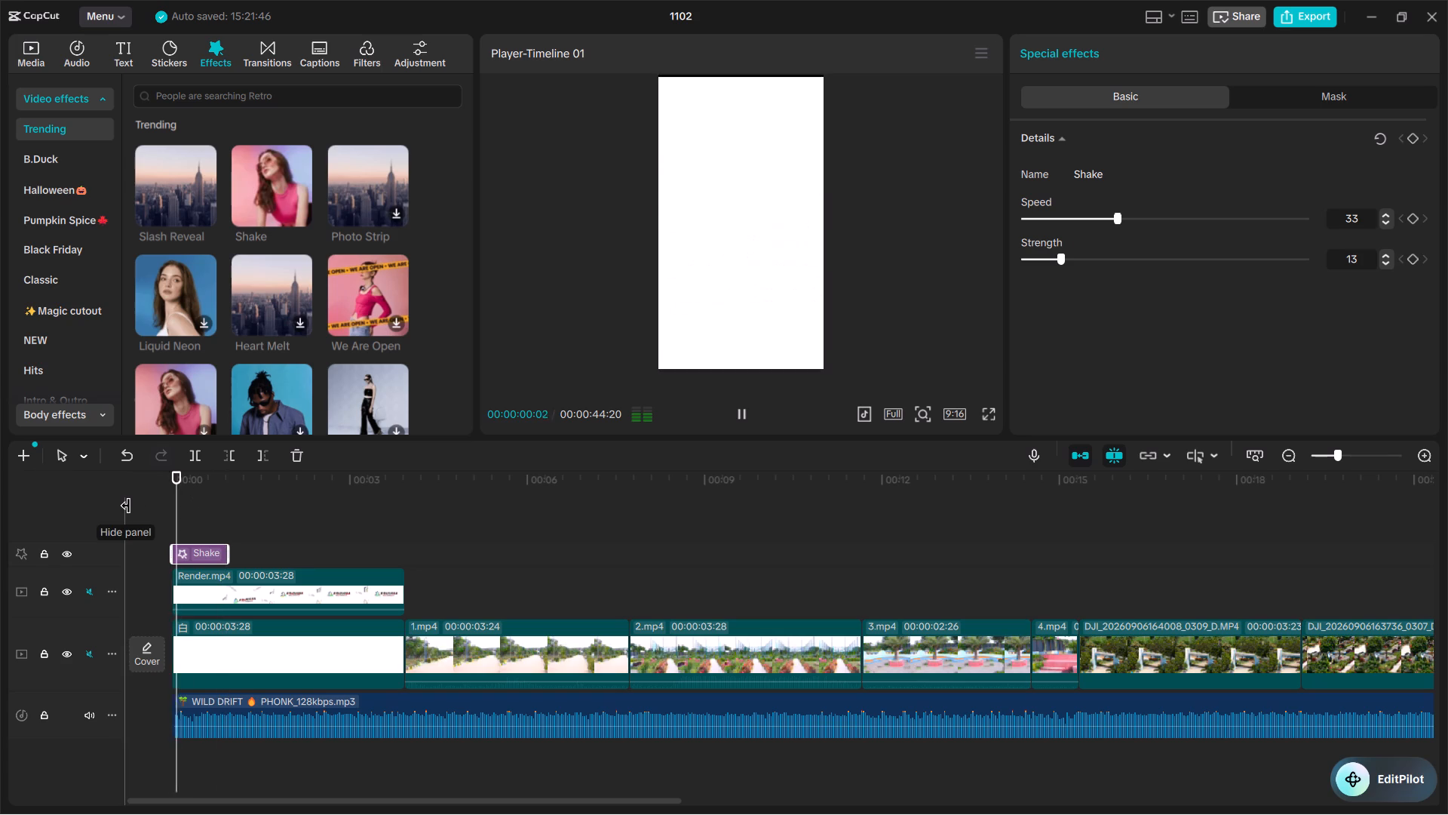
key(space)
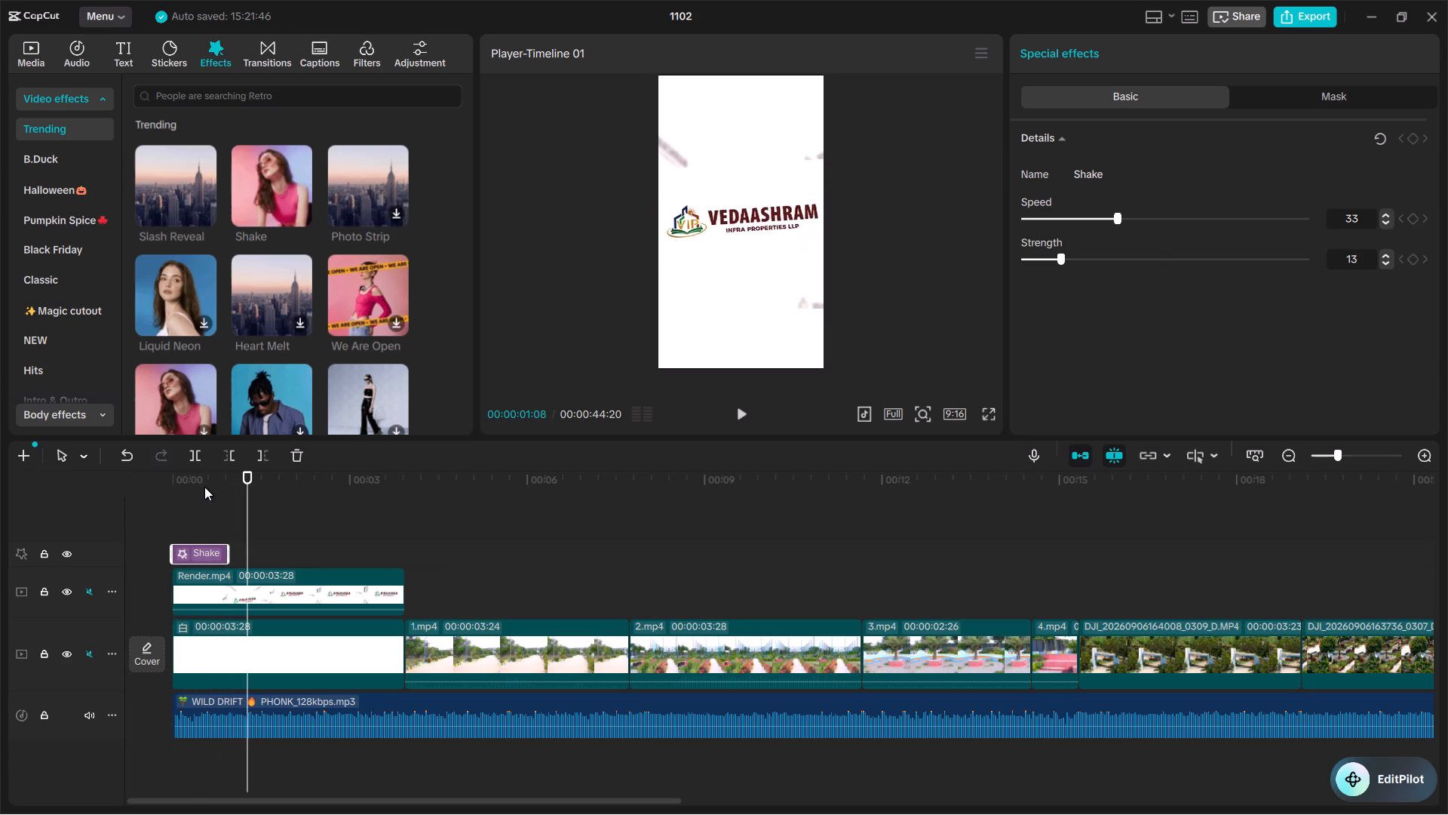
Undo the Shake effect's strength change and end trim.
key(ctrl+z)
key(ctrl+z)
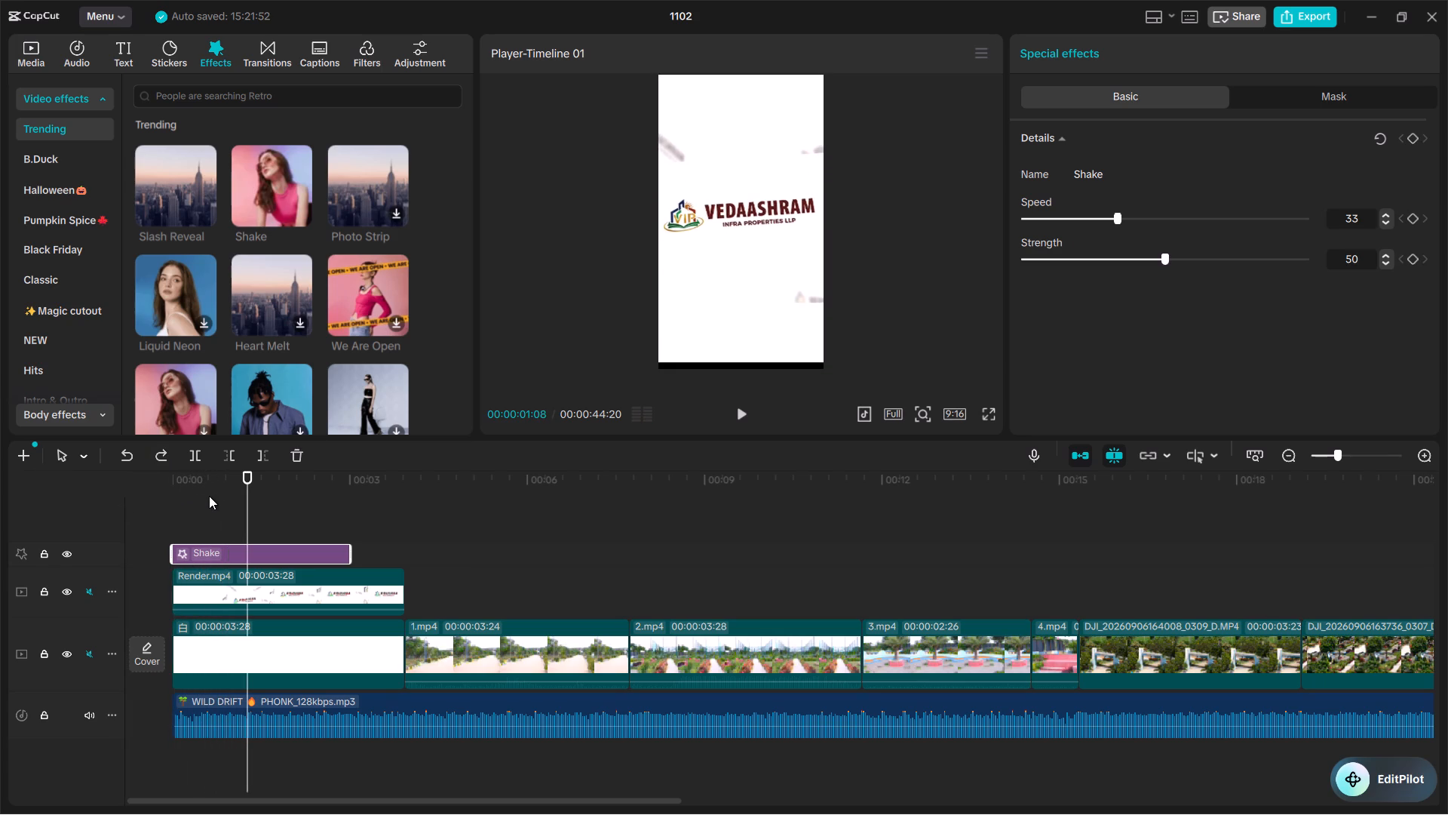
Trim the Shake effect over the logo to run from about 00:00:00:13 to about 00:00:00:28.
drag(205, 487, 137, 493)
key(space)
key(space)
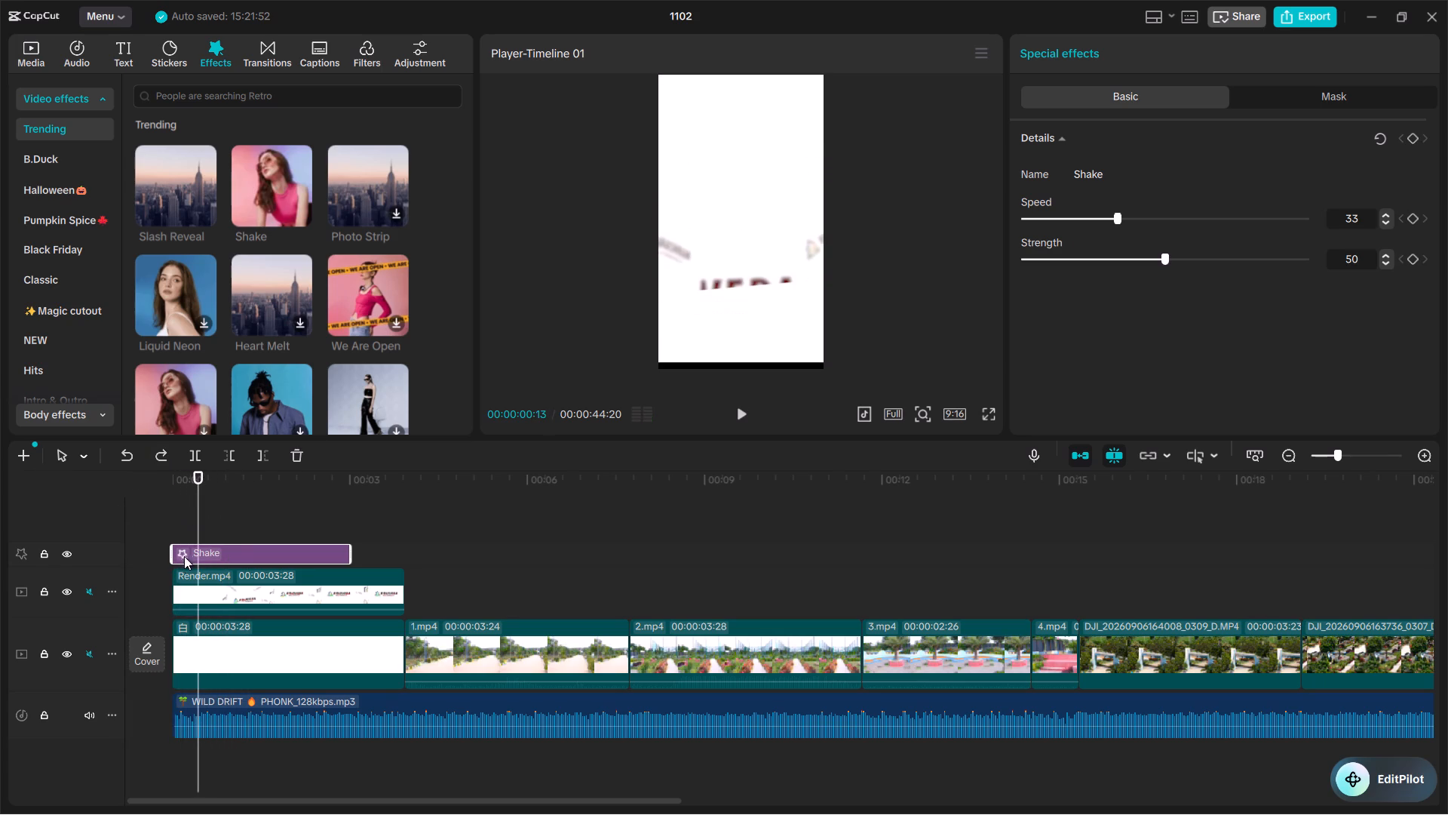
drag(174, 555, 198, 551)
key(space)
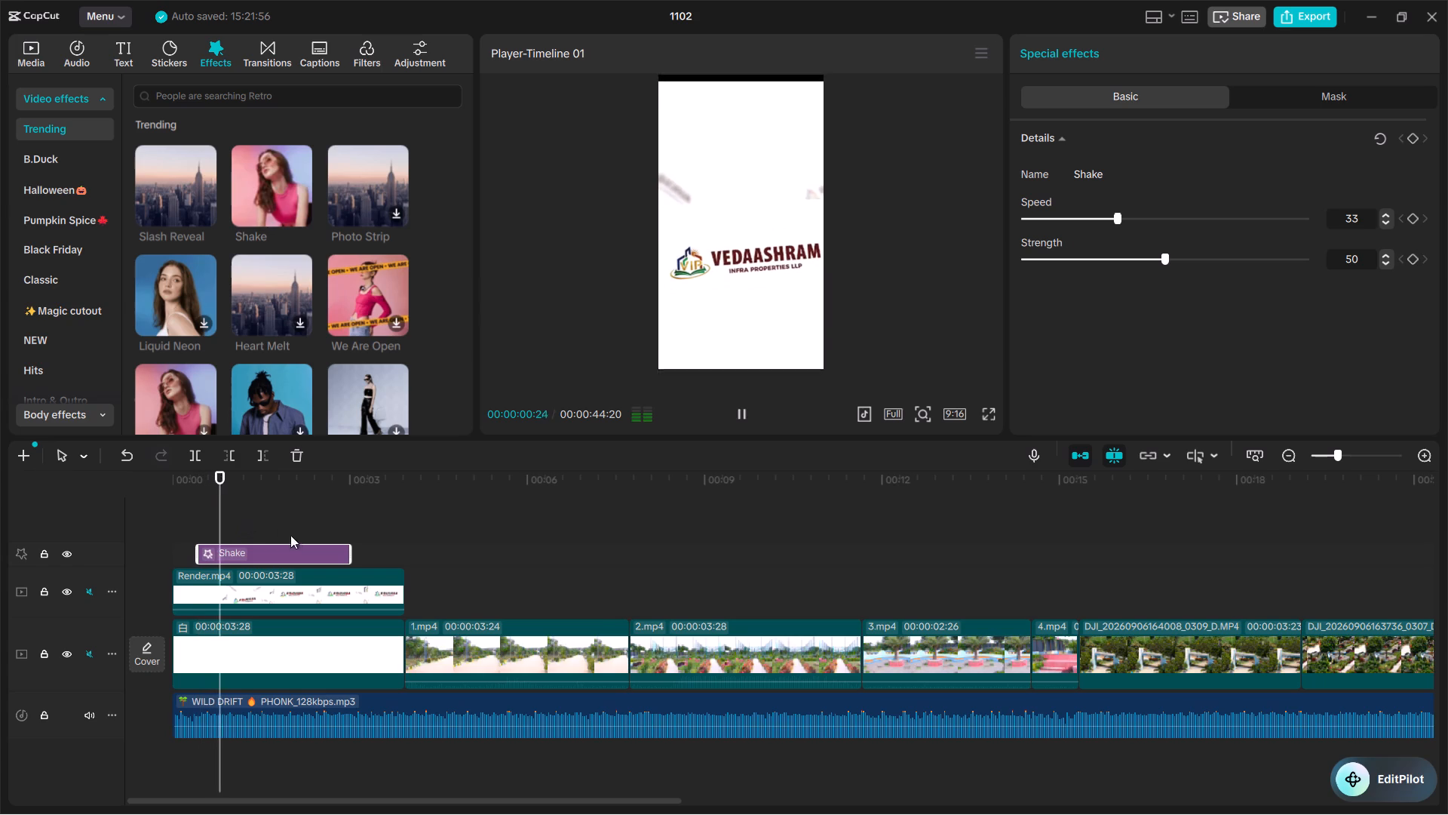
key(space)
drag(346, 546, 227, 580)
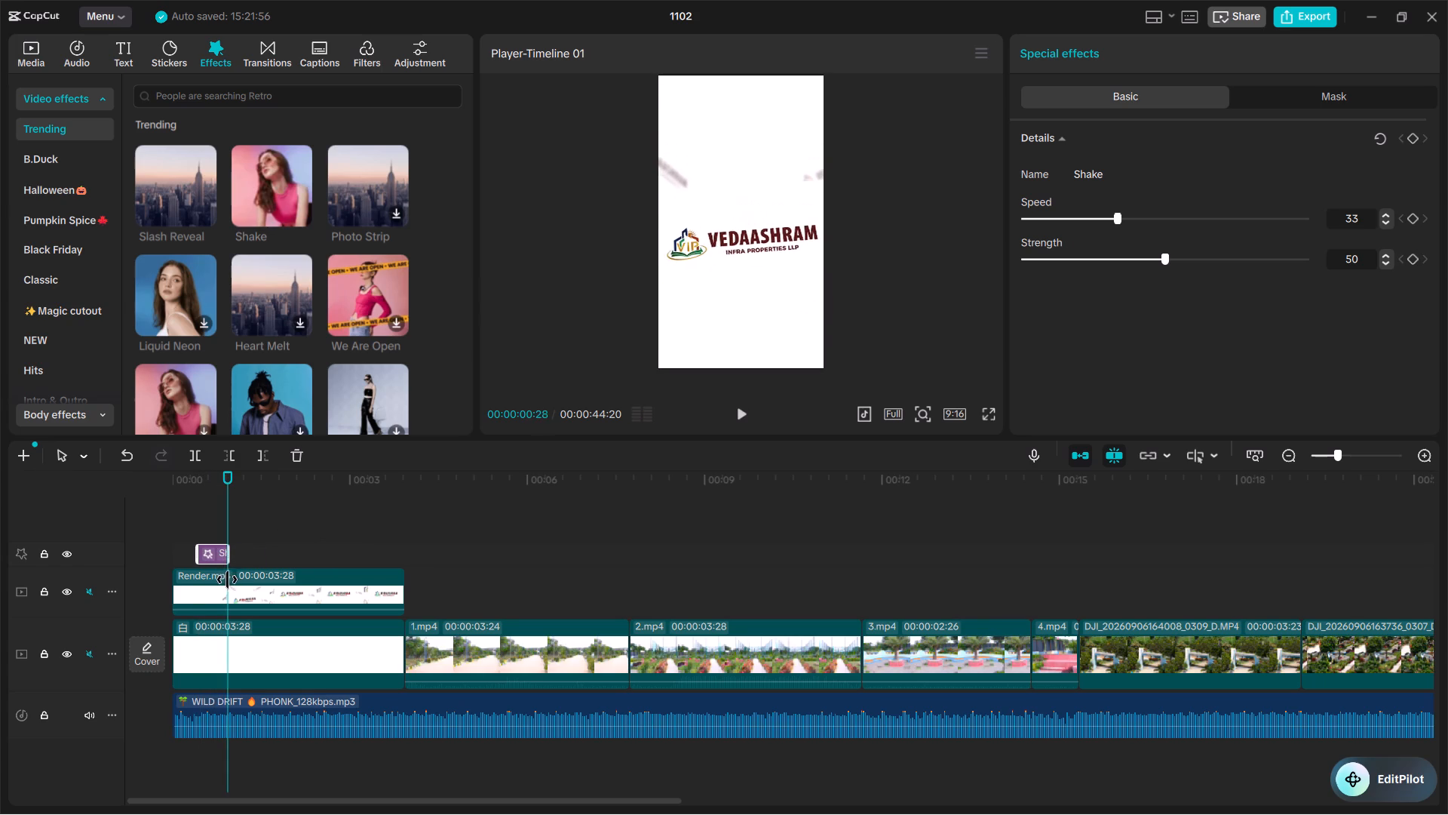
drag(227, 580, 219, 580)
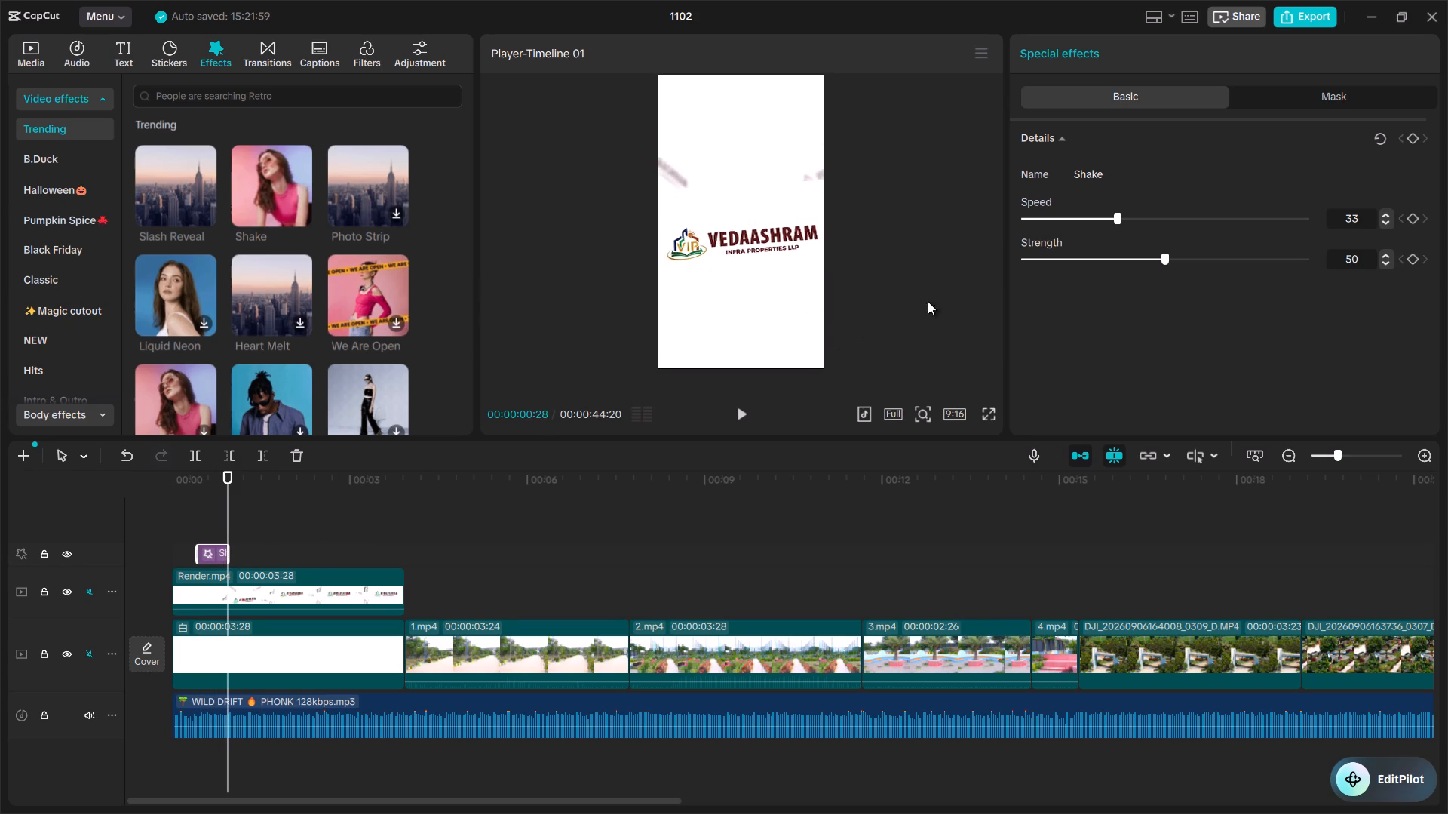
Reduce the Shake effect's speed to 7.
drag(1111, 220, 1045, 228)
Set the Shake effect's speed to 10 and strength to 10, and replay the logo intro.
drag(1045, 228, 1042, 228)
drag(1042, 228, 1052, 226)
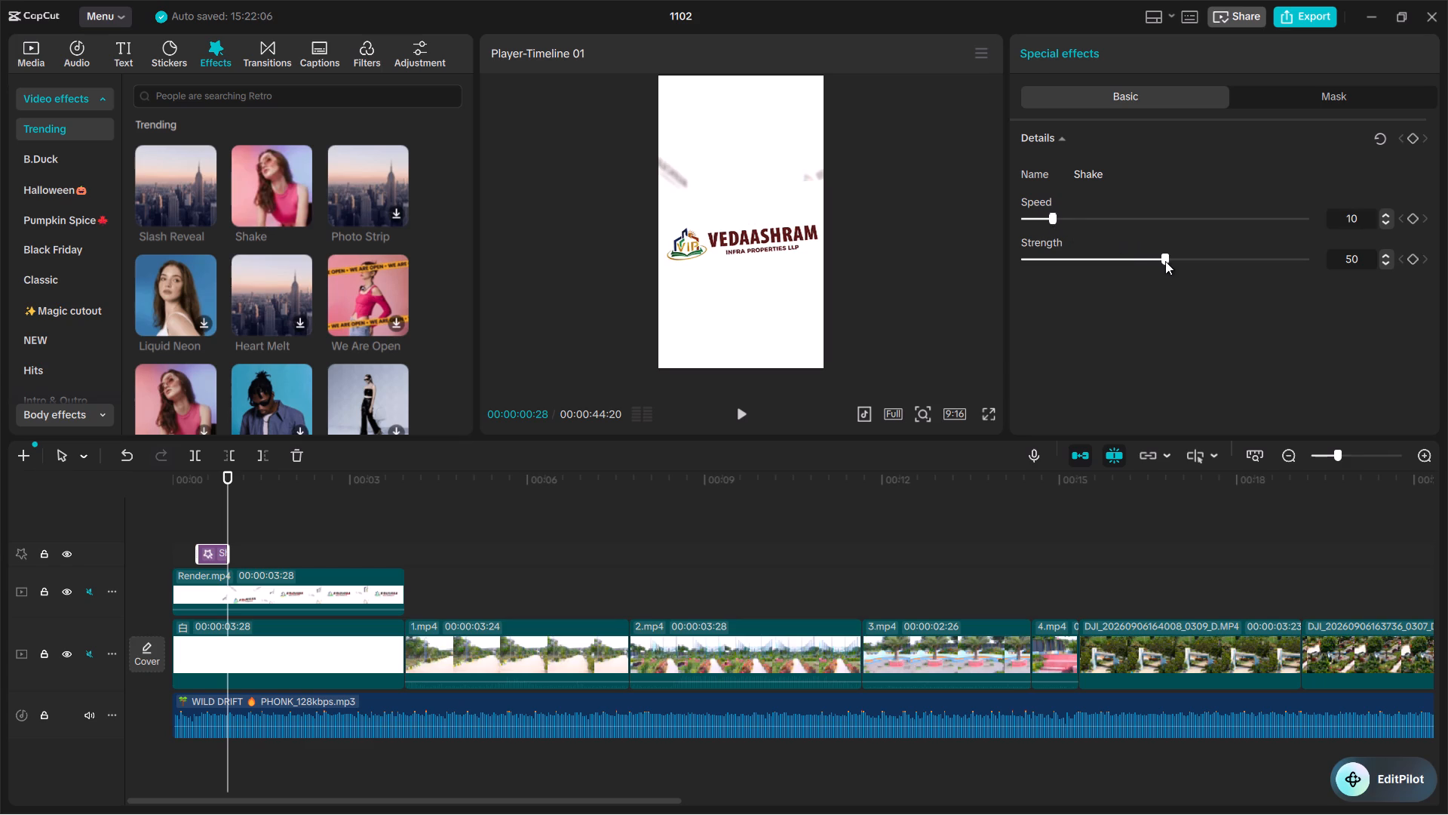
drag(1165, 261, 1053, 303)
drag(237, 490, 206, 491)
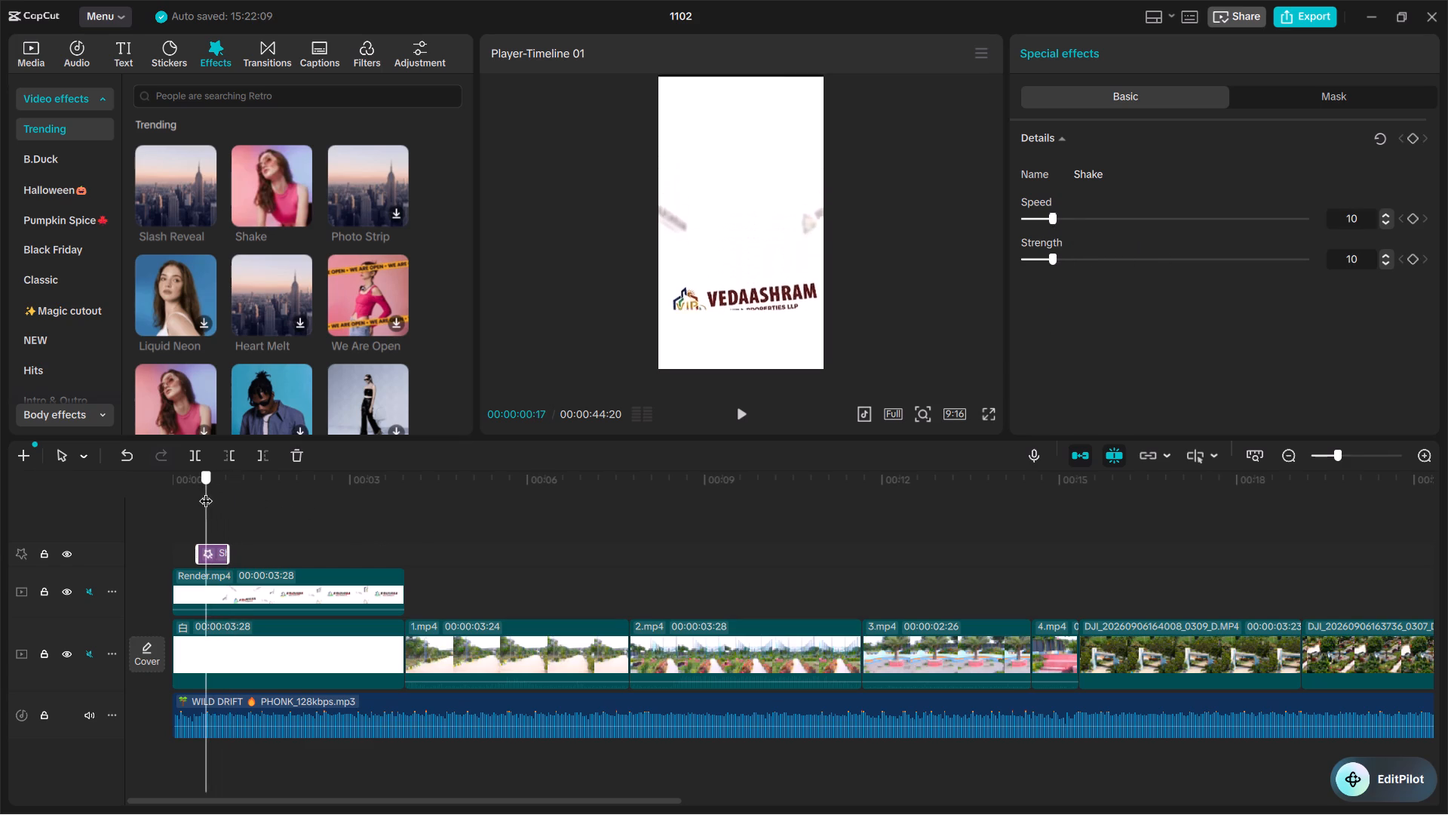
drag(206, 491, 198, 492)
key(space)
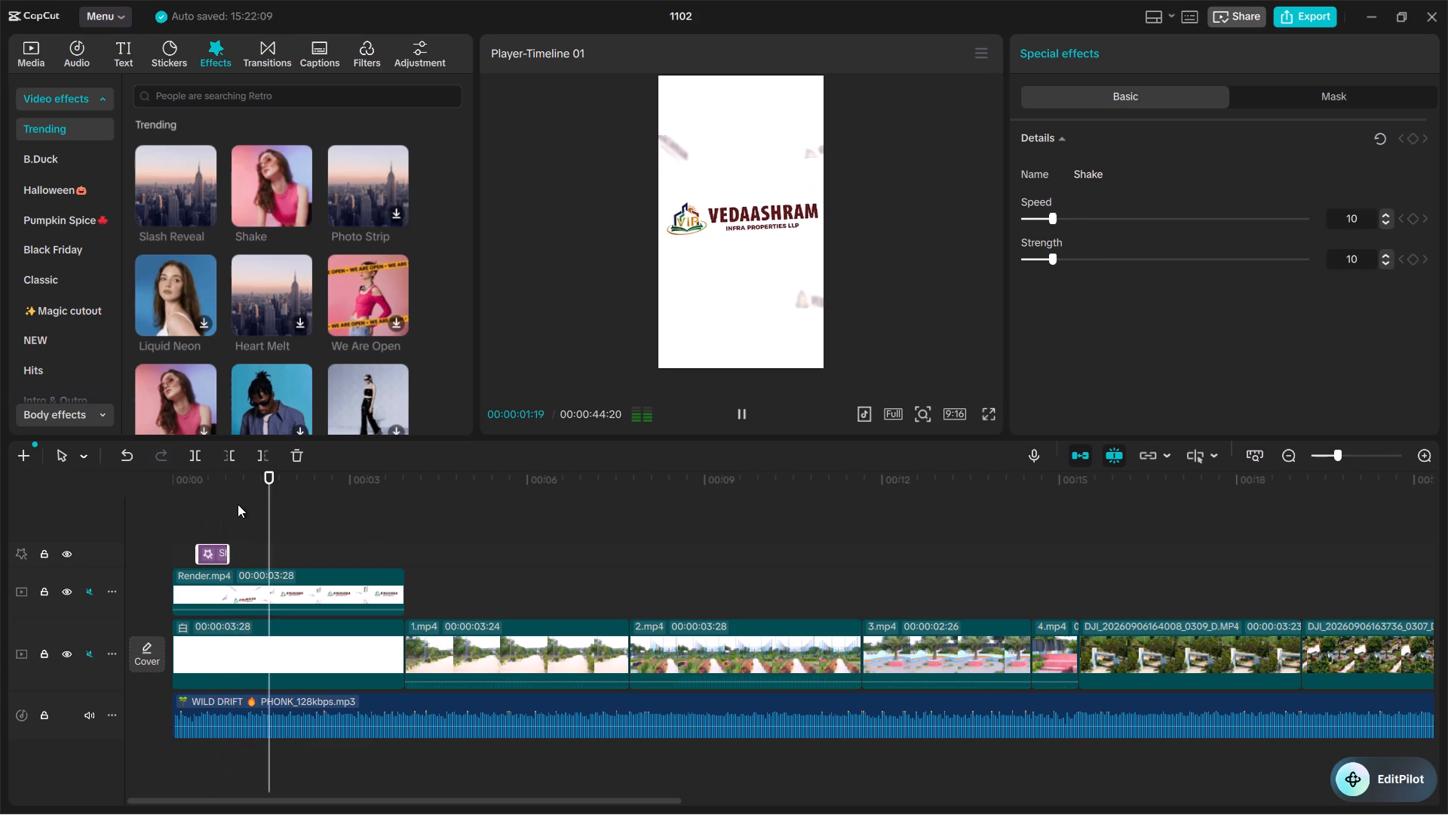
drag(230, 469, 198, 476)
click(198, 476)
key(space)
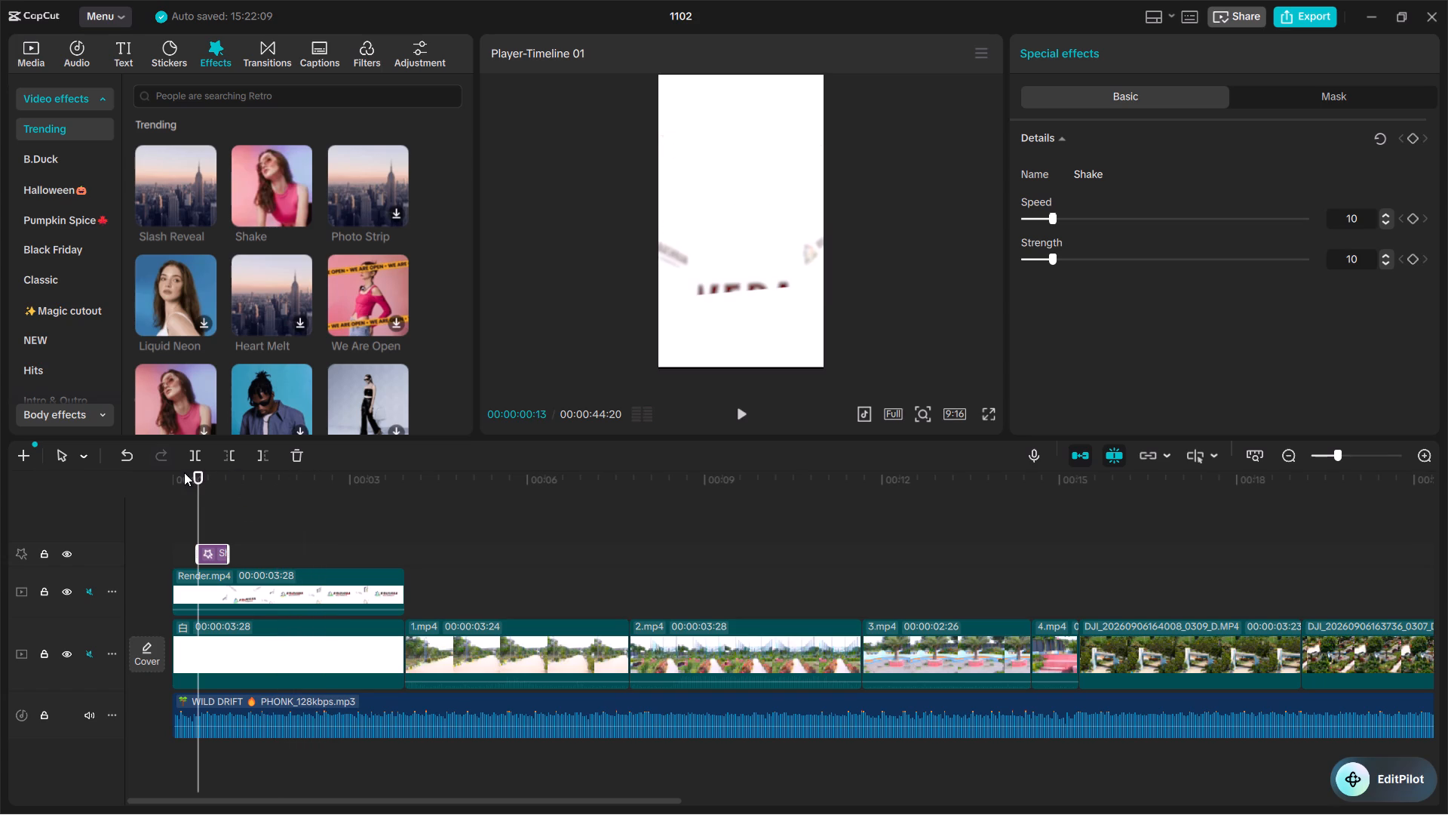
key(space)
key(space)
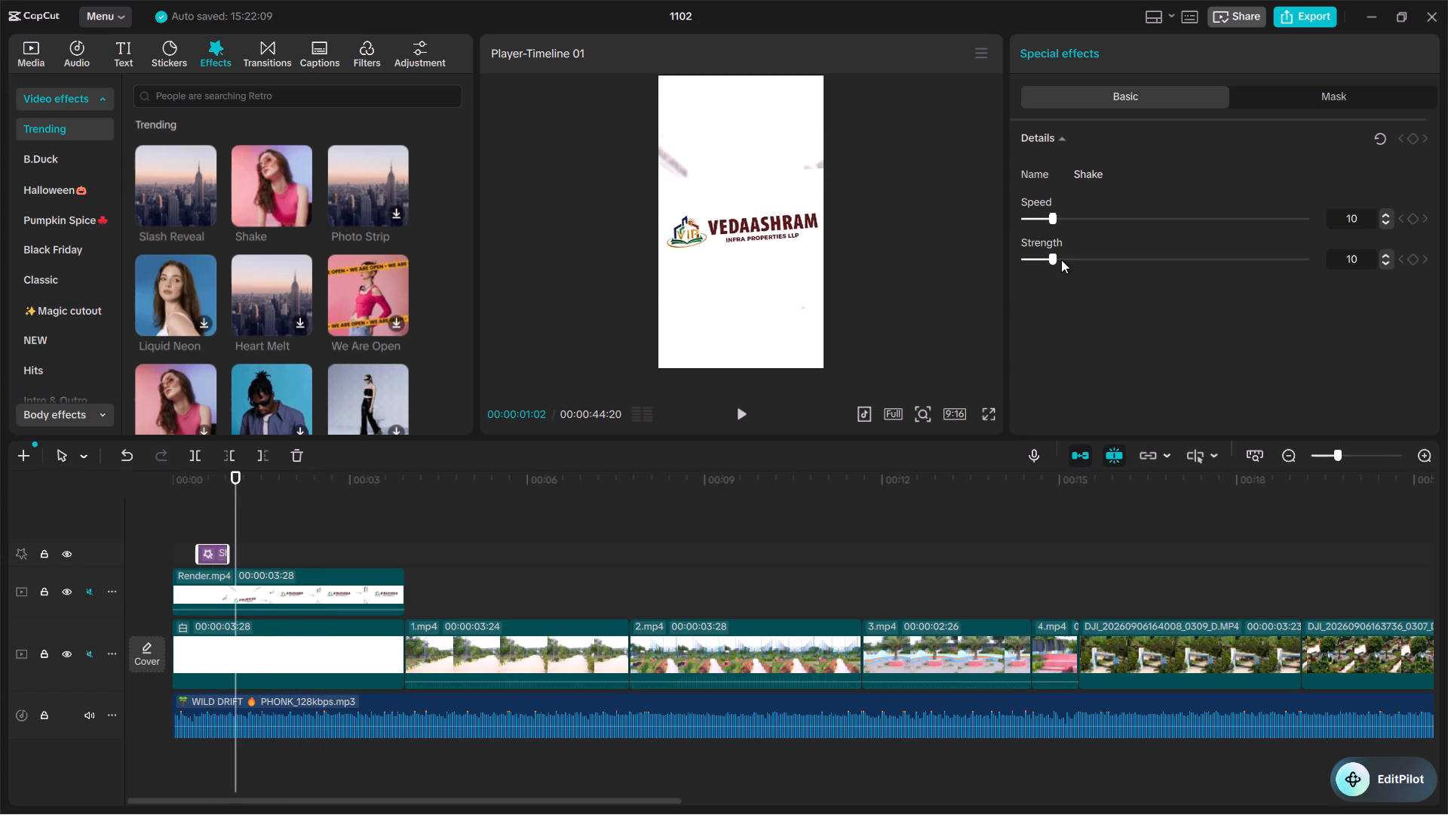
Set the Shake effect's strength to 20 and replay the opening from the logo intro into the first clips.
drag(1051, 259, 1089, 258)
drag(1362, 257, 1293, 251)
text(20)
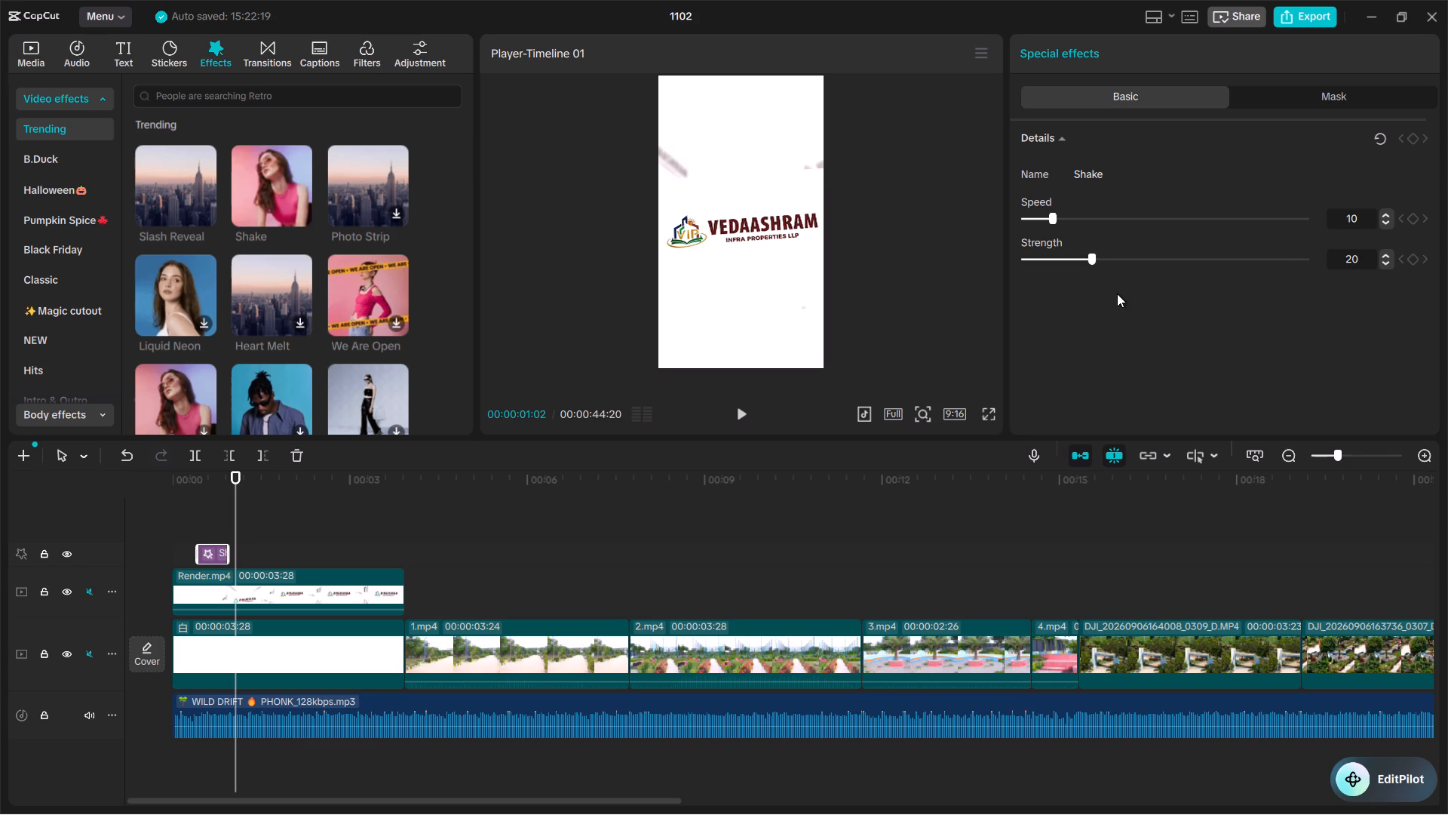
click(1117, 294)
drag(229, 497, 201, 497)
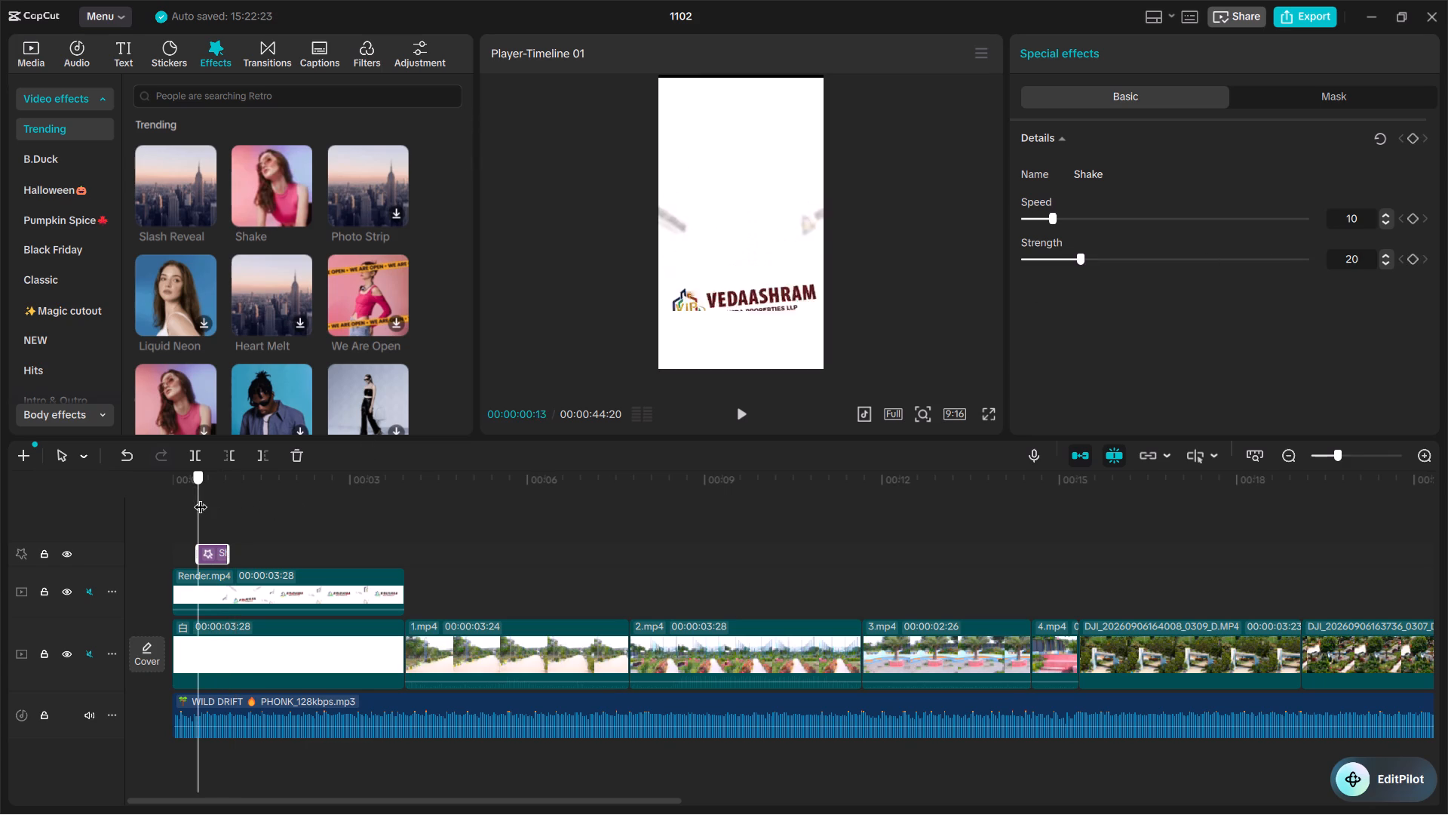
drag(201, 497, 189, 497)
click(210, 505)
drag(209, 505, 184, 505)
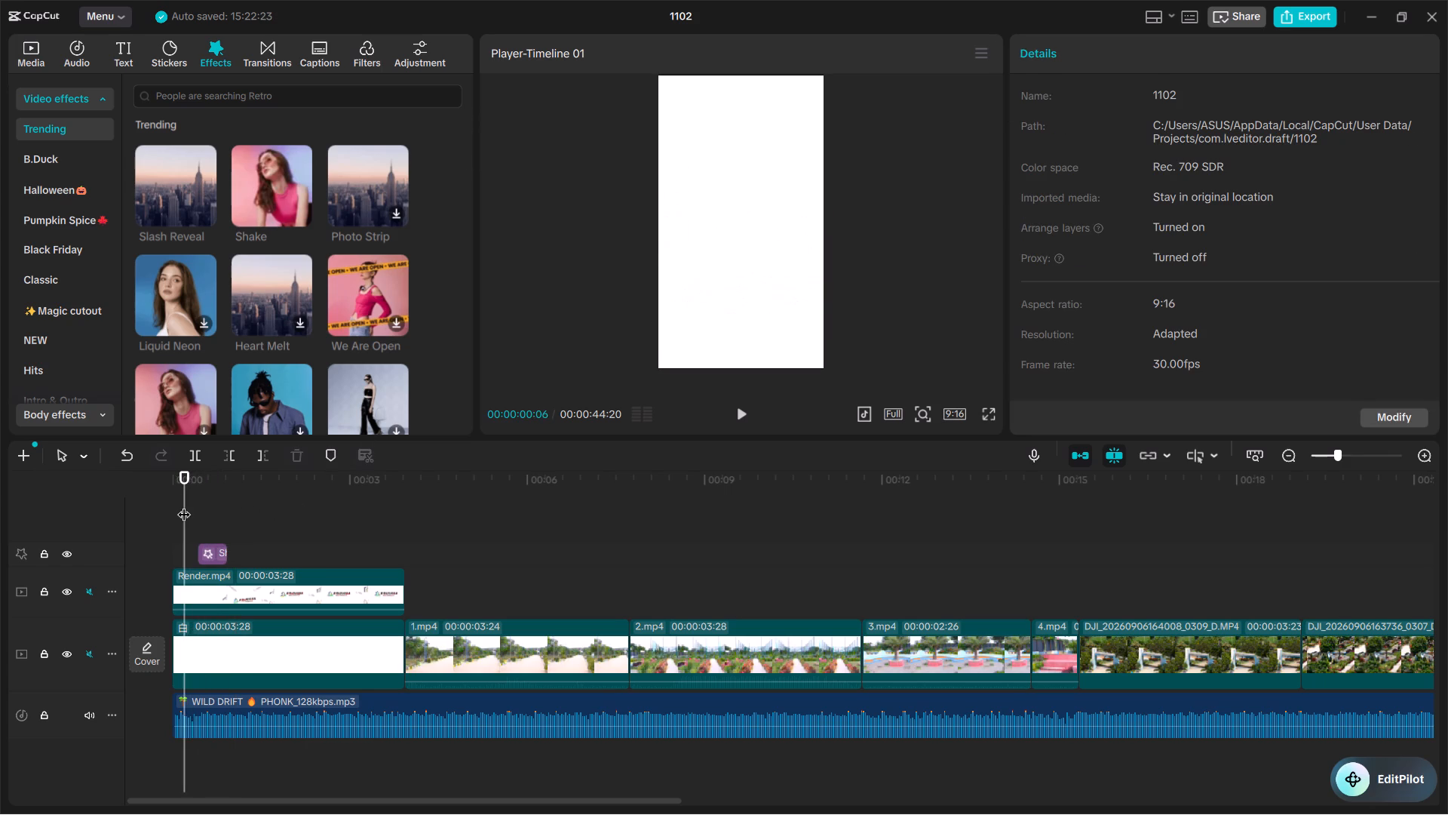
key(space)
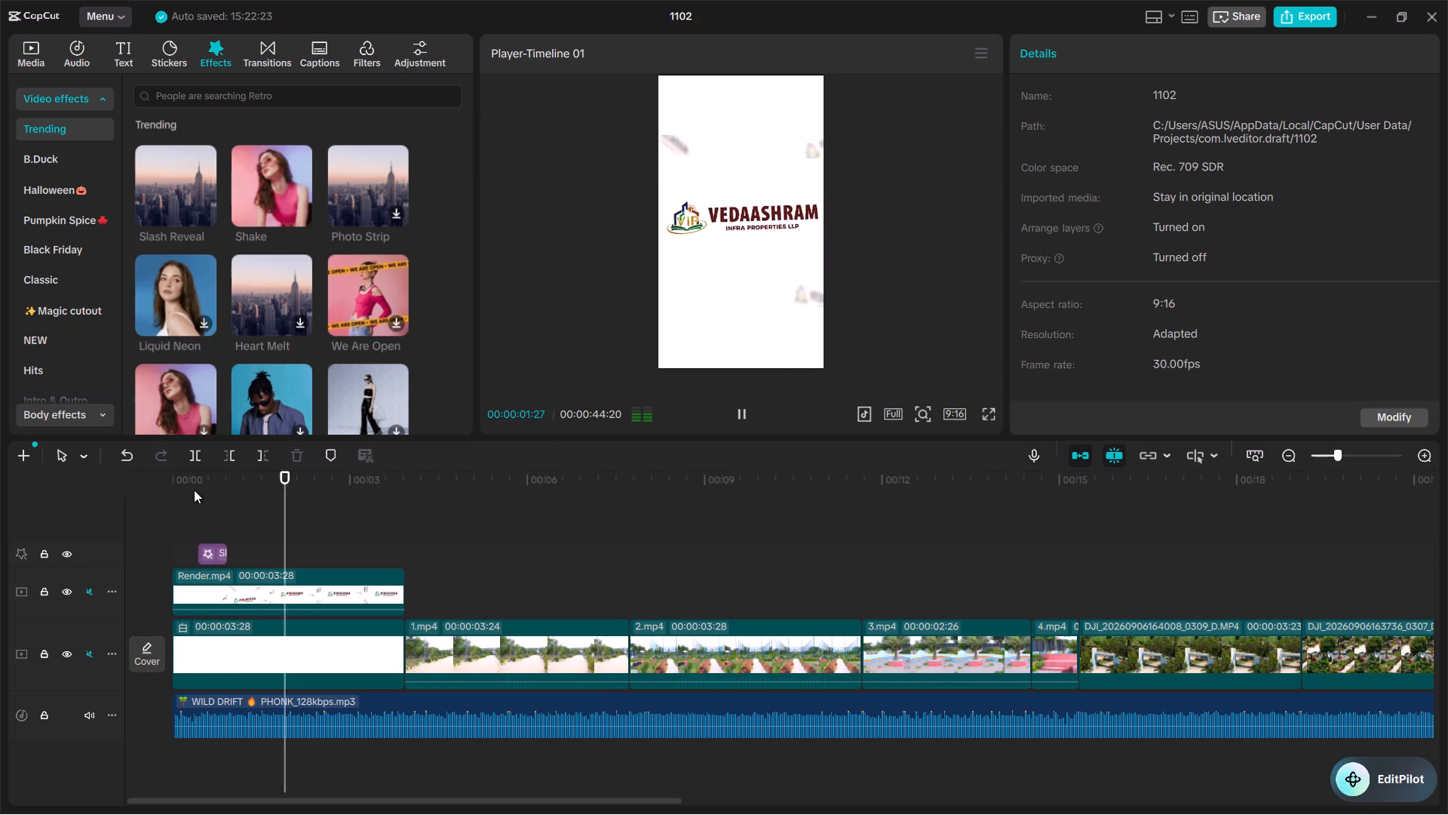
click(195, 487)
key(space)
click(197, 482)
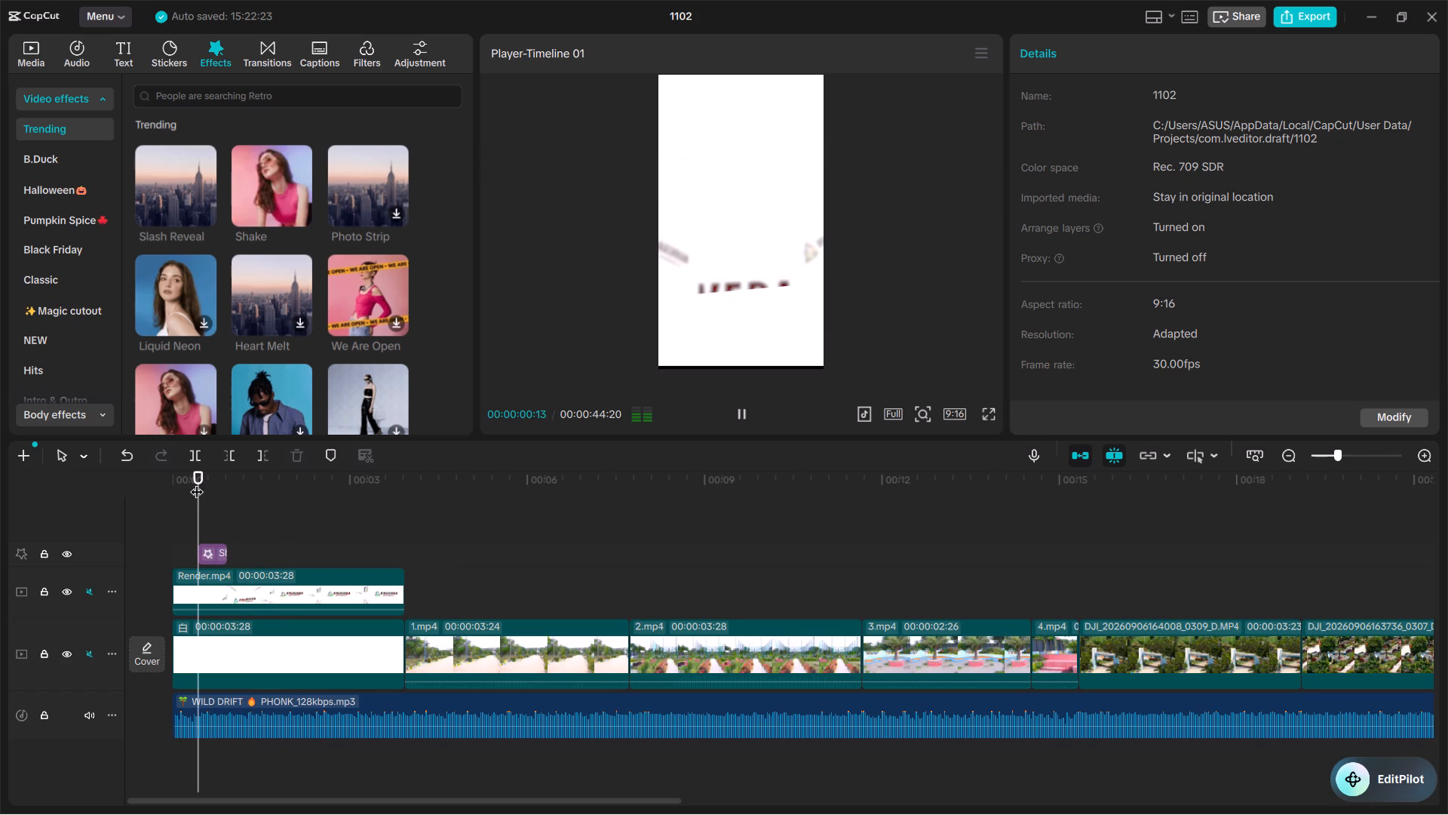
key(space)
key(space)
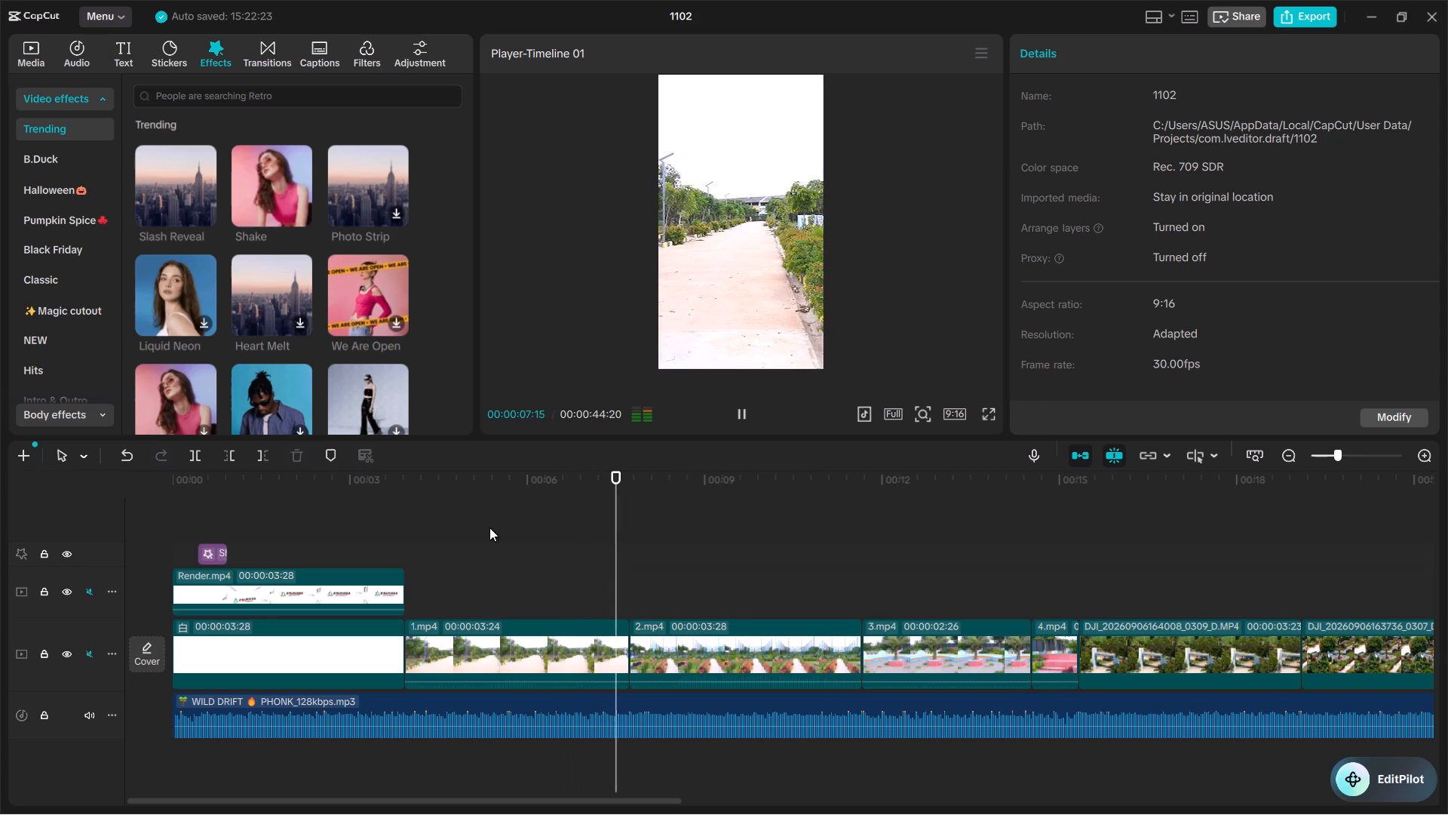
key(space)
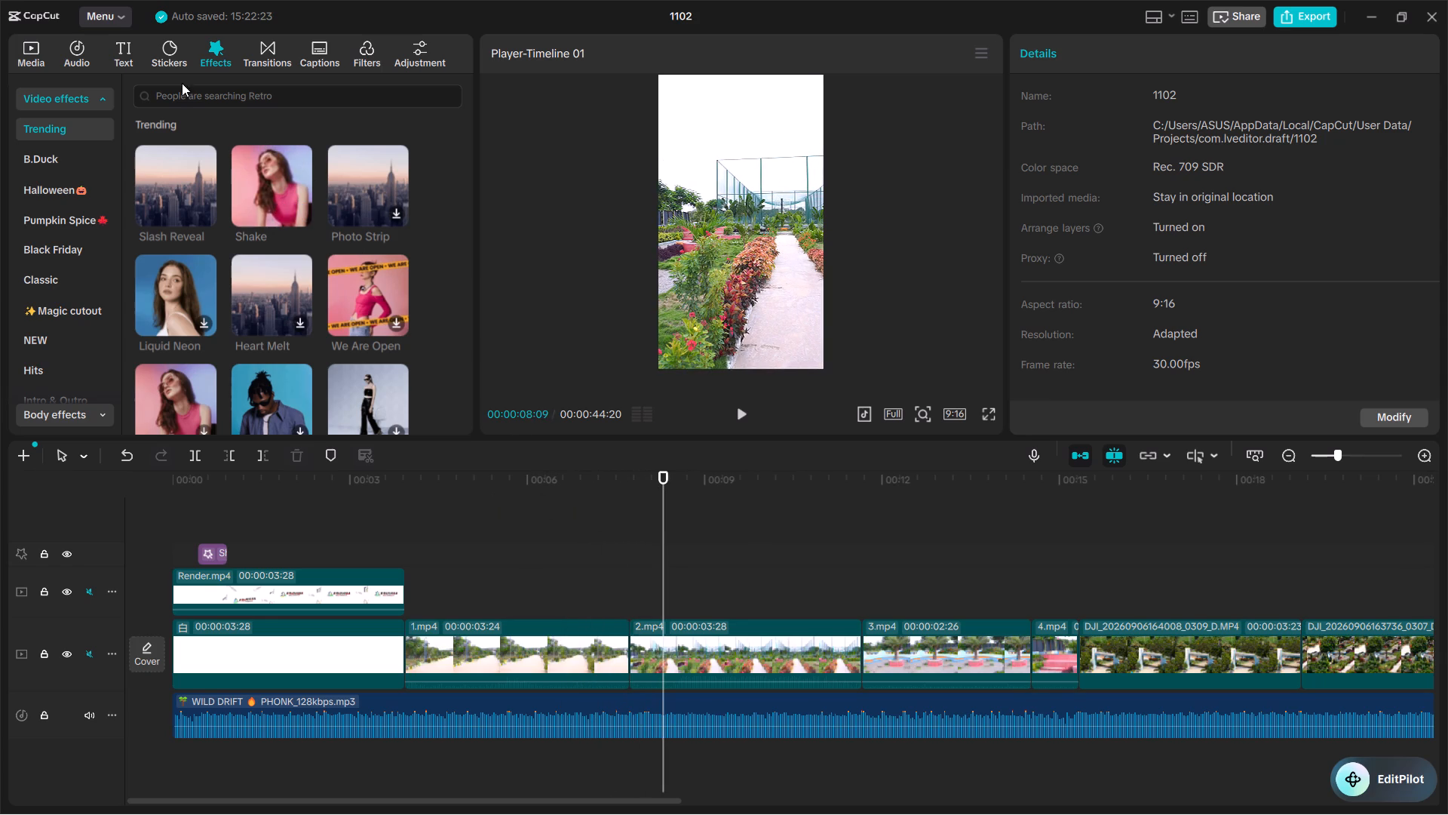
Add the Shake & Flash transition between 1.mp4 and 2.mp4, allowing duplicate frames, and preview it.
click(279, 45)
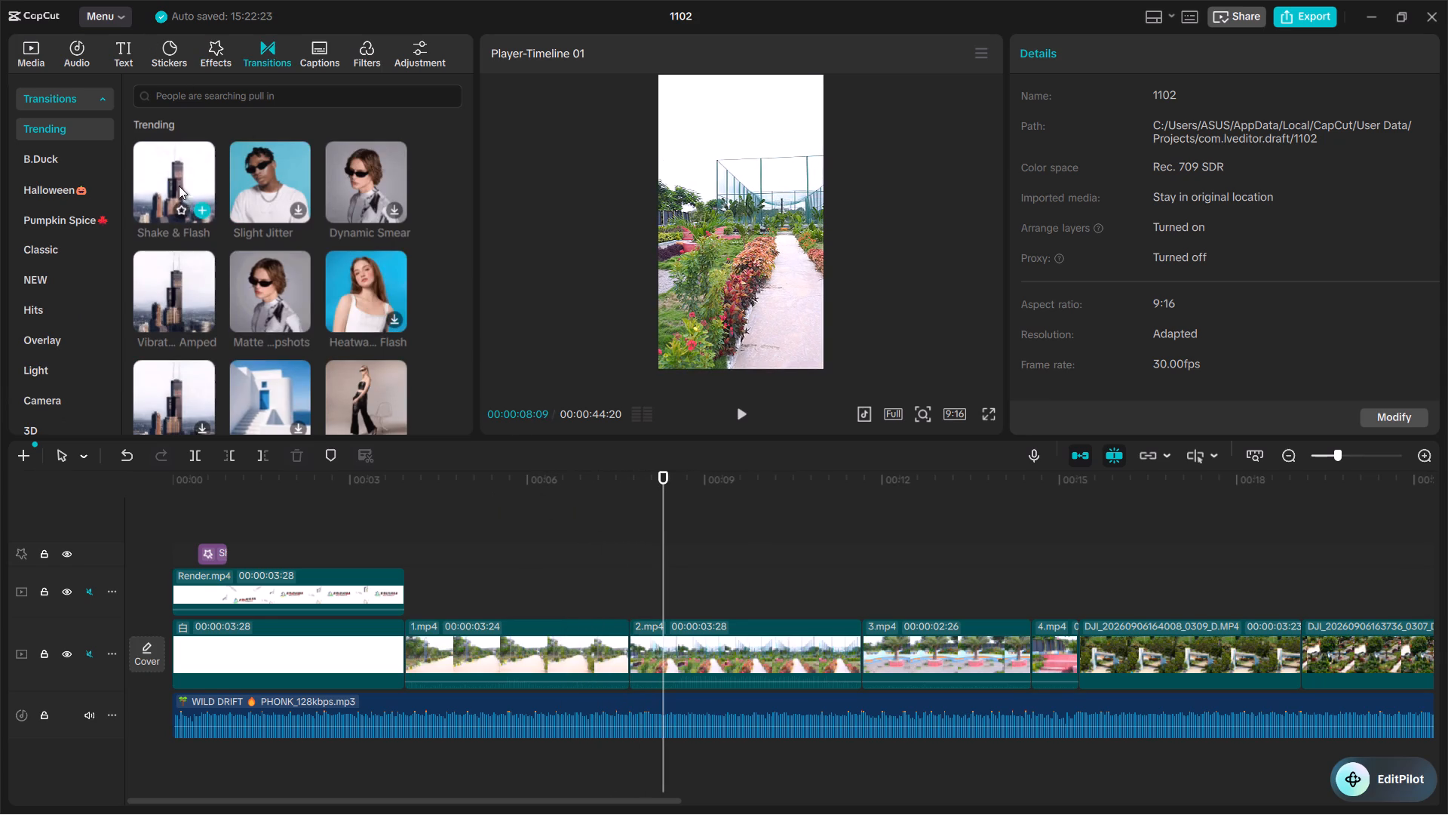
drag(178, 184, 603, 642)
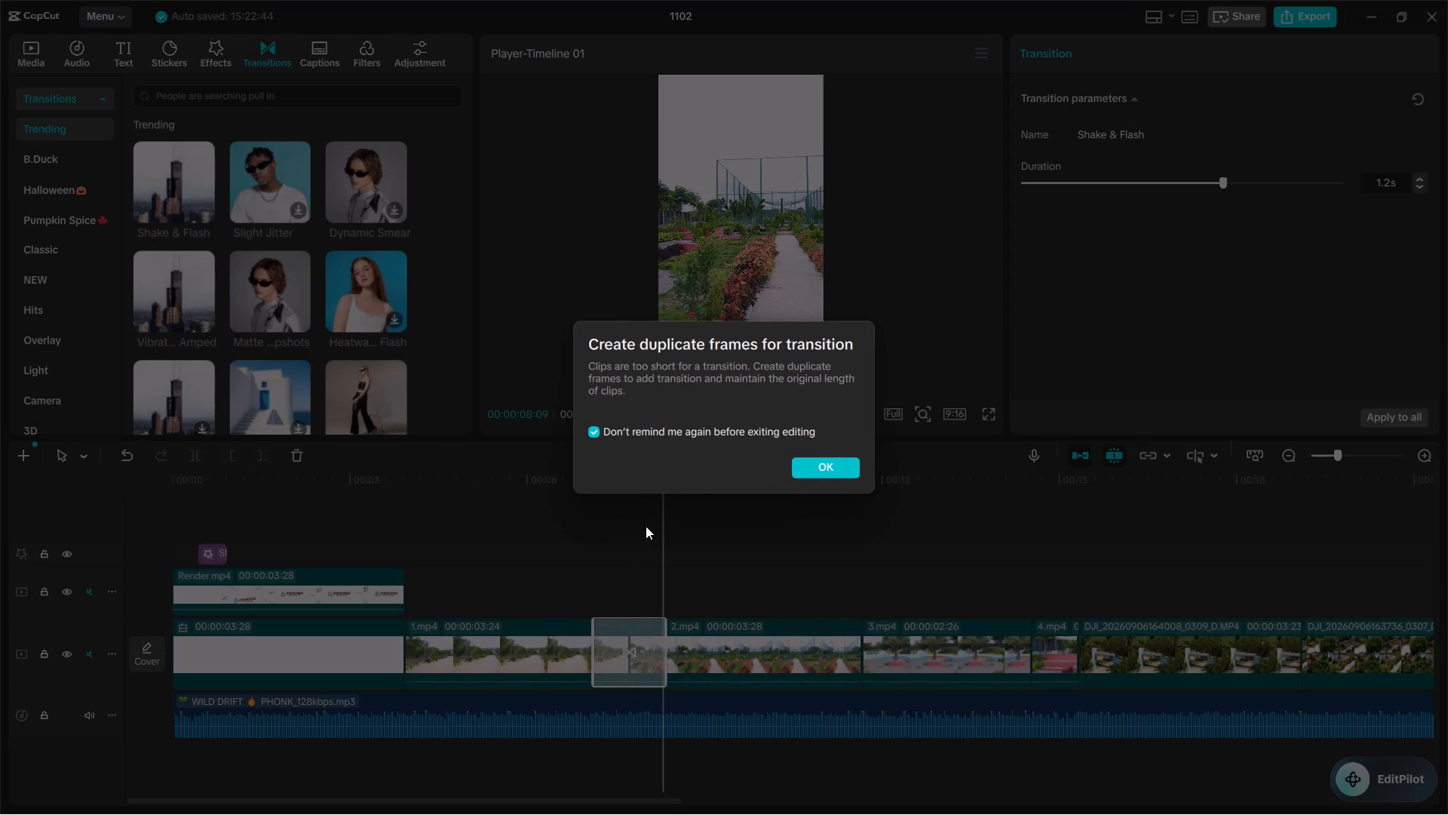
click(827, 466)
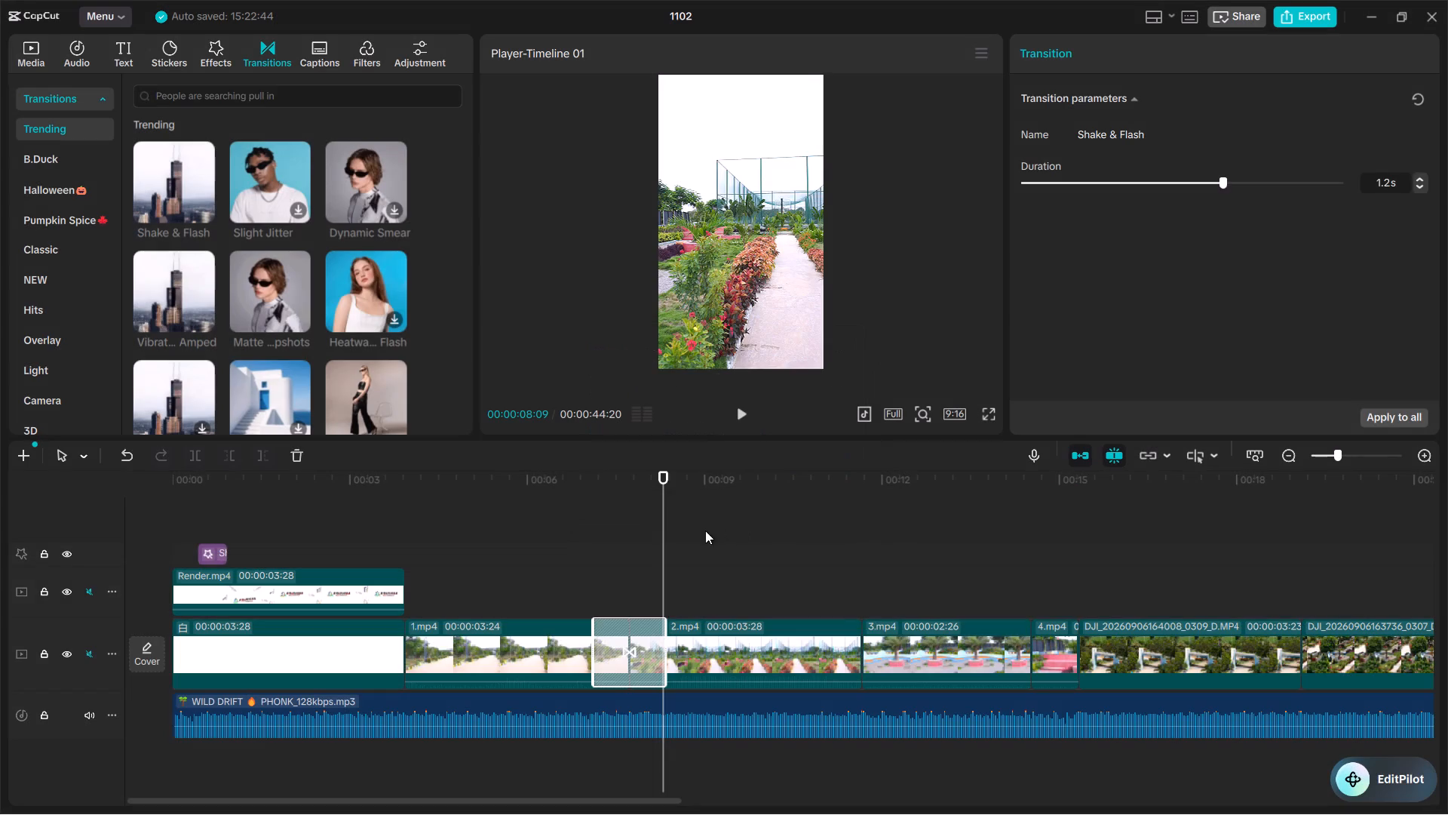
drag(655, 533, 589, 550)
drag(660, 481, 653, 484)
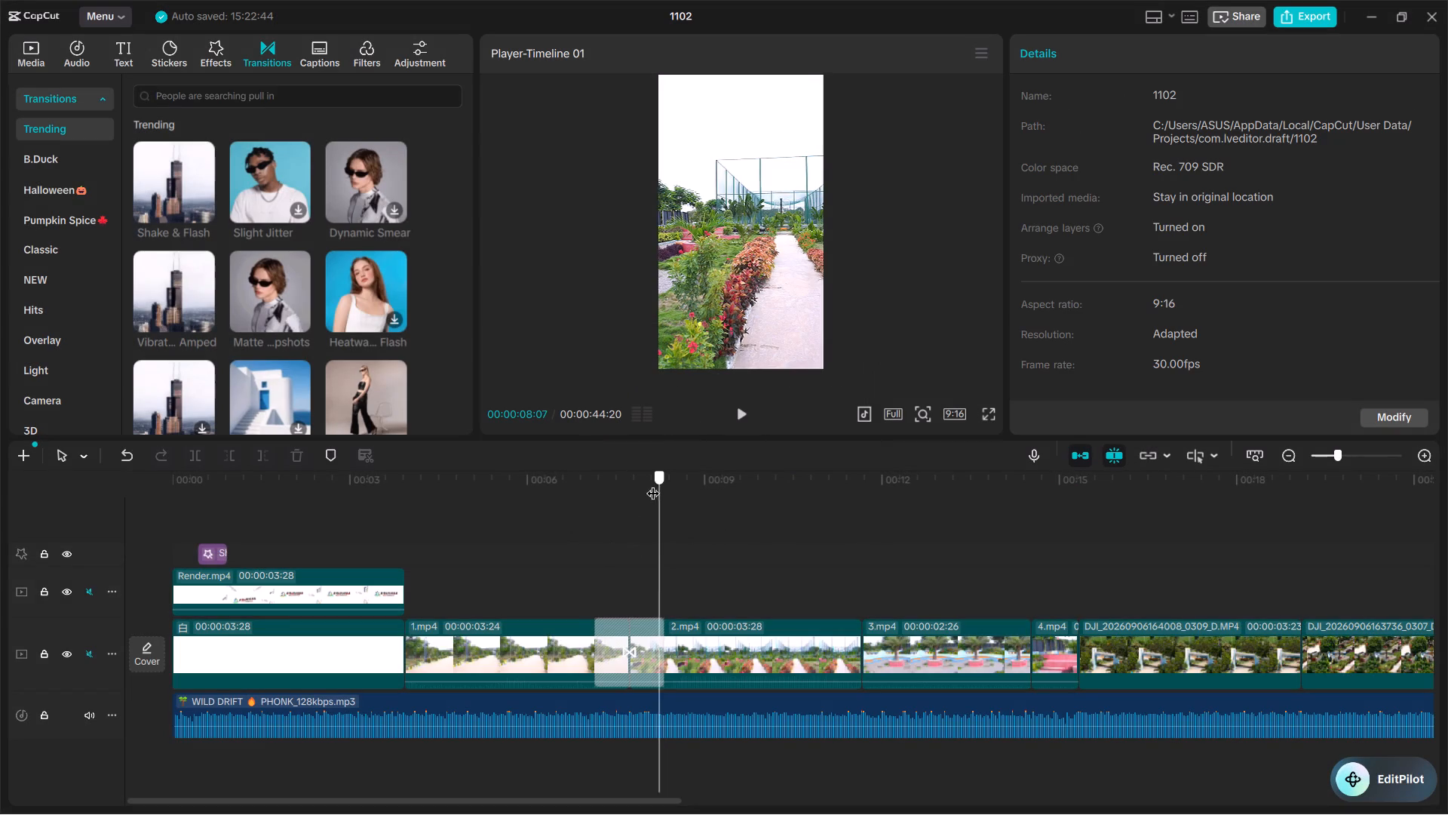
drag(653, 484, 576, 502)
key(space)
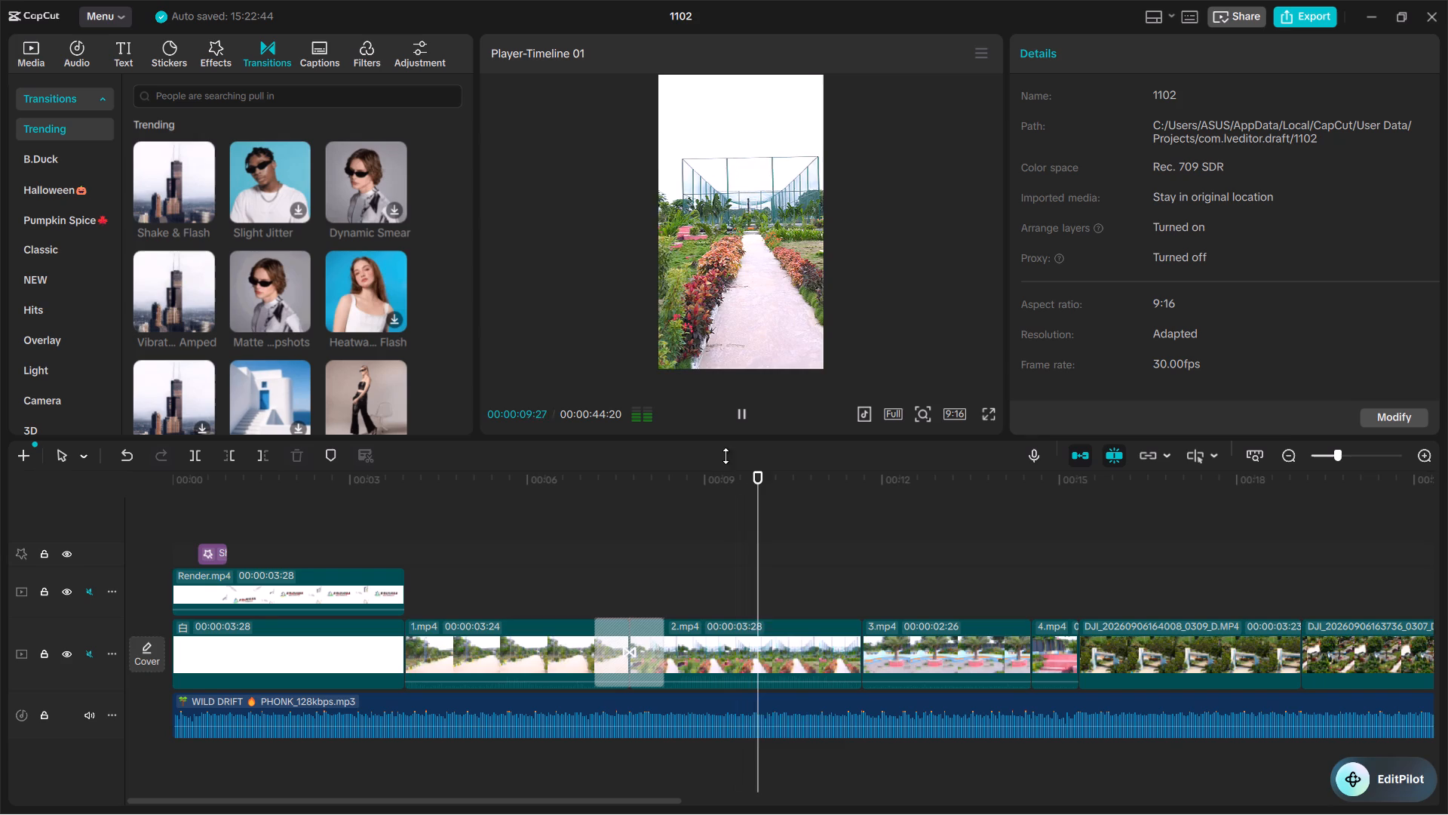
key(space)
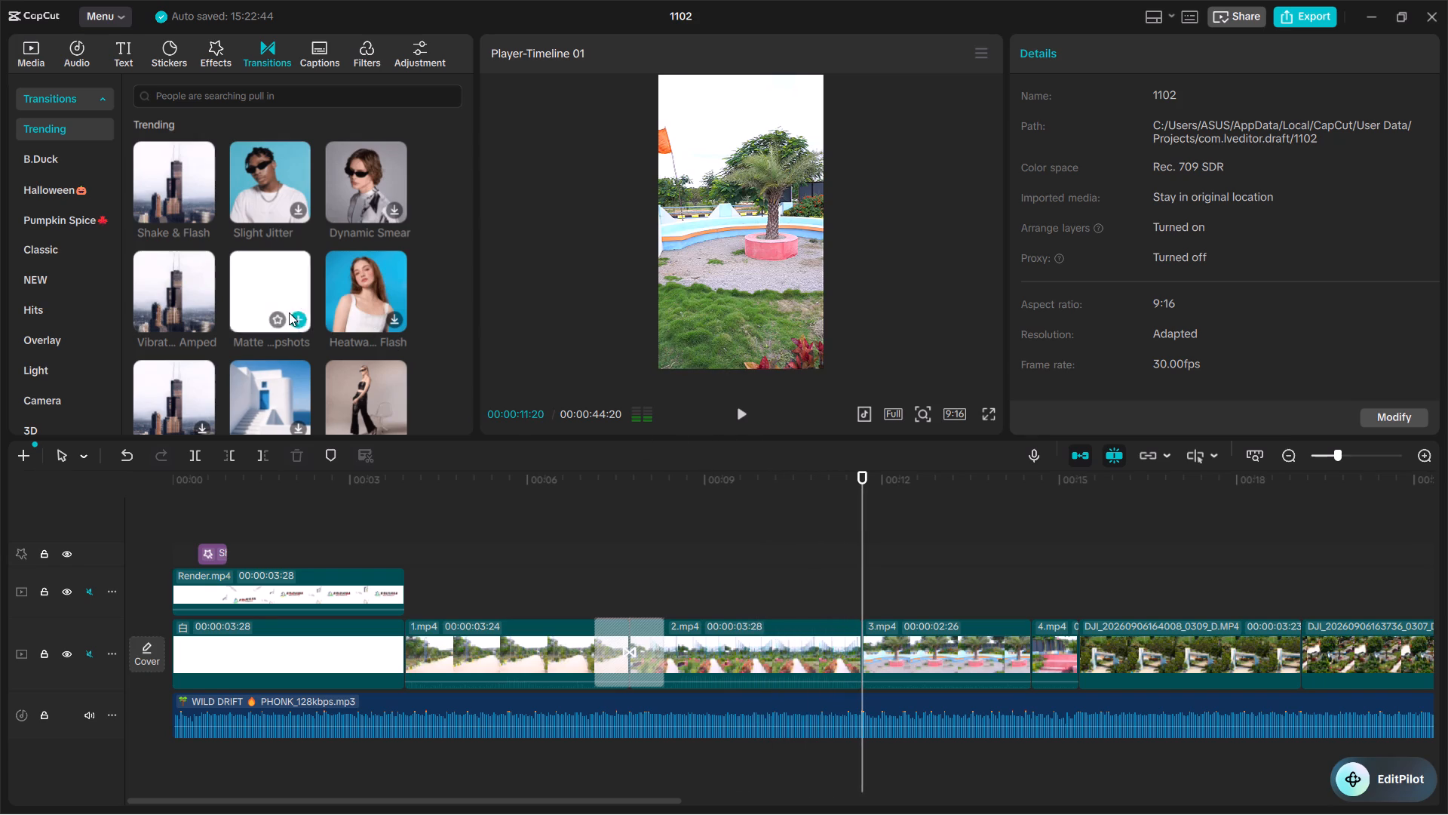
Add the Trending transition labelled "Vibrat… Amped" between 2.mp4 and 3.mp4, and play from there into the drone clips.
drag(176, 296, 522, 456)
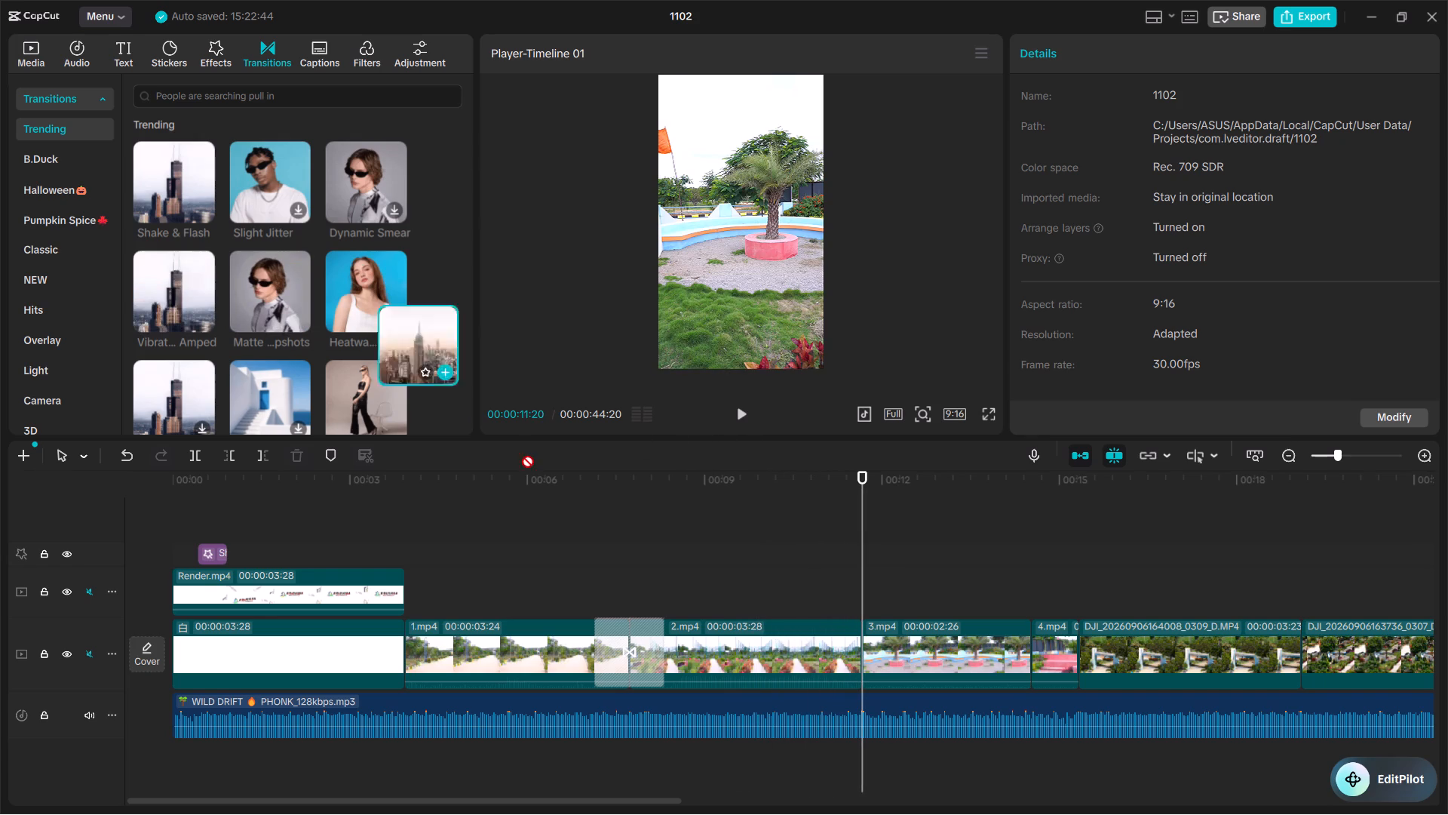
drag(522, 456, 860, 670)
drag(870, 538, 827, 542)
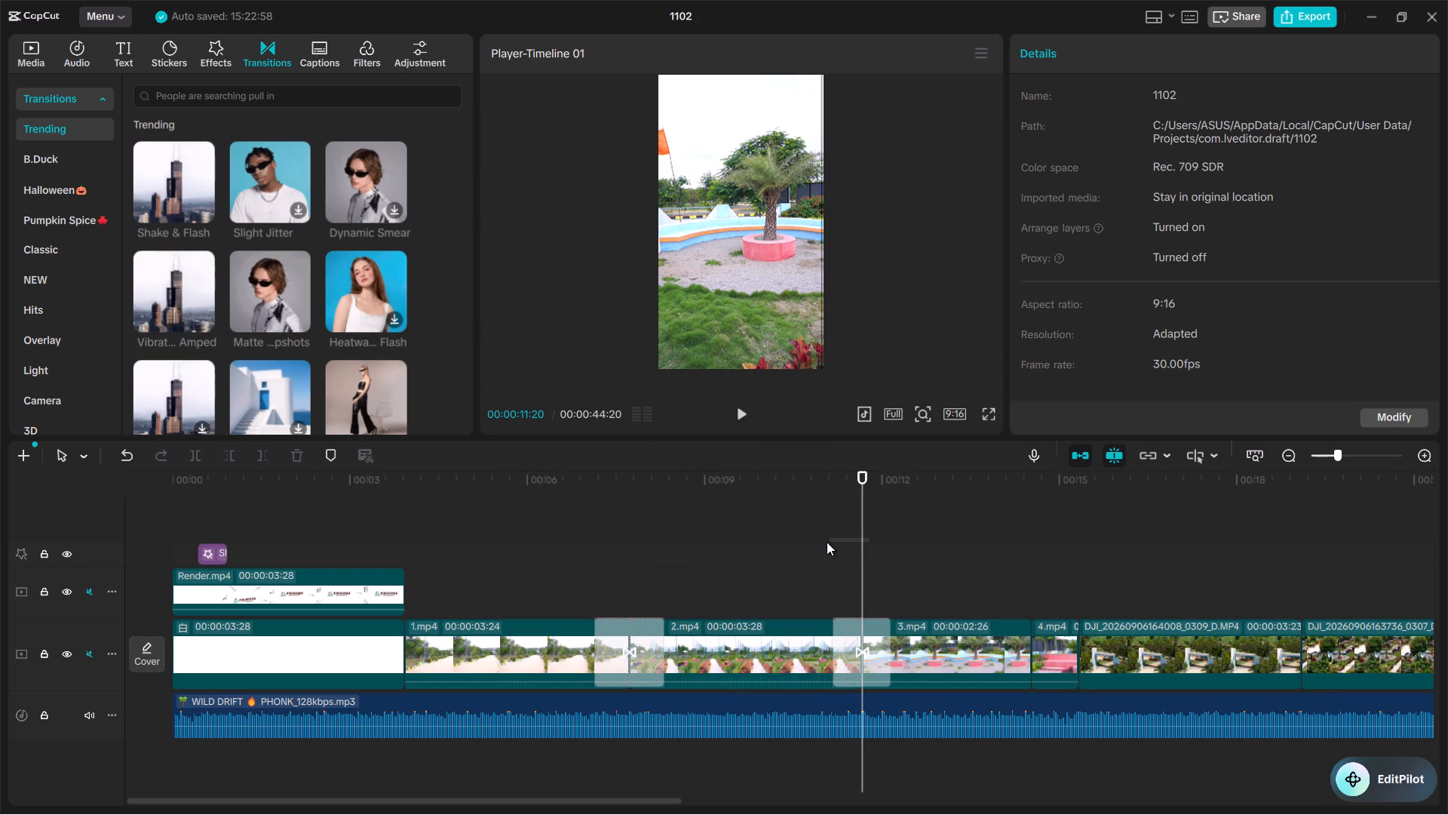
drag(827, 542, 822, 542)
drag(864, 511, 811, 511)
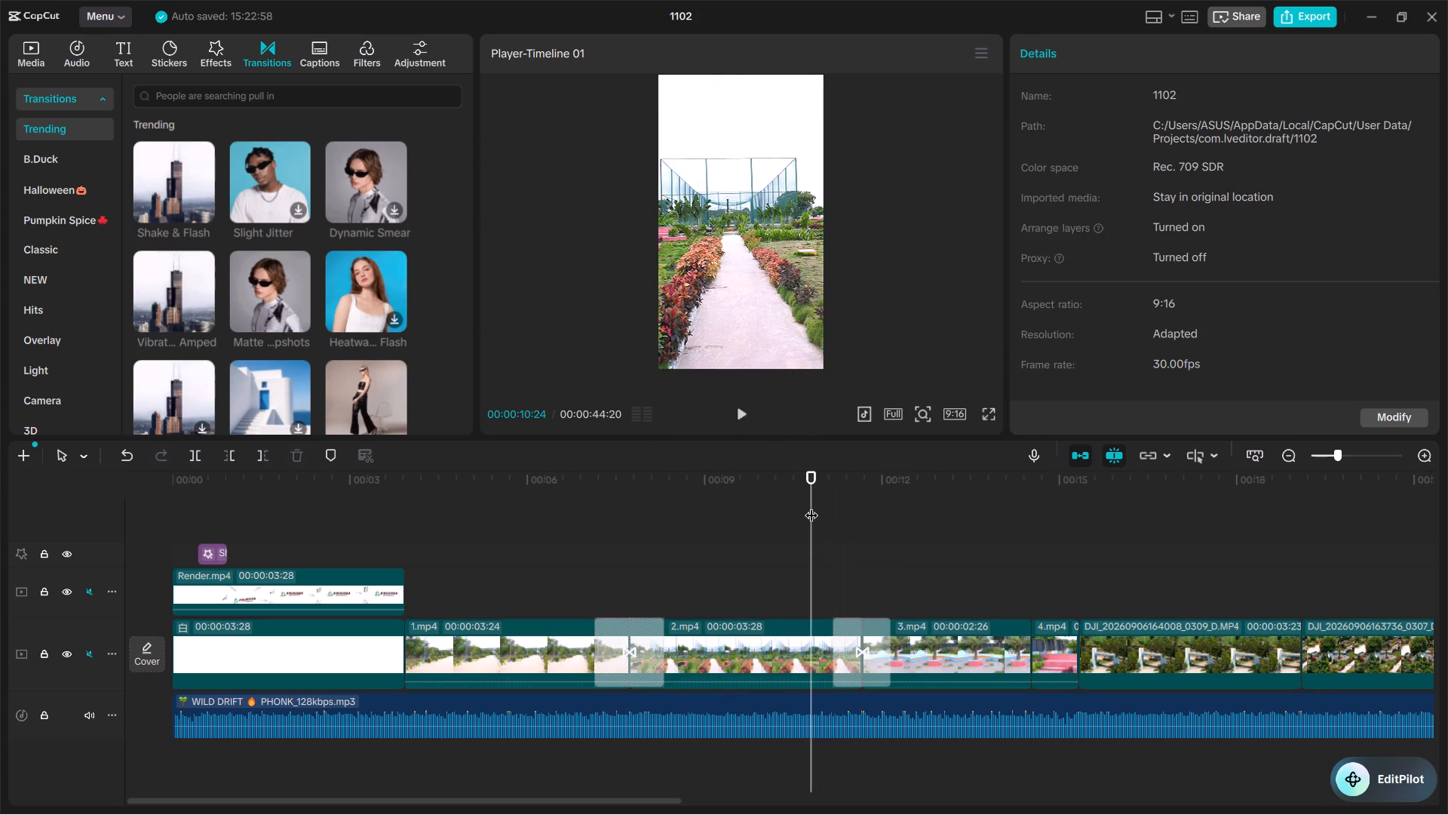
key(space)
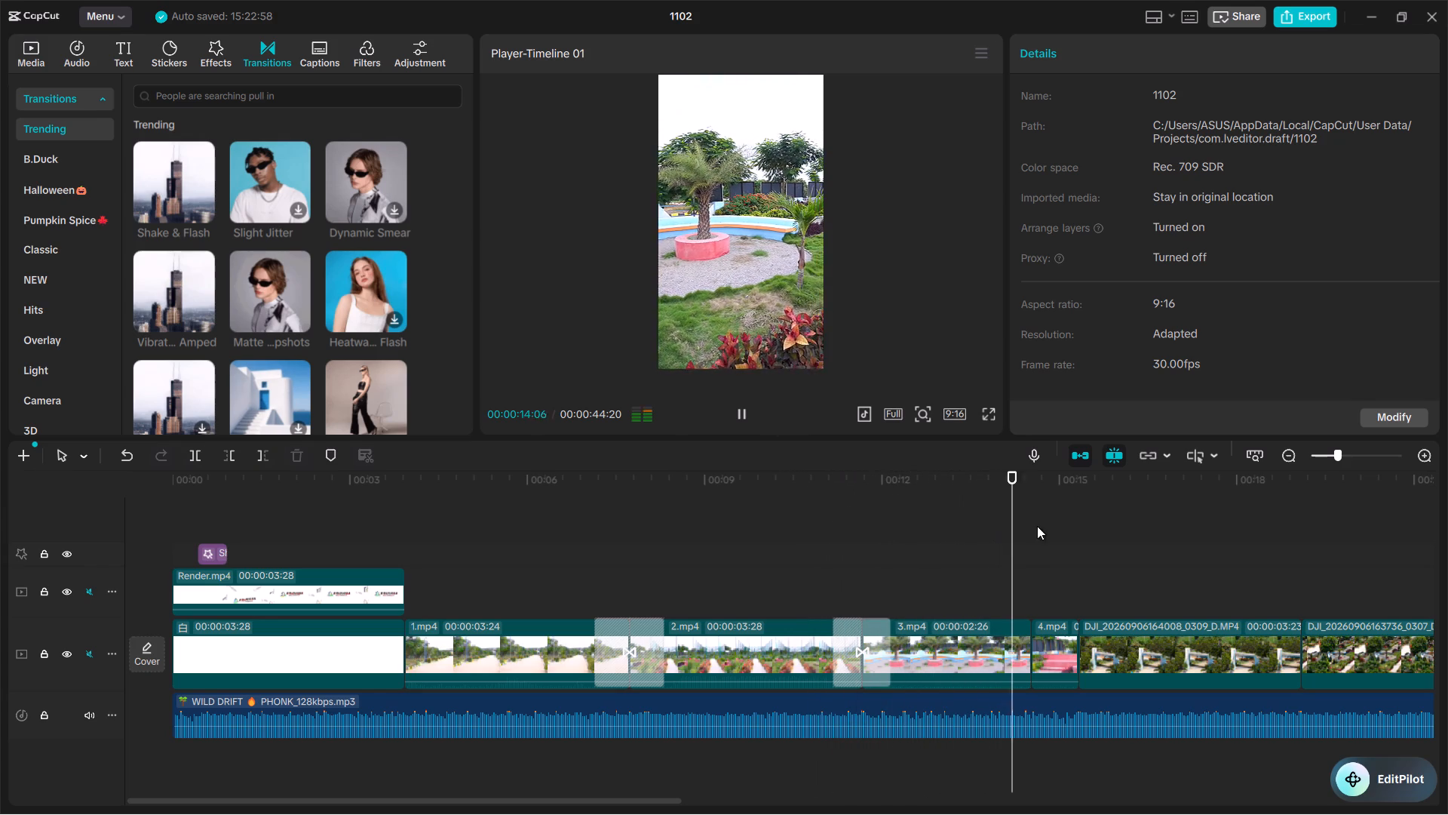
drag(1086, 519, 1010, 514)
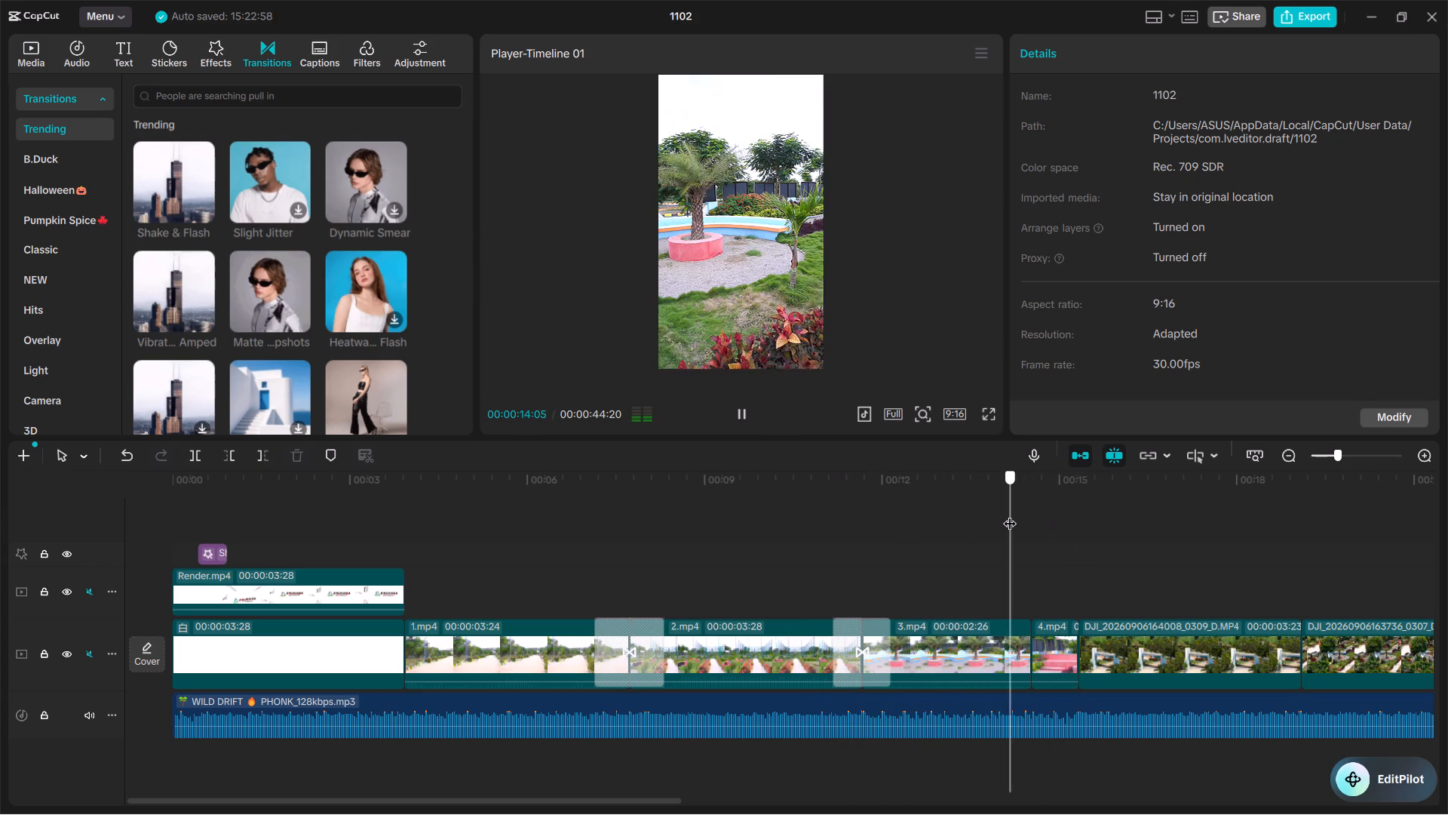
drag(1010, 514, 1008, 514)
key(space)
key(space)
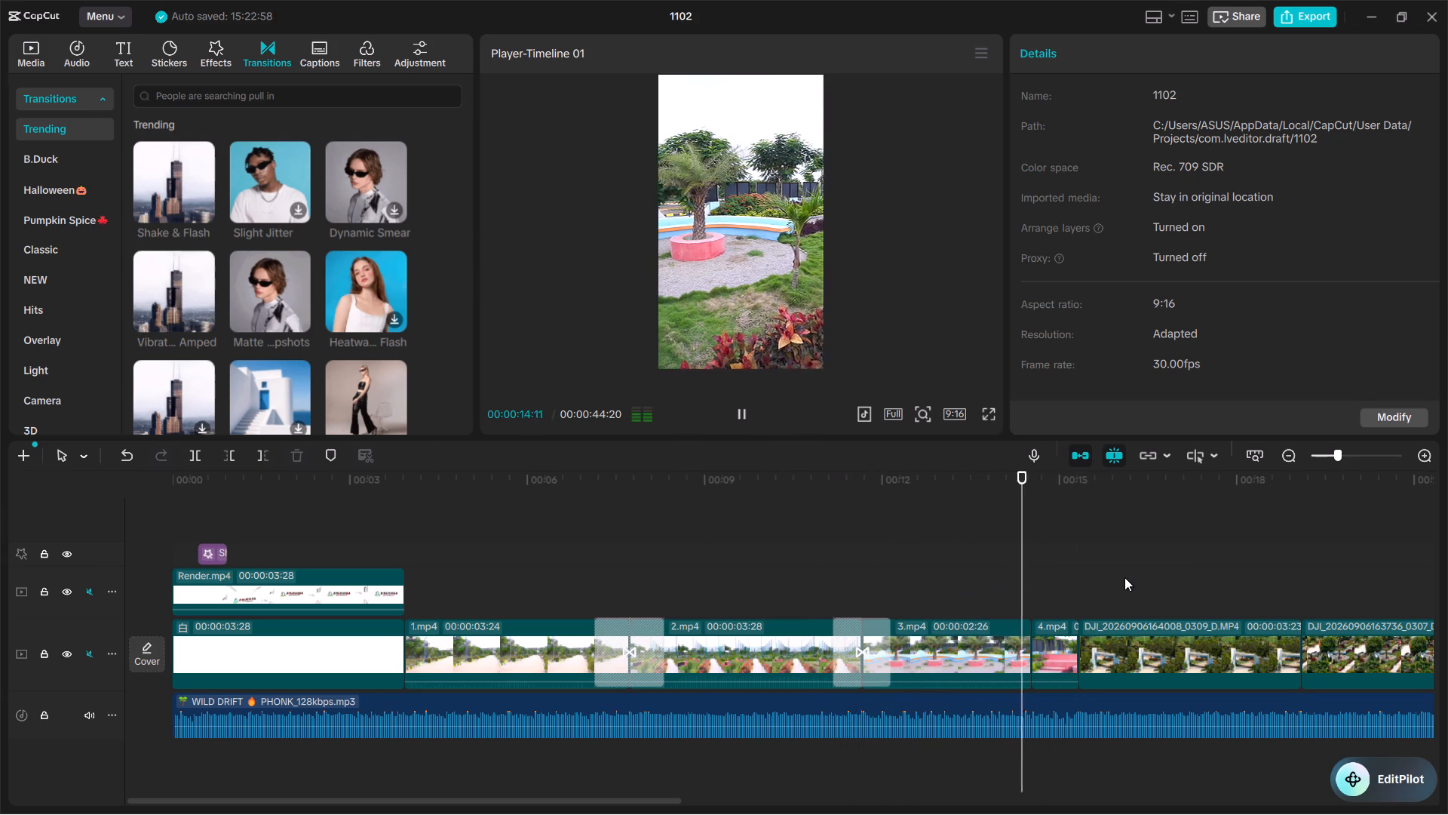
ctrl+scroll(729, 666, down, 7)
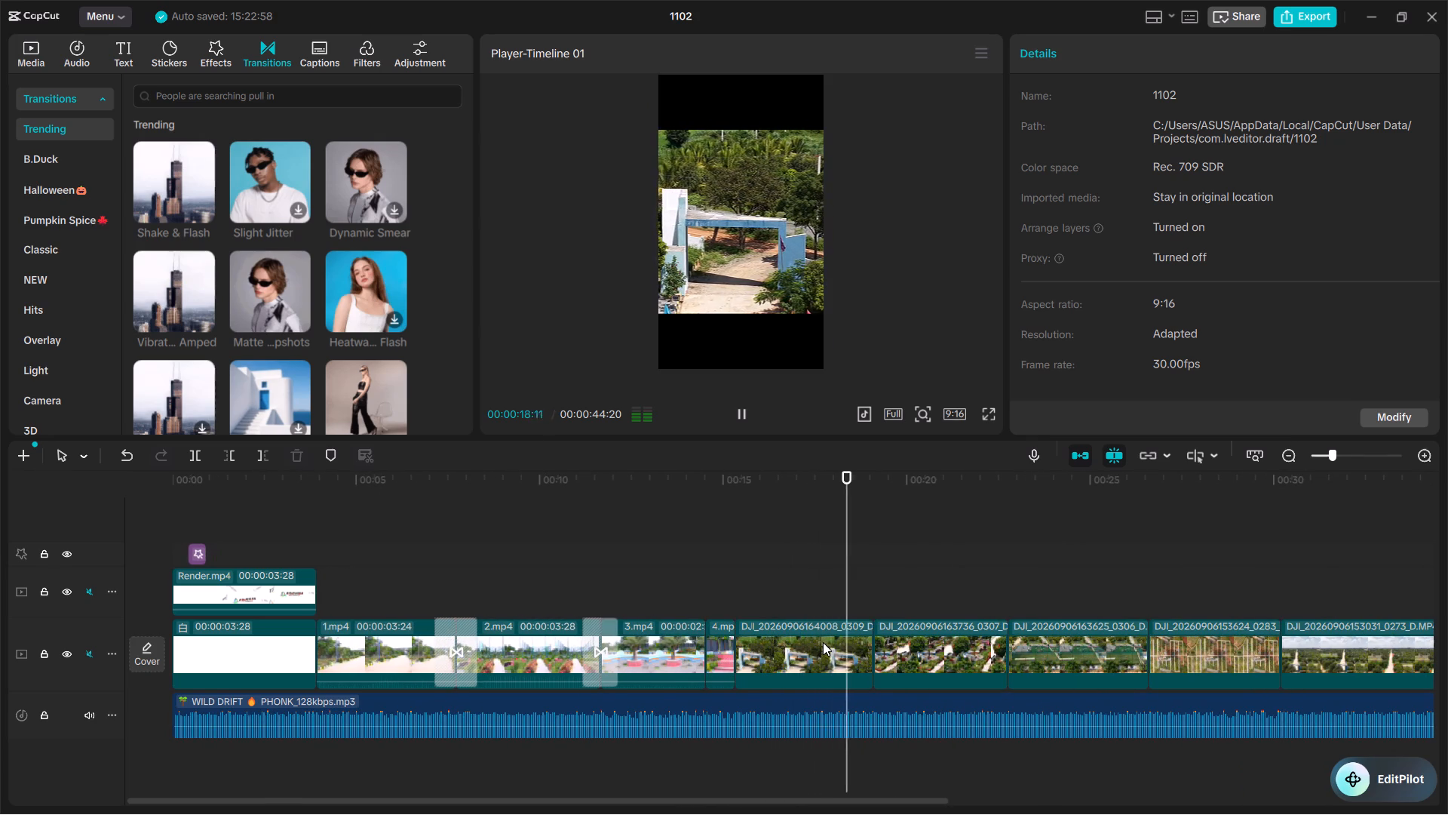
key(space)
click(802, 632)
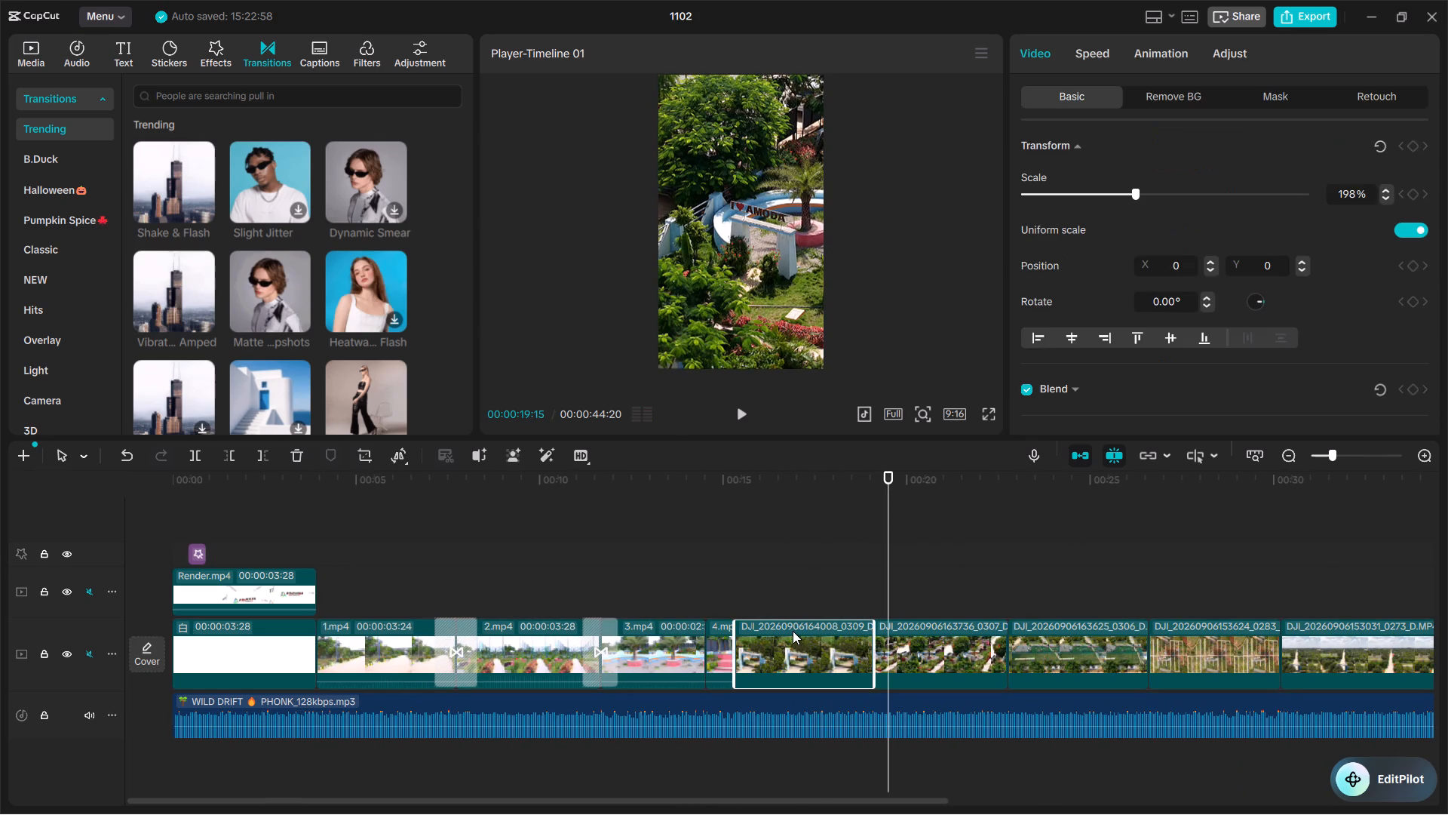
drag(793, 631, 801, 571)
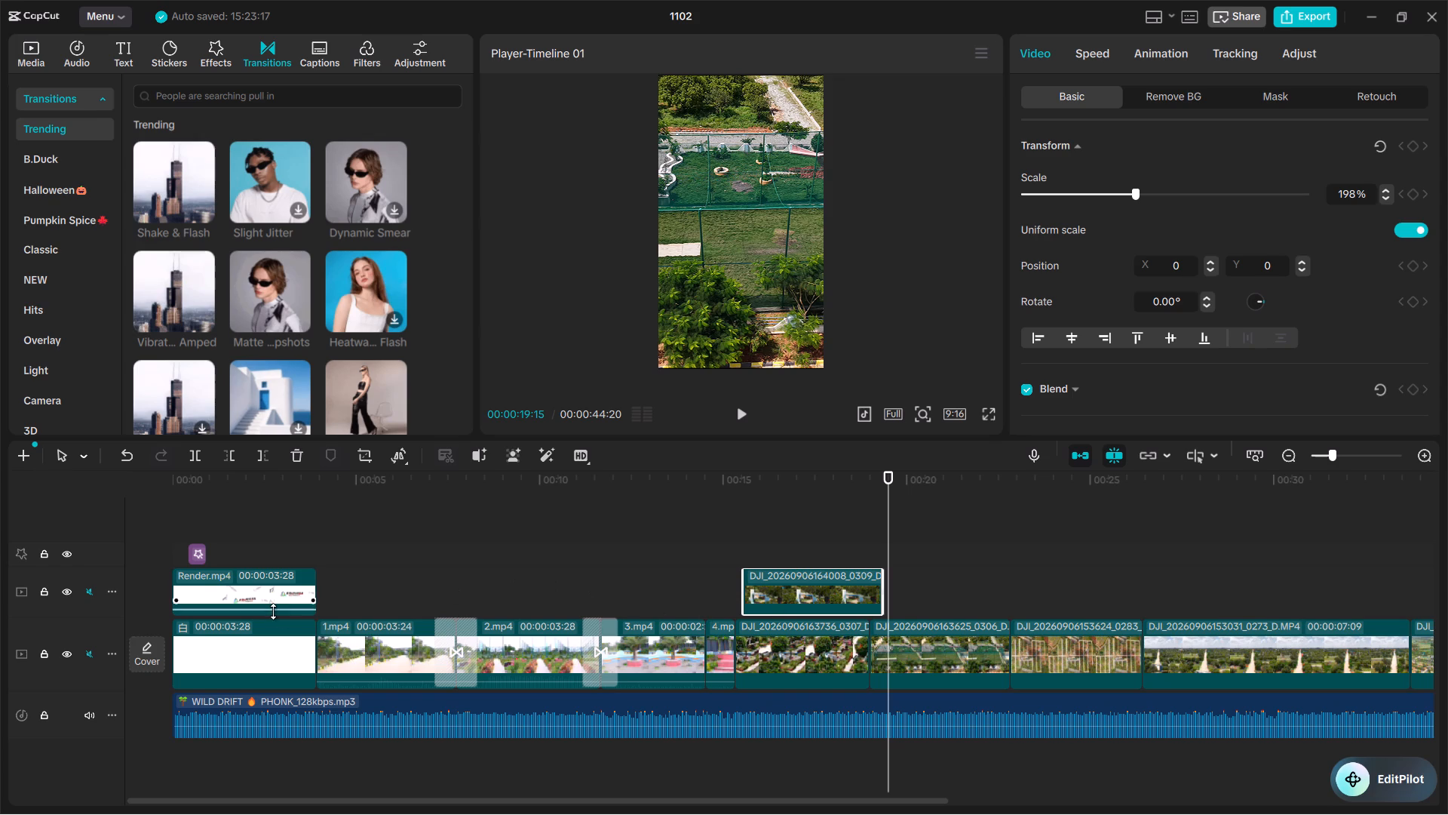
key(ctrl+z)
drag(781, 633, 768, 584)
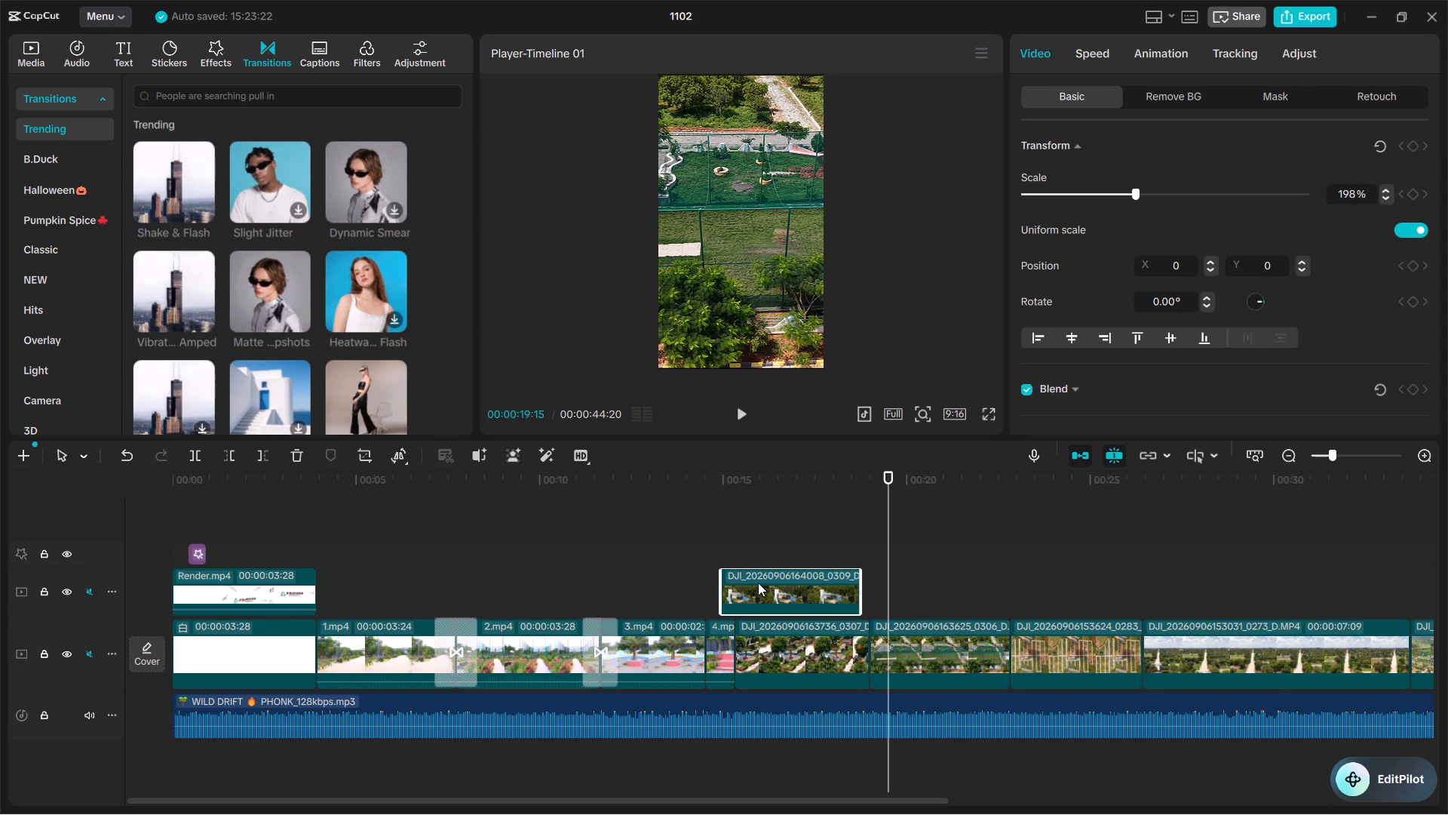
Place a copy of the opening white background clip on the main track directly after 4.mp4.
click(264, 635)
alt+drag(264, 635, 707, 650)
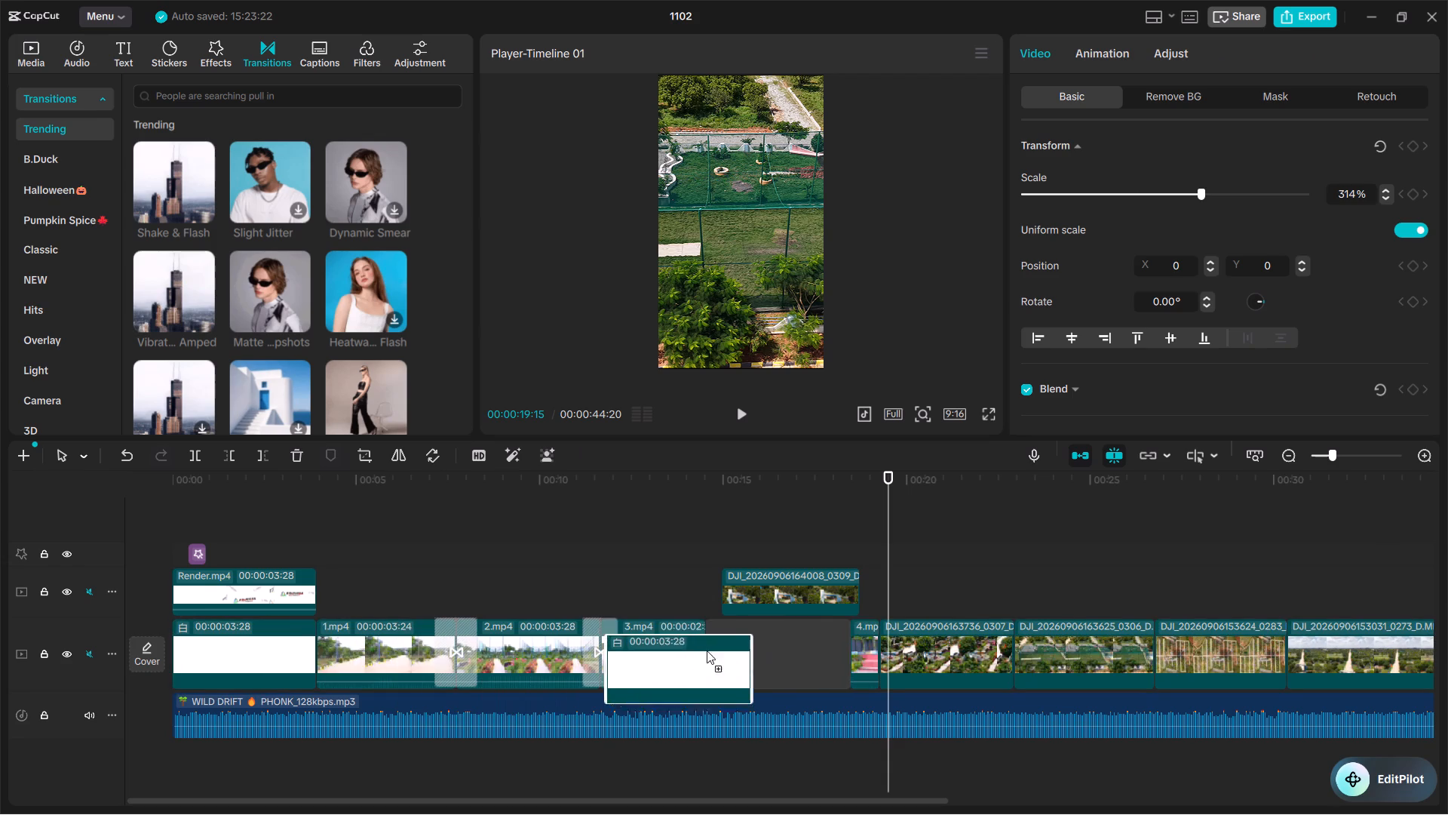
alt+drag(707, 650, 792, 641)
drag(772, 580, 775, 580)
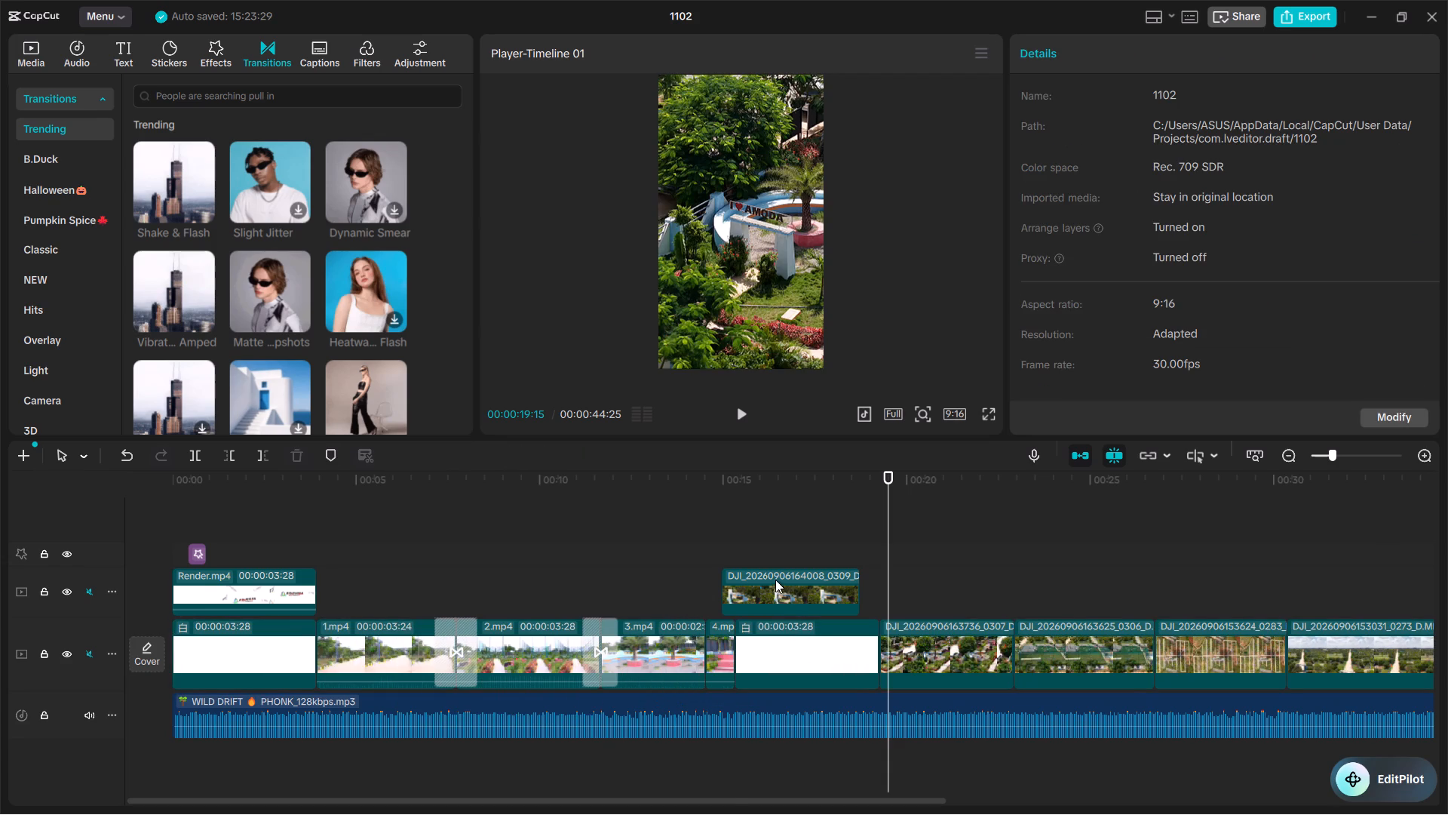
drag(775, 580, 790, 581)
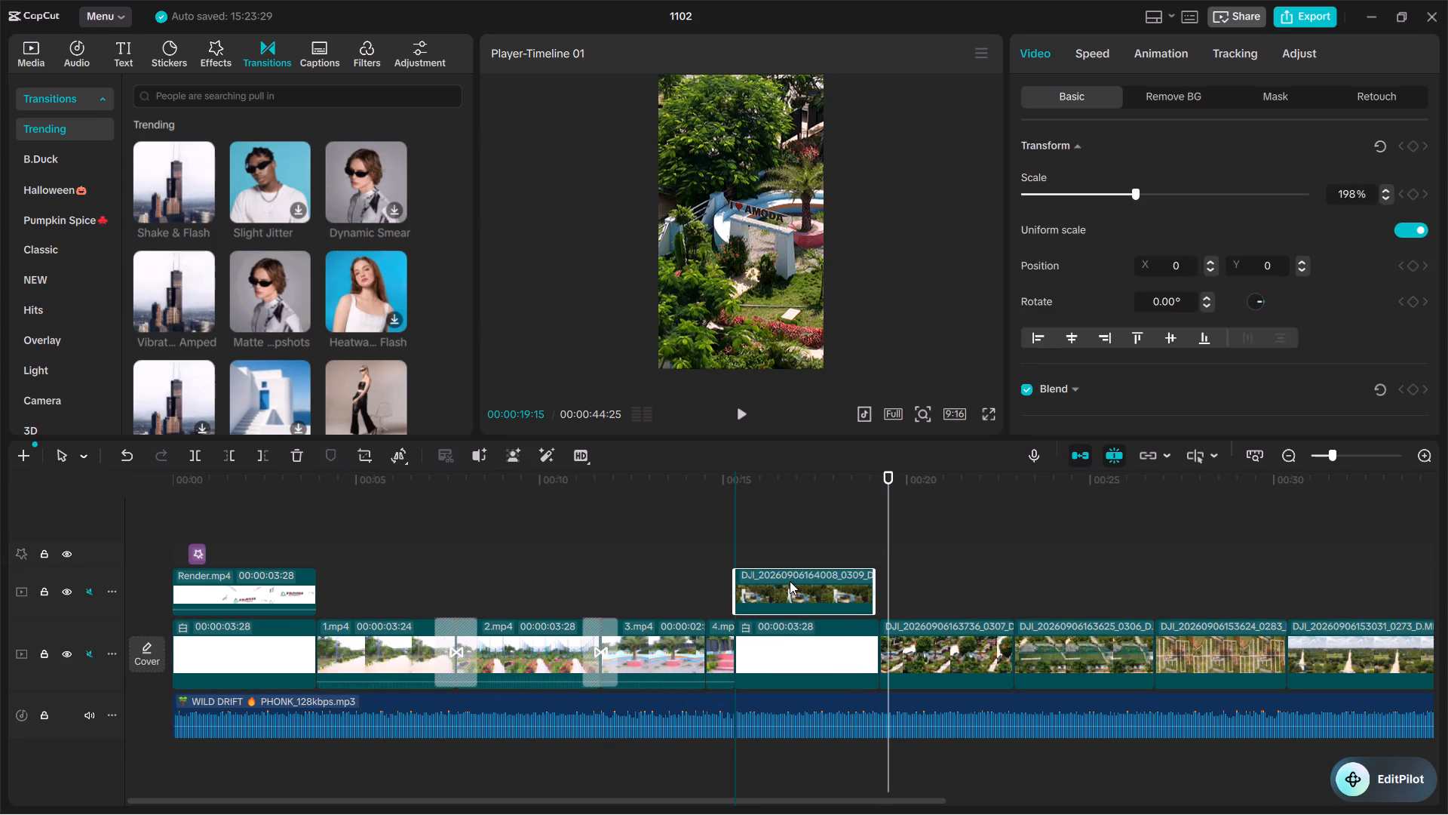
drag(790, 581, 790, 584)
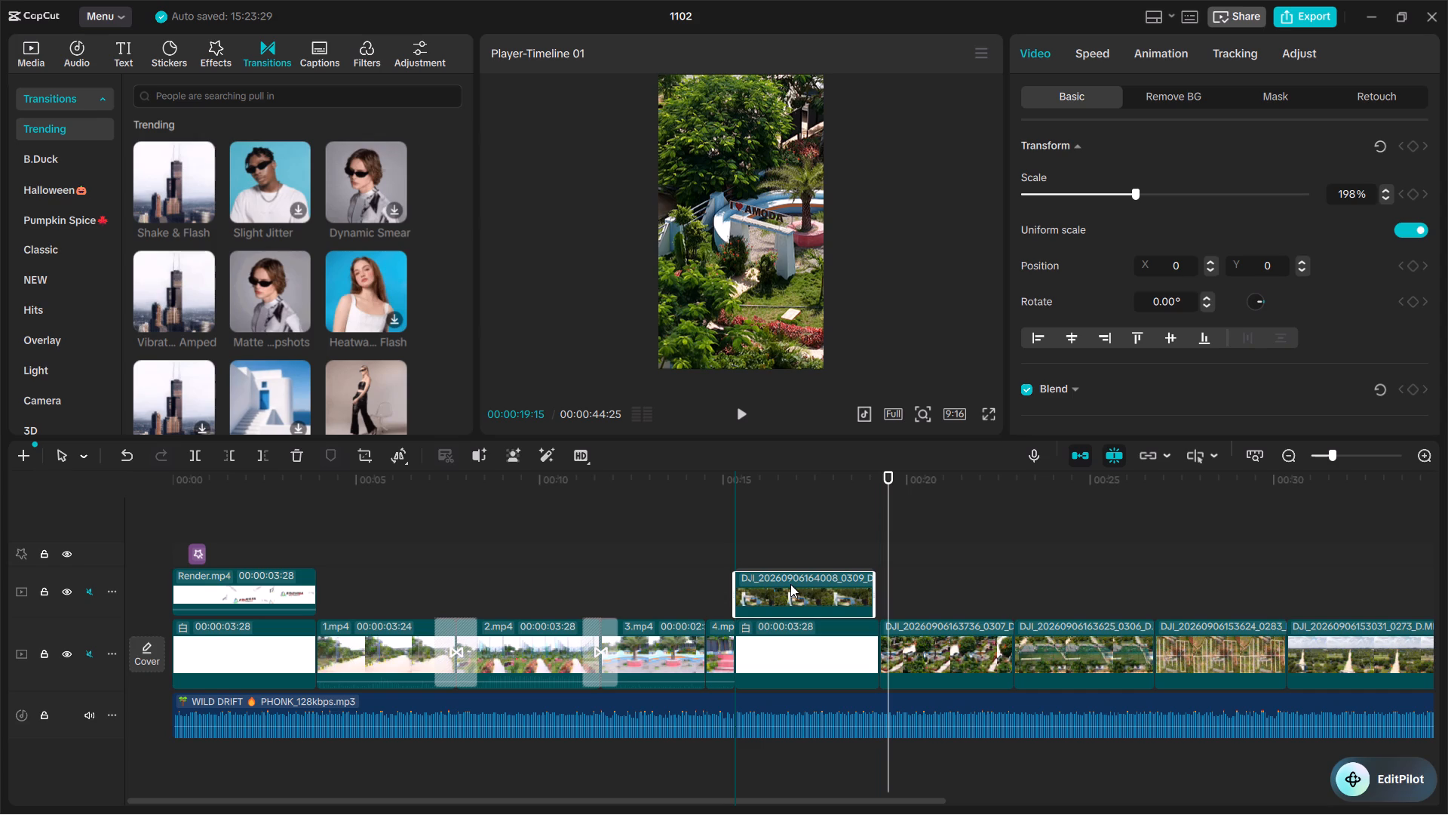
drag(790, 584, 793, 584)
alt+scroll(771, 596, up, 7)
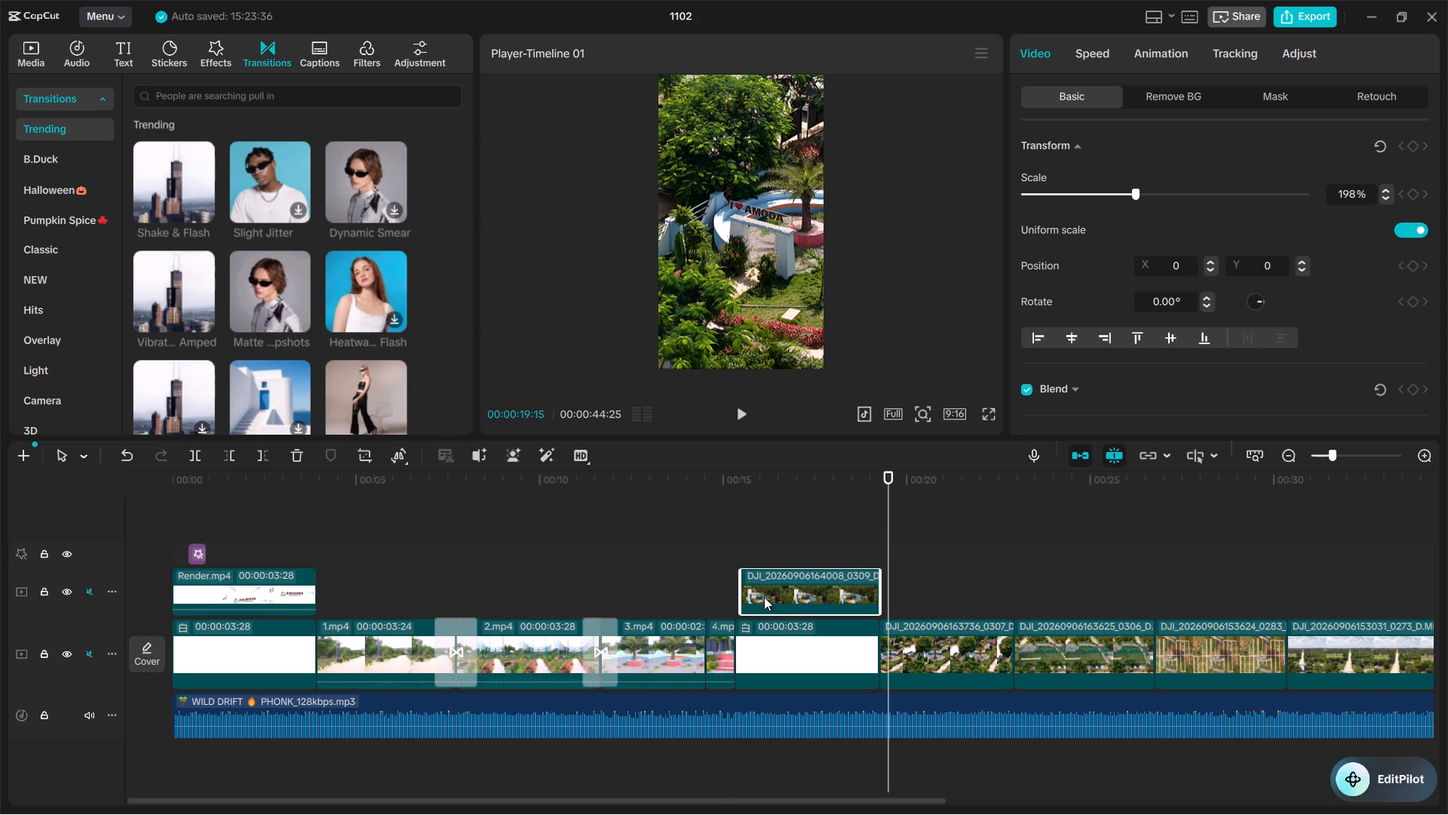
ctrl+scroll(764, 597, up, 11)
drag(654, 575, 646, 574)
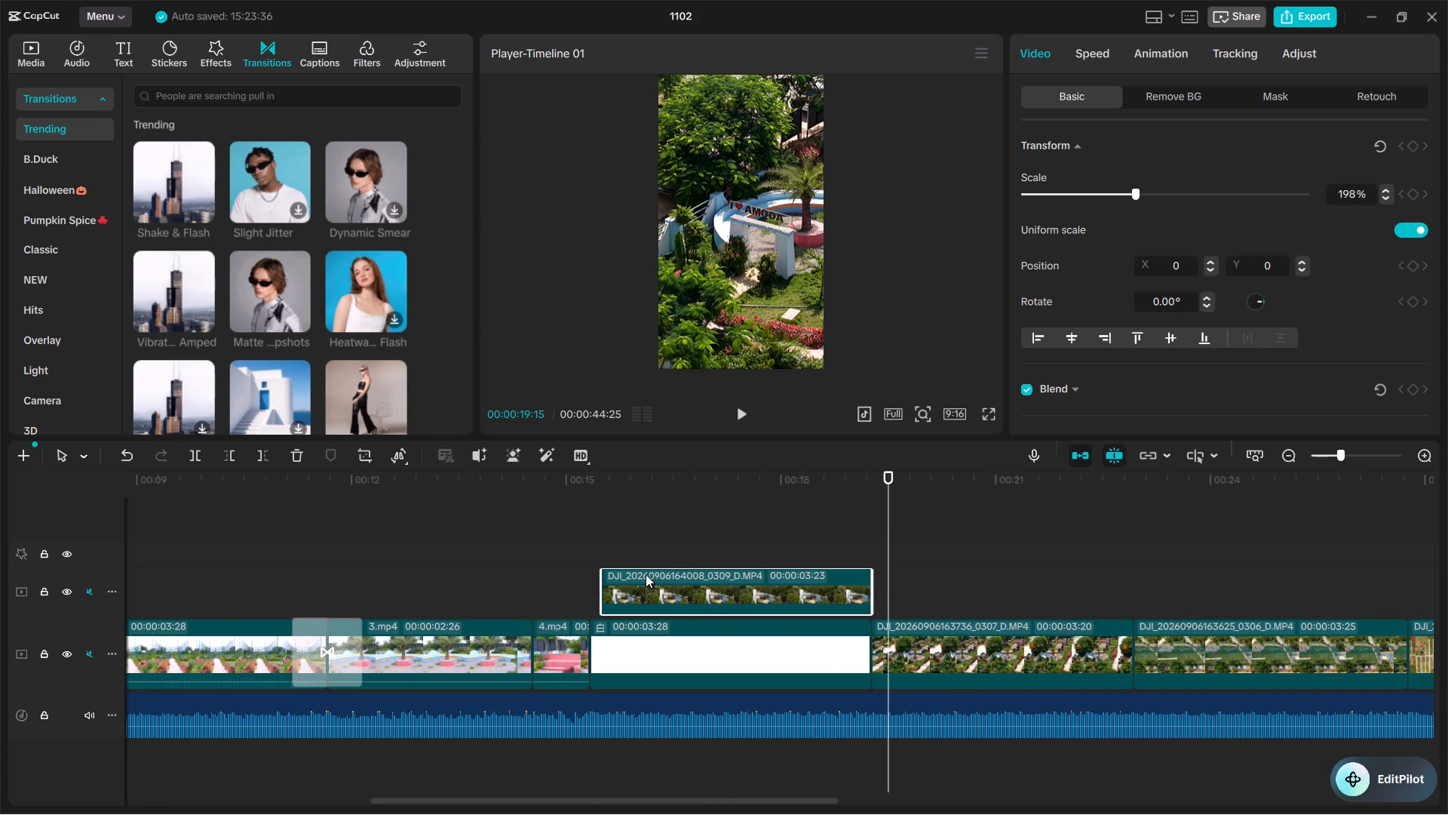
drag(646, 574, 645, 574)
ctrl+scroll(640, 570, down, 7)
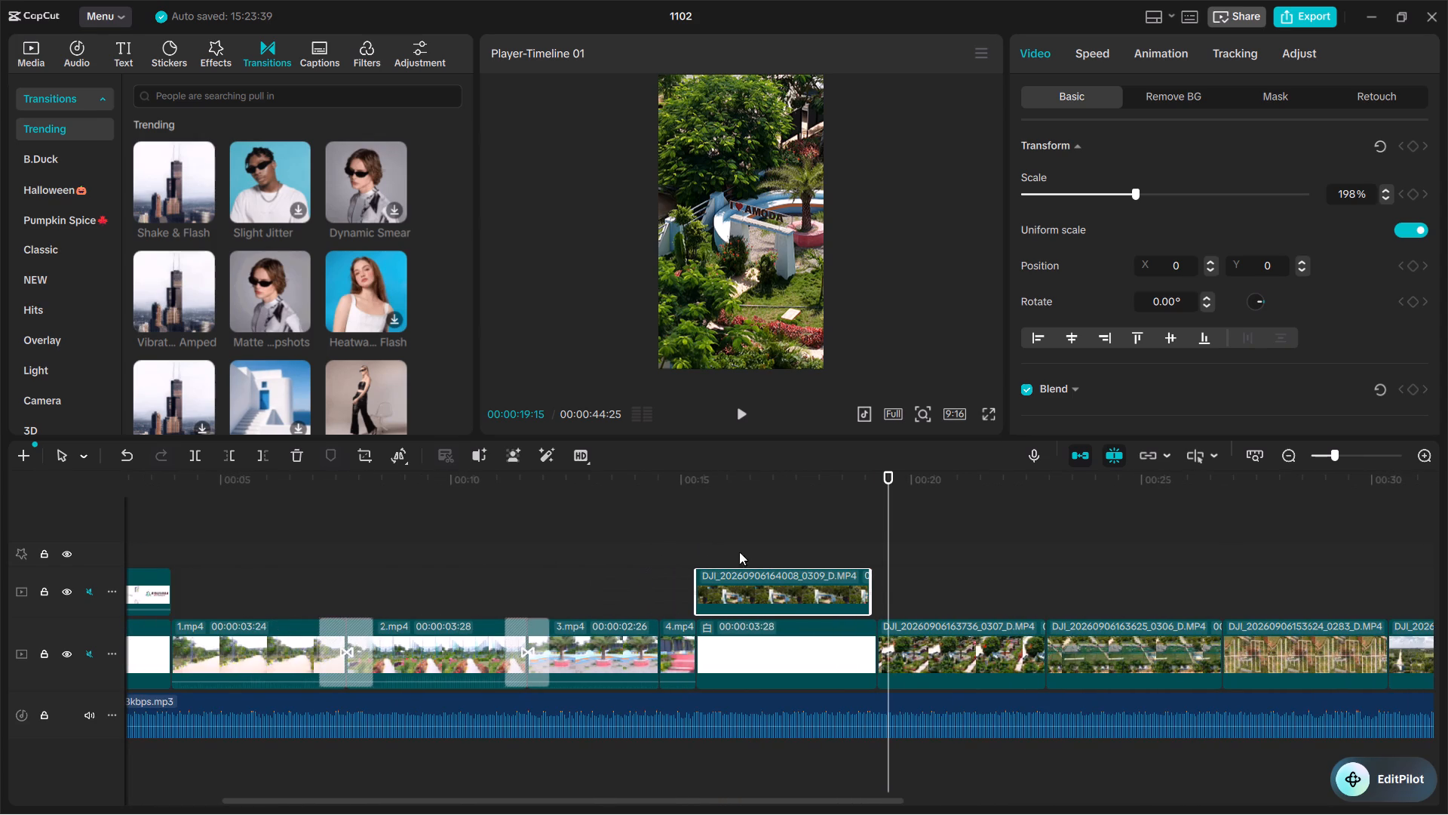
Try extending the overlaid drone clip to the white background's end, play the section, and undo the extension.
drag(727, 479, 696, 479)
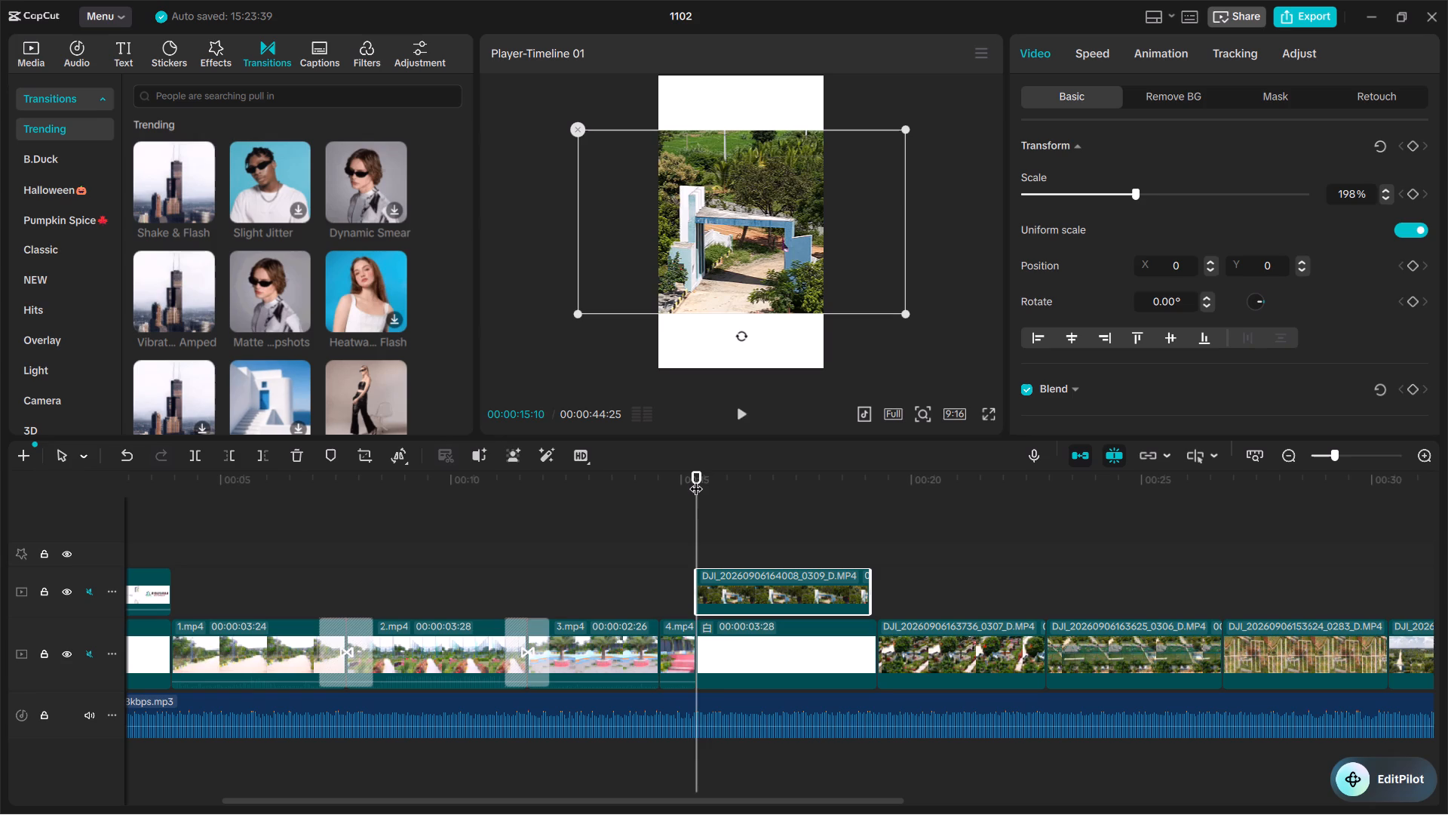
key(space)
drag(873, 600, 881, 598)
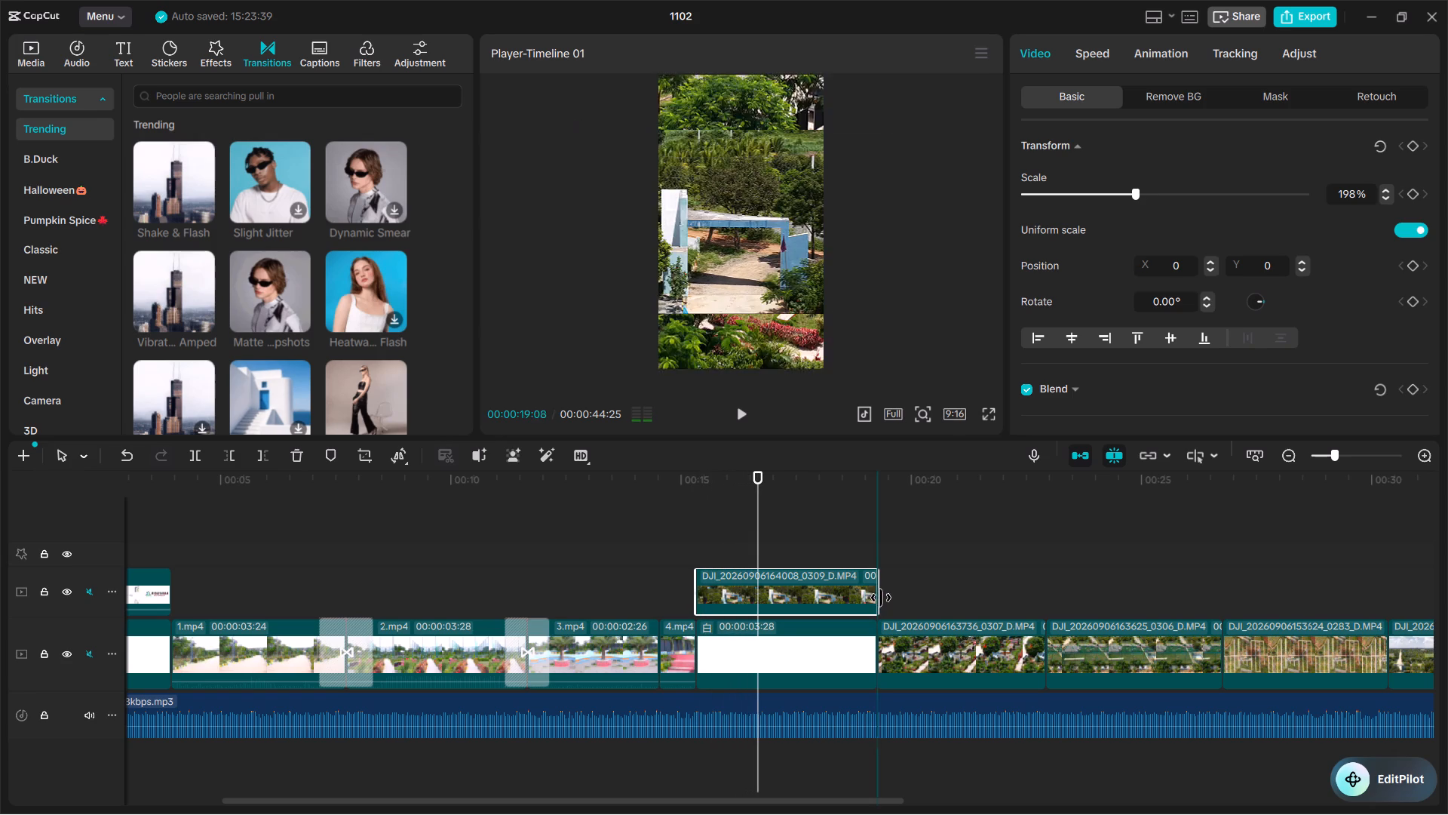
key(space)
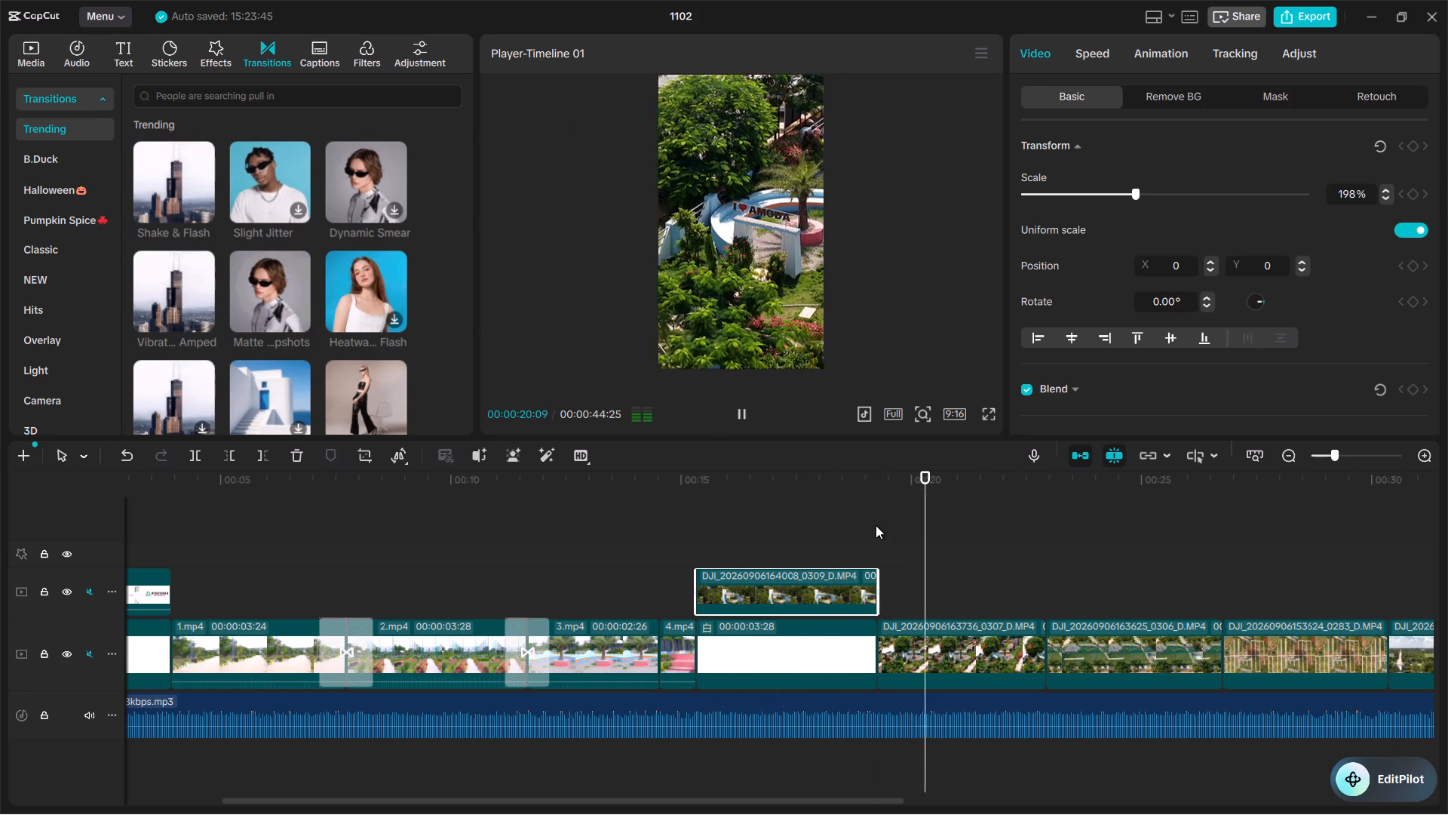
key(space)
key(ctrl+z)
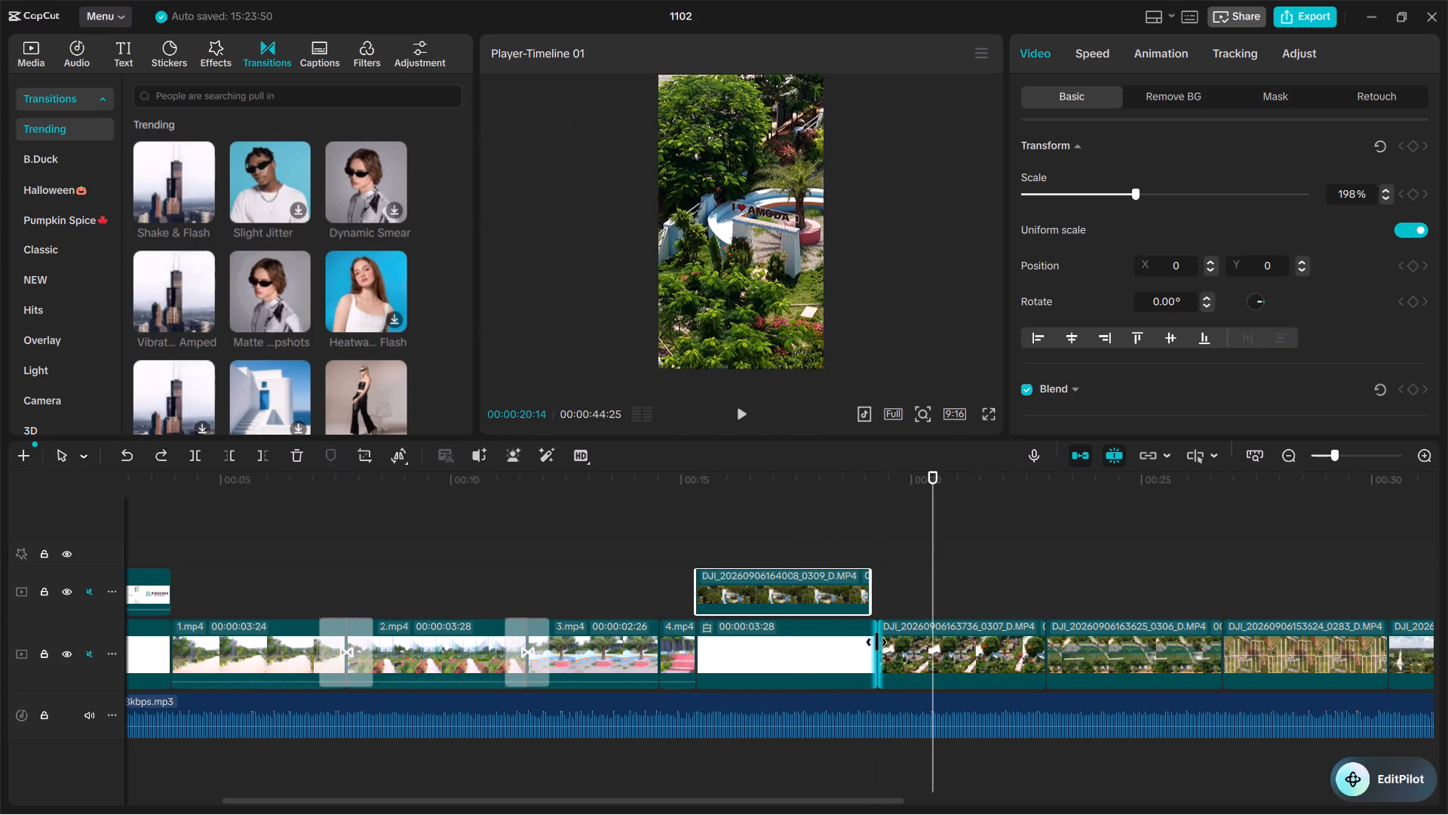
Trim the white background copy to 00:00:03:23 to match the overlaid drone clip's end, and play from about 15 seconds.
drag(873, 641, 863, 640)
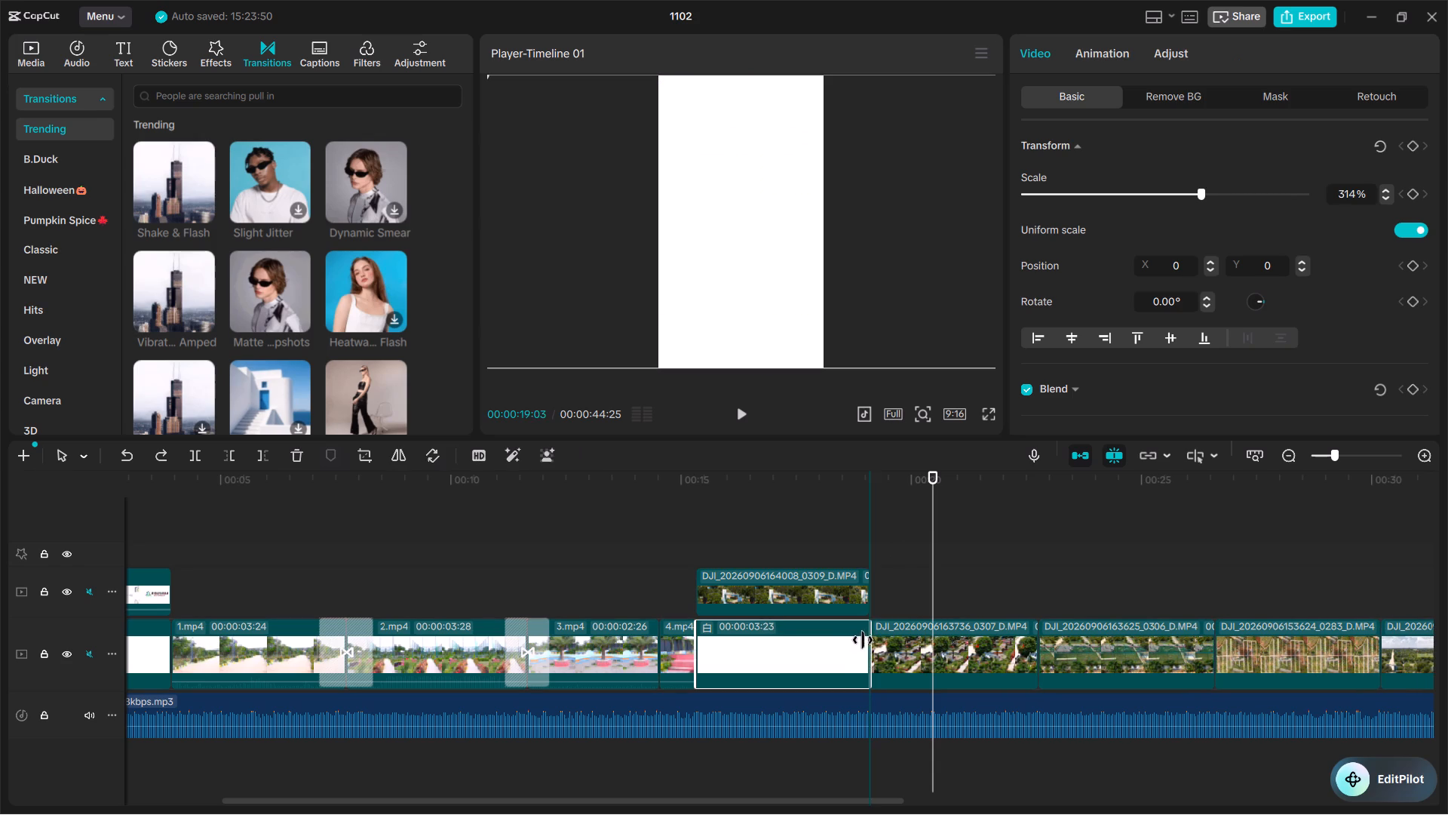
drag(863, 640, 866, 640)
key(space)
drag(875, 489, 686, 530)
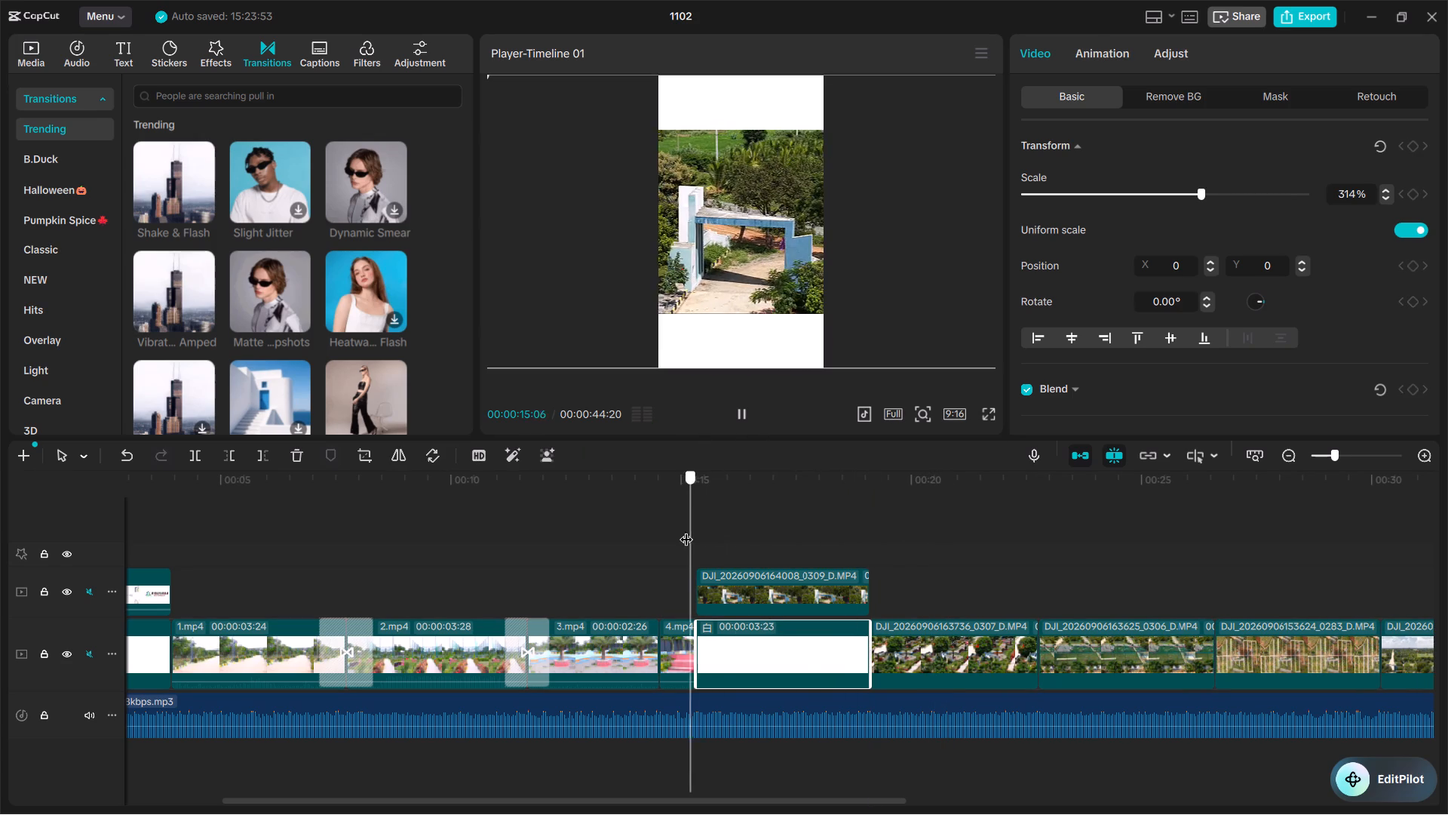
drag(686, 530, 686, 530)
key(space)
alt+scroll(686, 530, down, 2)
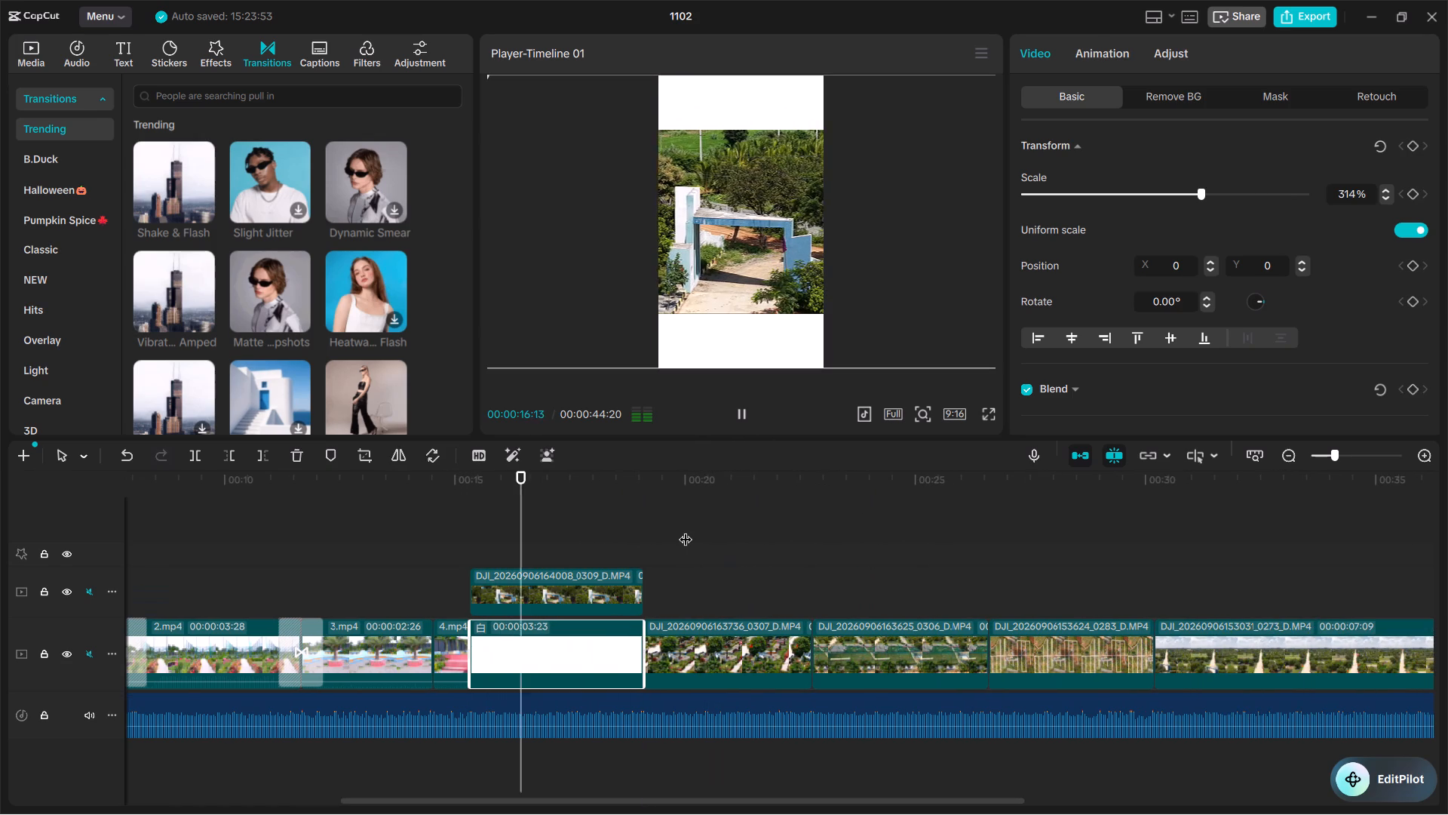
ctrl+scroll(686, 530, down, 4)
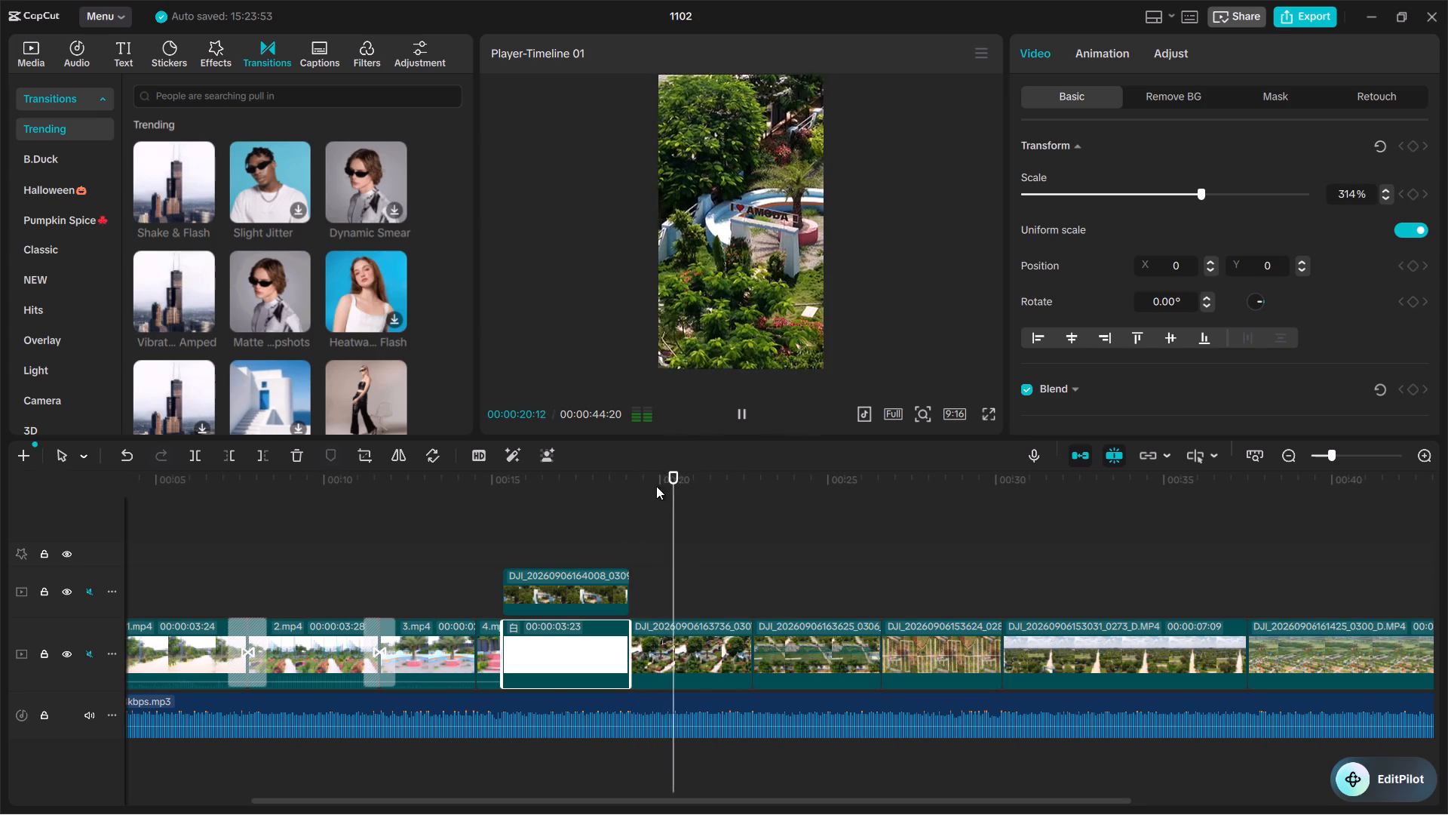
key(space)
key(ctrl+z)
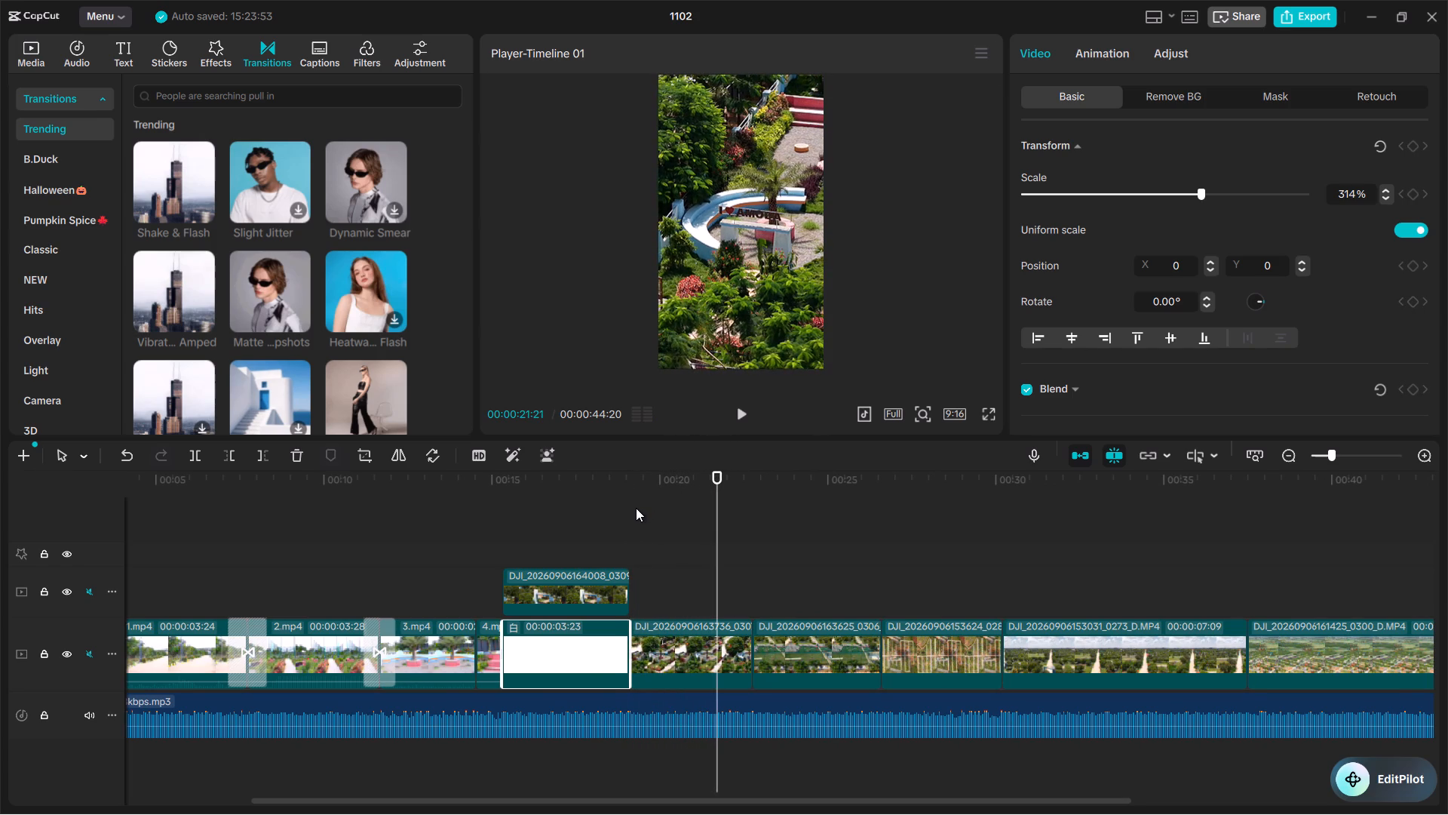
key(ctrl+z)
key(ctrl+z)
key(ctrl+z)
key(ctrl+z)
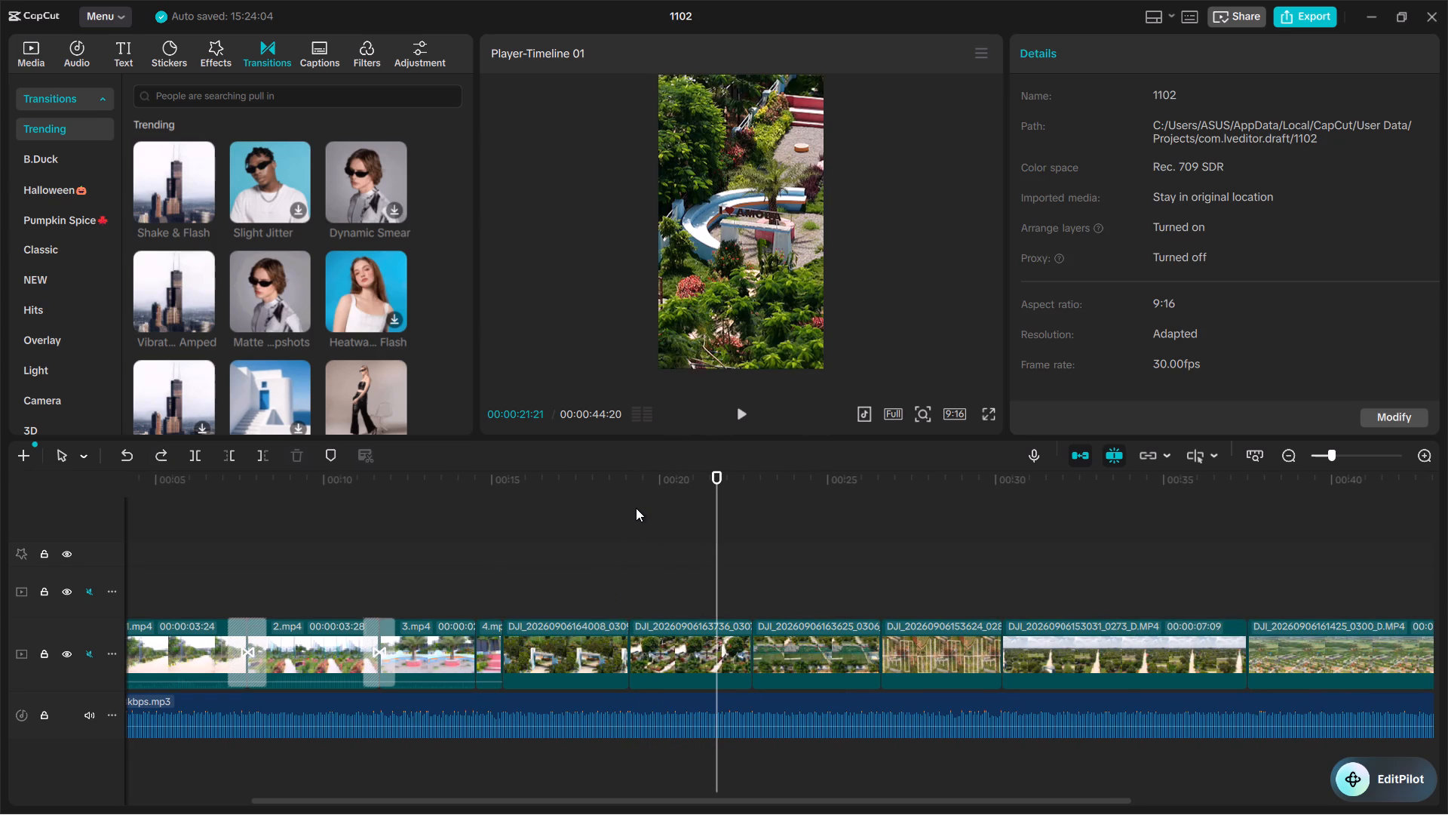
drag(618, 484, 545, 484)
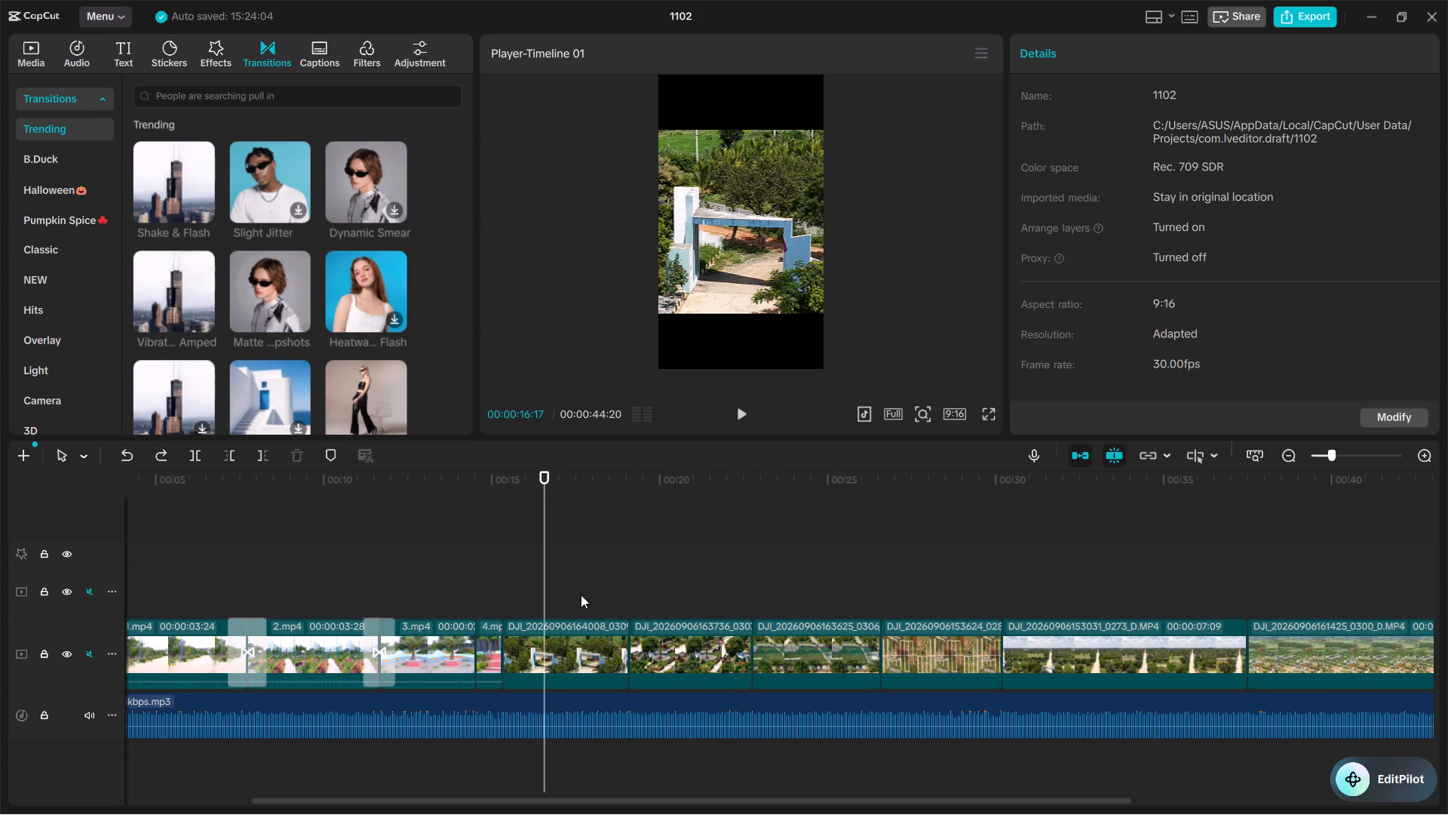
click(581, 625)
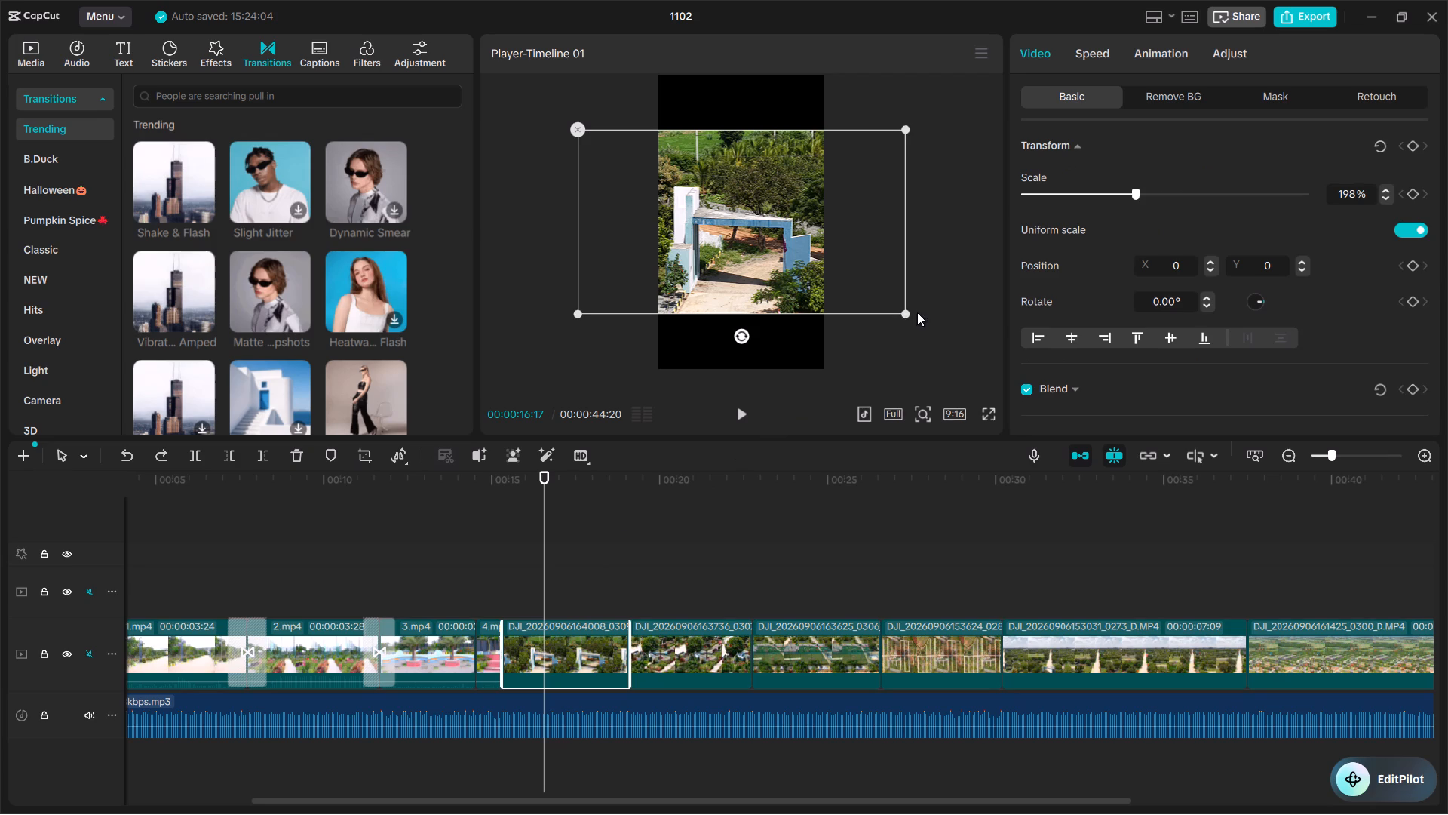
drag(909, 315, 1068, 414)
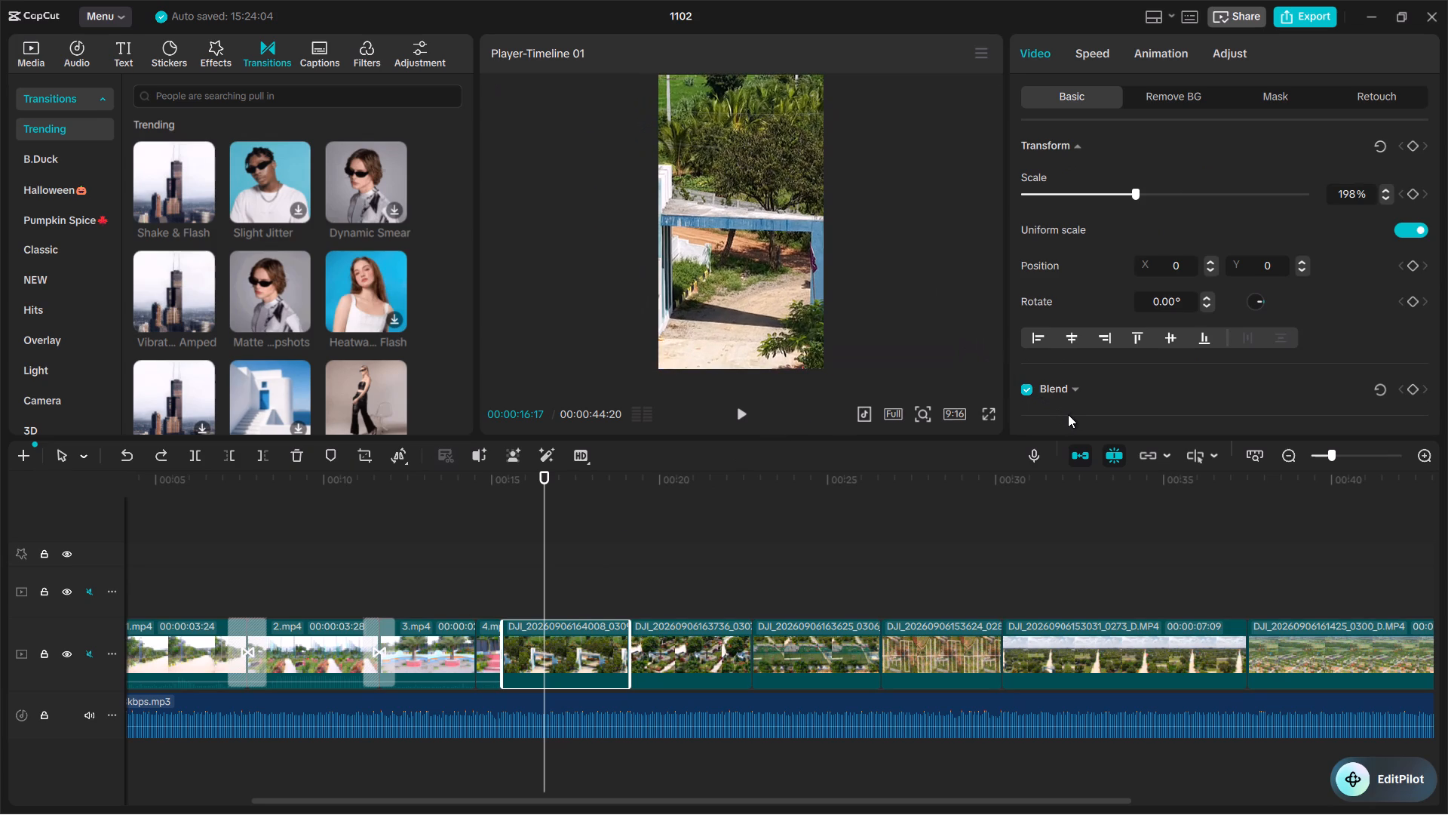
drag(1068, 414, 1058, 416)
Play the enlarged drone clip and reposition it to X 592, Y 0 to frame the white gate pillar.
key(space)
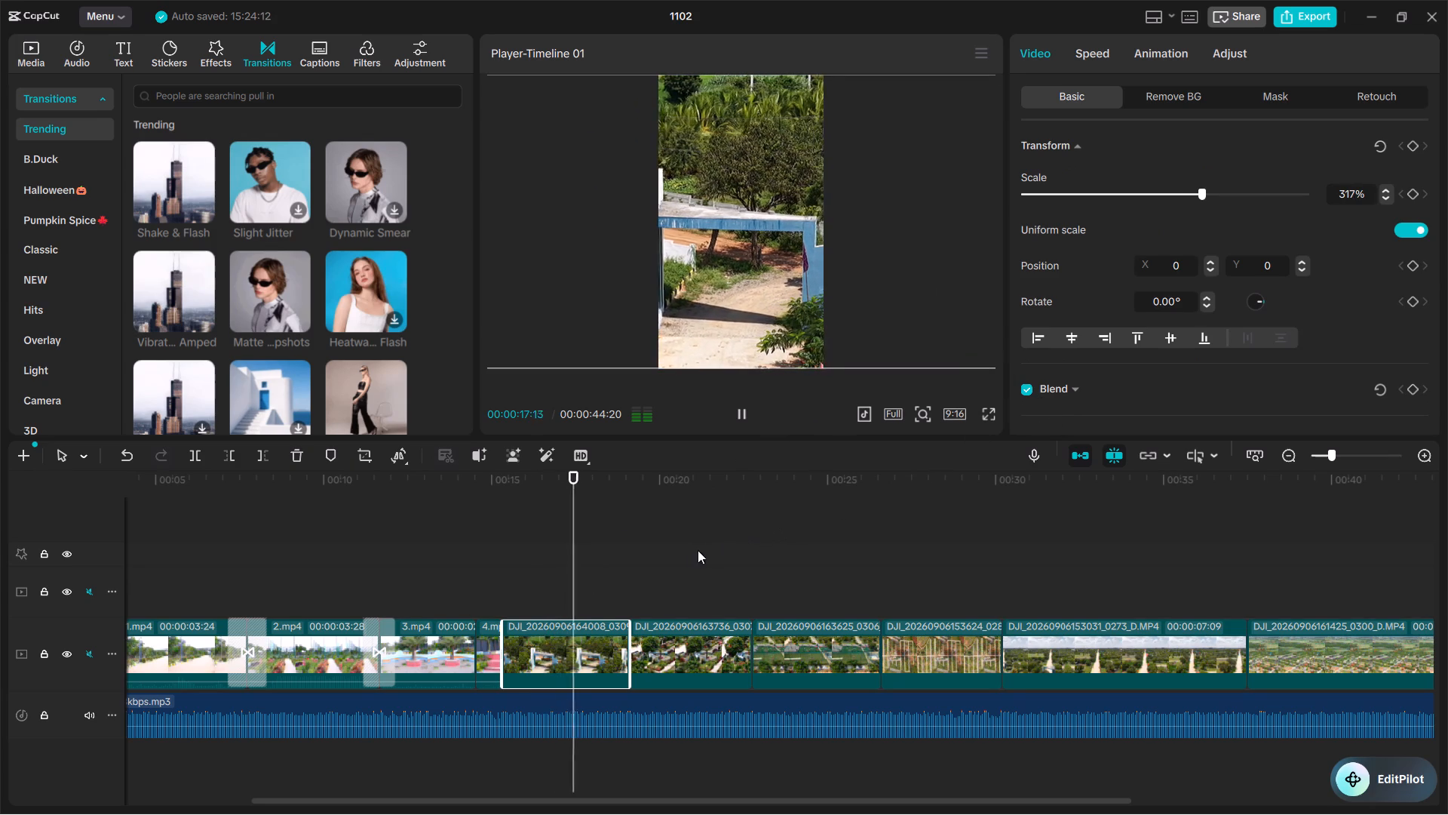
key(space)
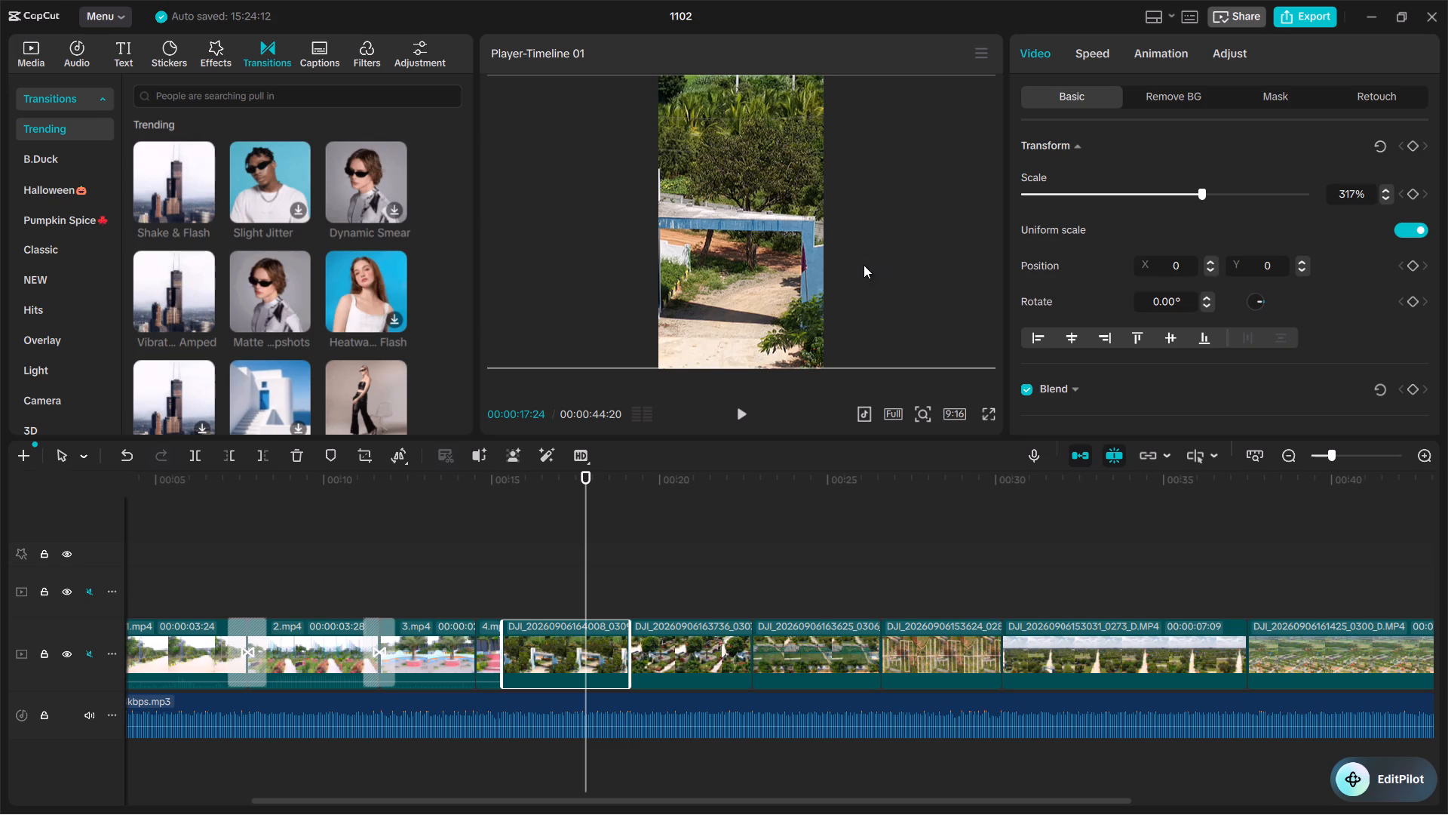
drag(863, 265, 929, 262)
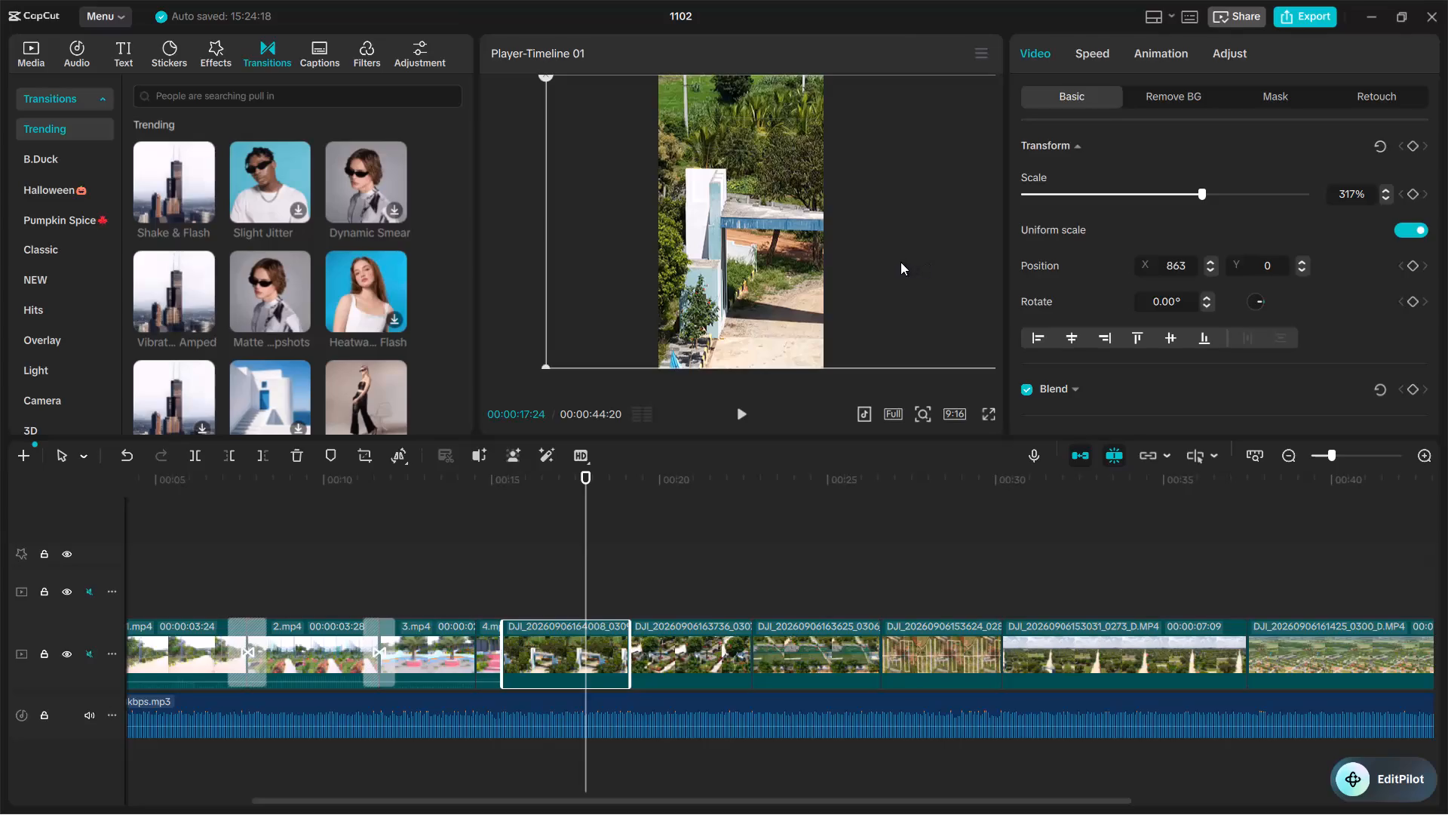
drag(897, 269, 876, 274)
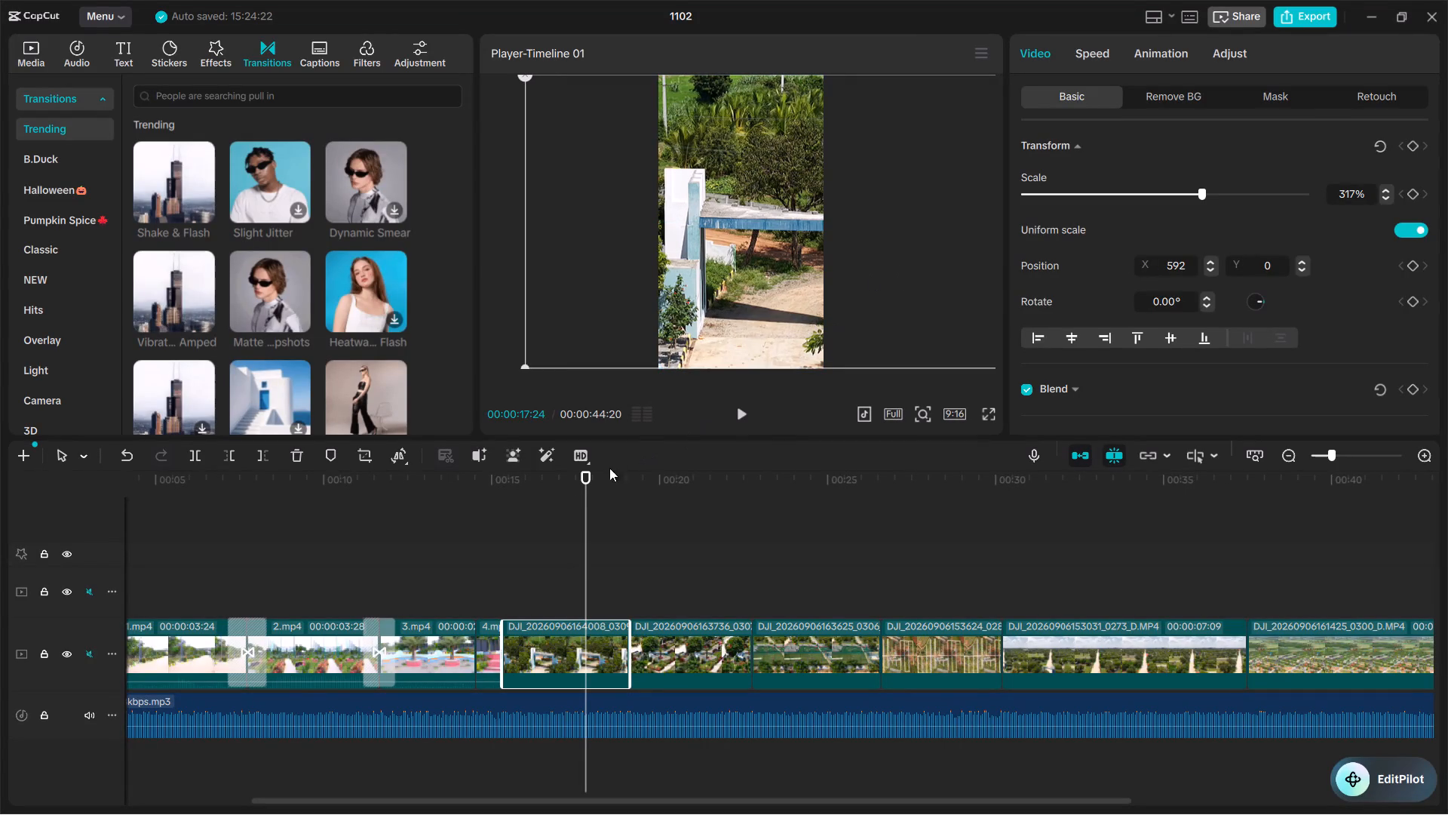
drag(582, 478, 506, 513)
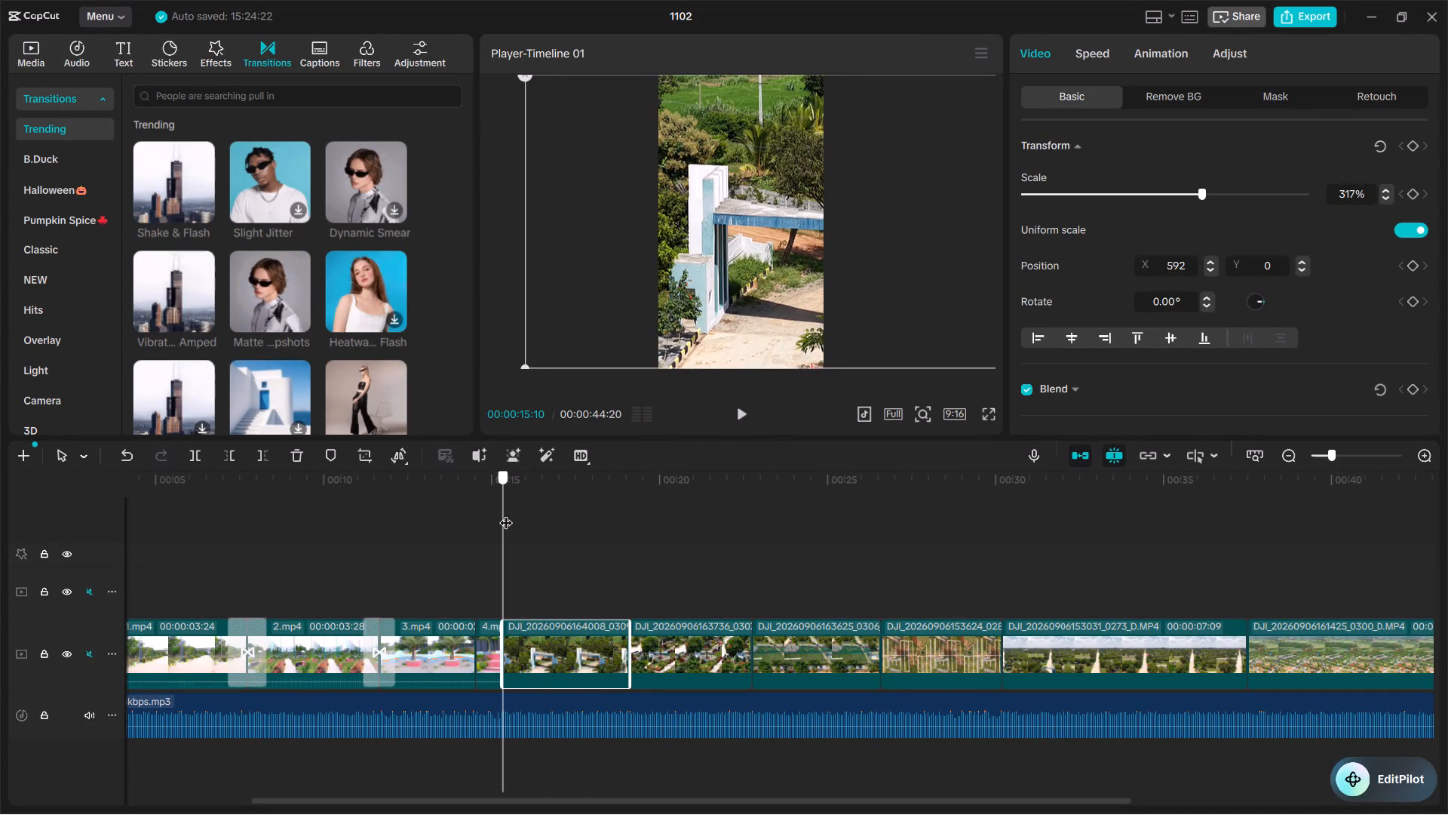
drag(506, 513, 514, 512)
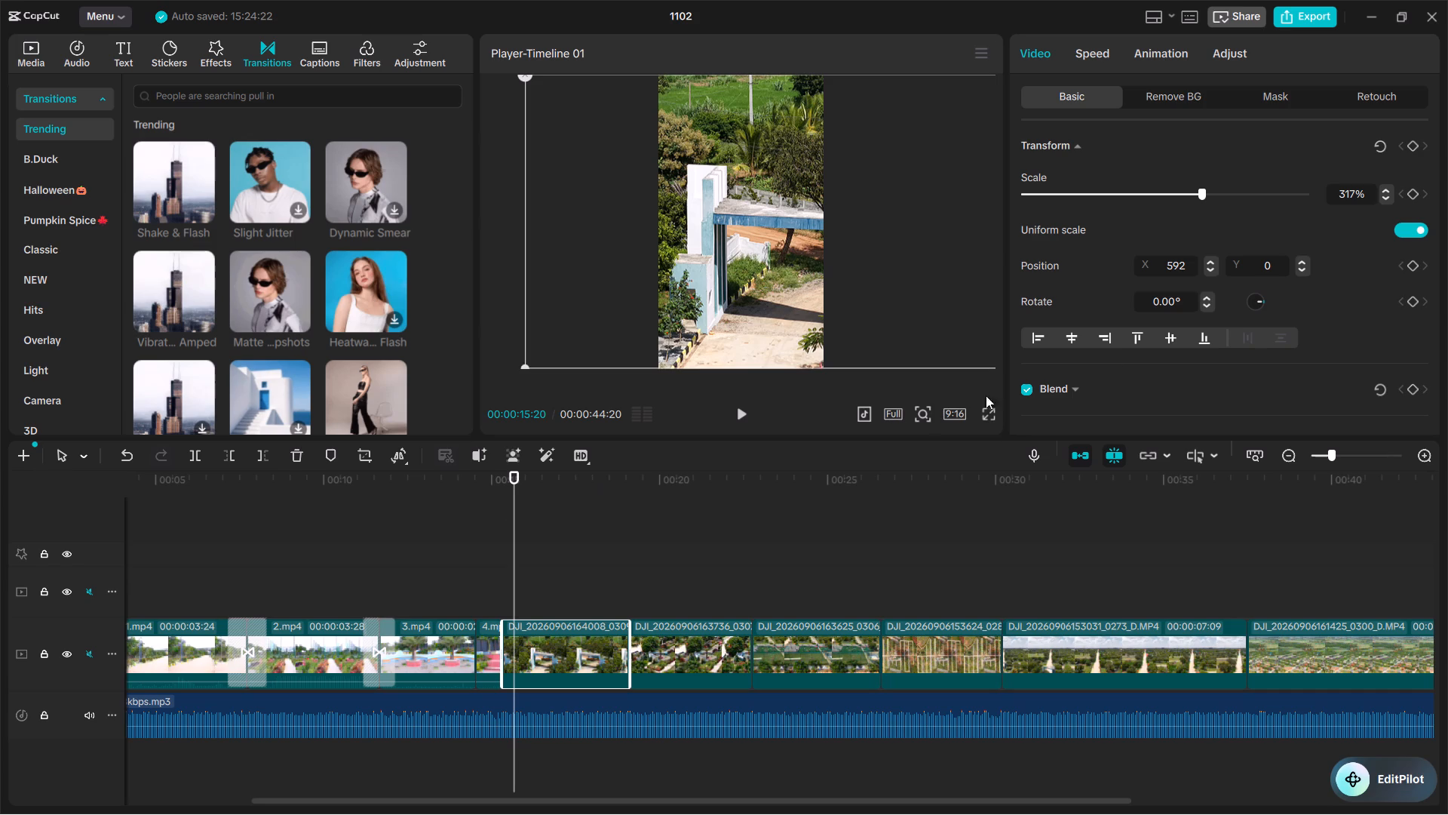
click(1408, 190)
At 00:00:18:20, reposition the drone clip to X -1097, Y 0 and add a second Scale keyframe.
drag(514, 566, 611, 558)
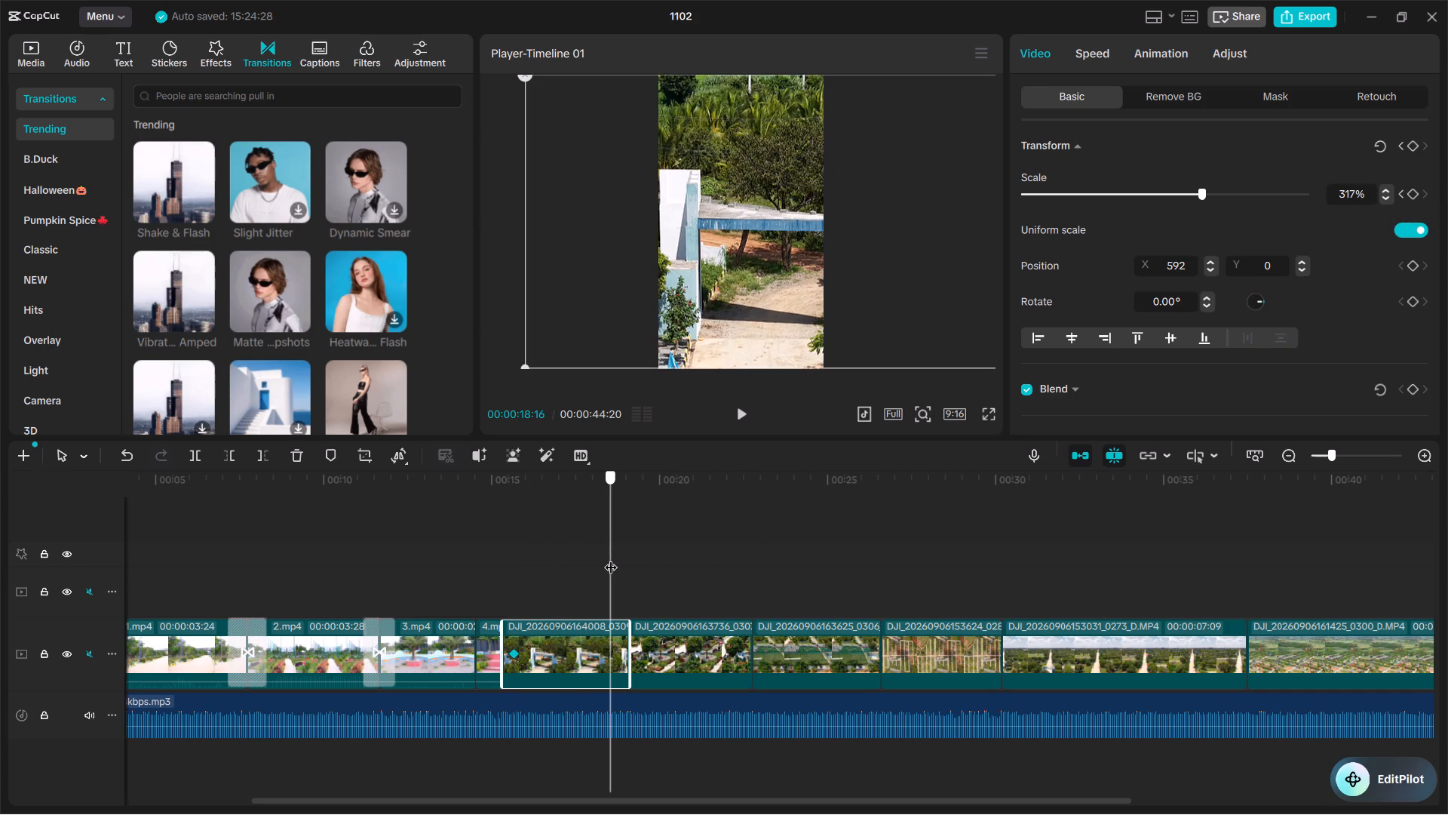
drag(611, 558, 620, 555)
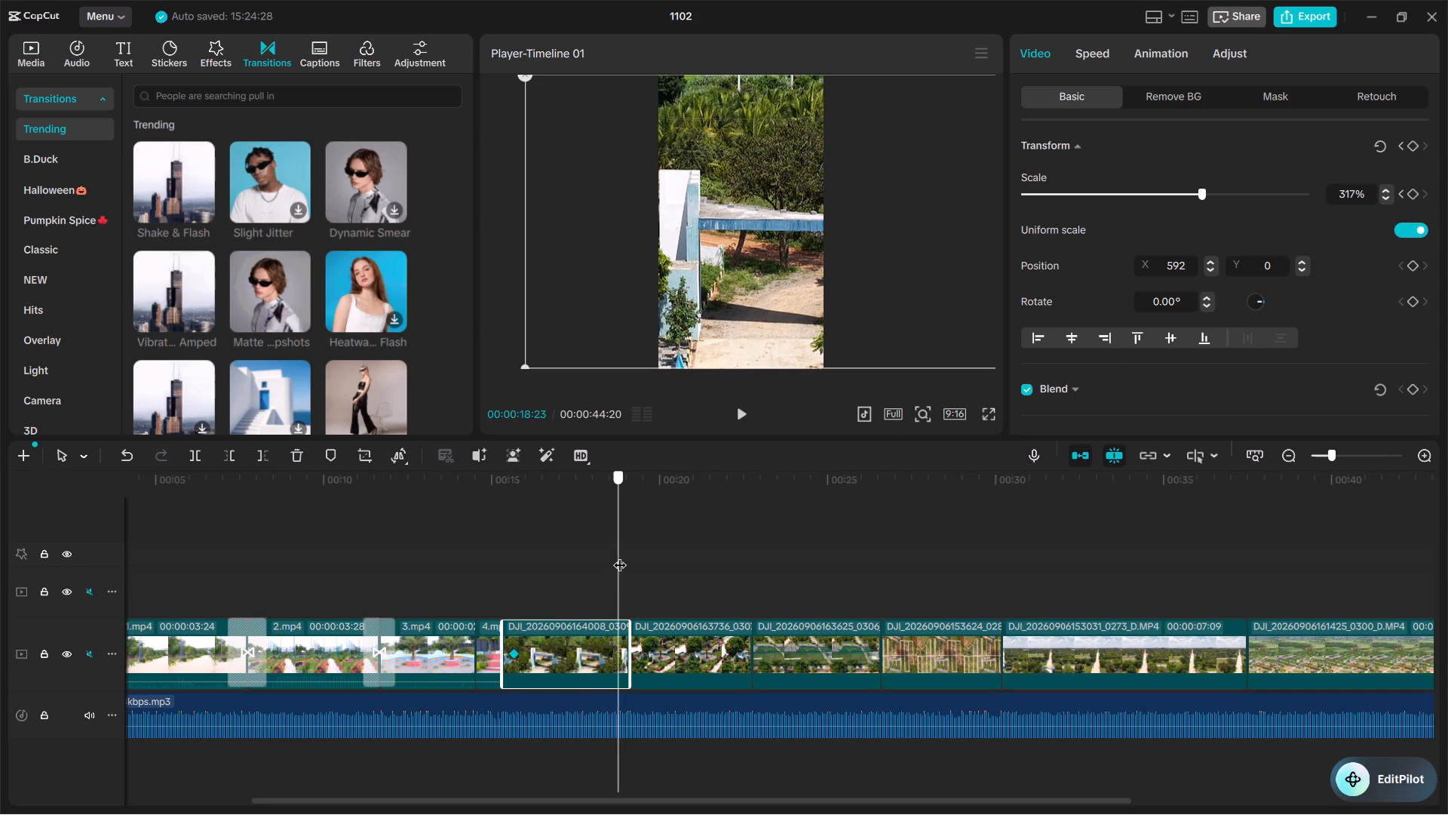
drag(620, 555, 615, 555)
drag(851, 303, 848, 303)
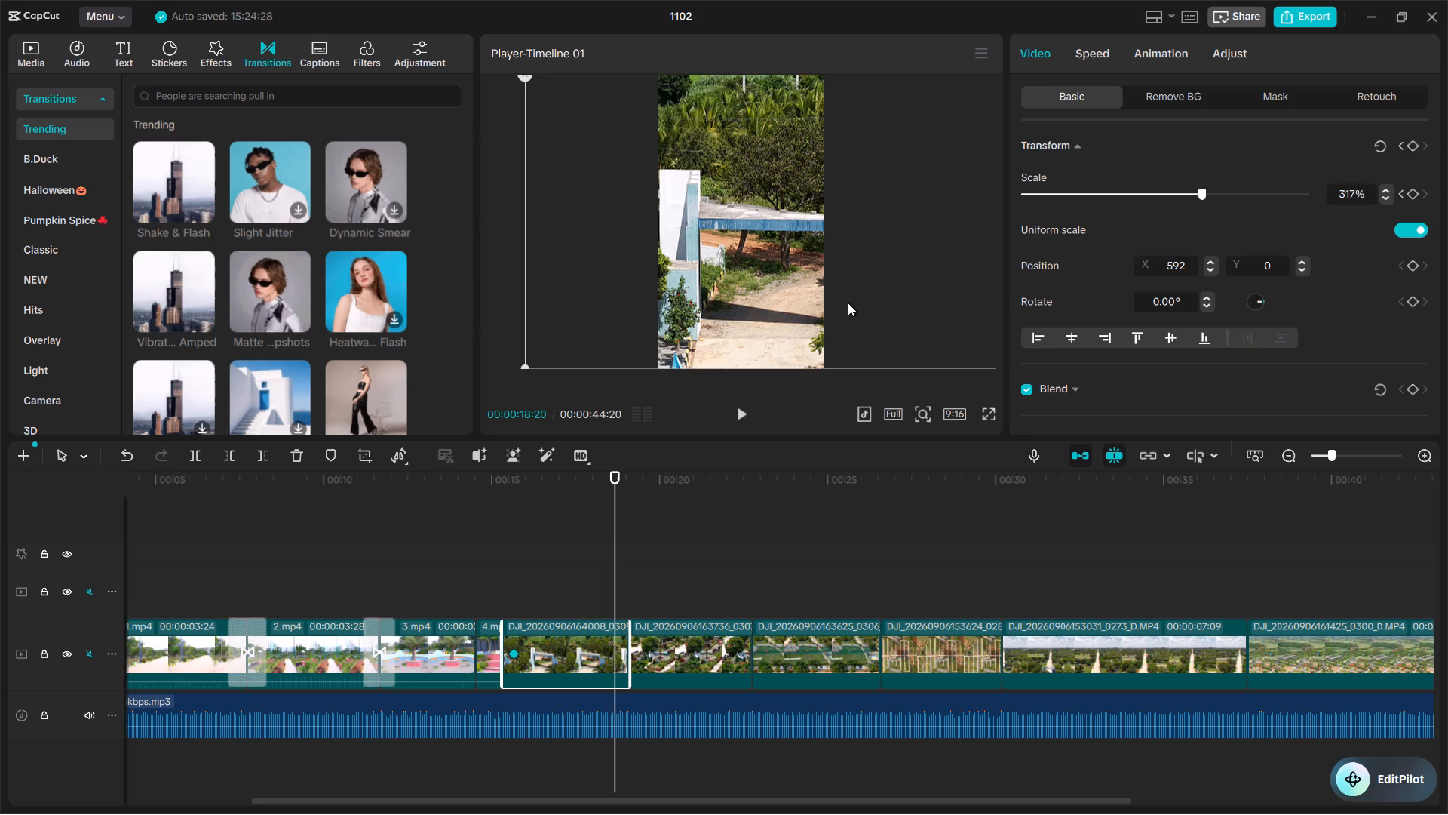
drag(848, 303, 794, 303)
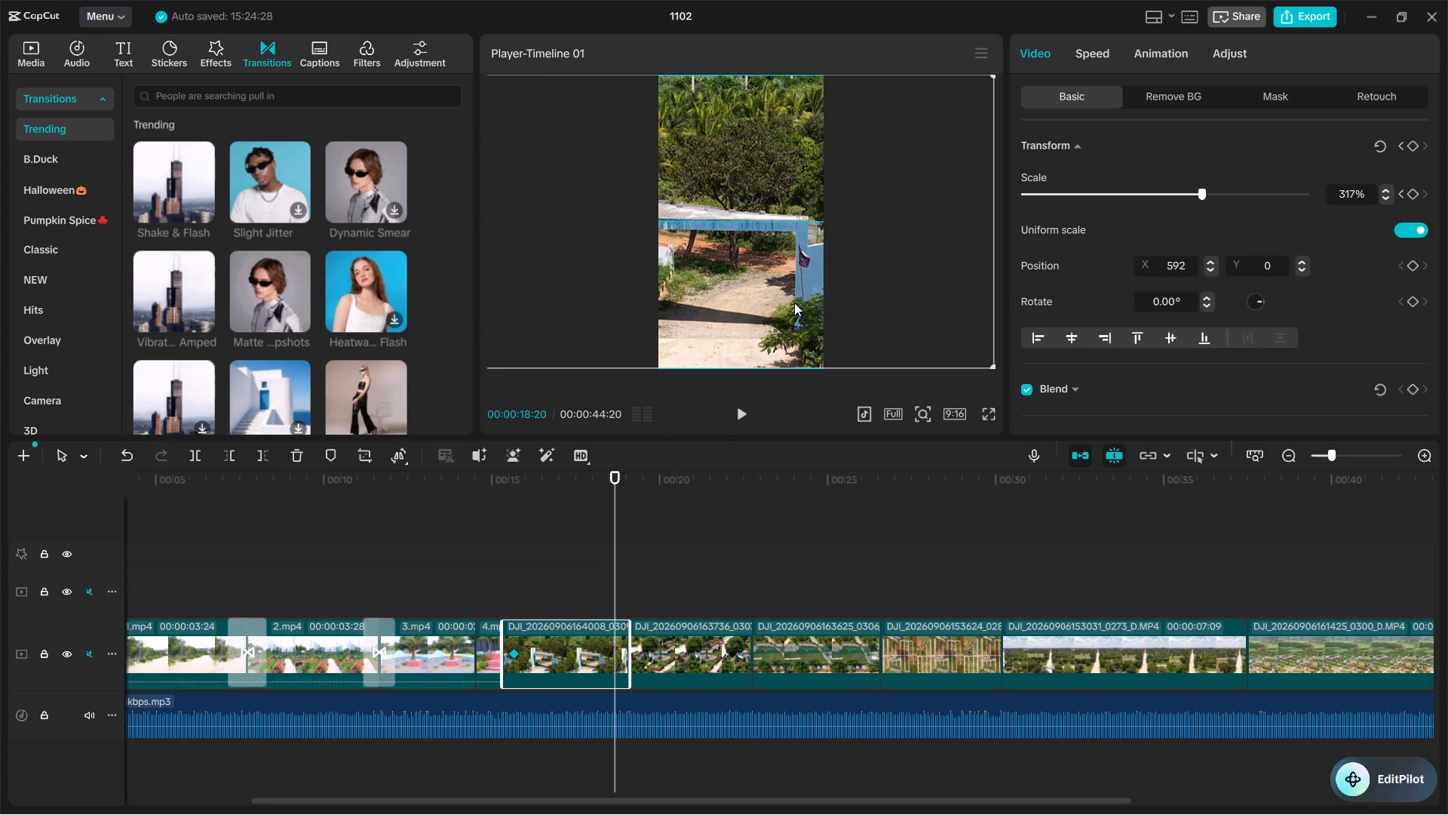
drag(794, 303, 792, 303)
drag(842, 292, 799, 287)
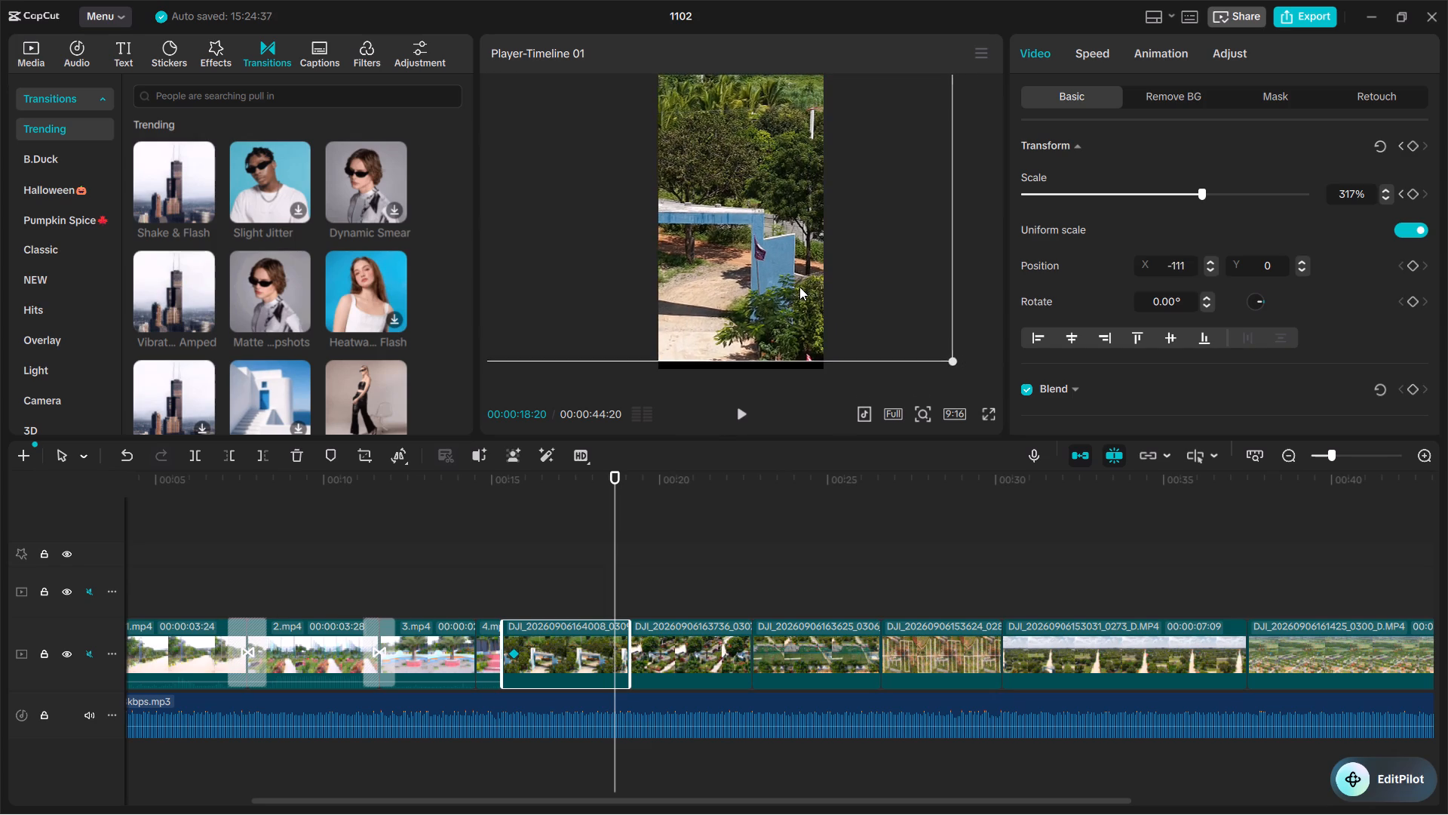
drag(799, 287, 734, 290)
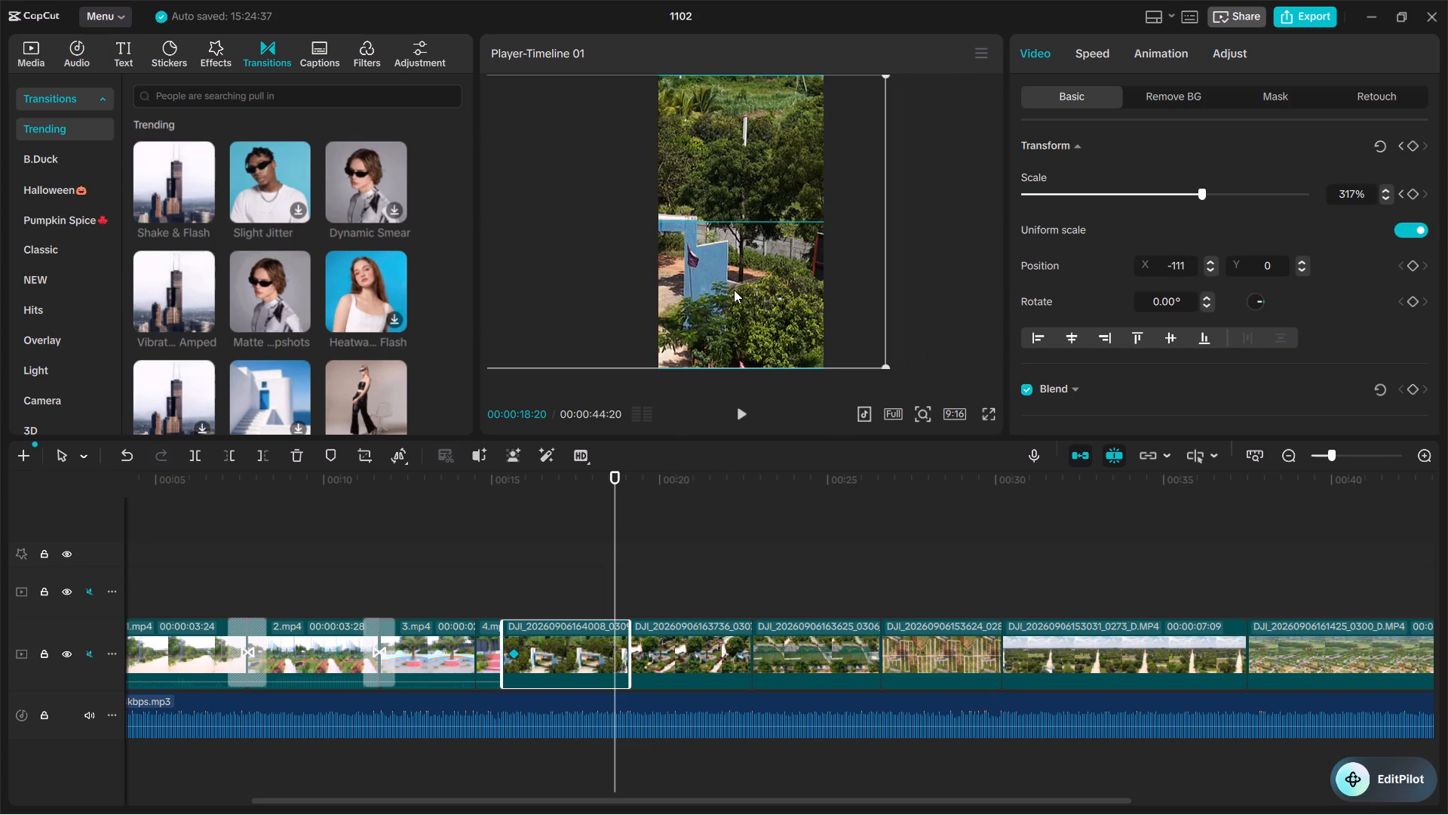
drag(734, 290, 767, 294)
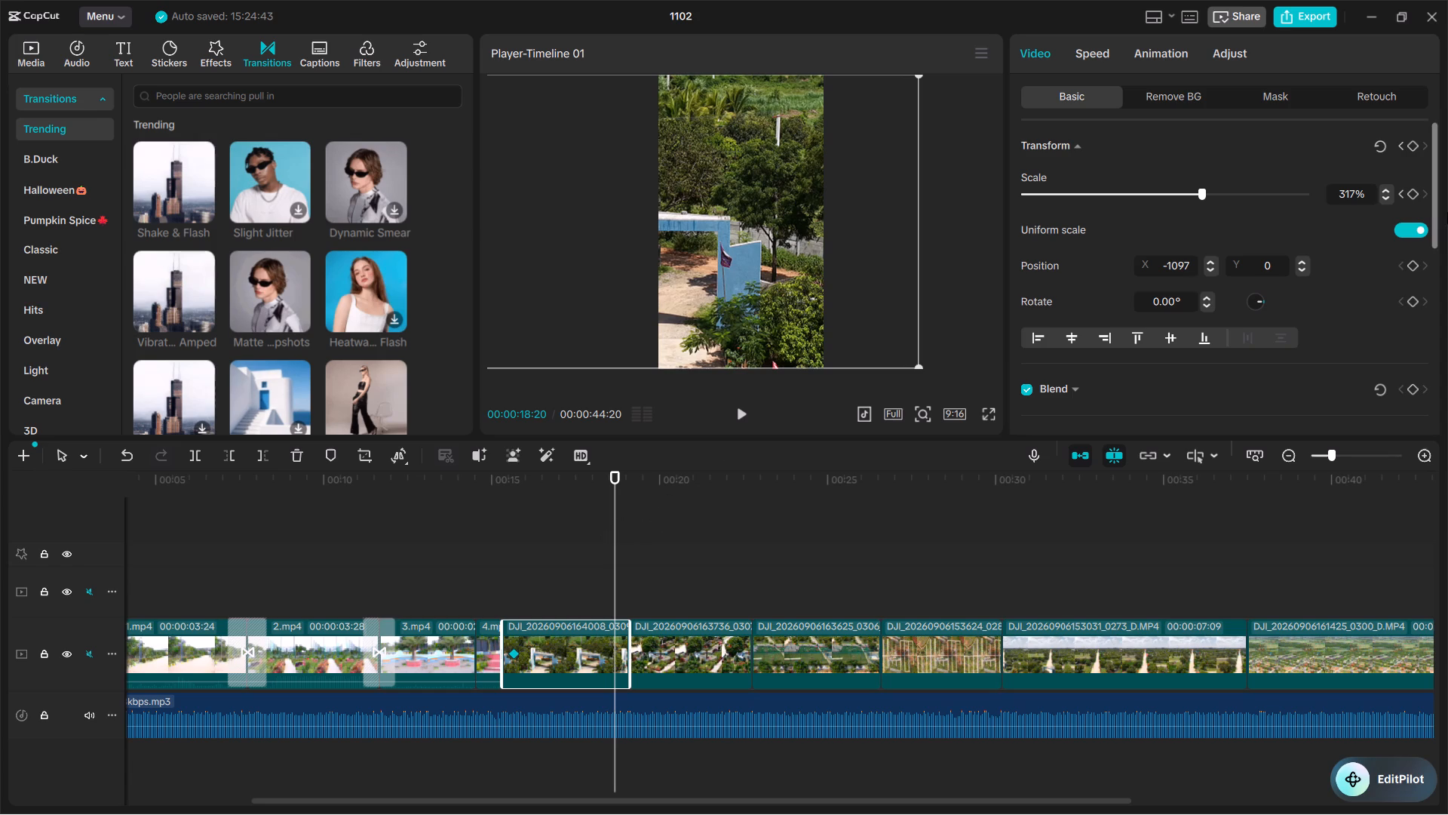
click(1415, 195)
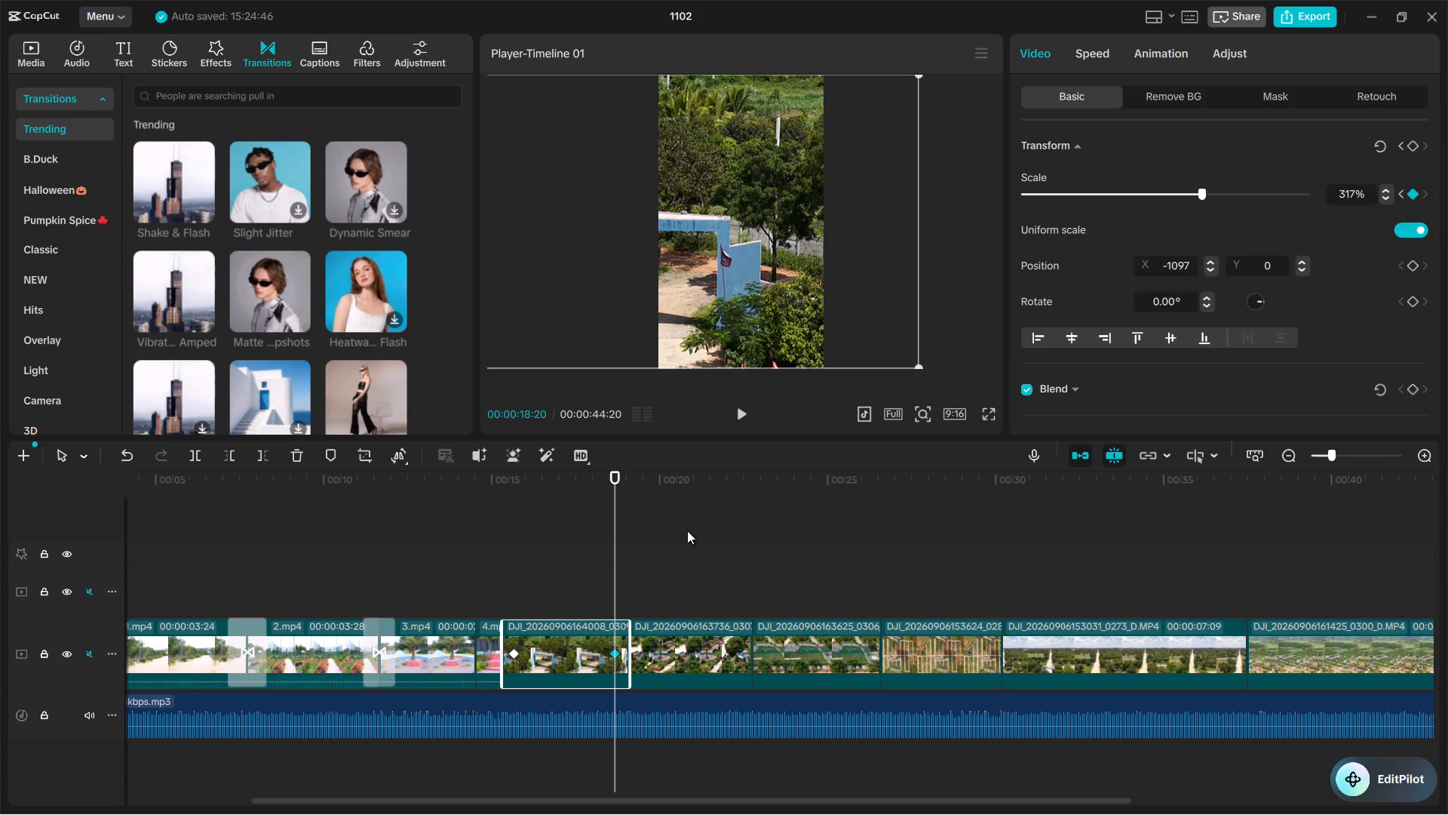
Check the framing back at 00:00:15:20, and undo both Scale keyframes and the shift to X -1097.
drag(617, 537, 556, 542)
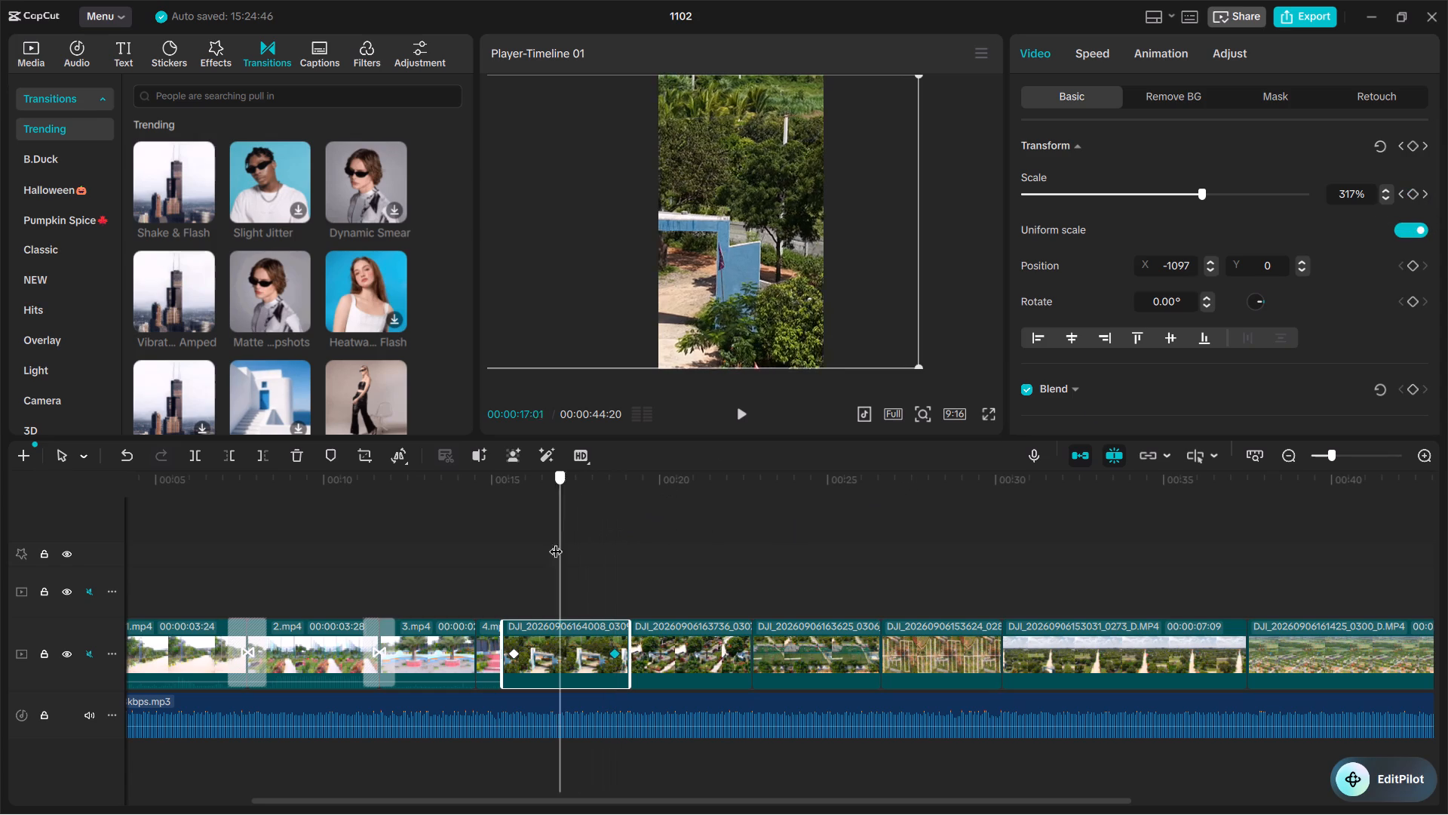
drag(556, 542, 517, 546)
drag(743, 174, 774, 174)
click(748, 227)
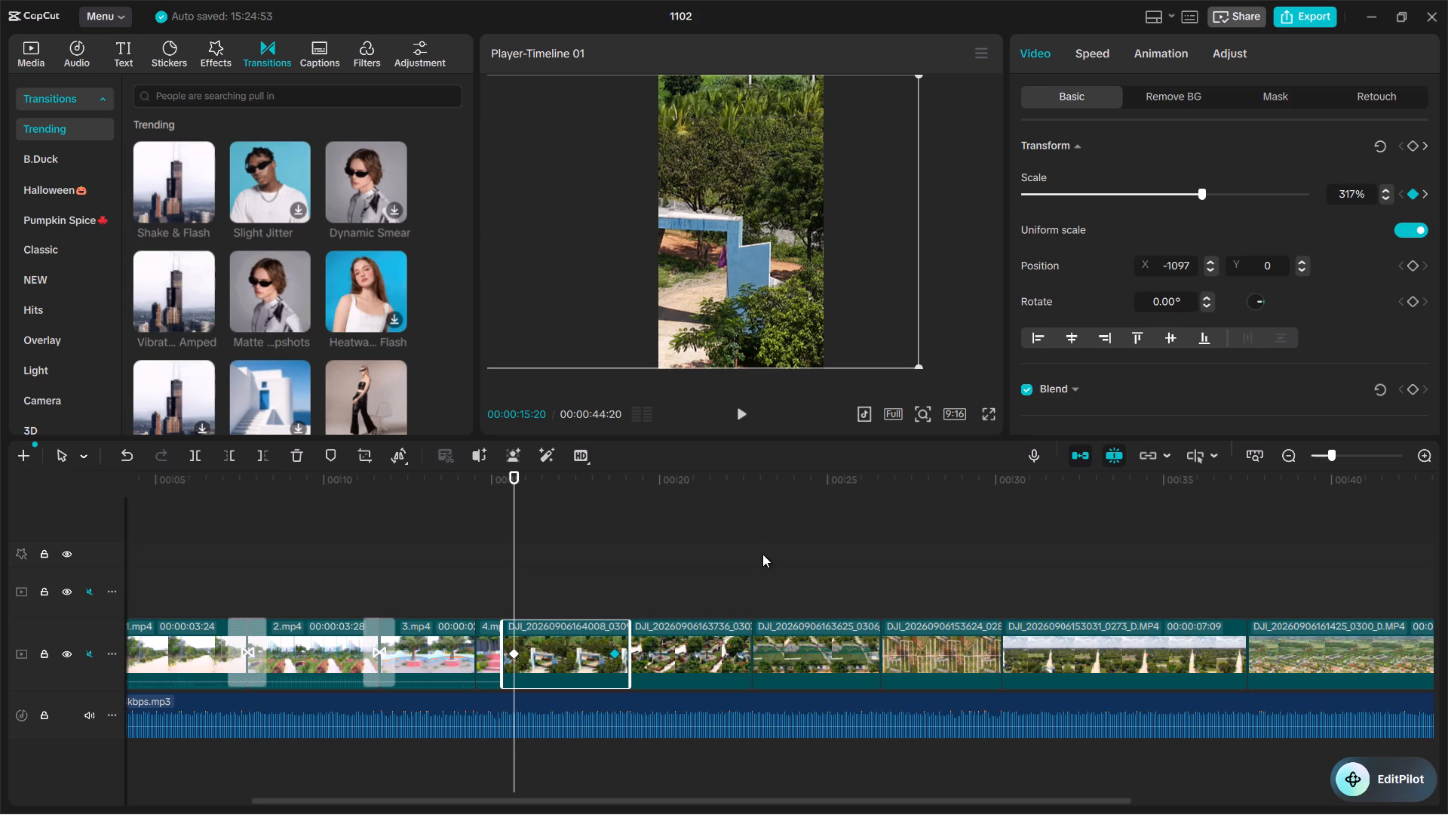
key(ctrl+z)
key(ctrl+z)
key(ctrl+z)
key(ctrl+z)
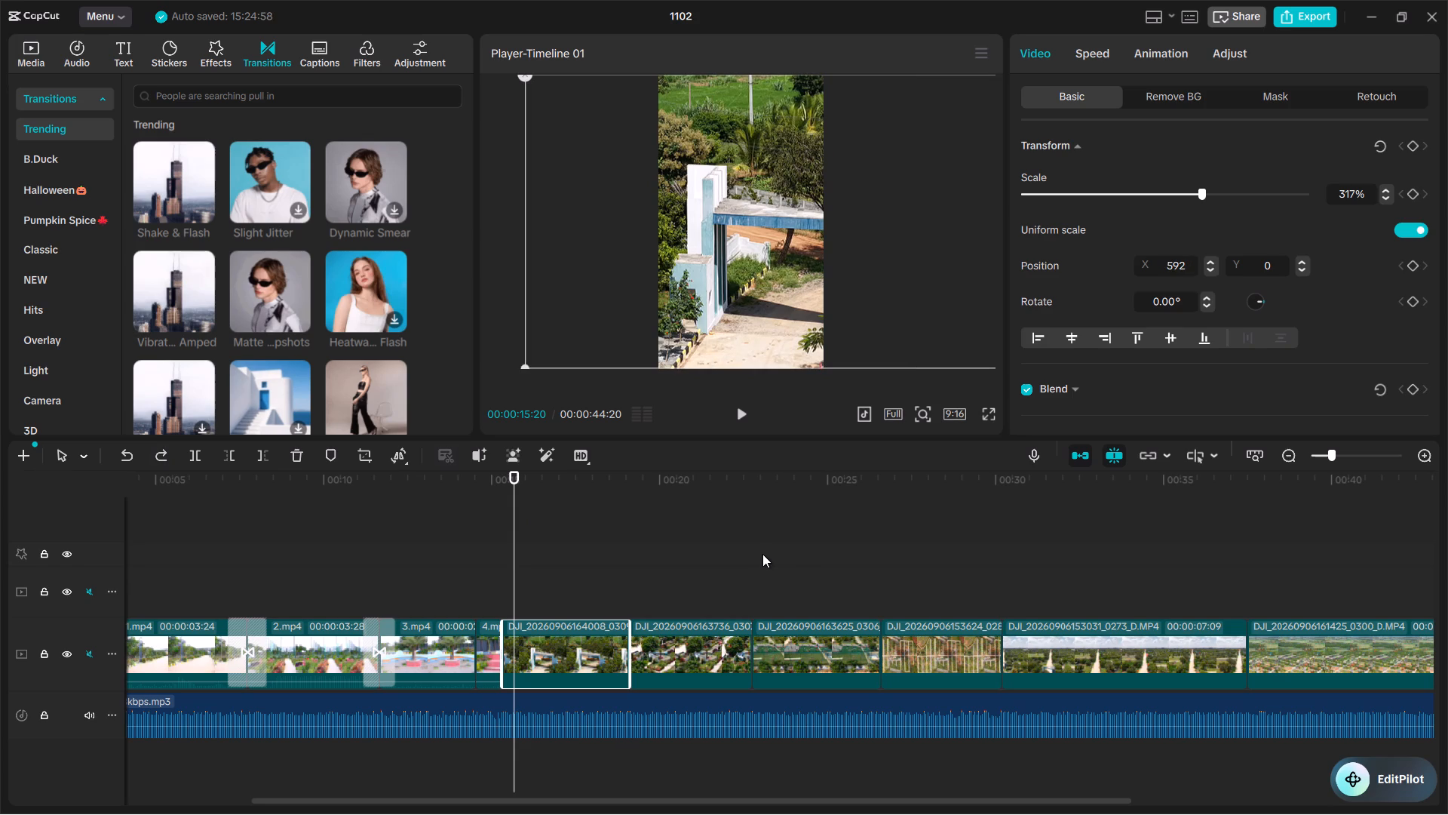
Keyframe the drone clip's Position at X 592 at 00:00:15:20 and X -1270, Y 0 at 00:00:18:21, and play the pan.
click(1408, 264)
drag(516, 572, 616, 629)
drag(777, 328, 753, 328)
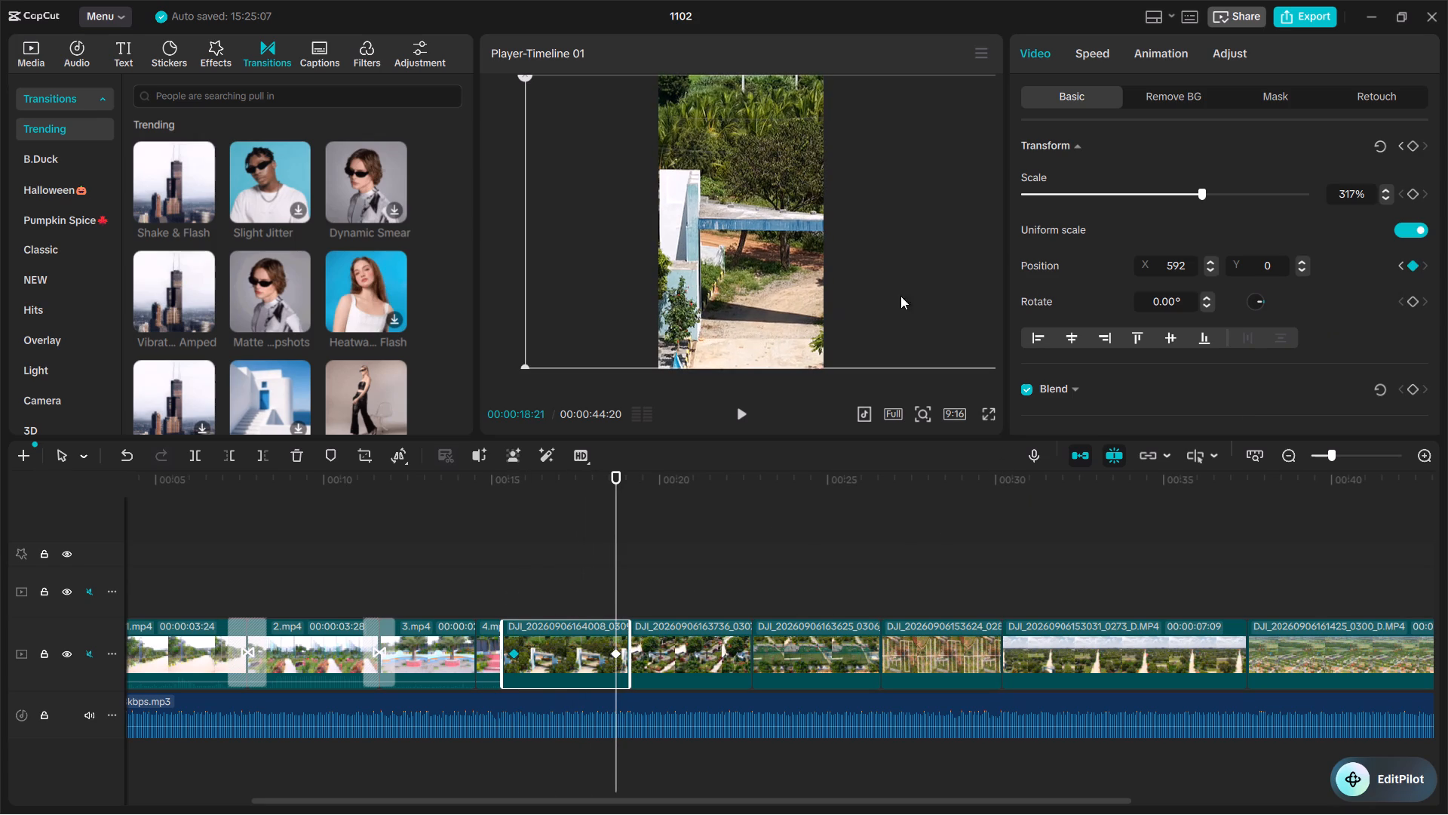
drag(830, 262, 698, 263)
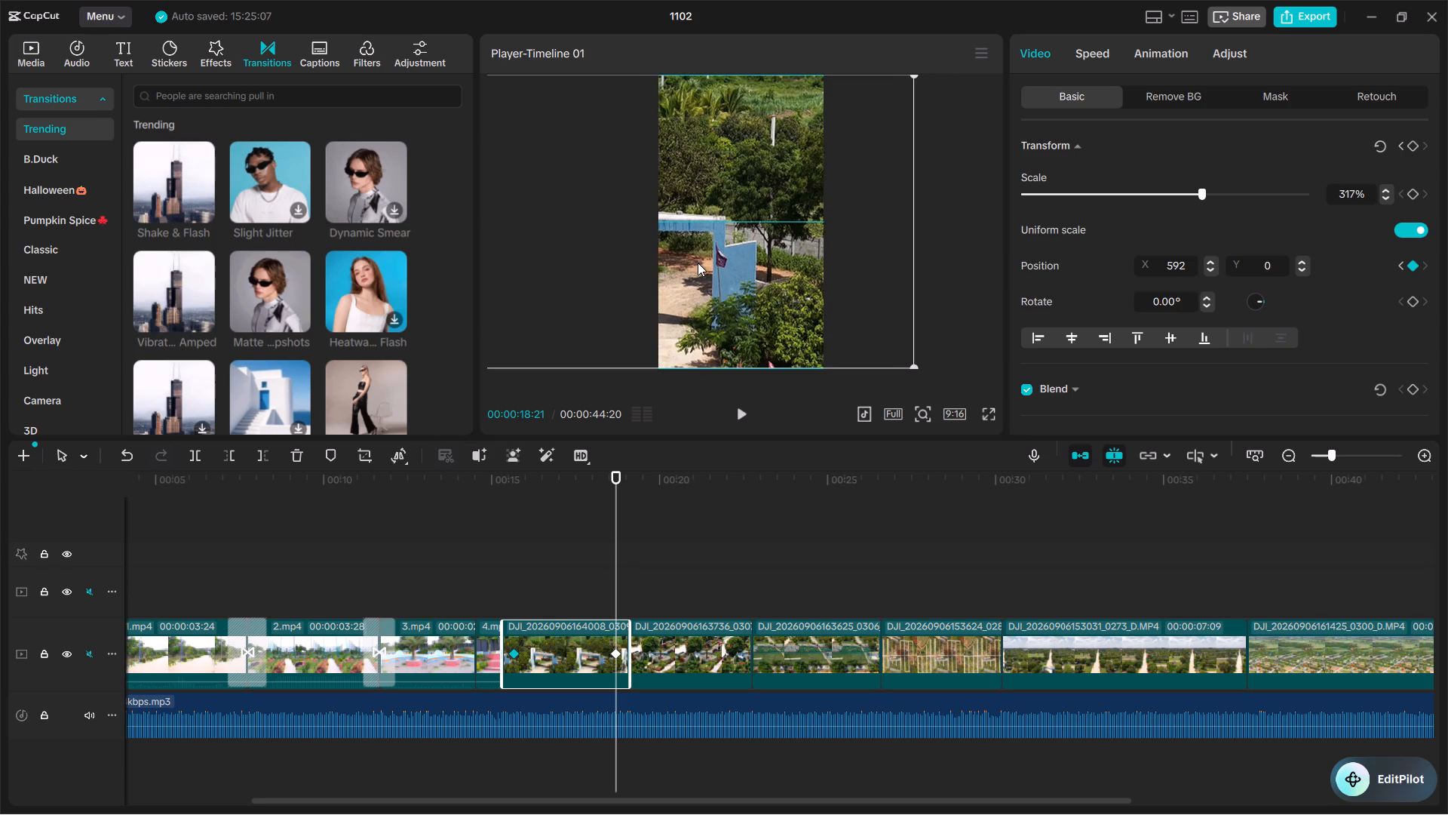
drag(698, 263, 688, 260)
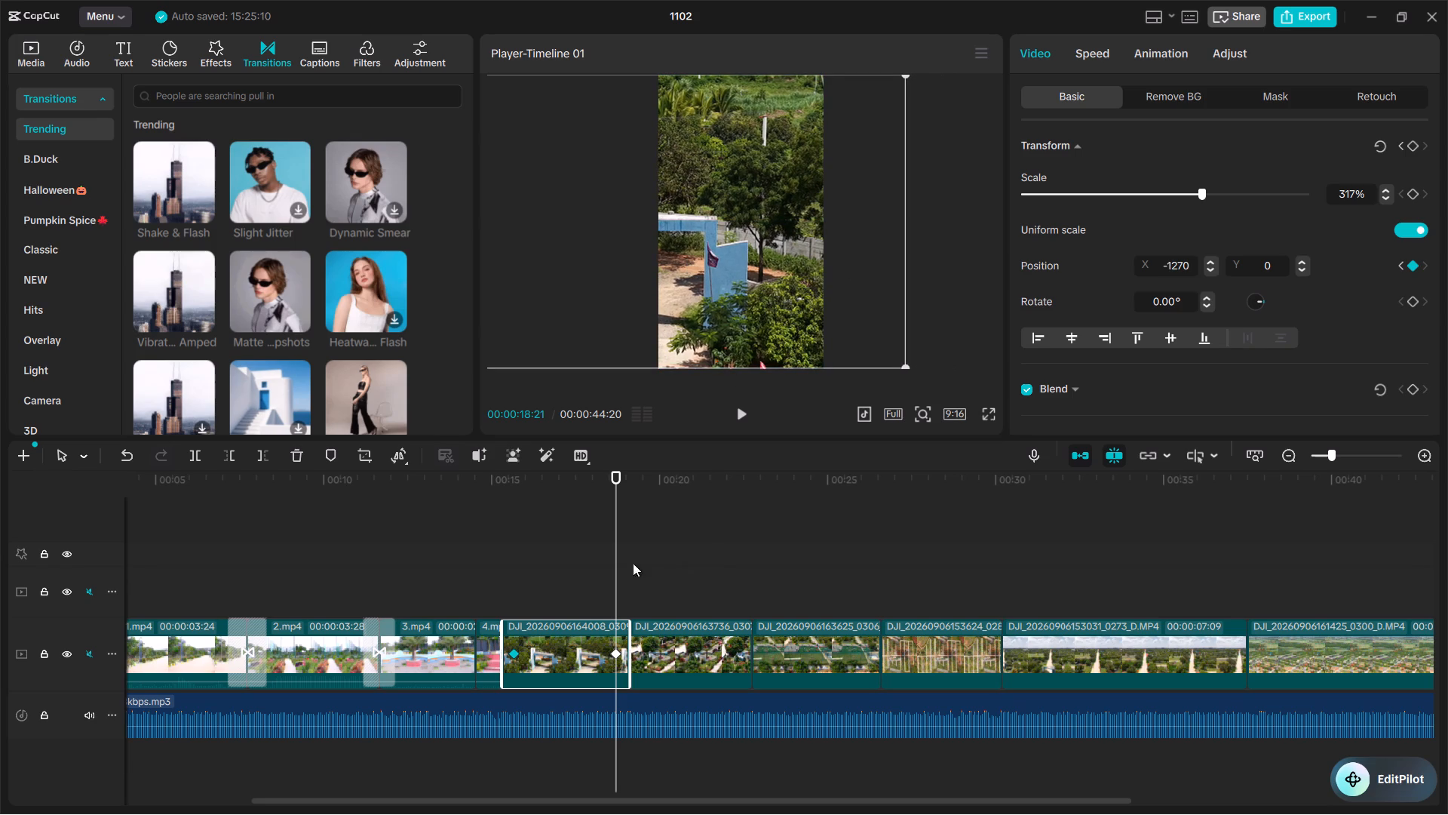
drag(611, 552, 496, 536)
key(space)
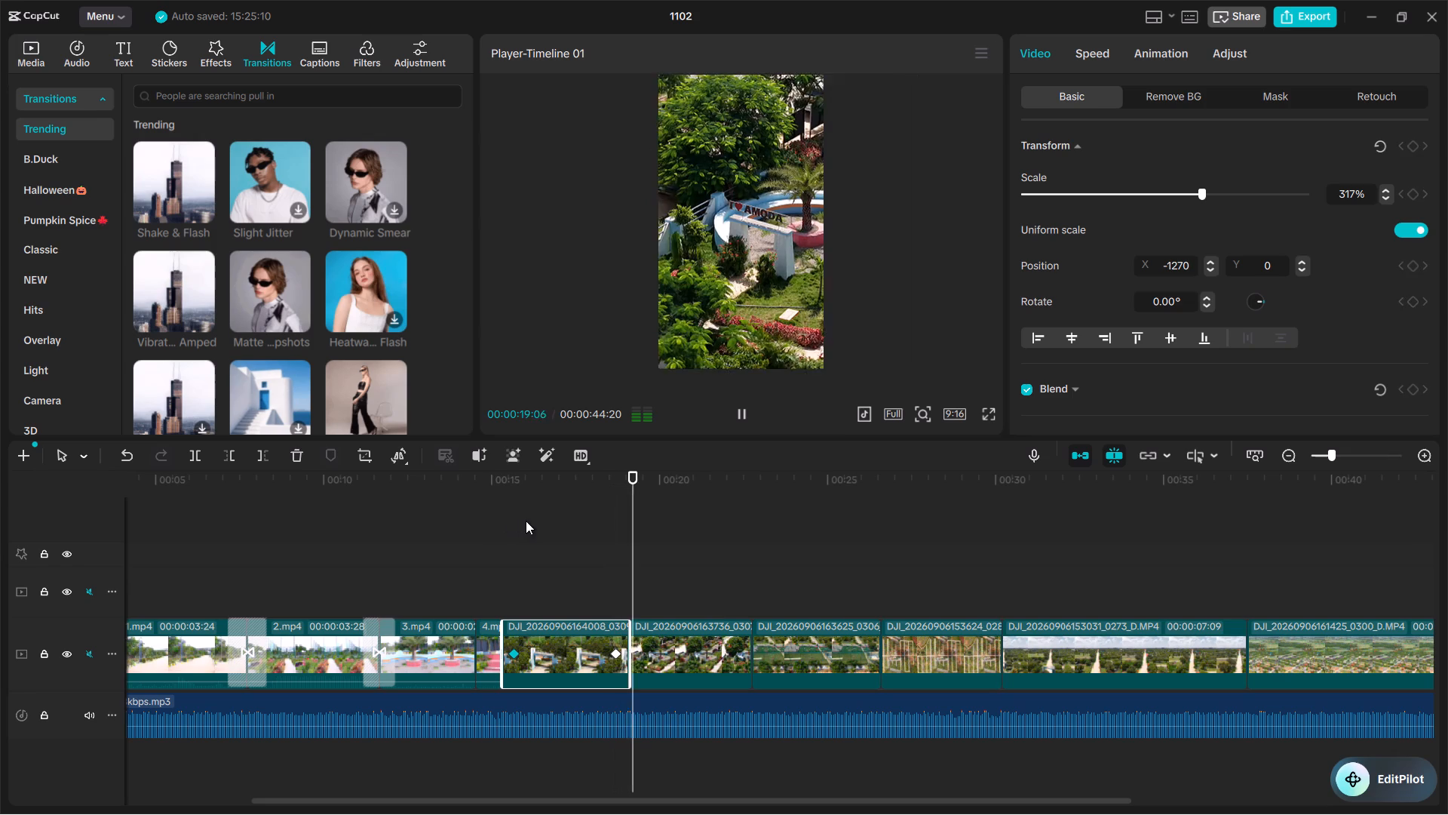
drag(680, 499, 637, 508)
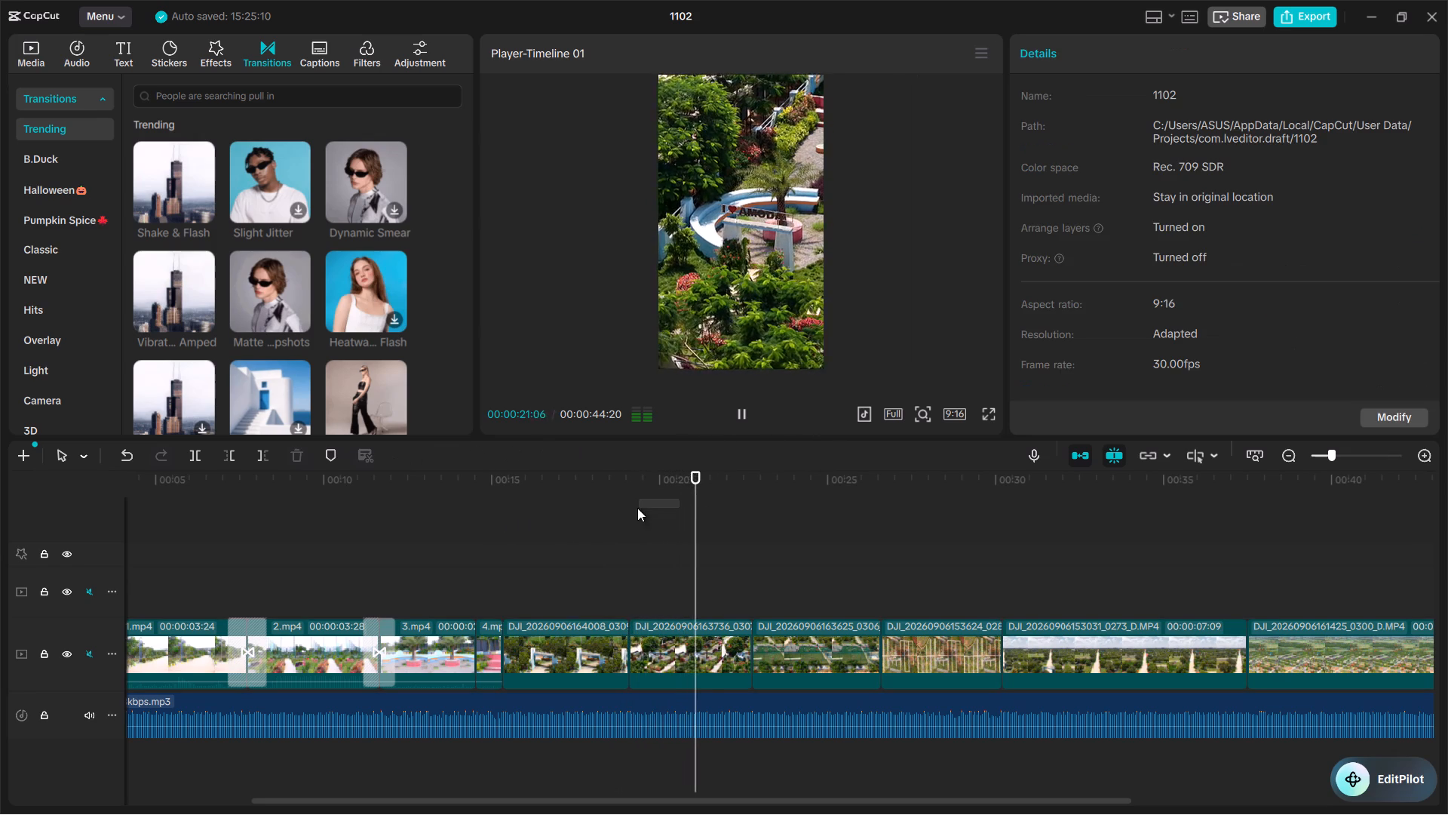
drag(637, 508, 633, 509)
drag(702, 486, 629, 486)
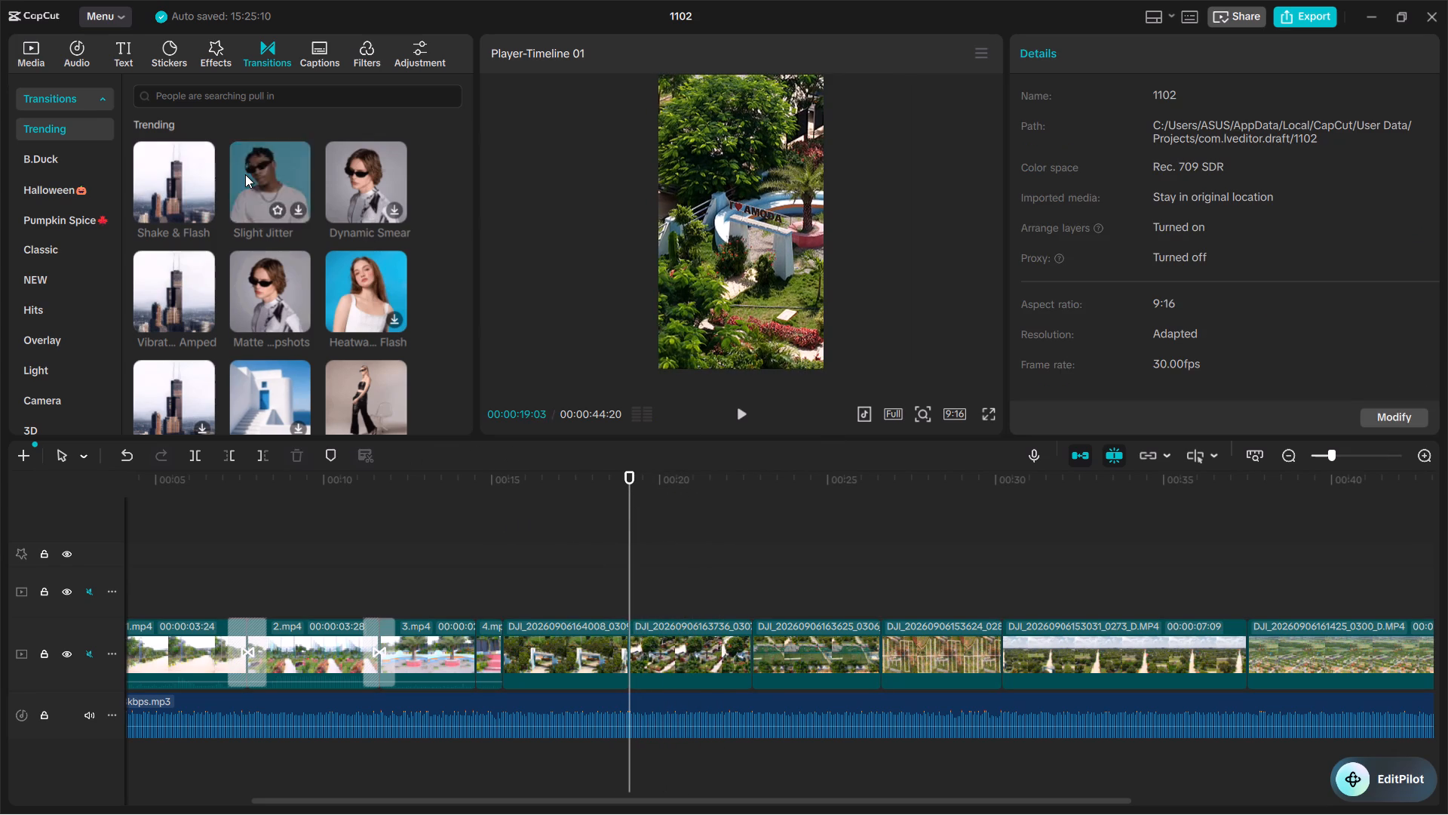
drag(190, 174, 608, 616)
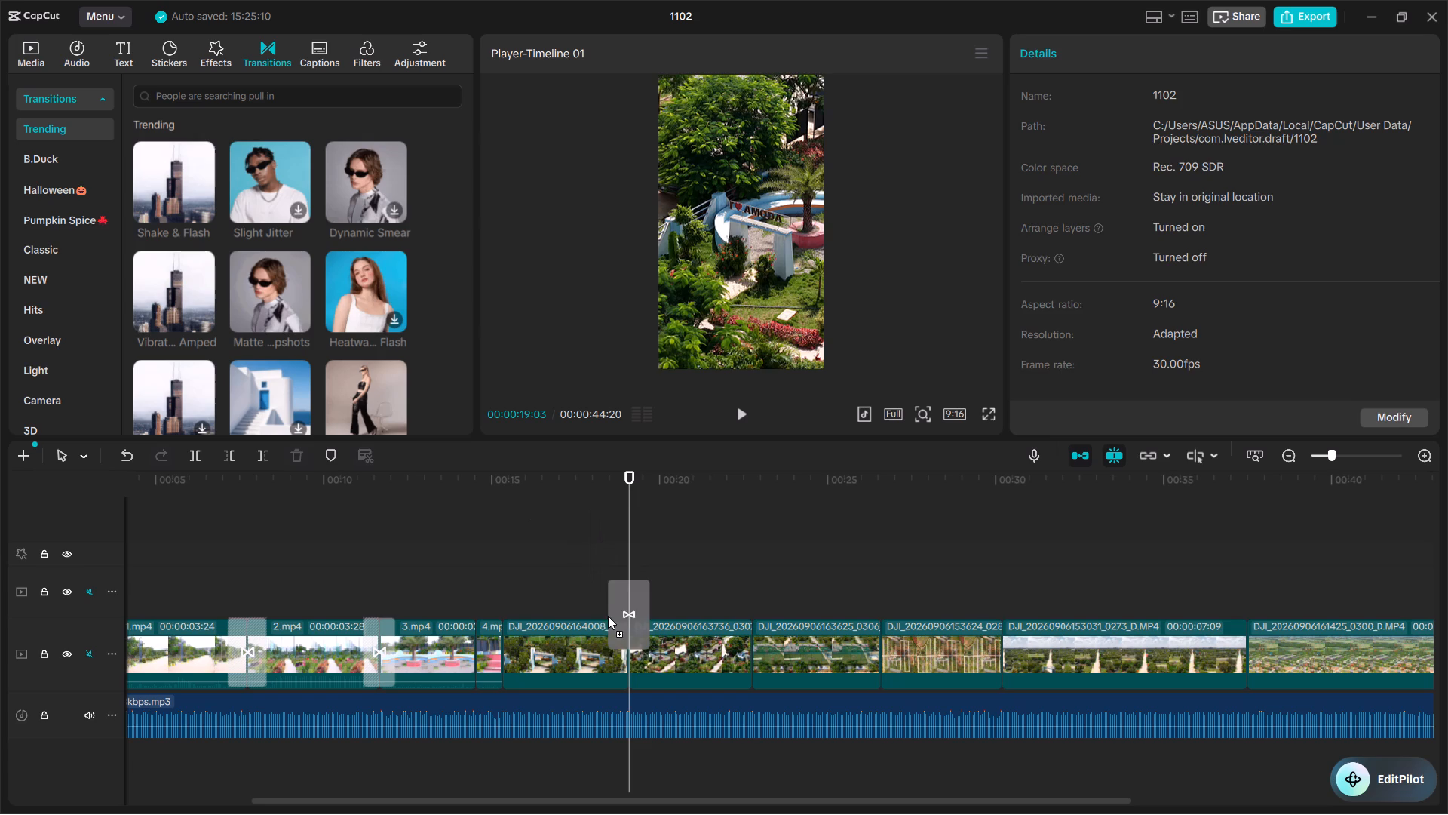
drag(608, 616, 610, 635)
Play back the new transition and the following drone clips, and recheck the logo intro and the pan from 00:00:14:16.
drag(629, 556, 606, 553)
key(space)
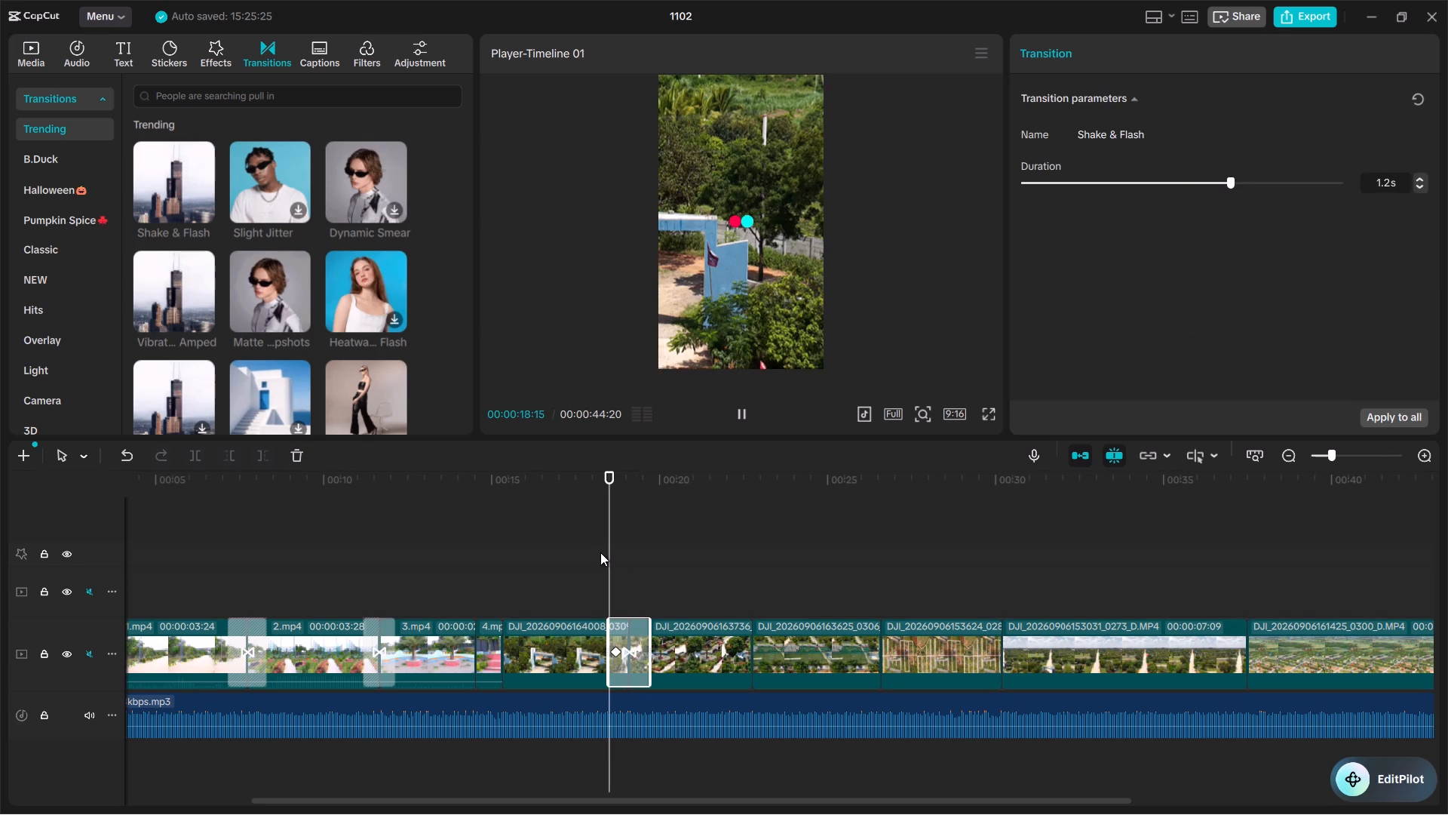
click(655, 546)
drag(654, 546, 561, 537)
key(space)
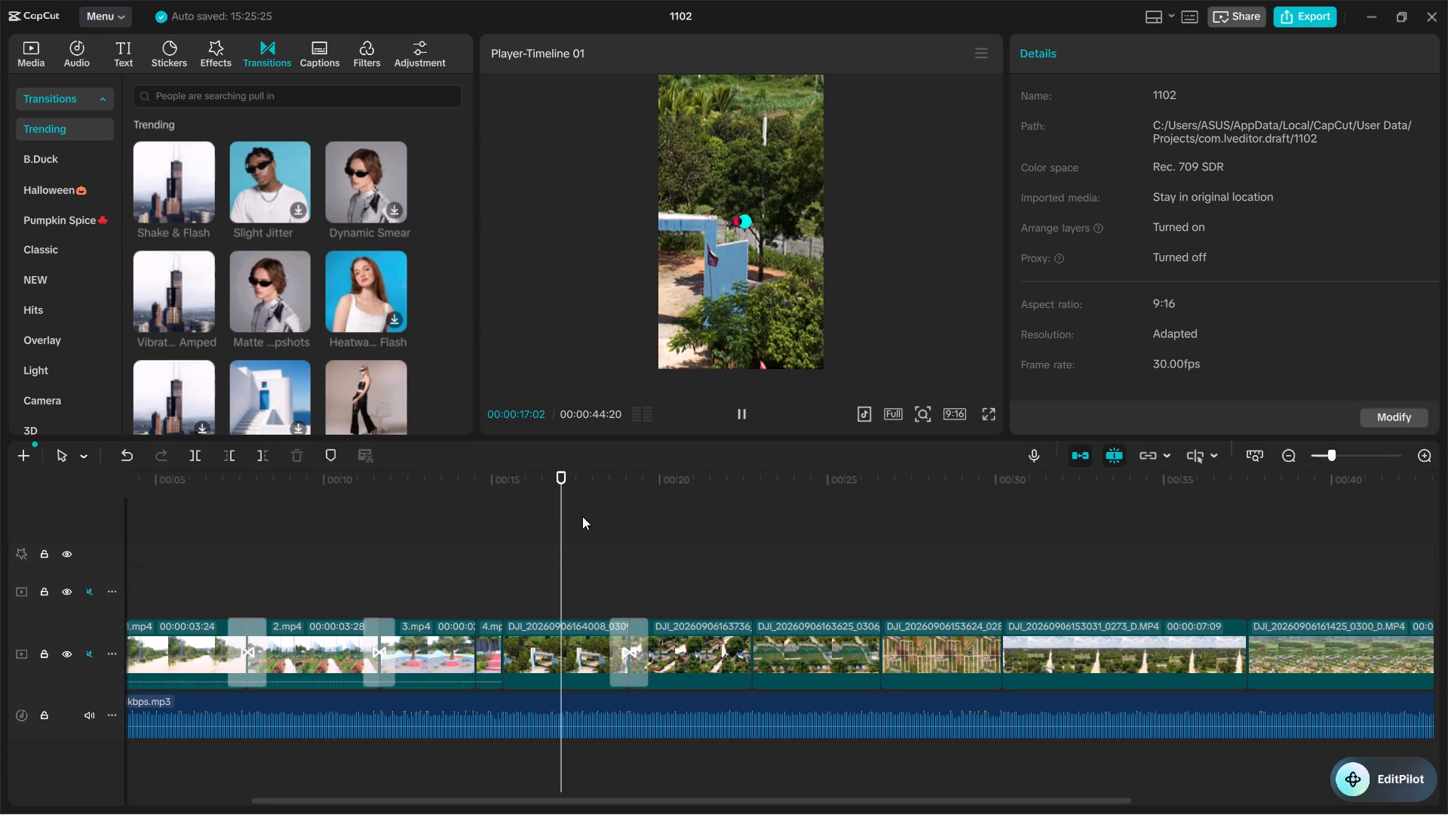
key(space)
key(space)
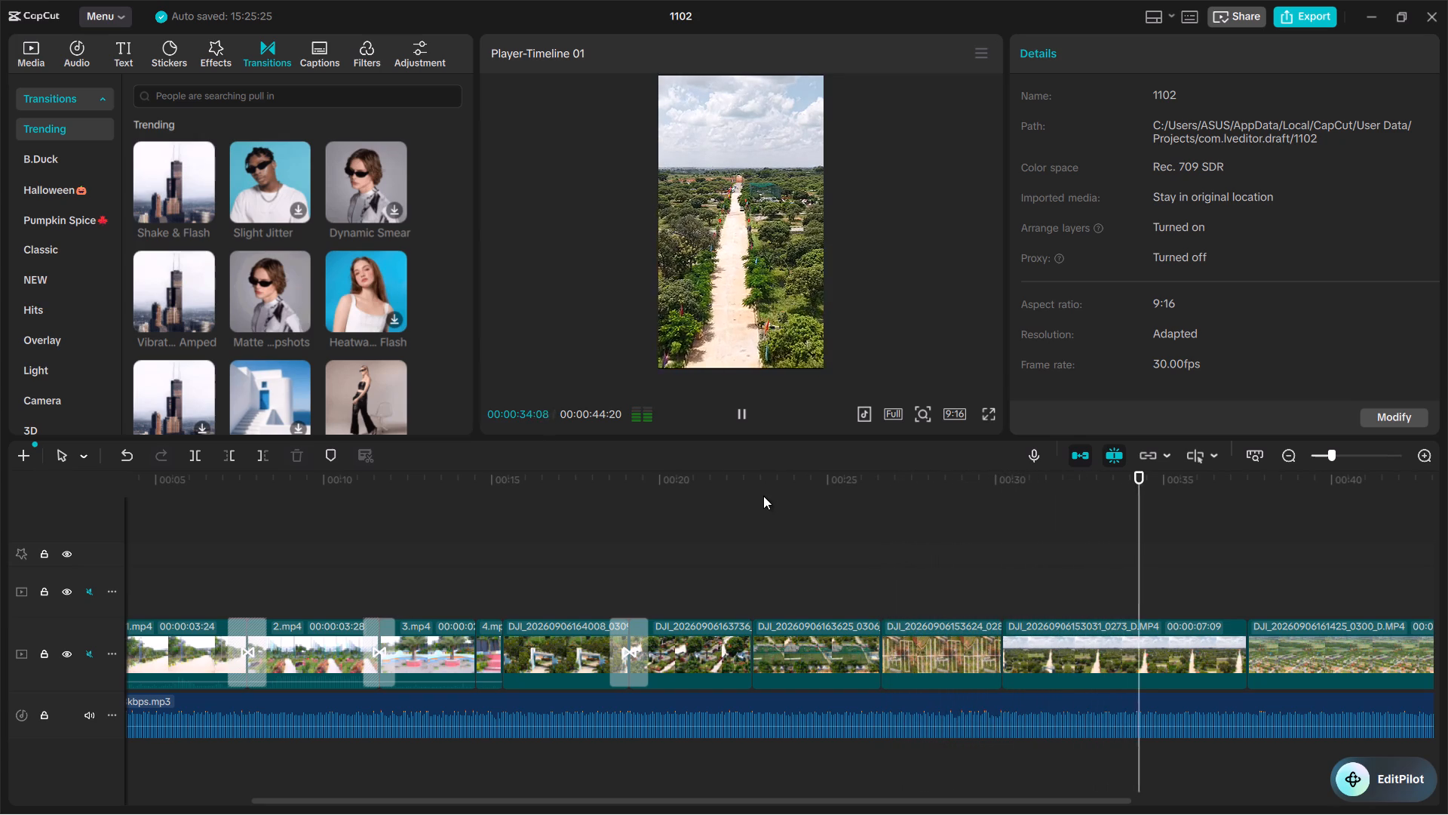
drag(638, 478, 119, 481)
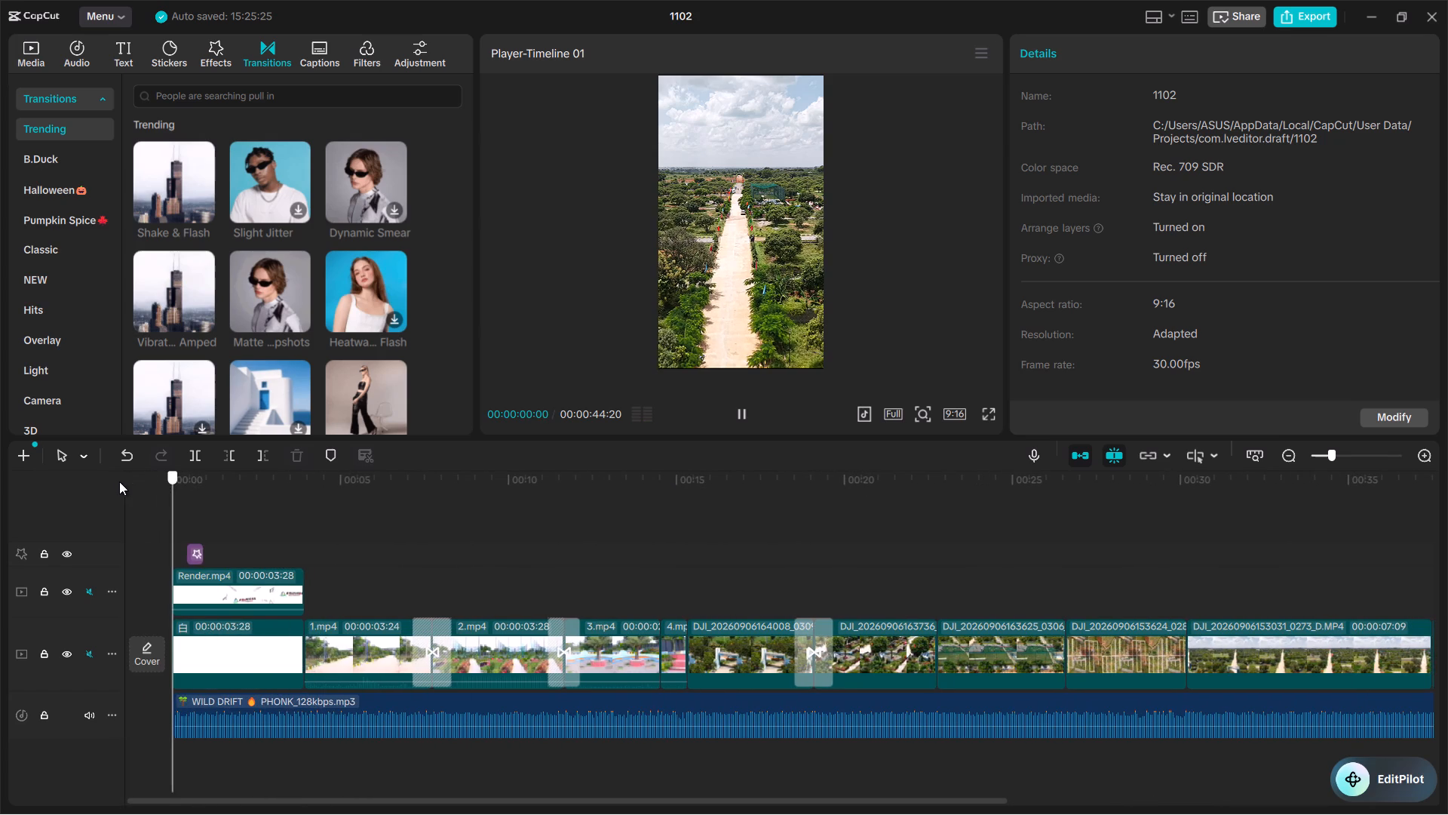
drag(119, 481, 299, 469)
key(space)
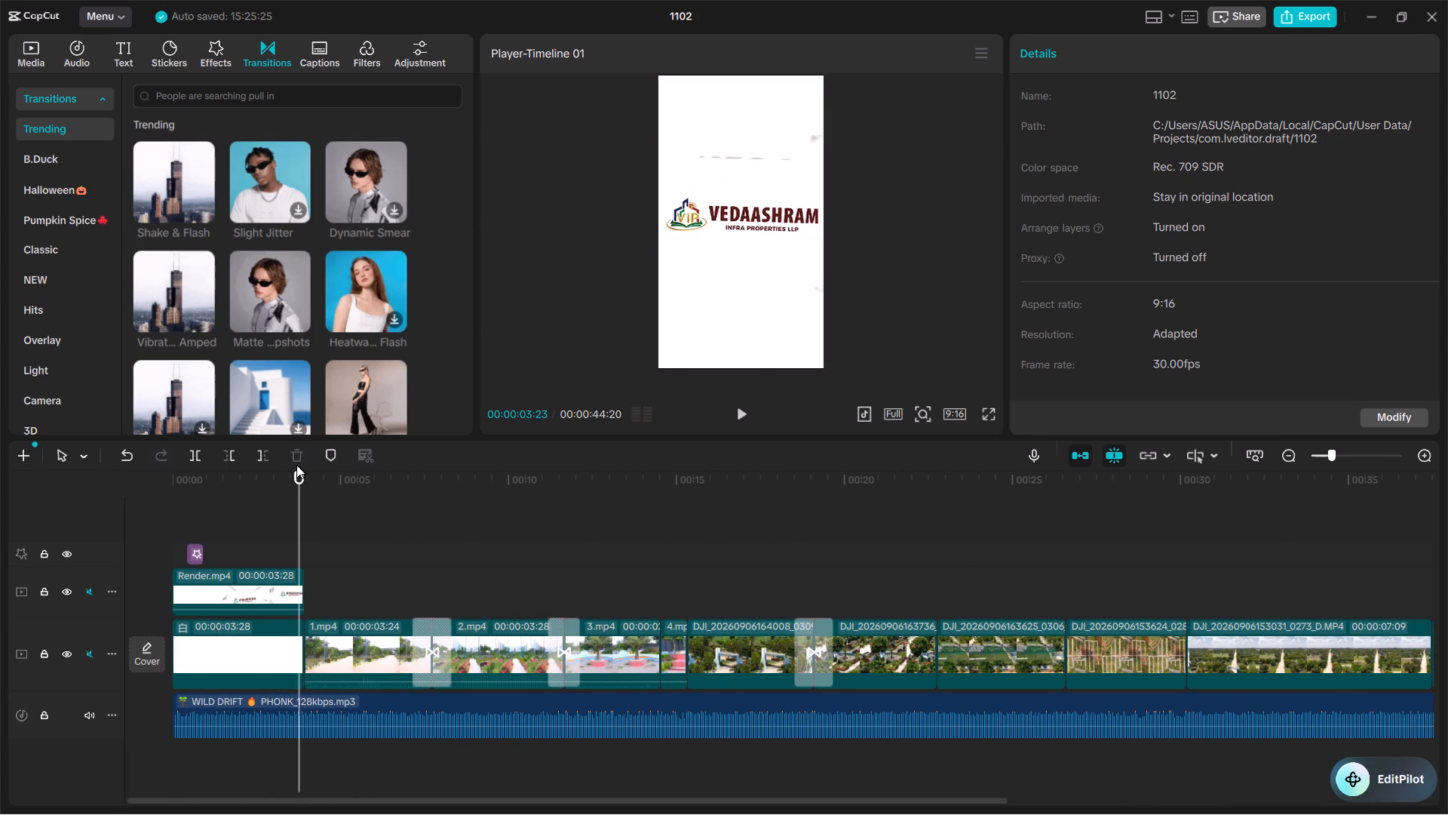
click(661, 478)
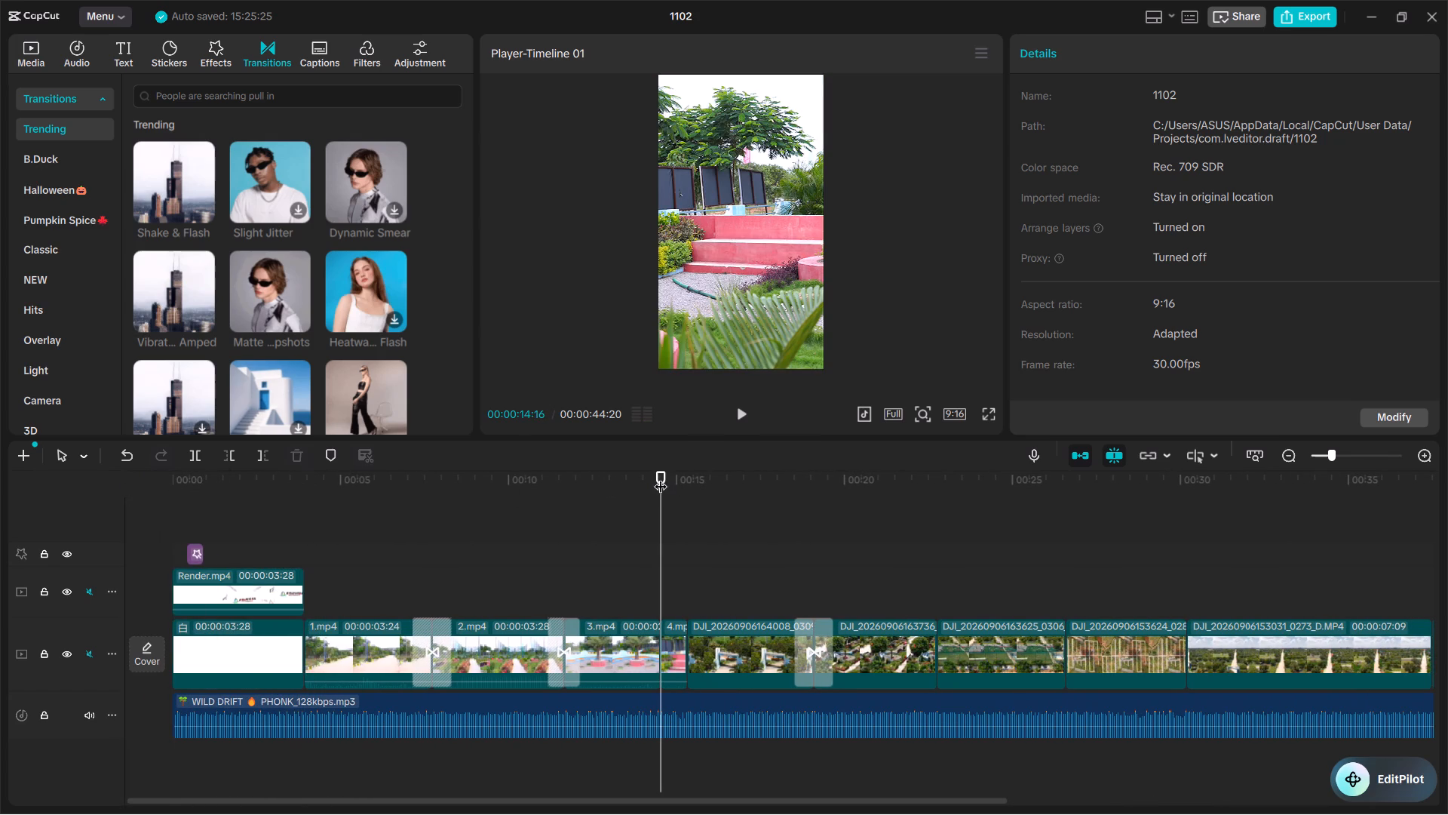
key(space)
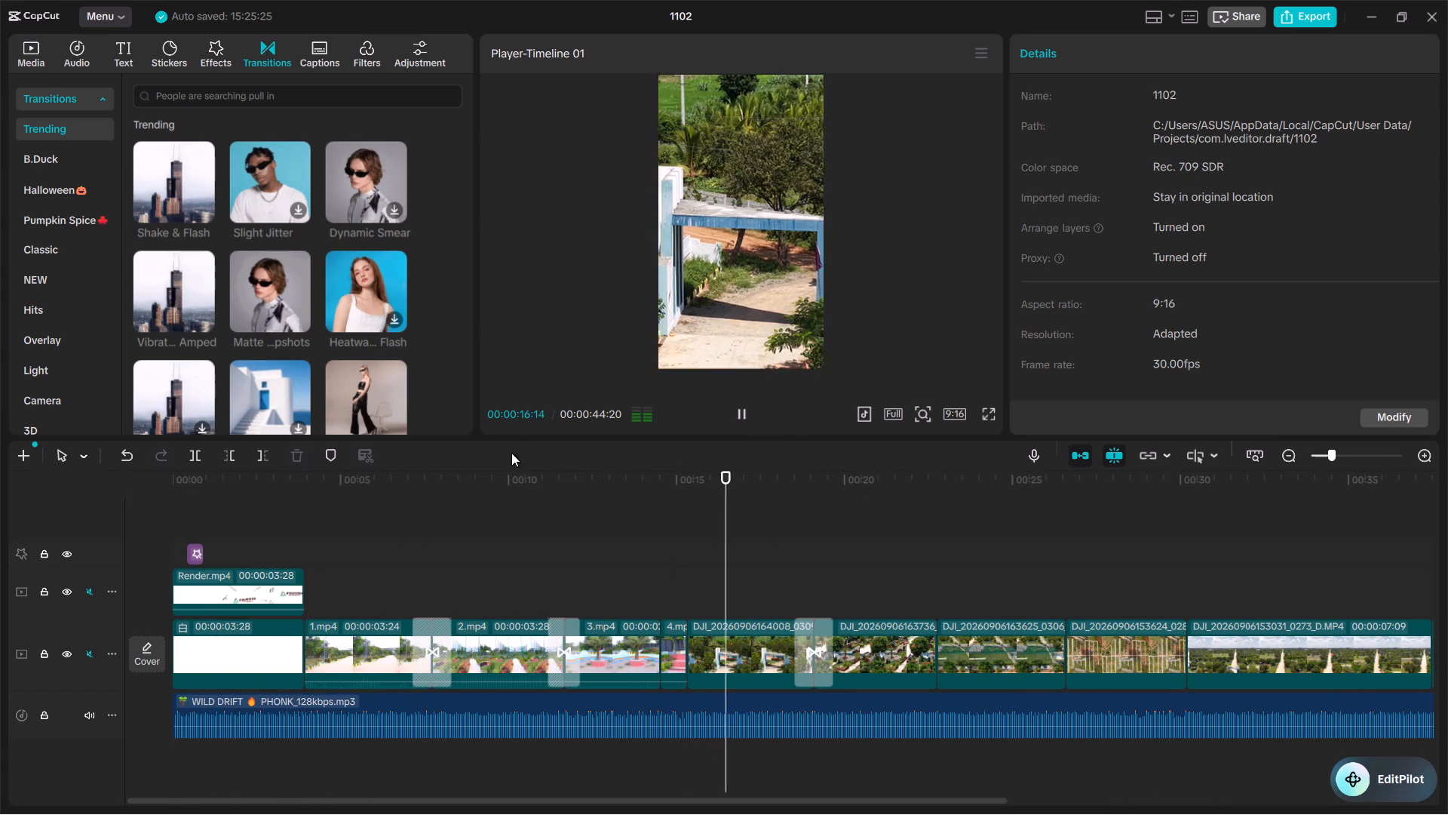
key(space)
Browse the trending video effects for one that suits the drone clips.
click(217, 59)
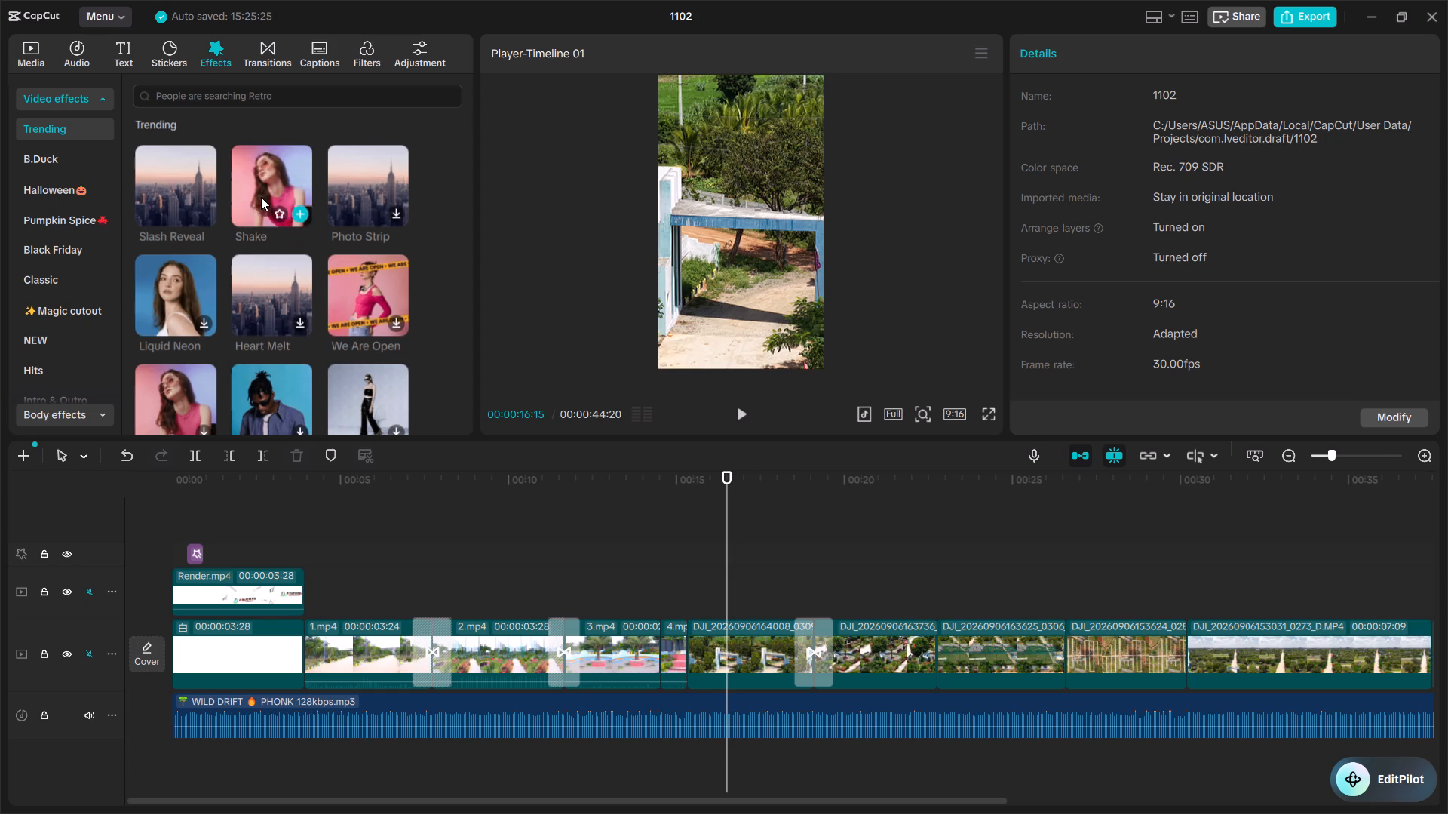
scroll(271, 289, down, 1)
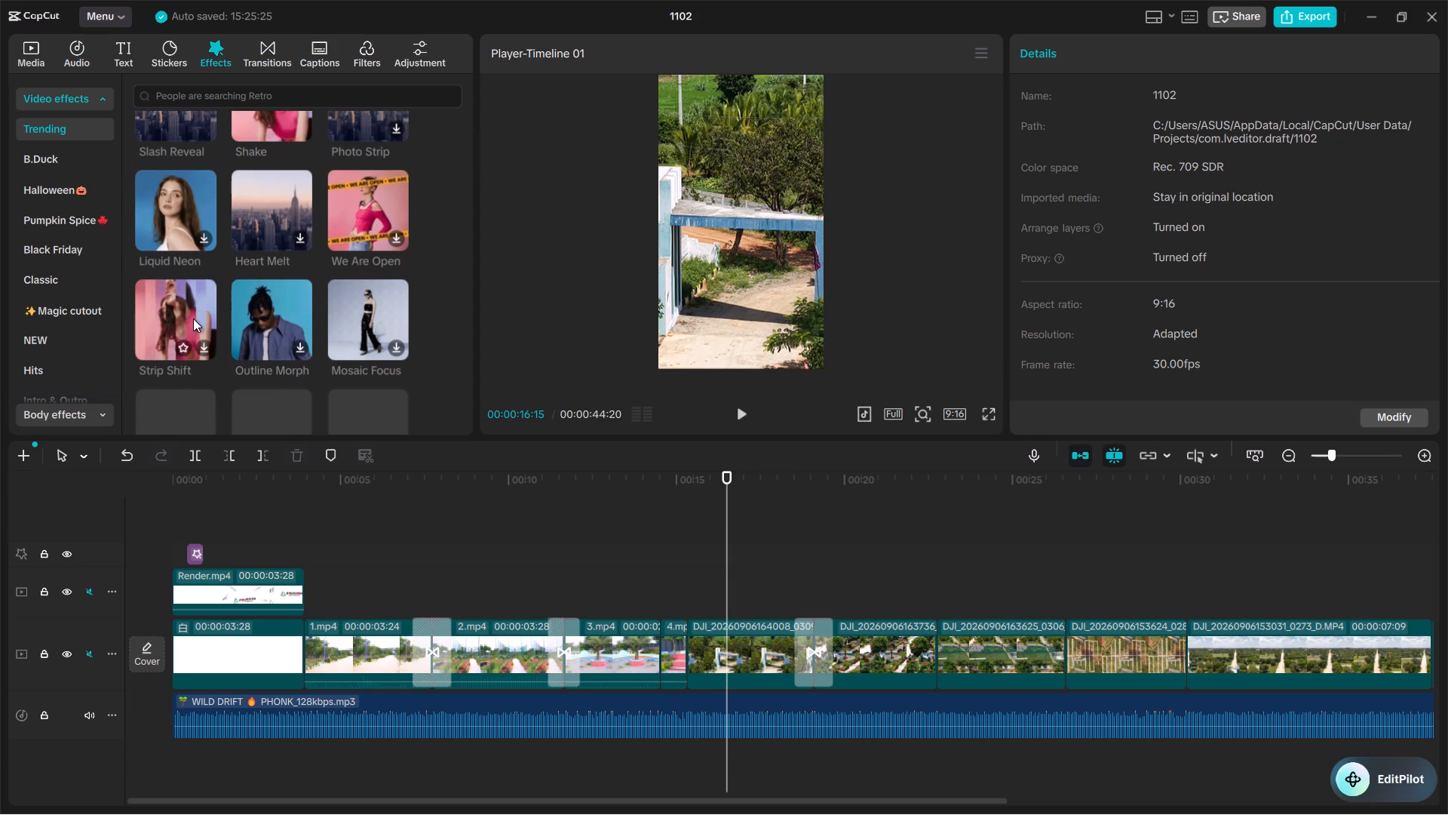
scroll(194, 312, down, 3)
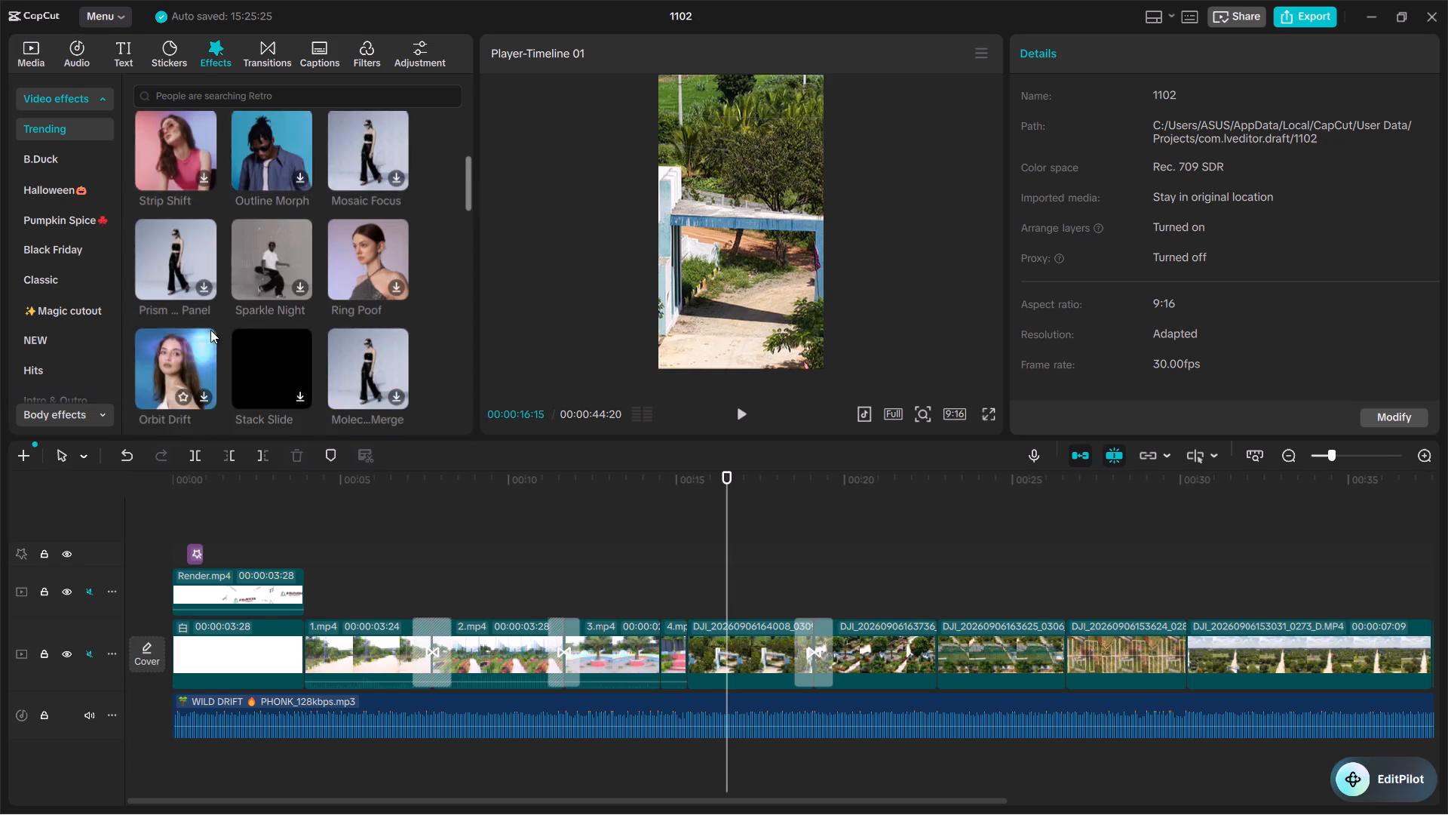
scroll(270, 292, down, 2)
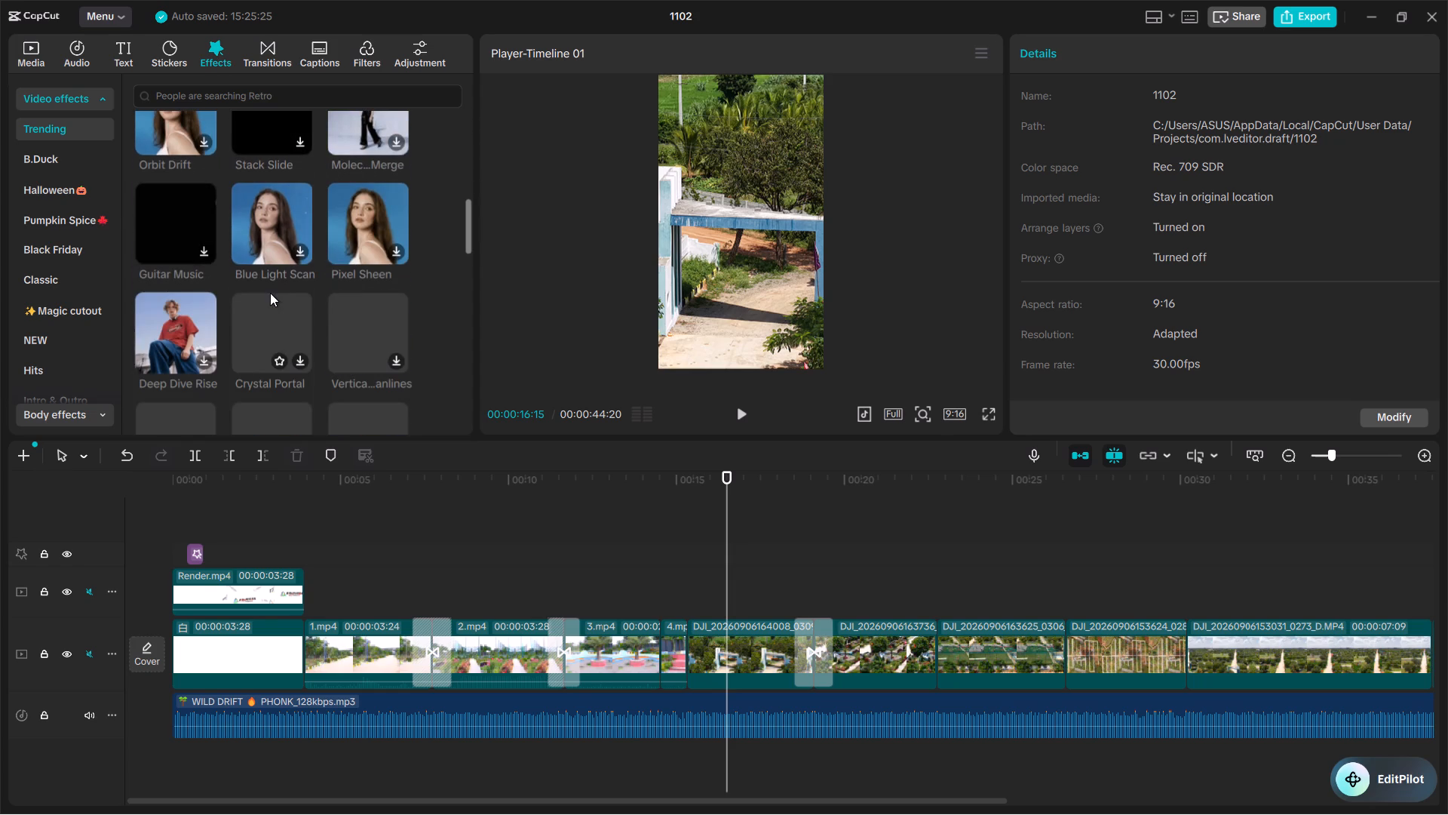
scroll(270, 293, down, 4)
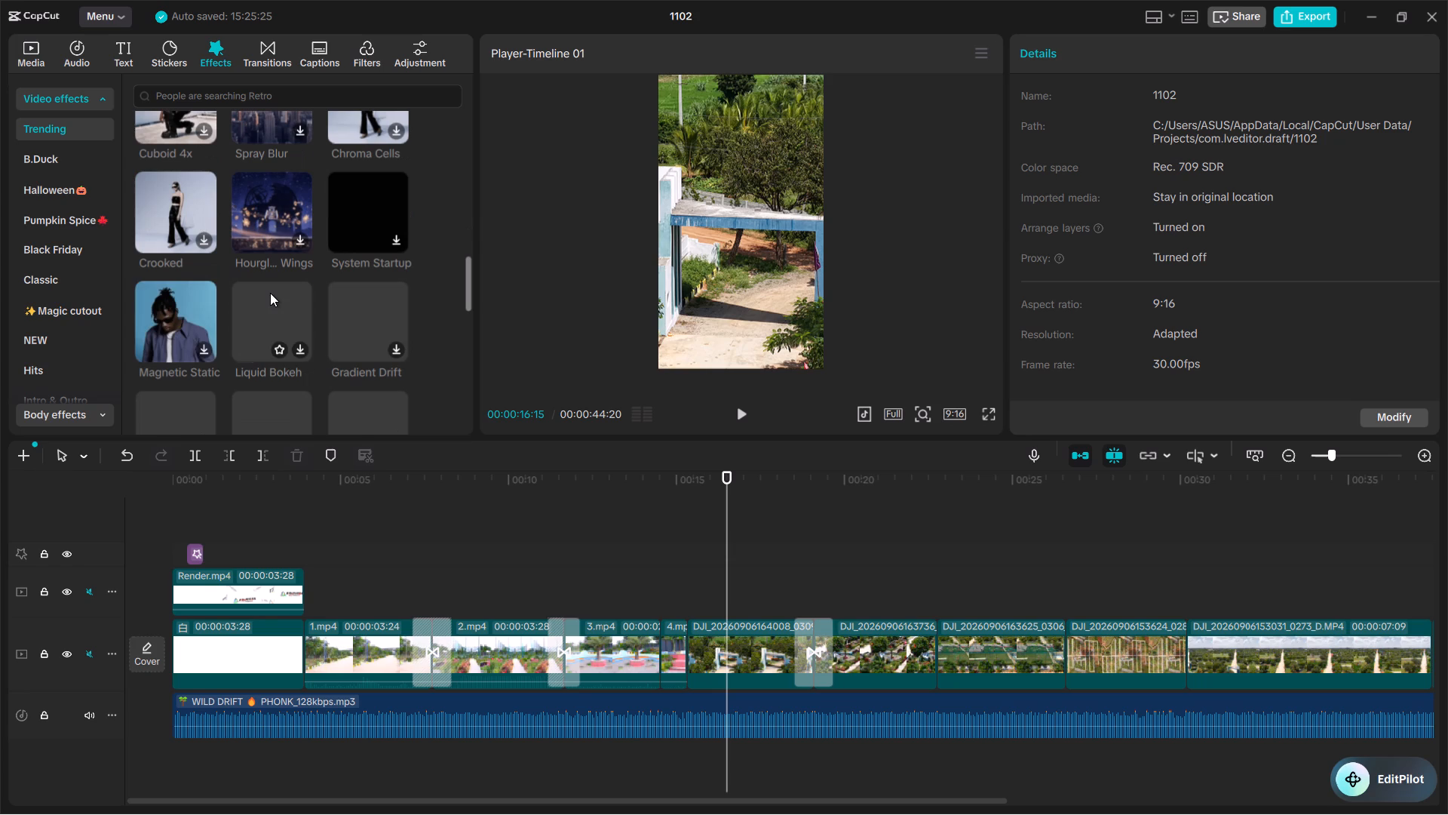
scroll(270, 293, up, 3)
scroll(270, 293, down, 5)
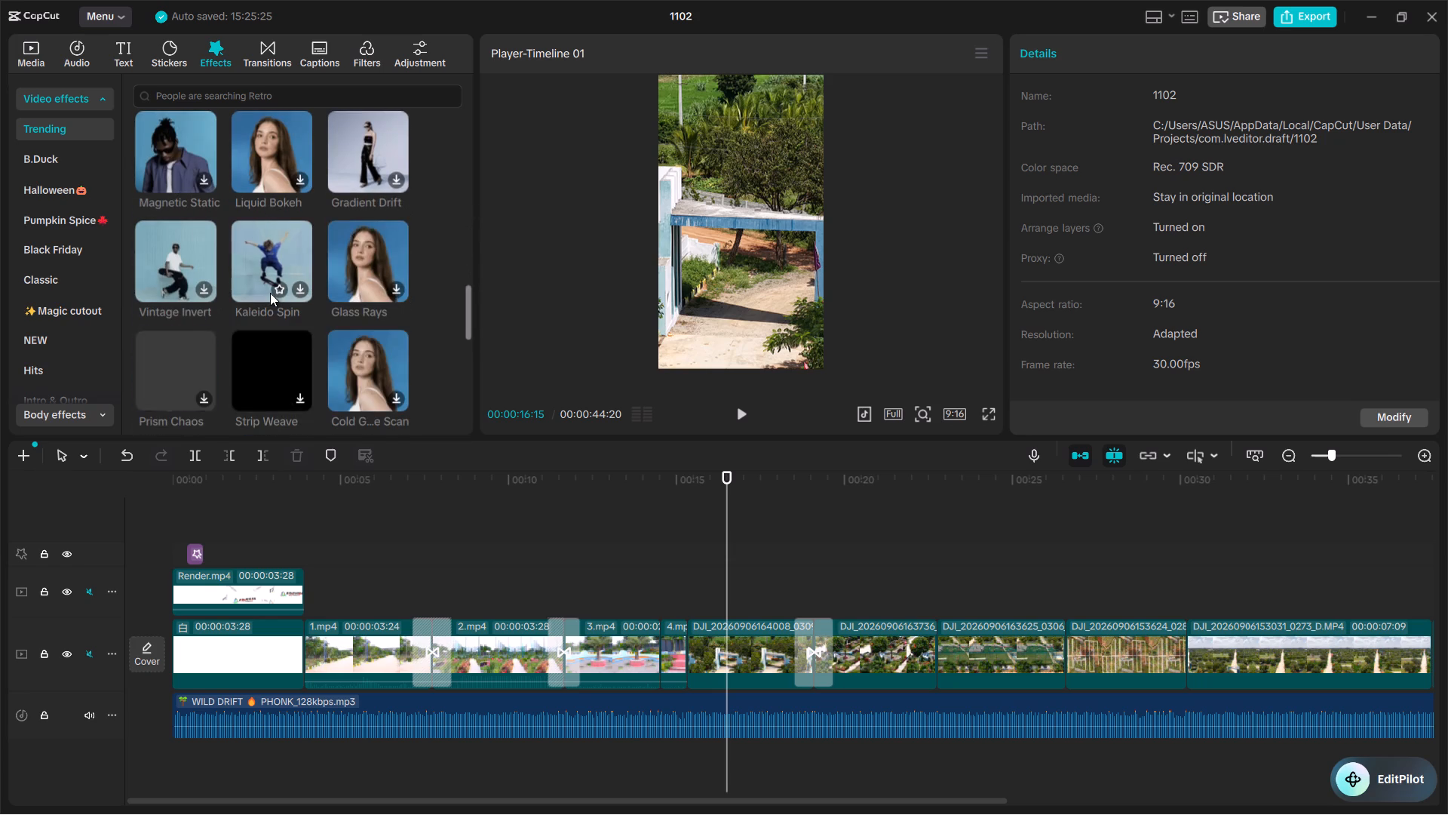
scroll(270, 293, up, 18)
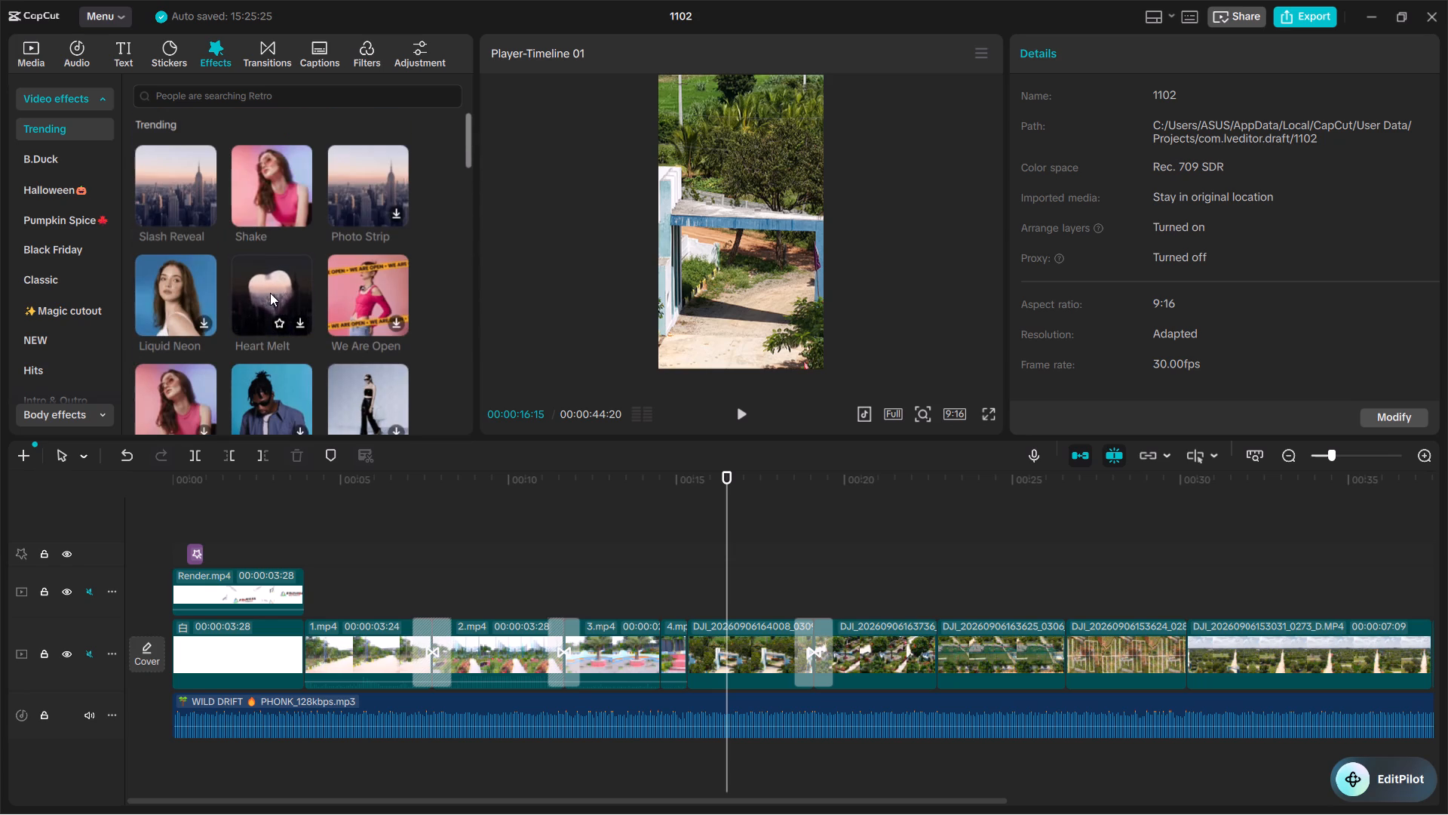
Search video effects for "shake effect" and place Subtle Shake above the timeline clips, starting at the first drone clip.
click(225, 103)
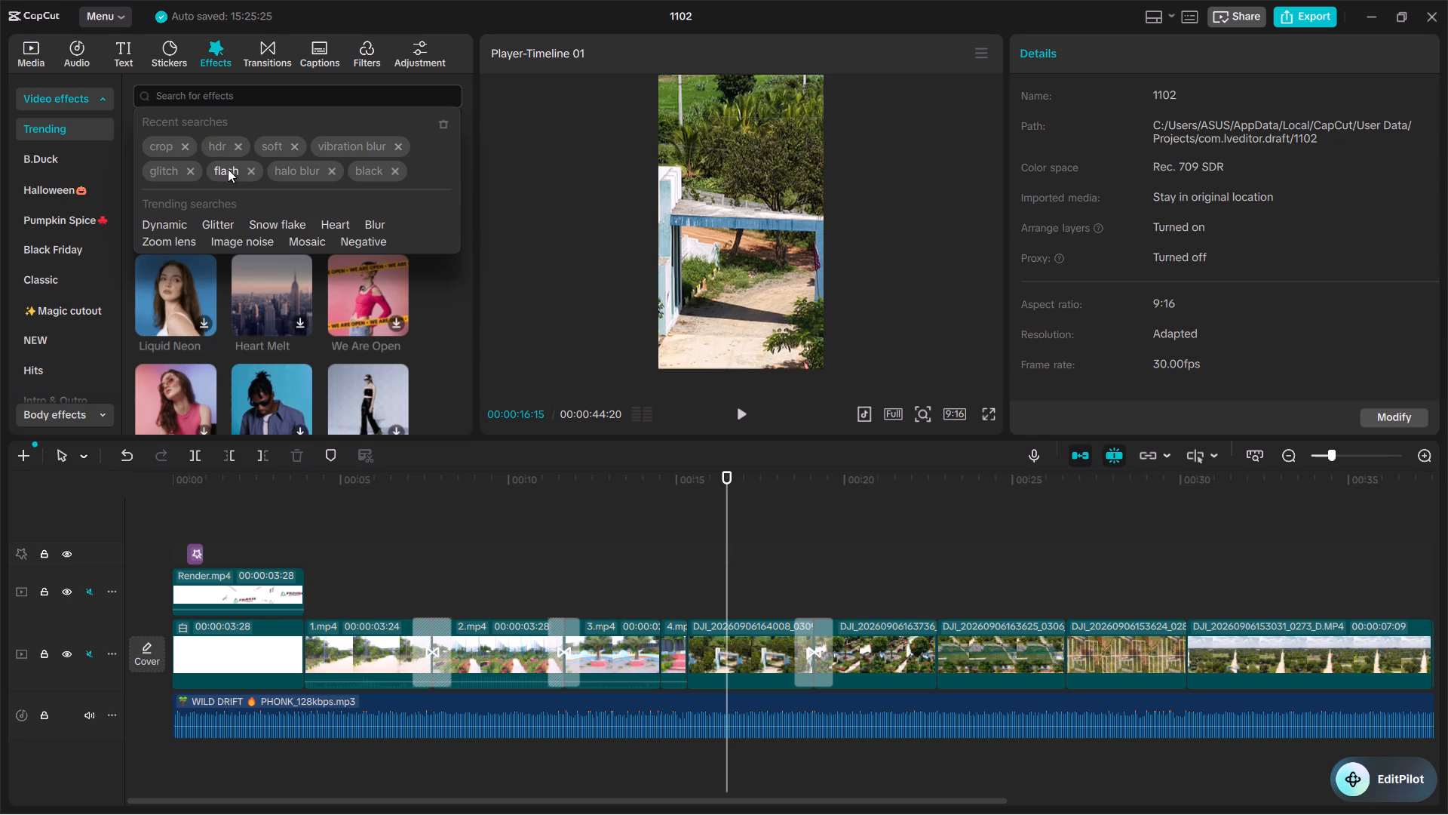
key(s)
key(h)
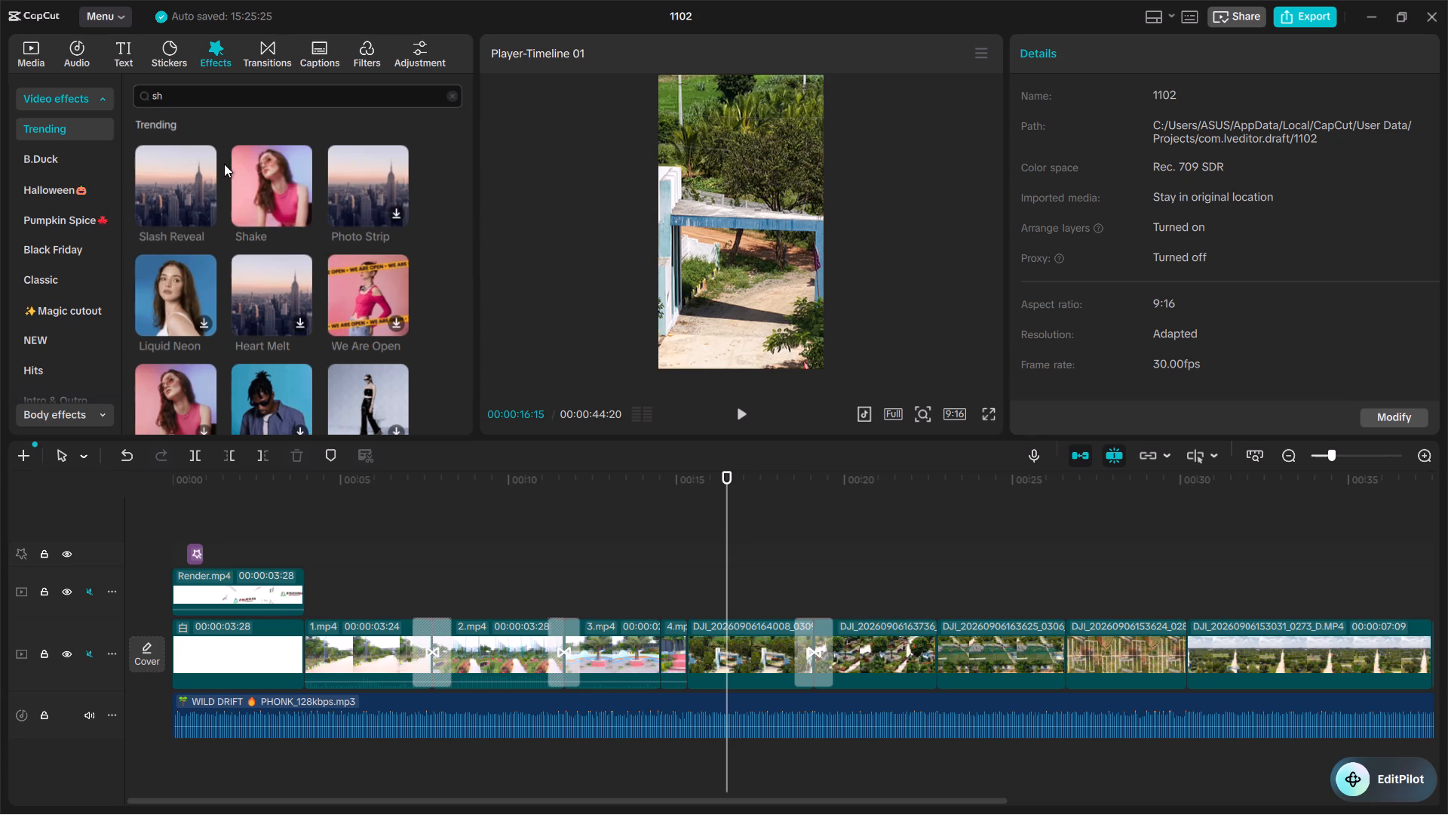
text(ake)
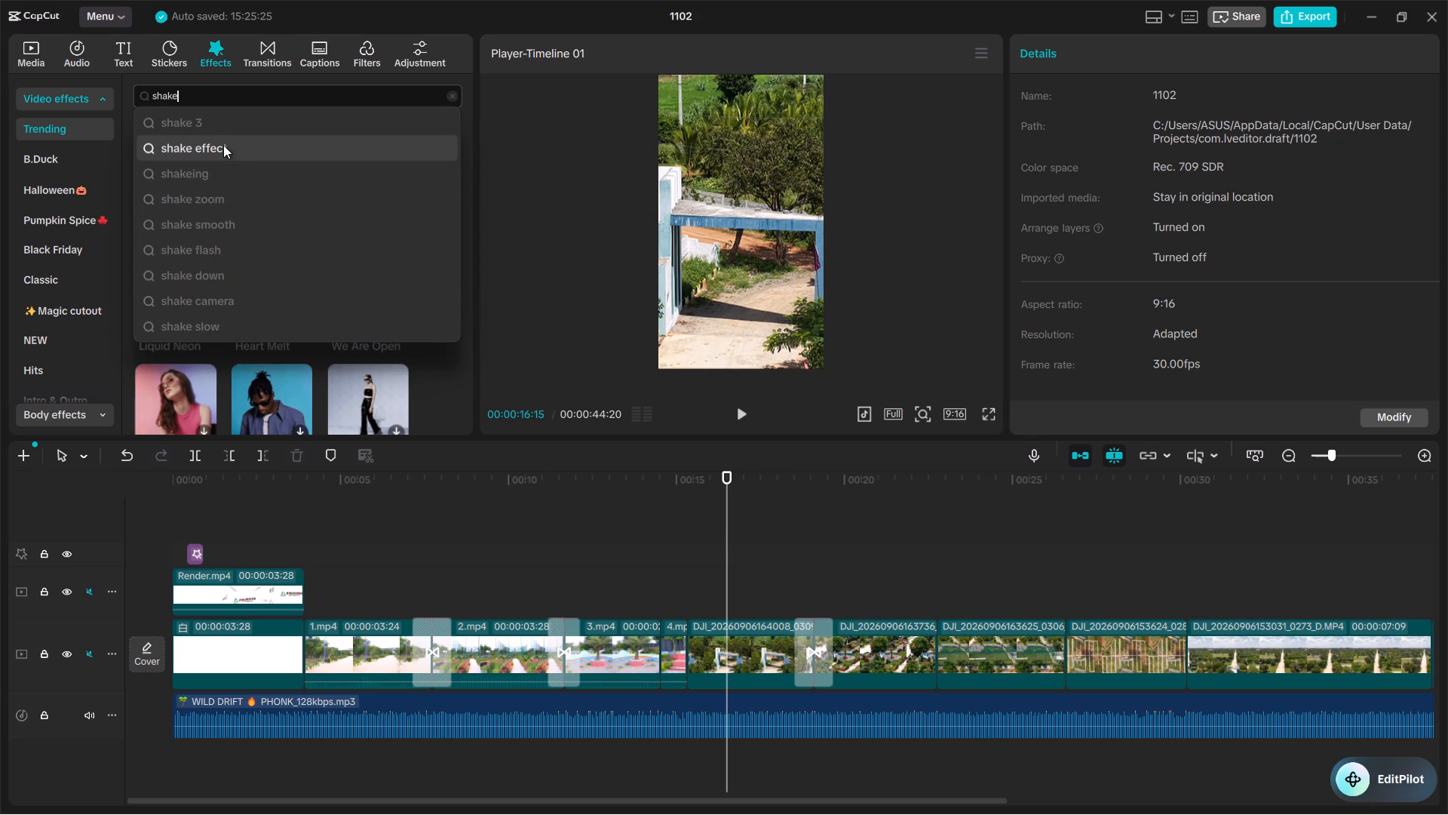
click(233, 137)
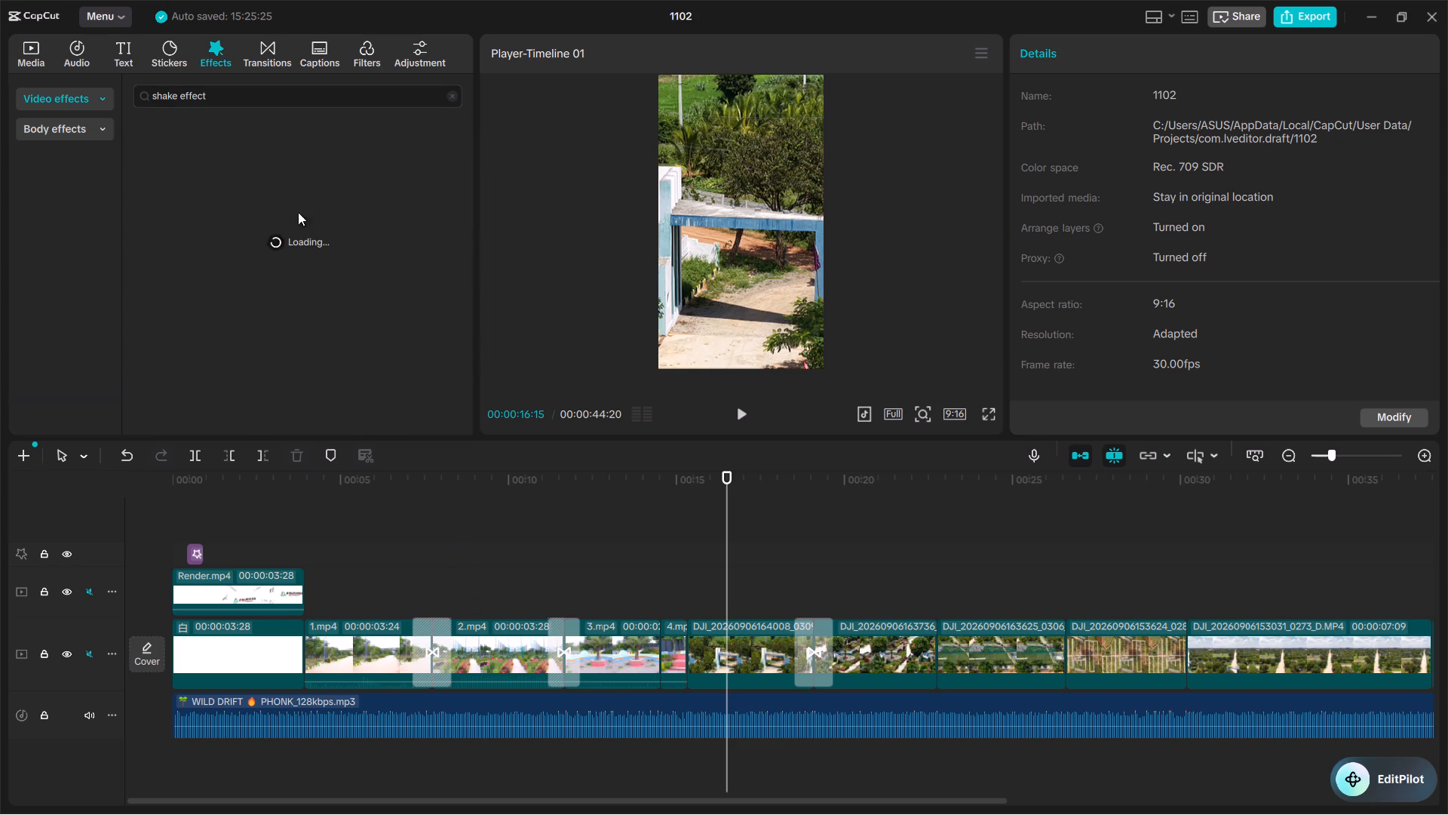
click(102, 20)
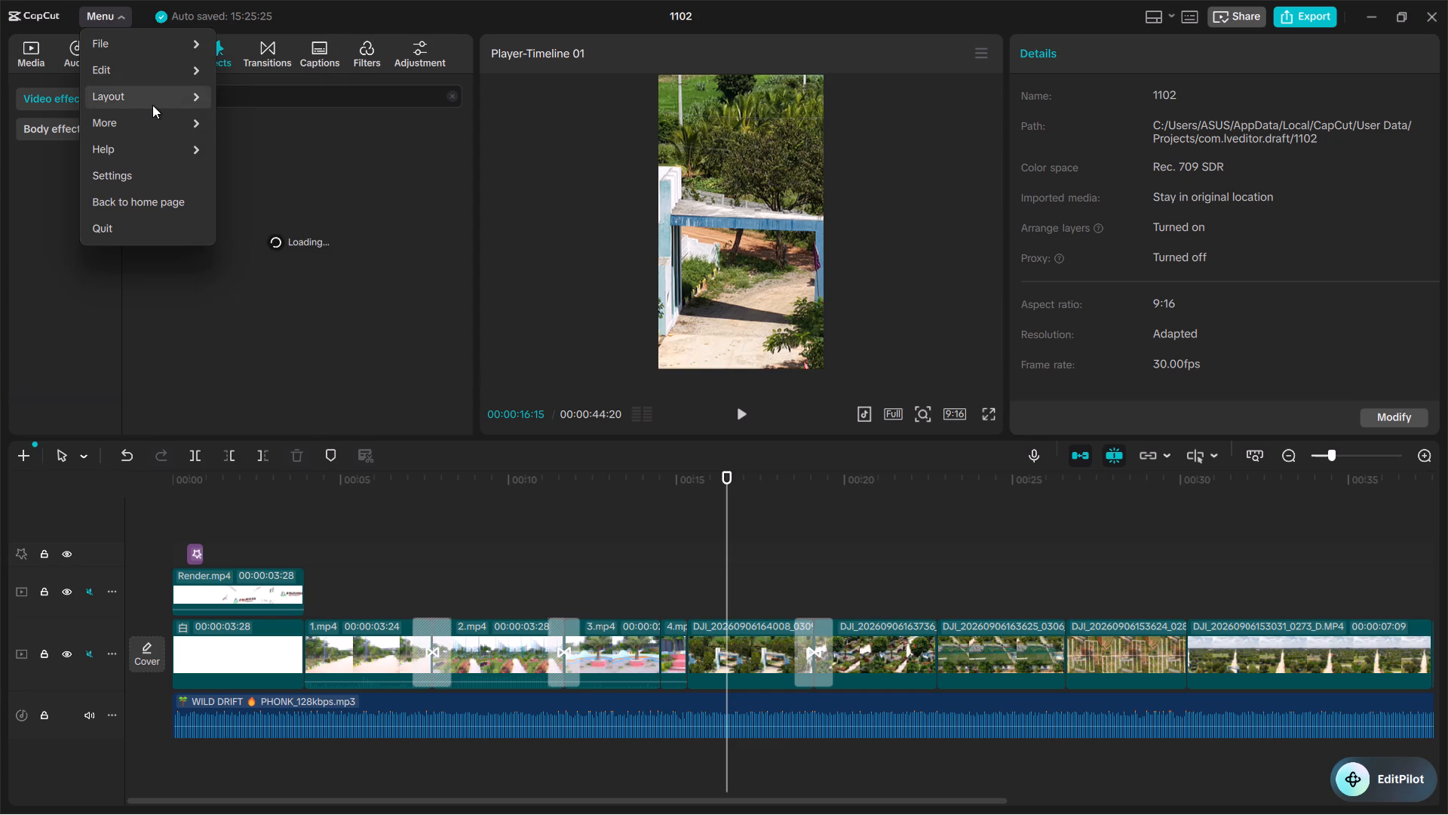
click(119, 12)
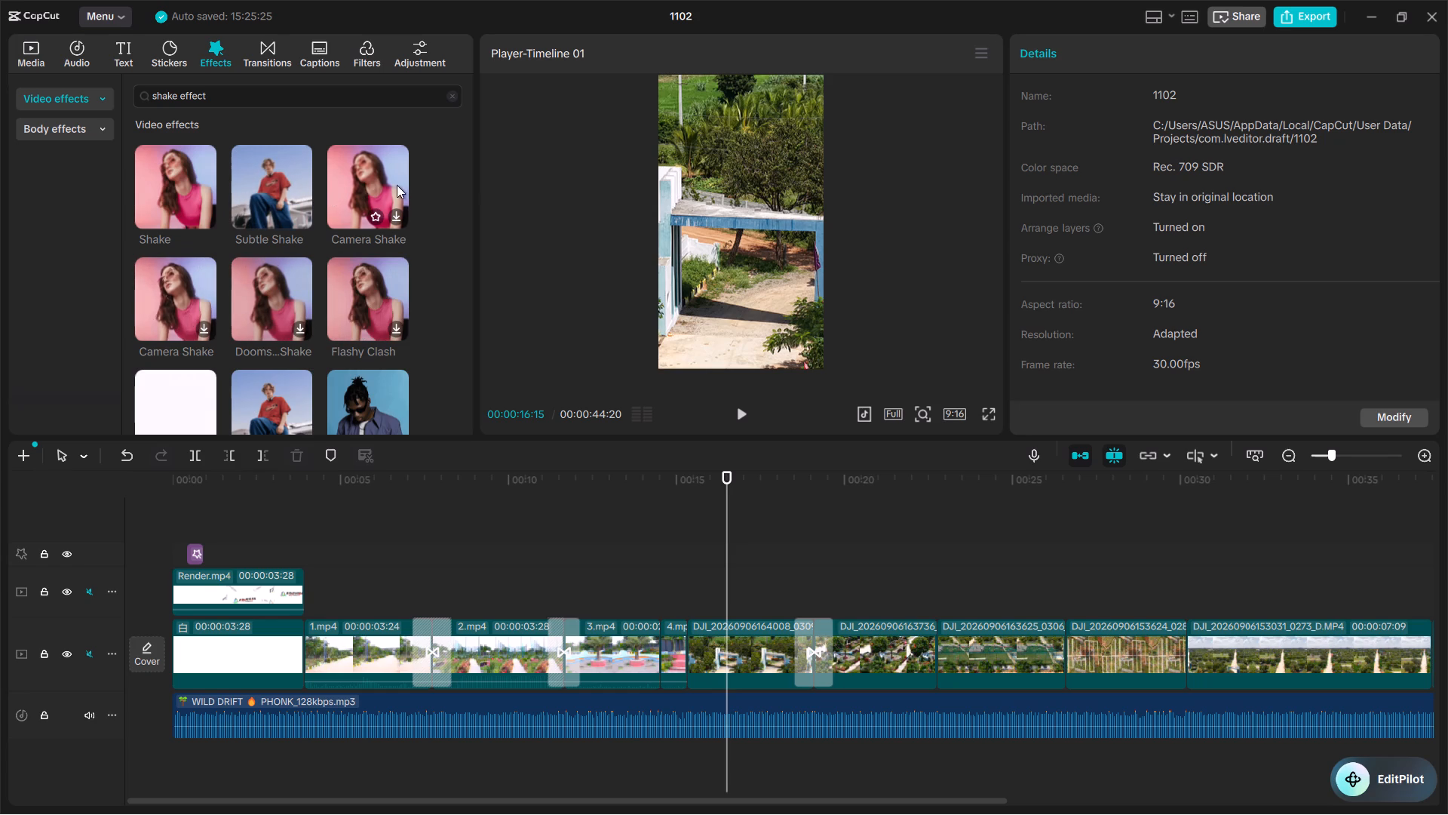
drag(276, 189, 685, 592)
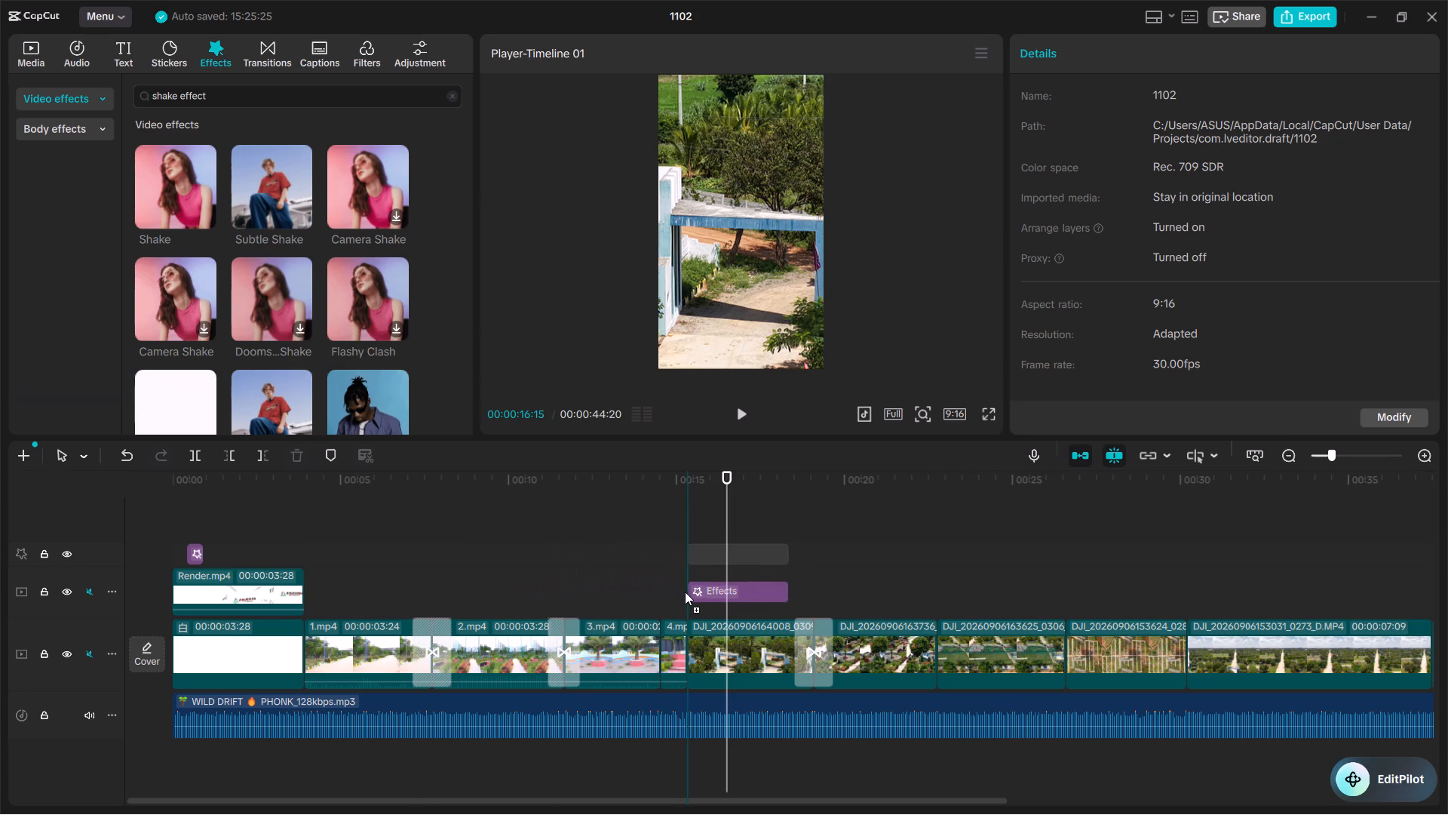
drag(685, 592, 689, 607)
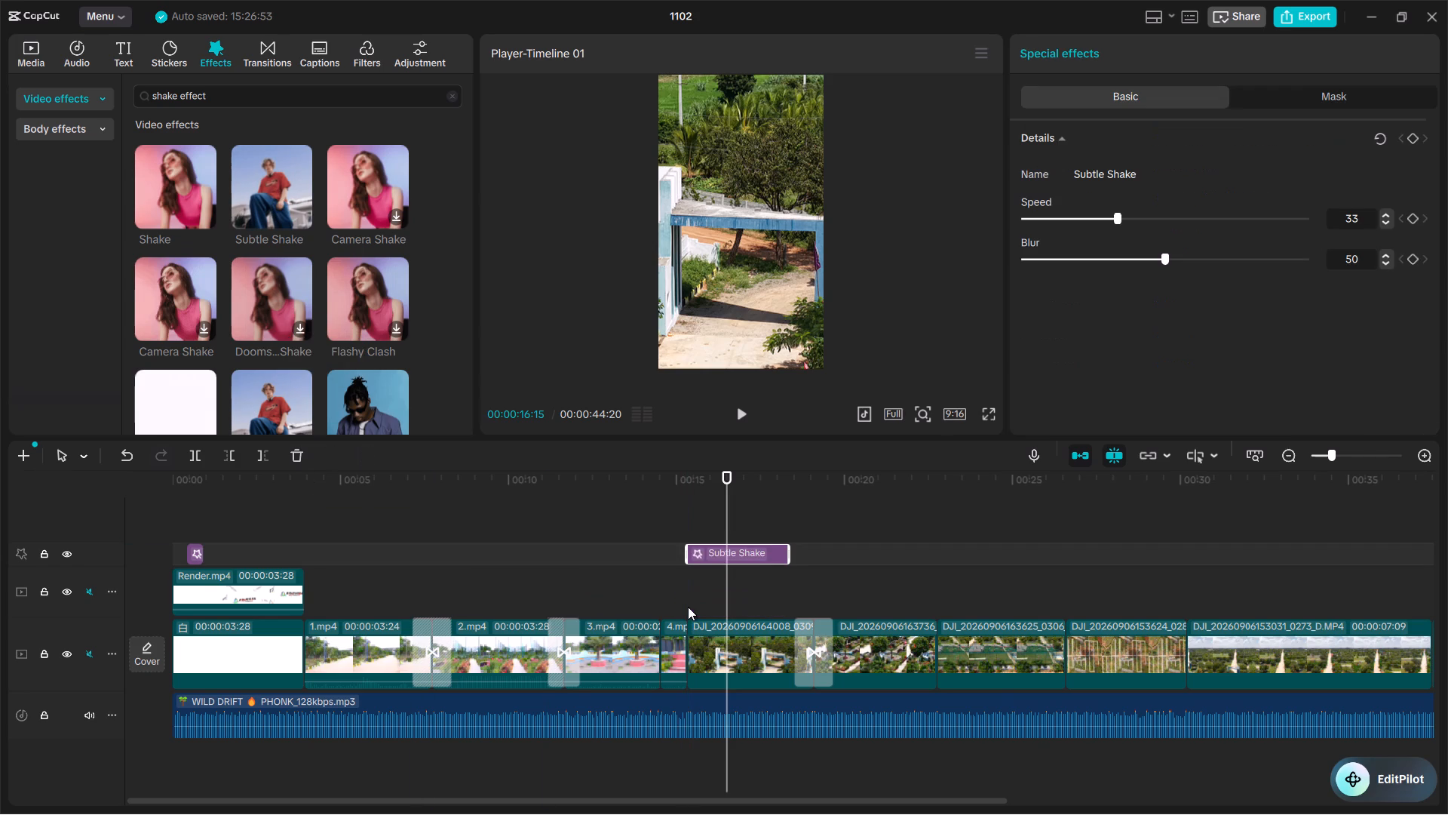
Preview the Subtle Shake effect, extend it to the end of the last drone clip, and play the result.
drag(729, 489, 685, 489)
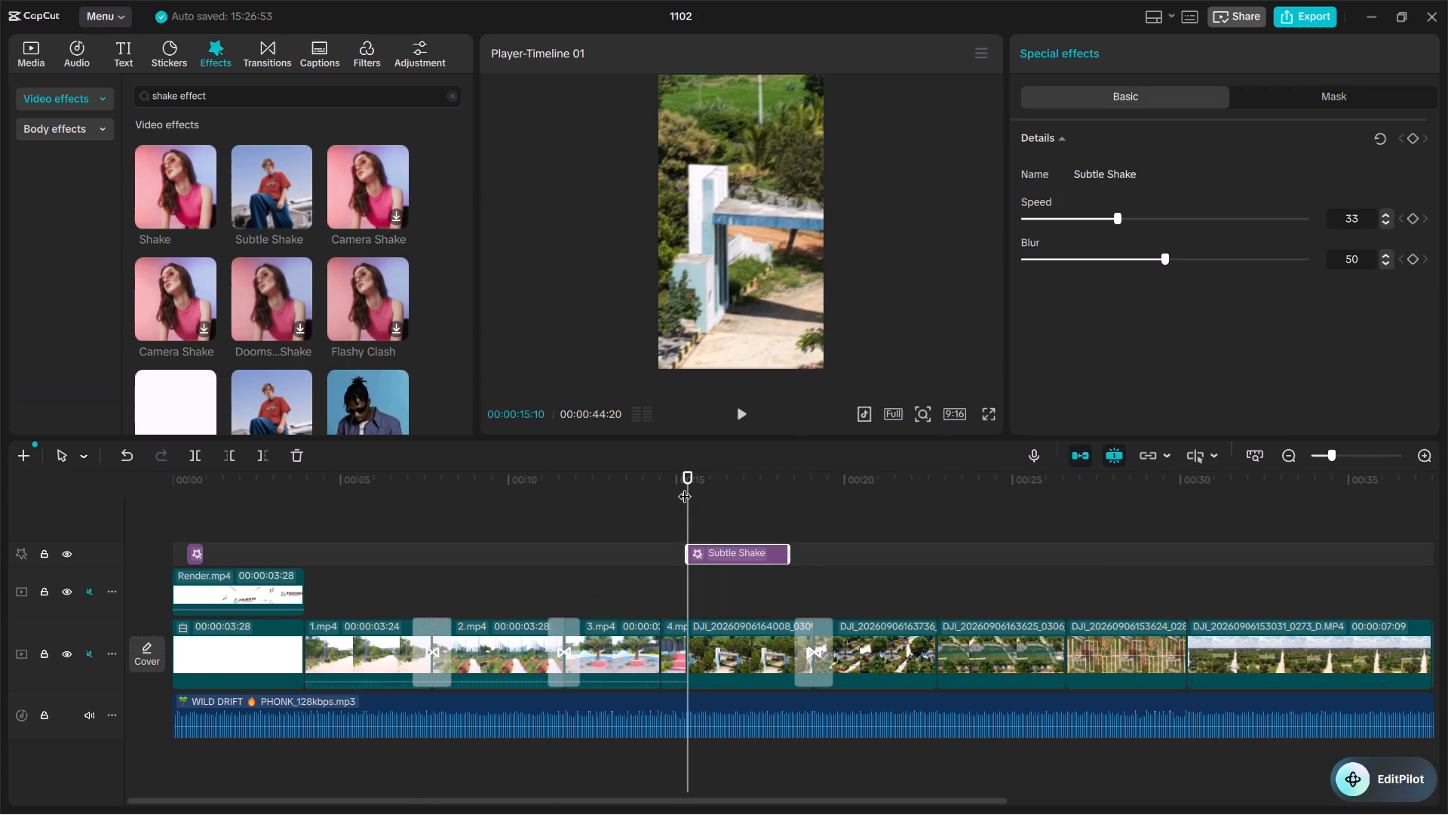
key(space)
drag(790, 561, 791, 561)
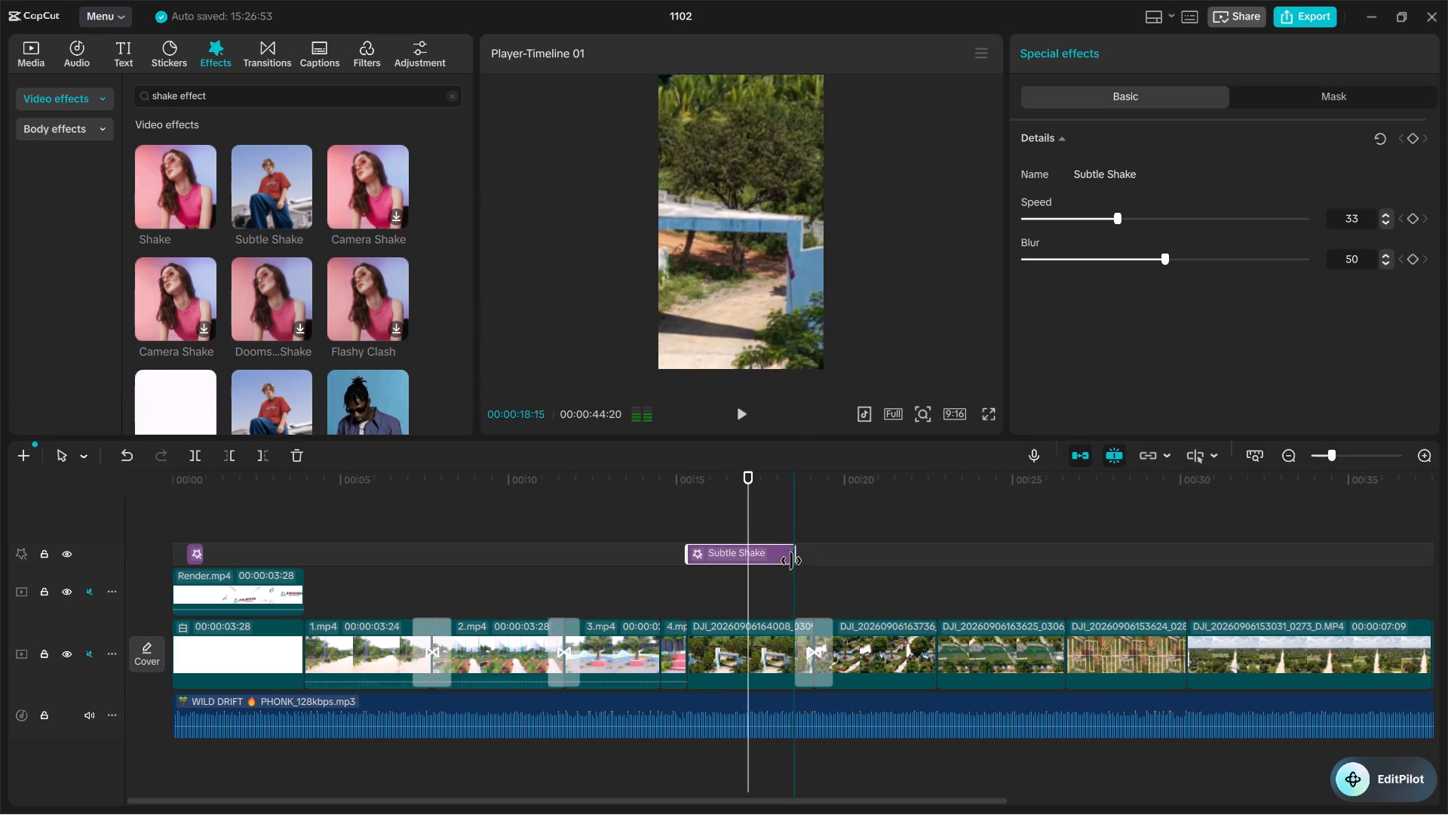
drag(791, 561, 1415, 587)
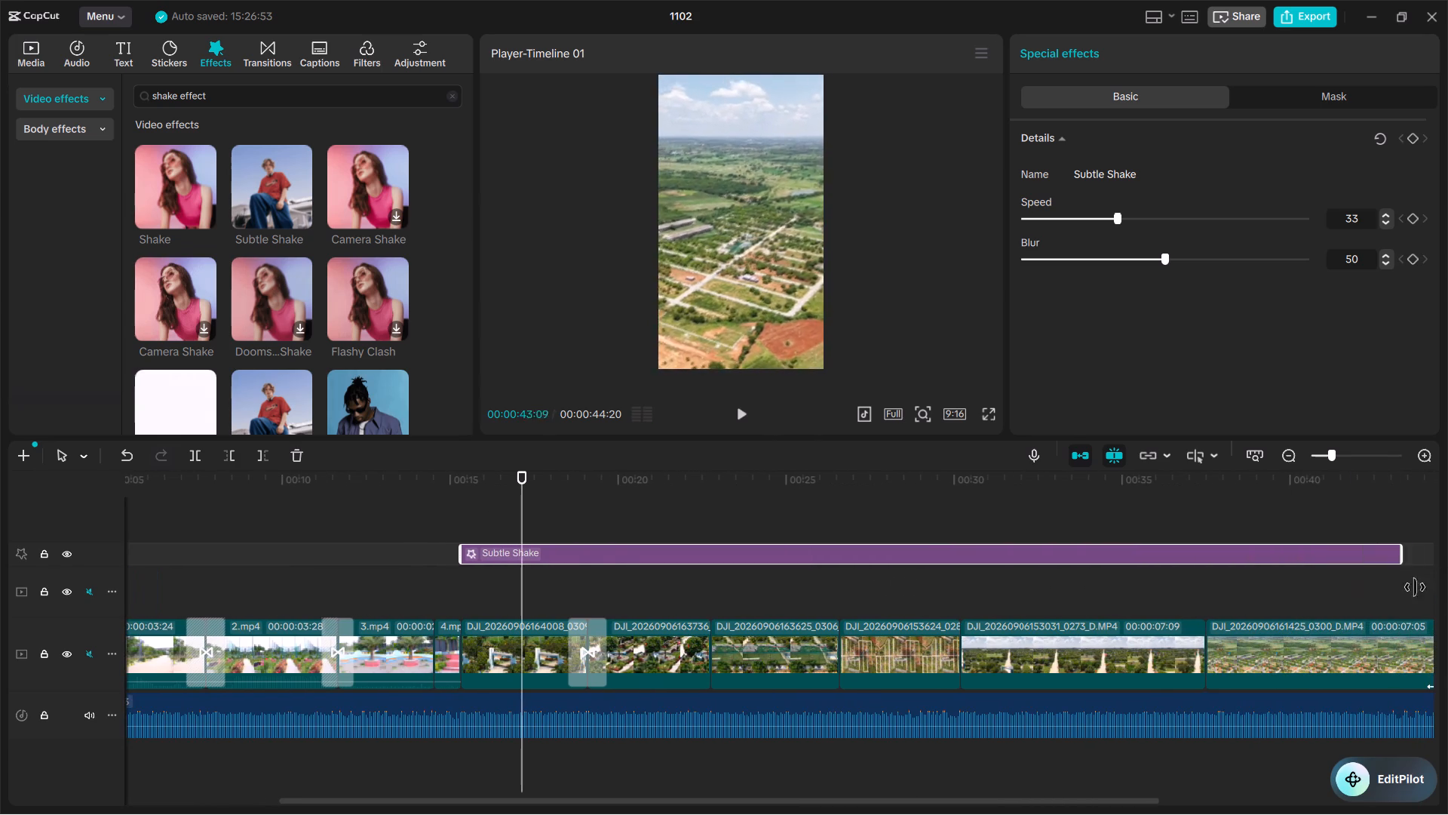
drag(1415, 587, 1228, 639)
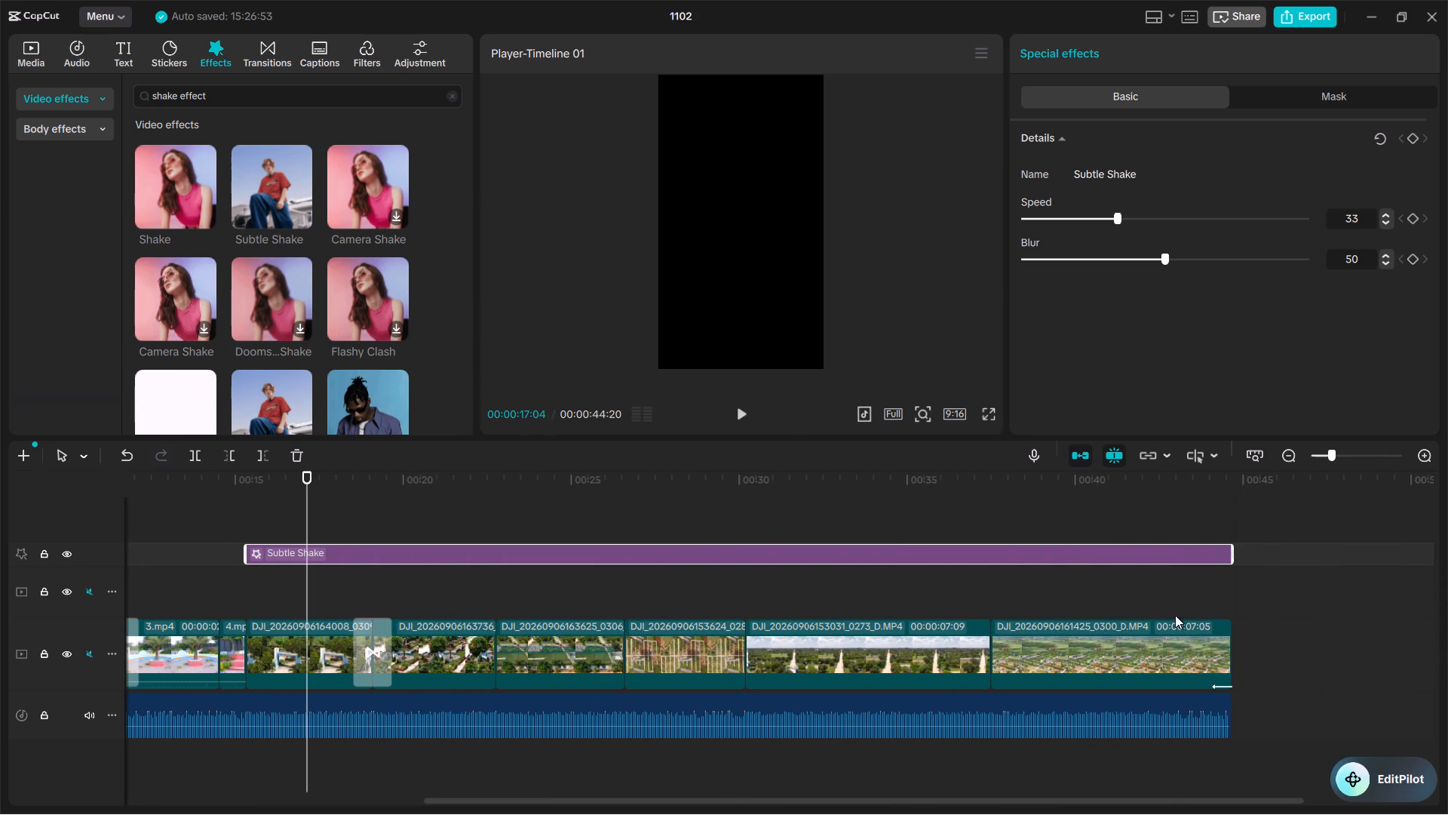
key(space)
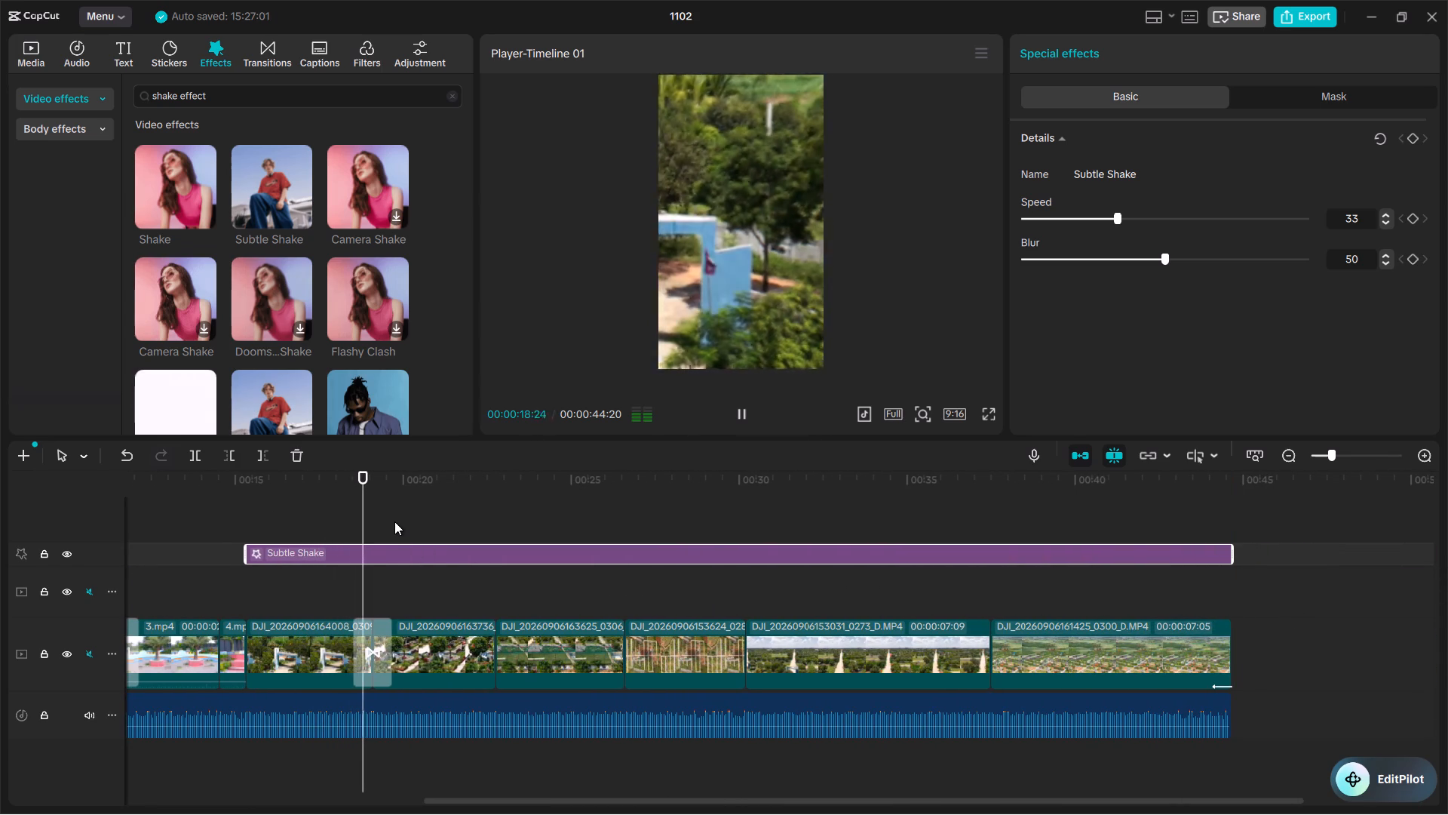
Set the Subtle Shake effect's blur to 0.
drag(1167, 255, 1146, 256)
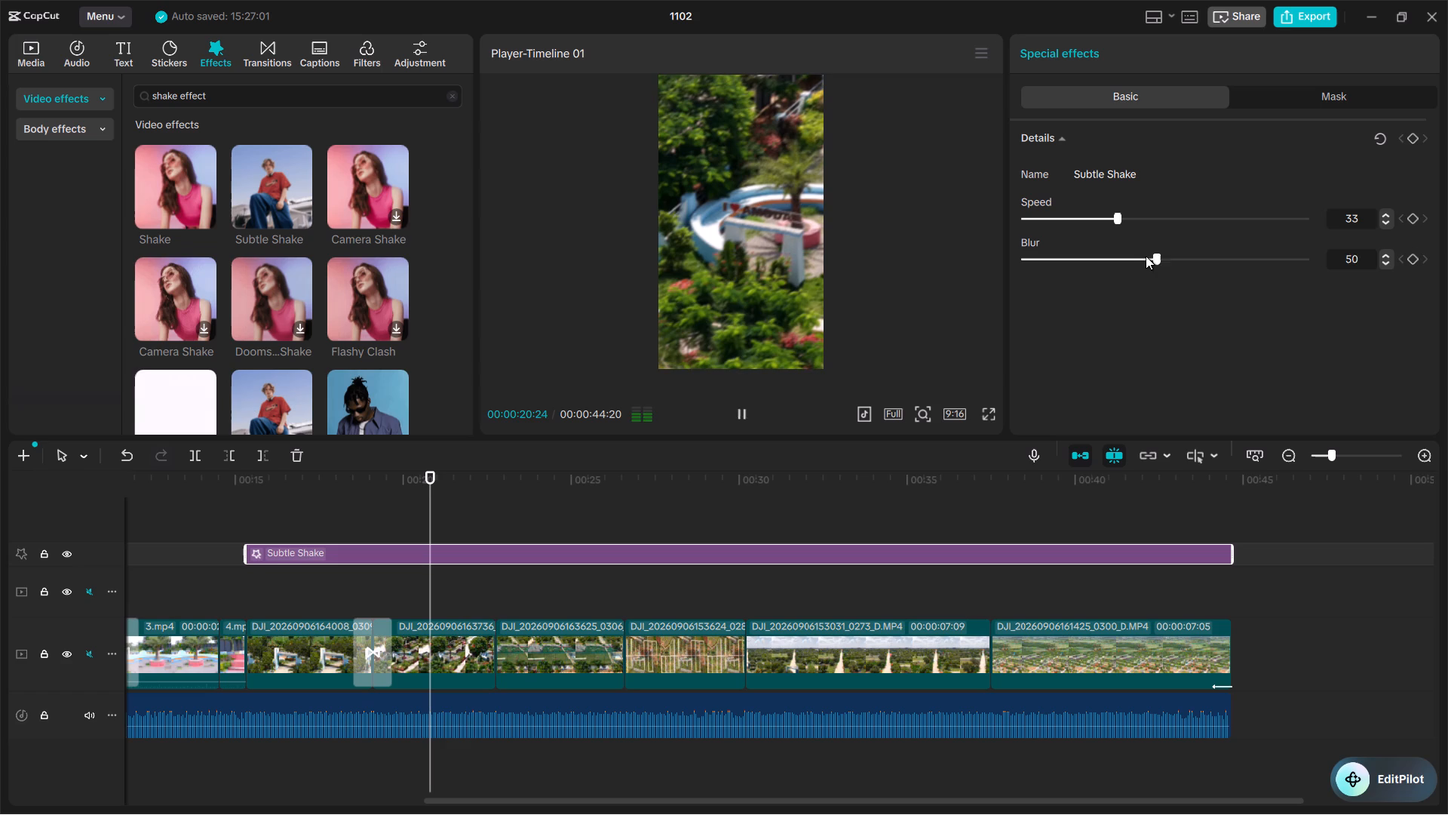
drag(1146, 256, 953, 276)
key(space)
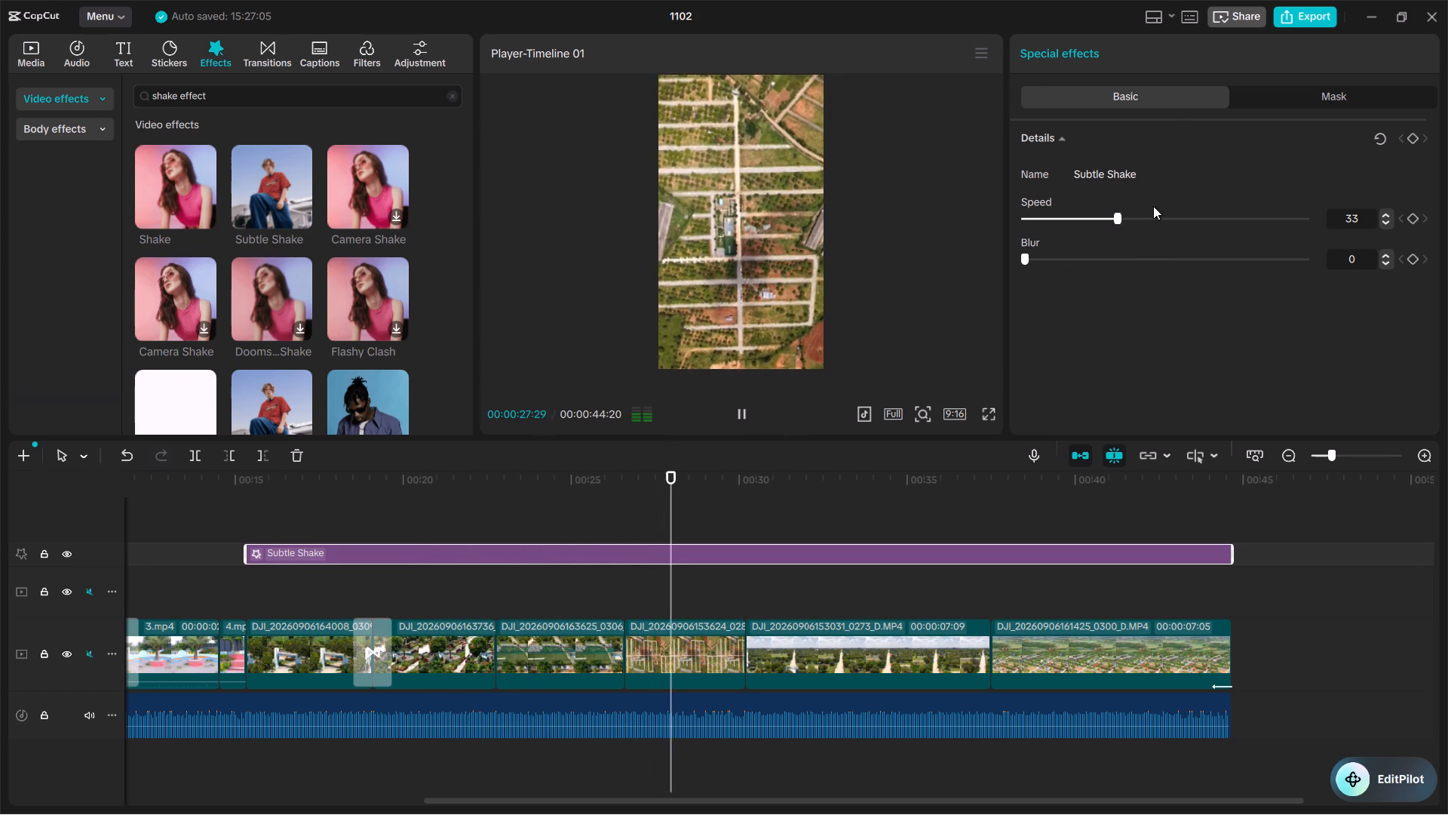
click(1103, 177)
click(1102, 172)
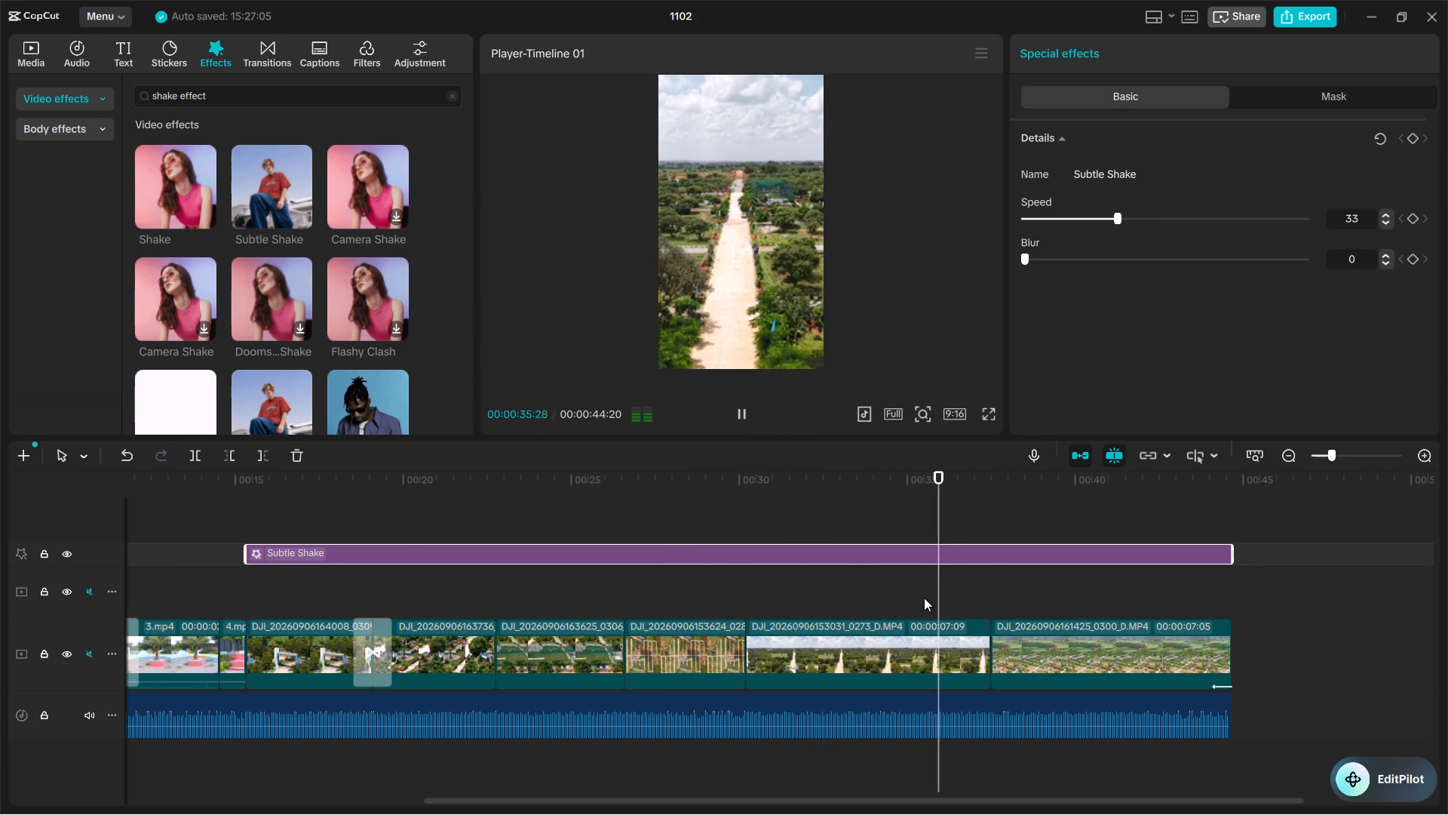
Play back the drone clips with the adjusted shake, rechecking from the transition near 00:00:19:03 and from the effect's start near 00:00:15:10.
ctrl+scroll(930, 600, down, 3)
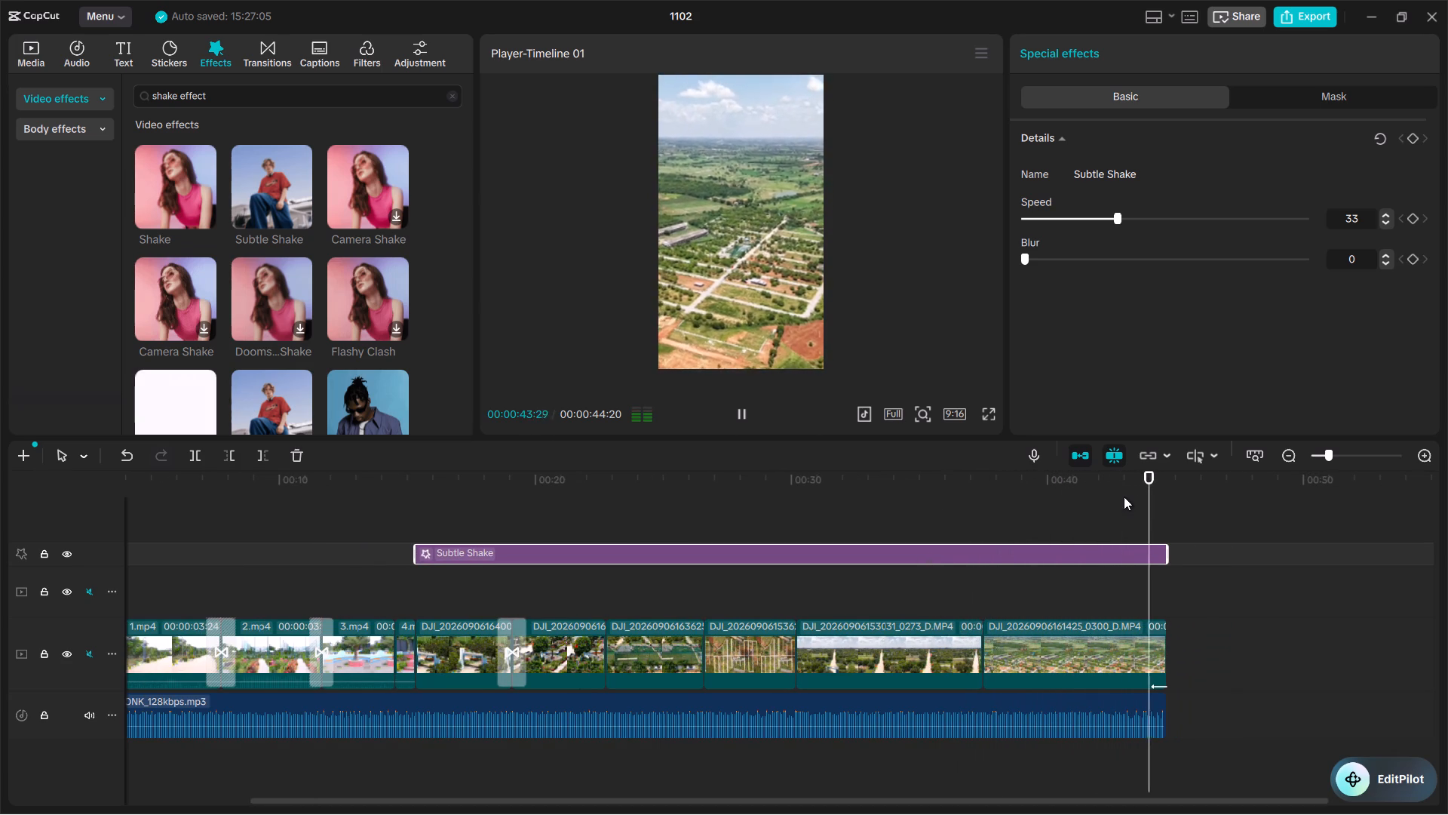
drag(1124, 481, 498, 613)
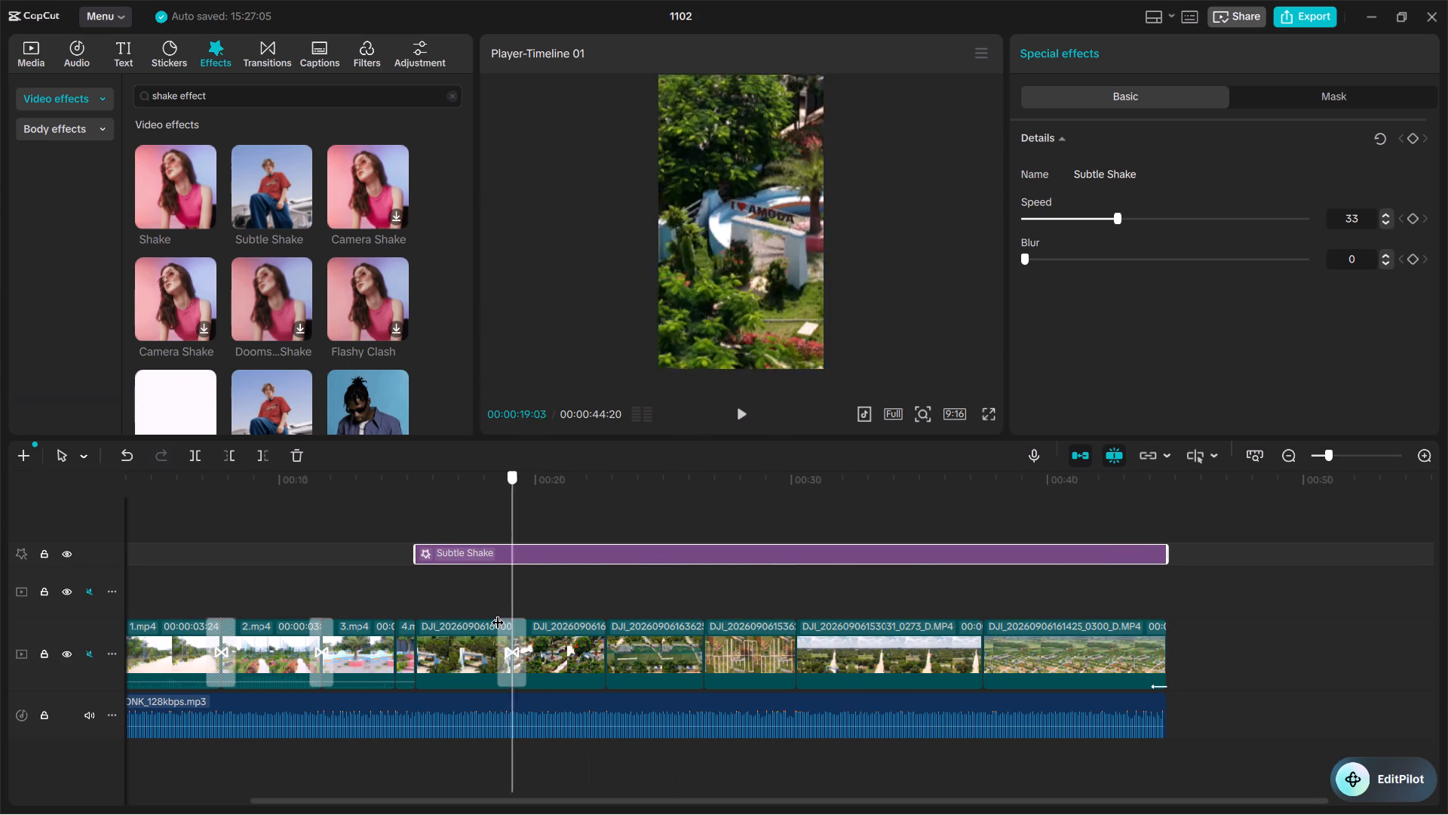
drag(498, 613, 495, 614)
key(space)
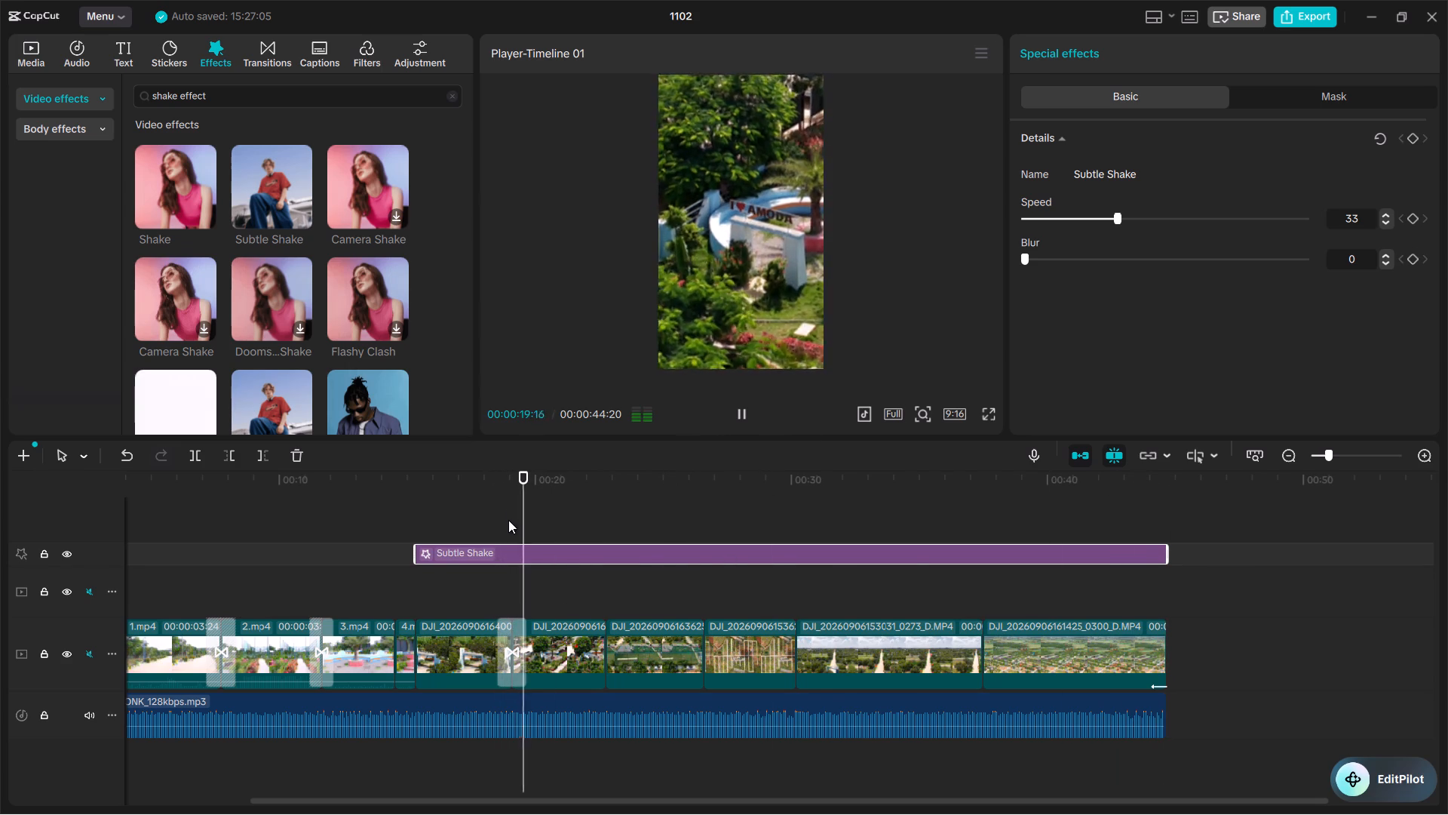
drag(505, 501, 462, 503)
drag(463, 496, 414, 497)
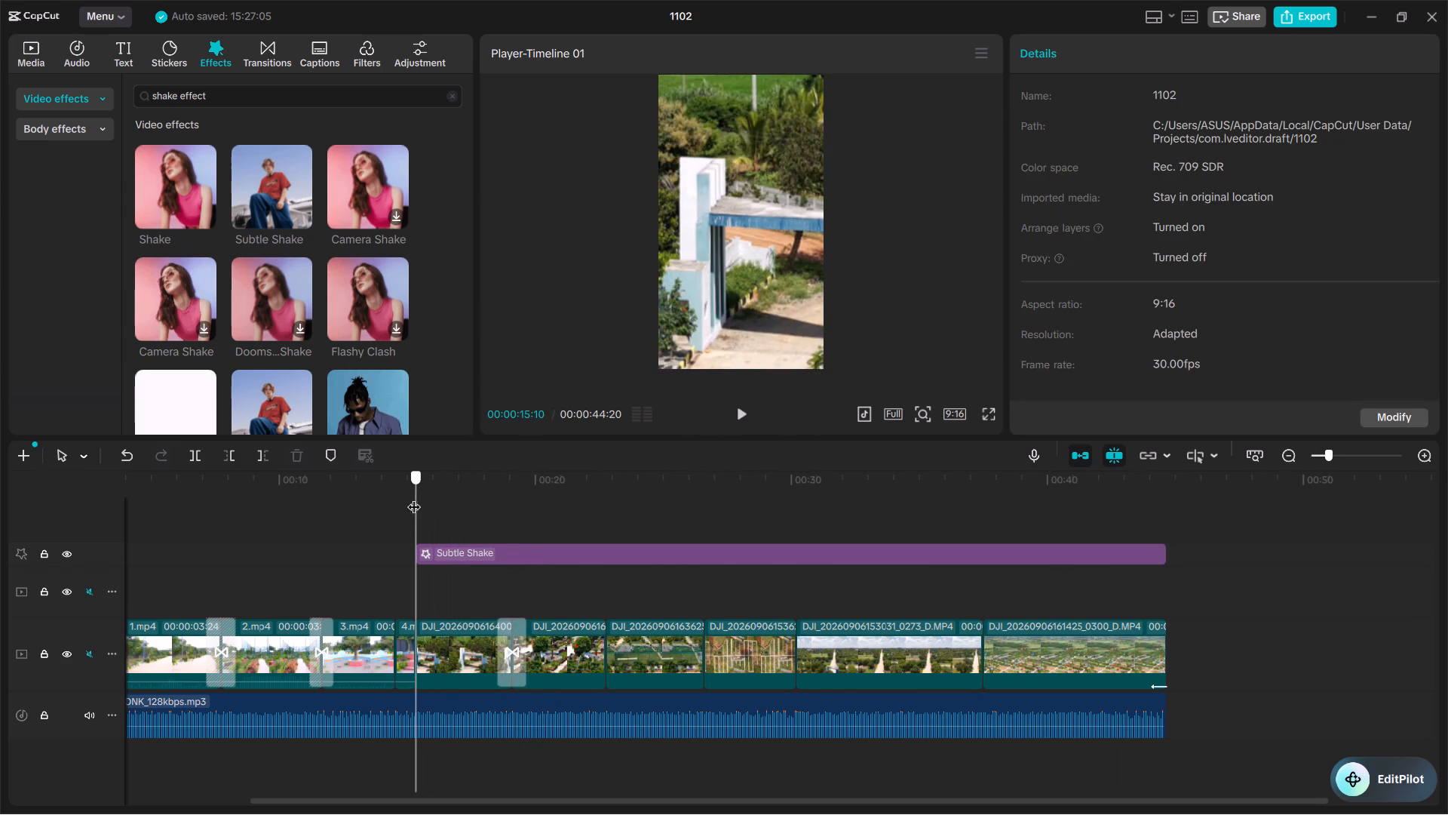
drag(414, 497, 413, 497)
key(space)
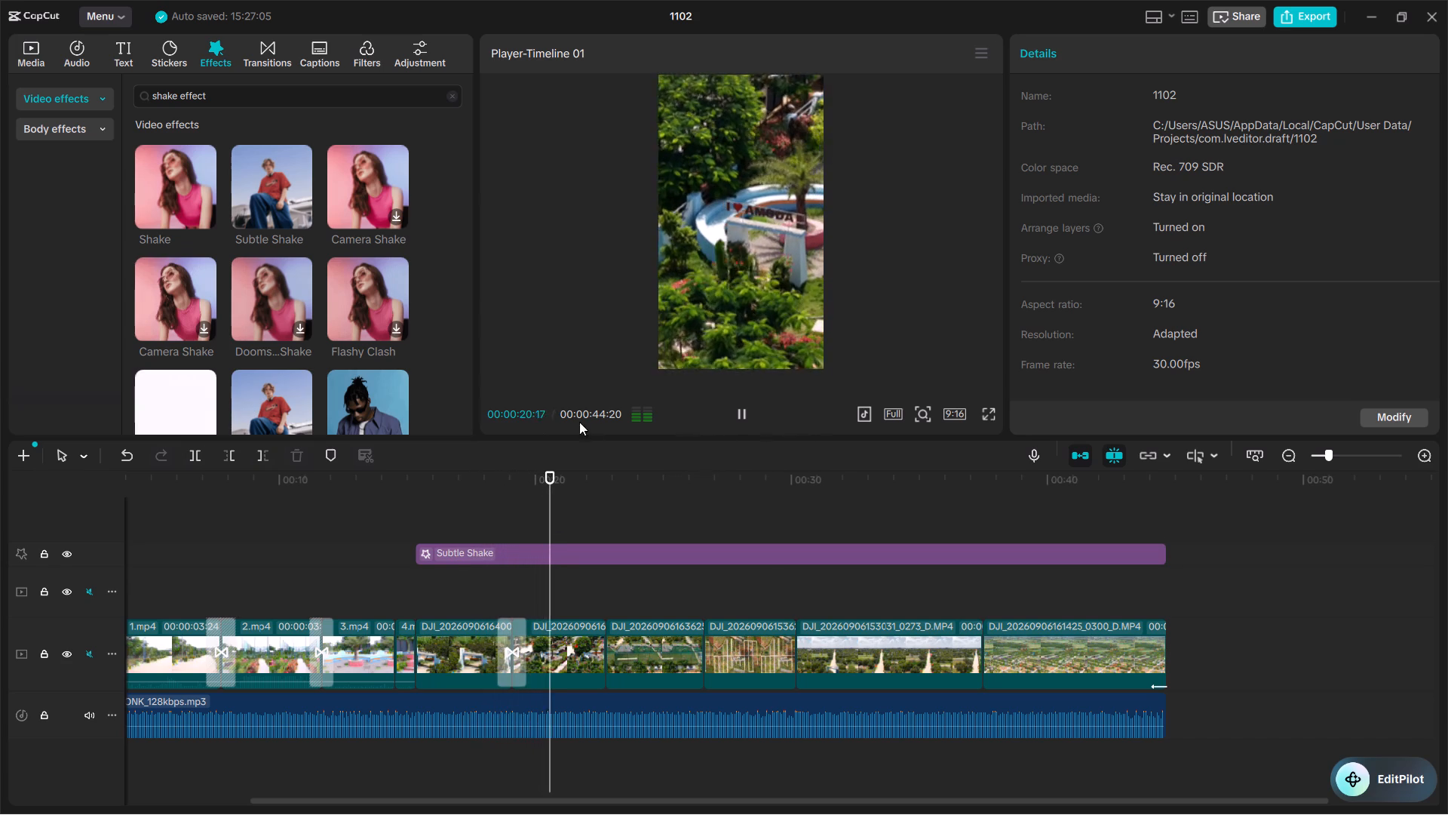
key(space)
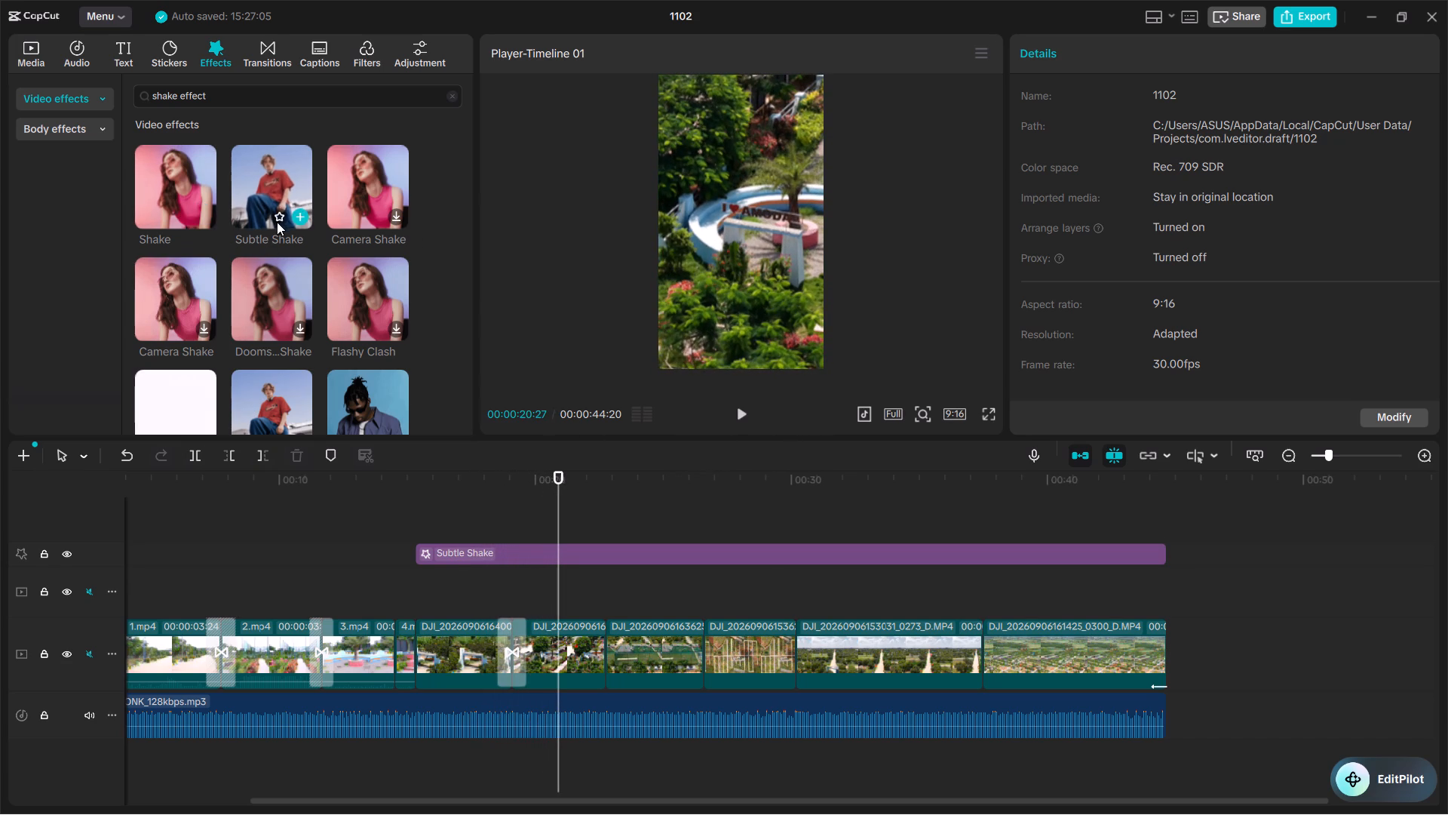
Add the trending Pull Down transition between the second and third drone clips.
click(271, 57)
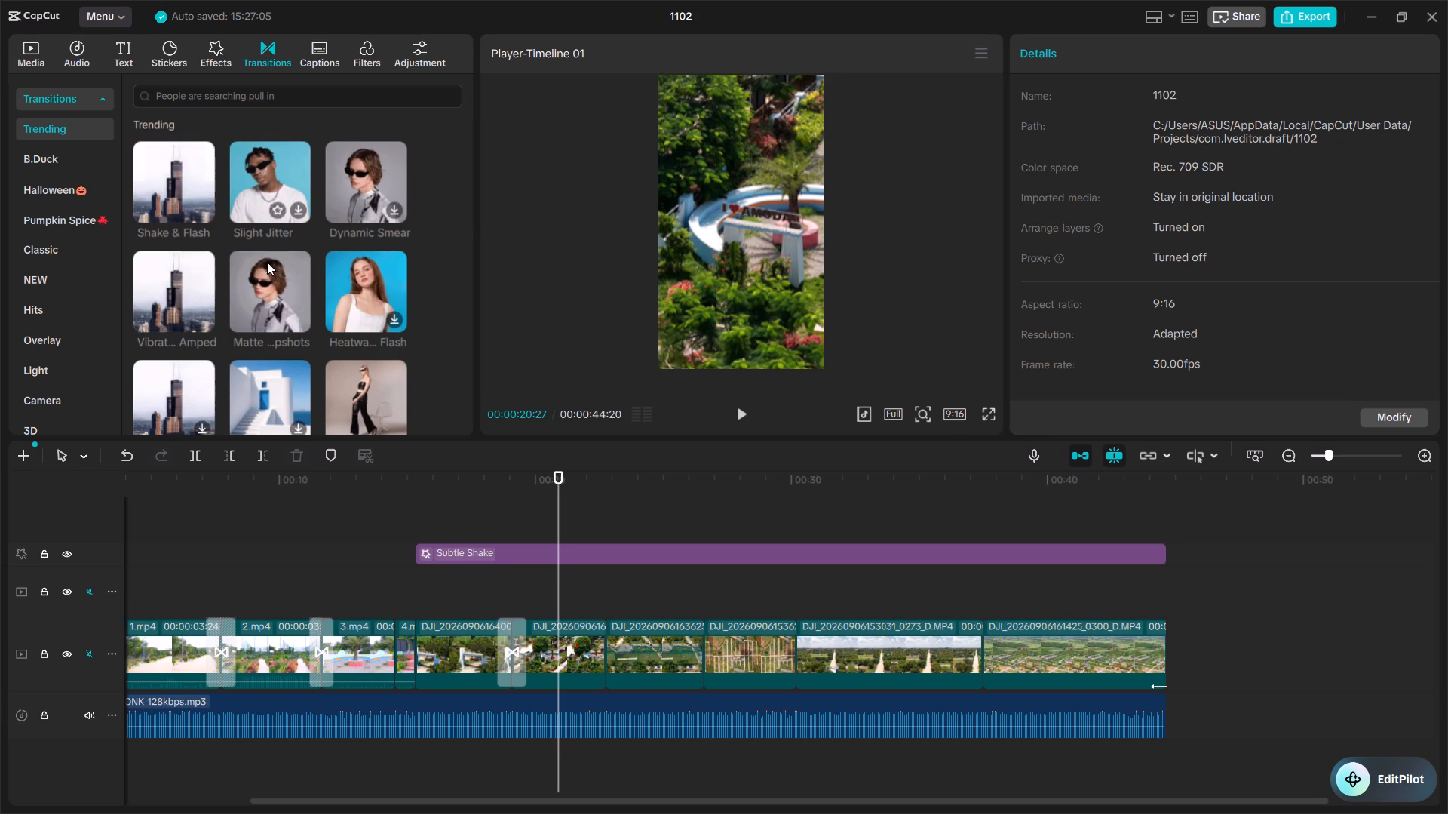
scroll(275, 317, down, 2)
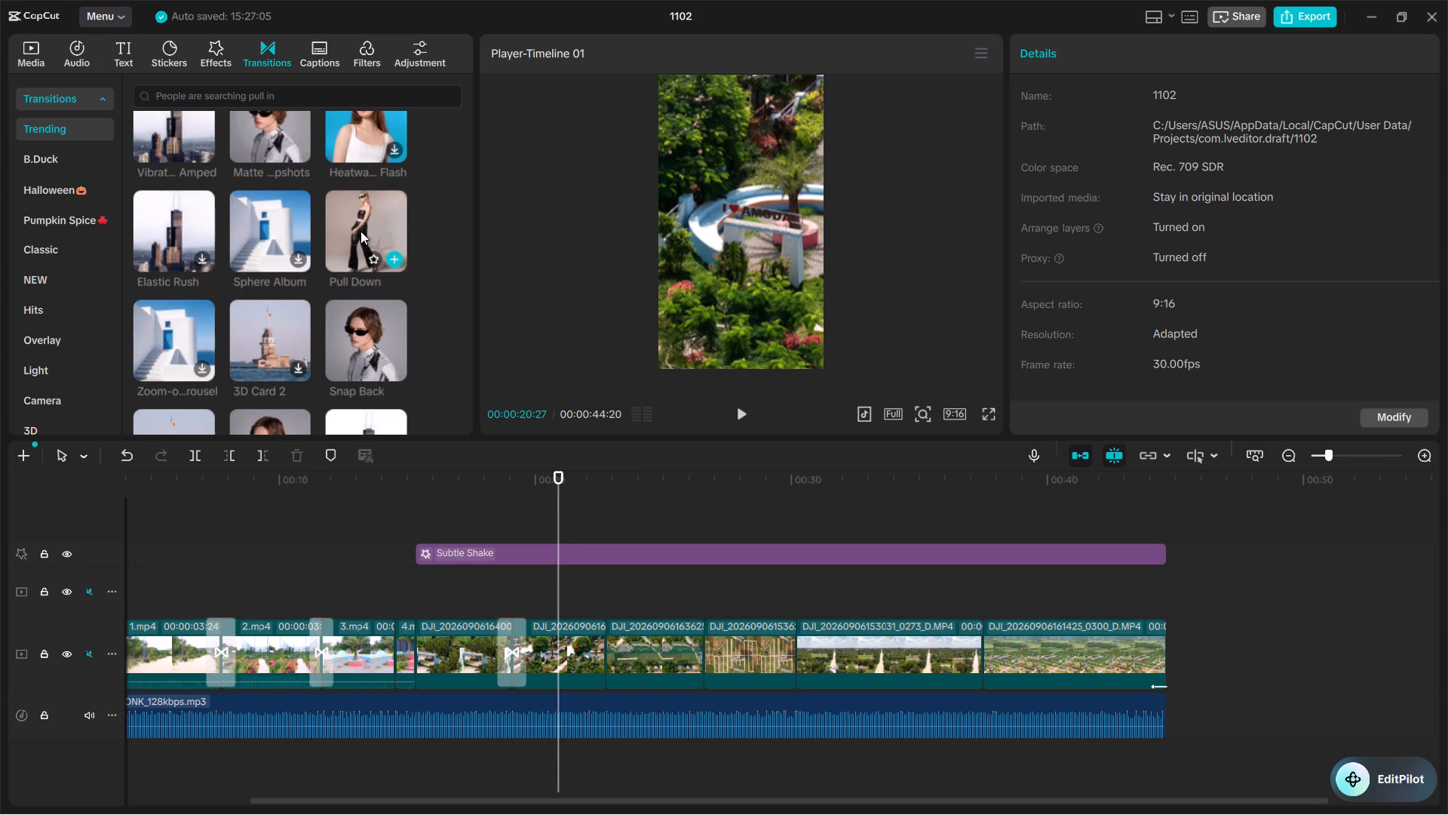
drag(354, 231, 551, 561)
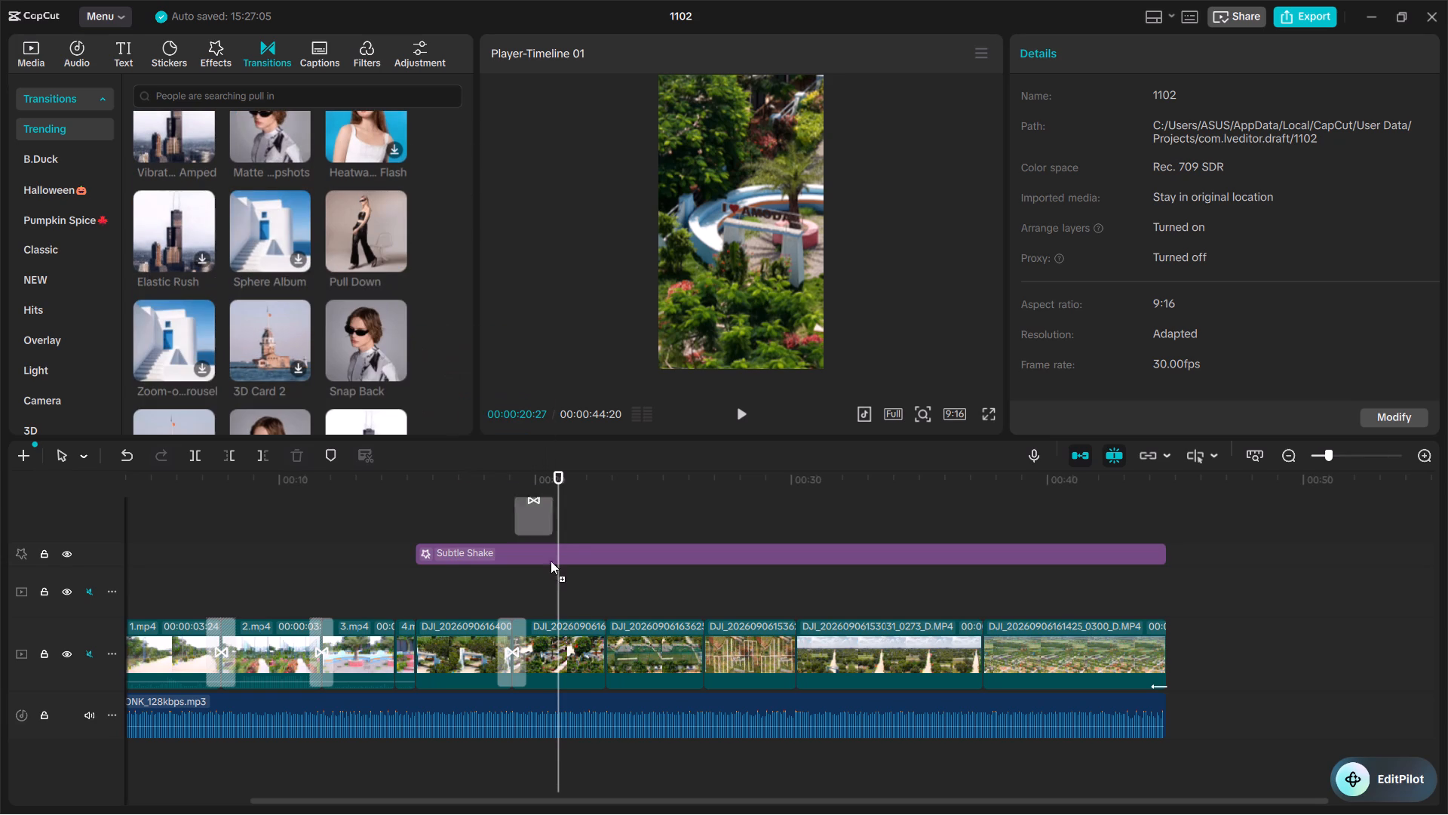
drag(551, 561, 595, 652)
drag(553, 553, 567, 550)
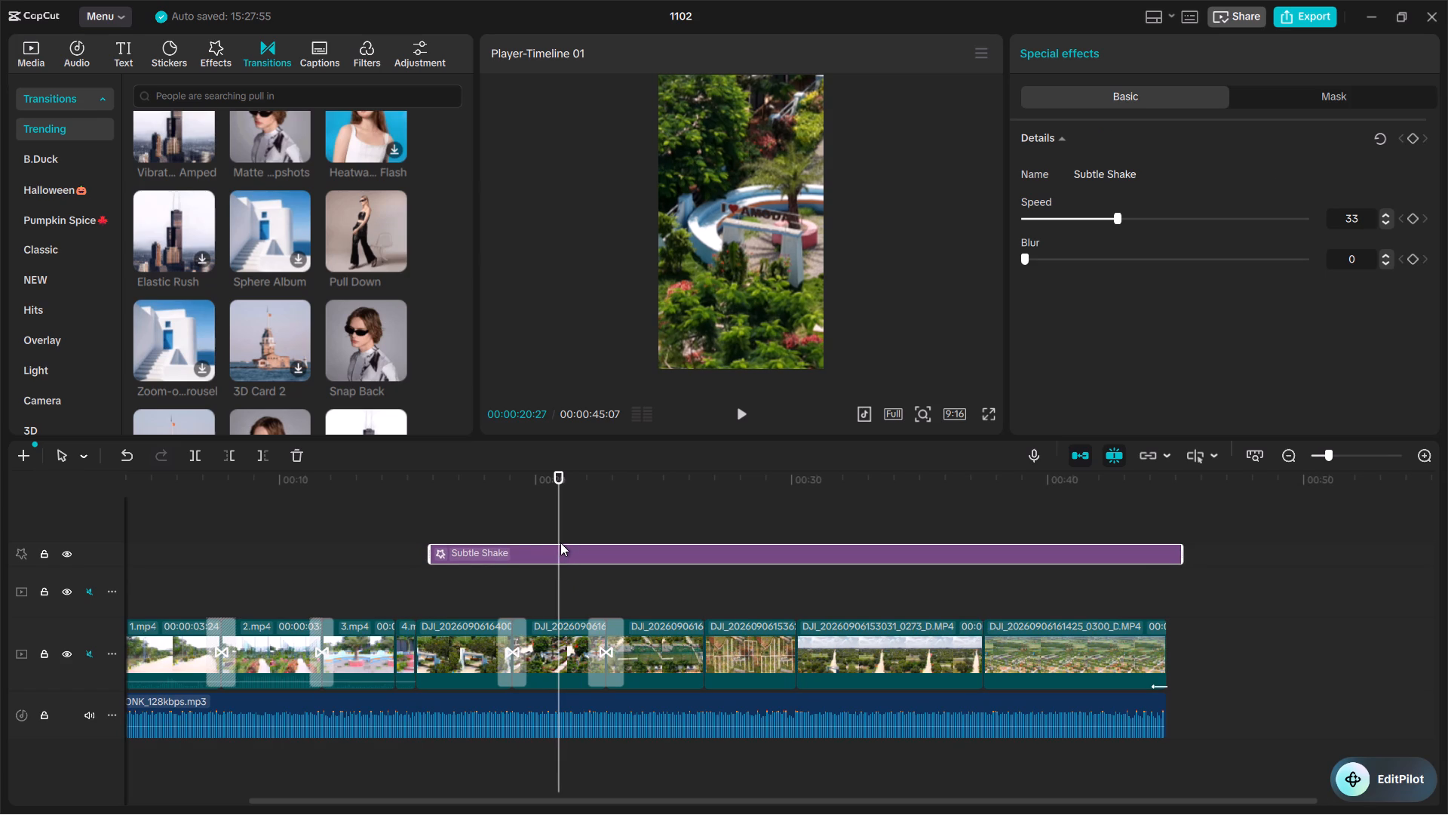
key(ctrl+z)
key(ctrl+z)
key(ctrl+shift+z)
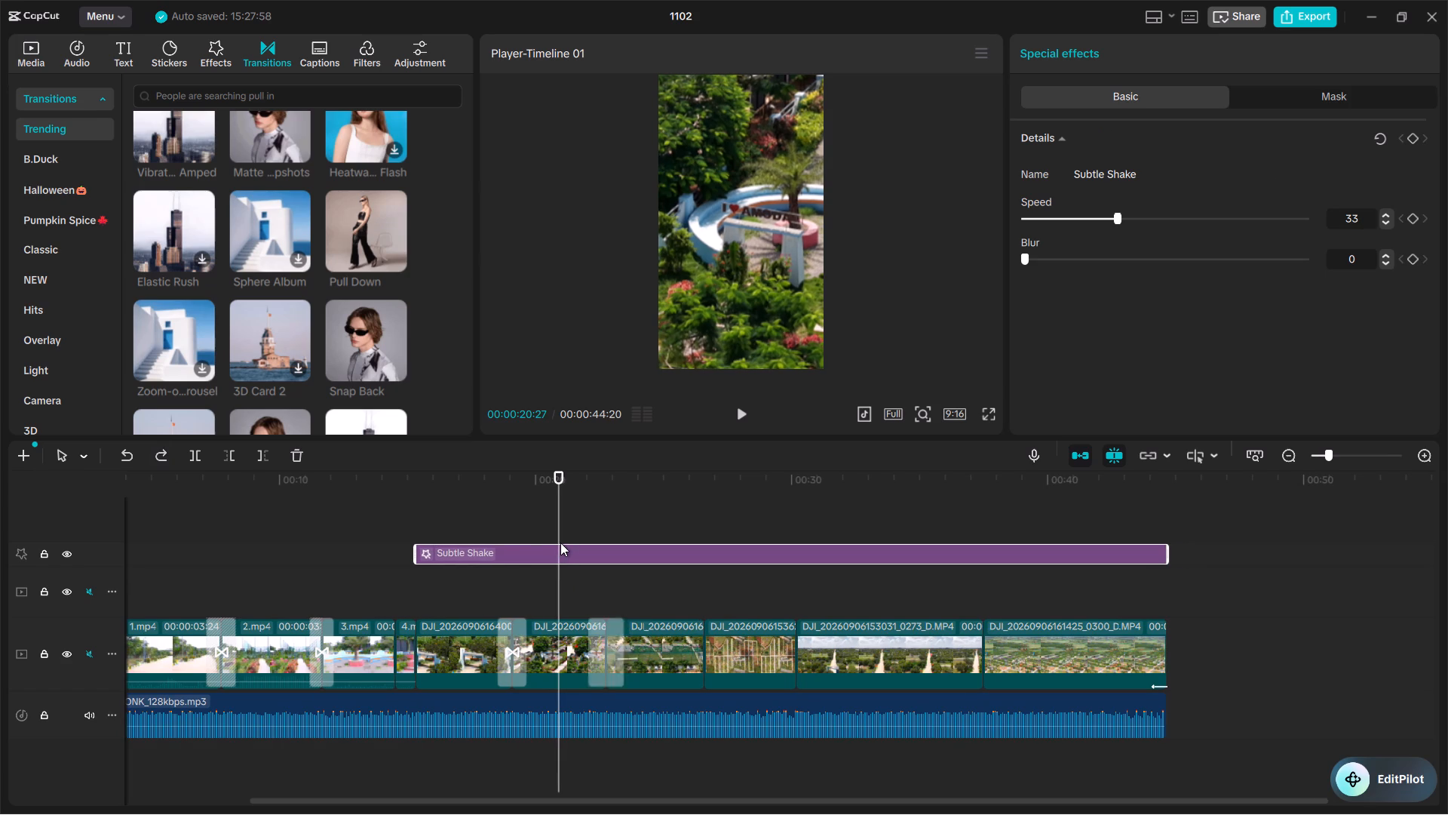
Play back the Pull Down transition and the third drone clip, replaying from just before the transition.
key(space)
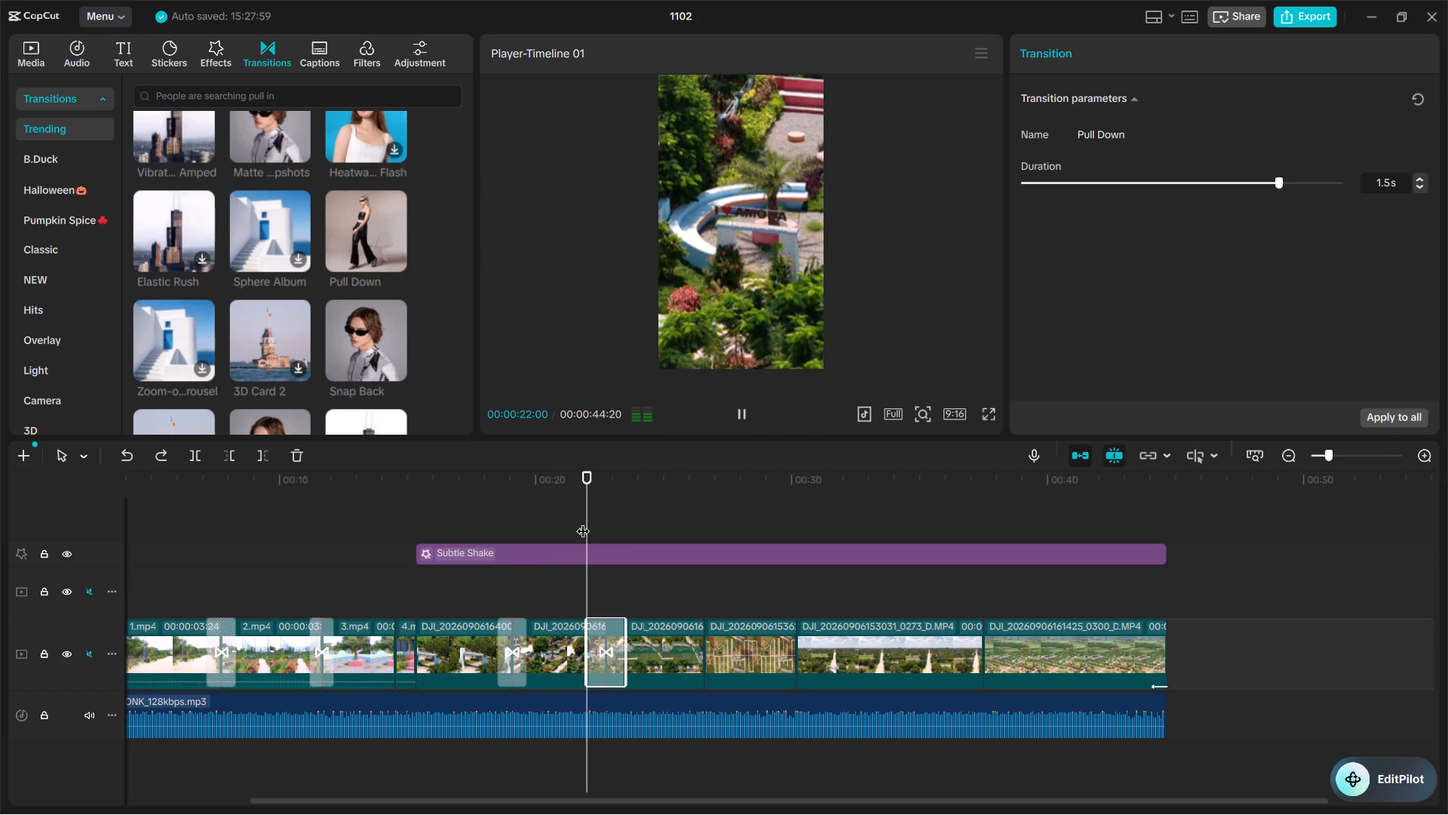
key(space)
drag(615, 476, 587, 475)
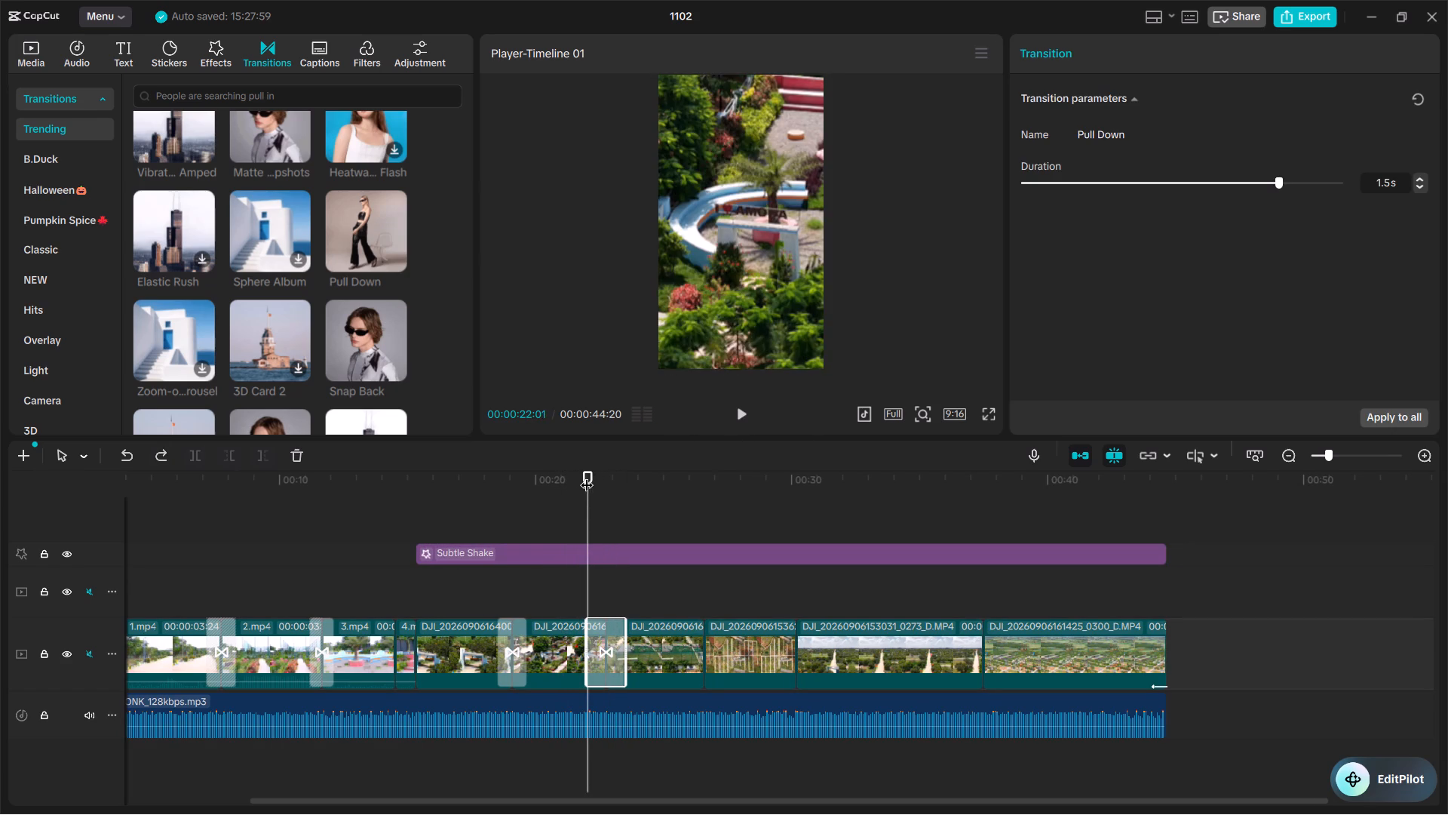
drag(587, 475, 569, 473)
key(space)
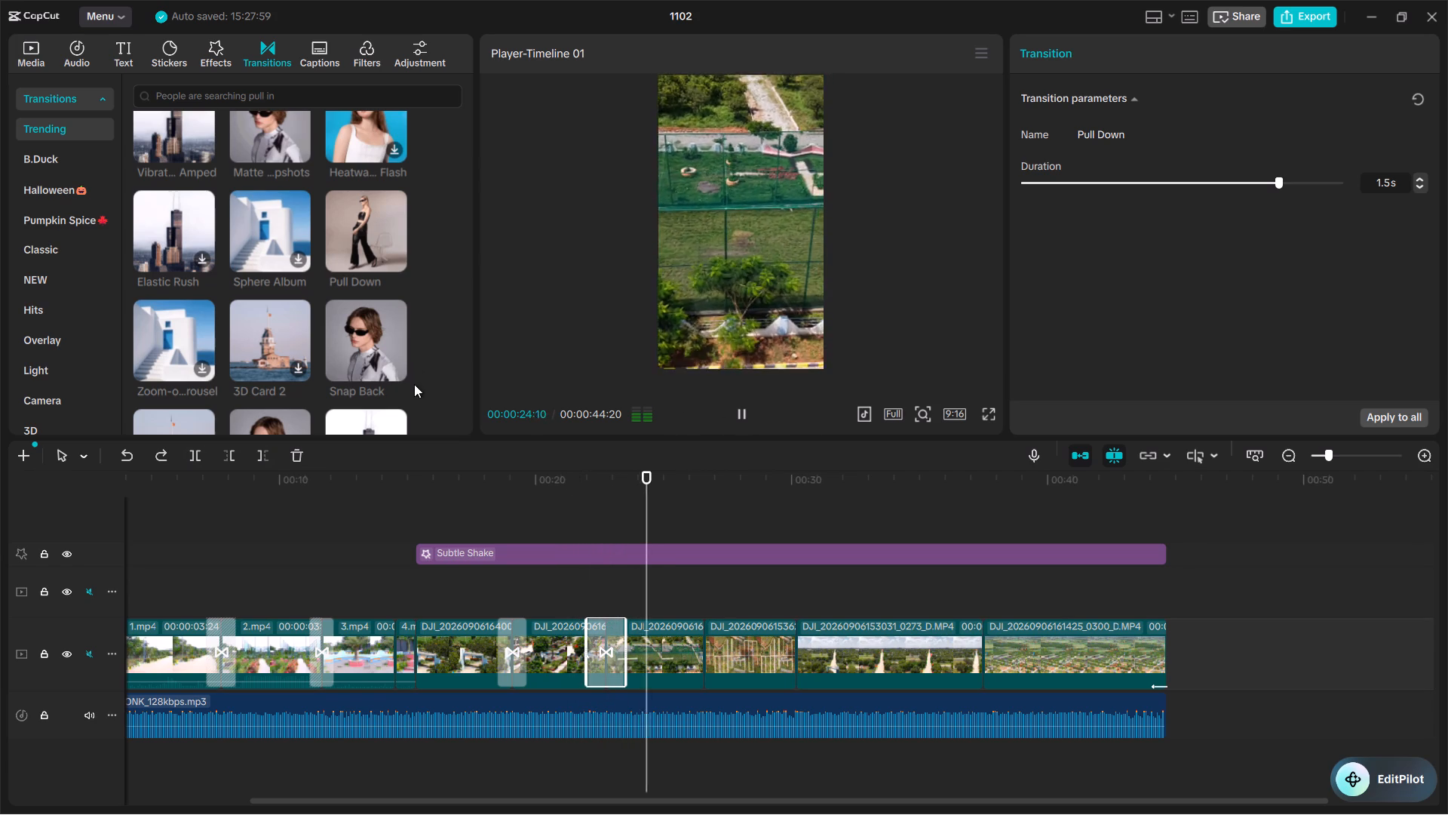
key(space)
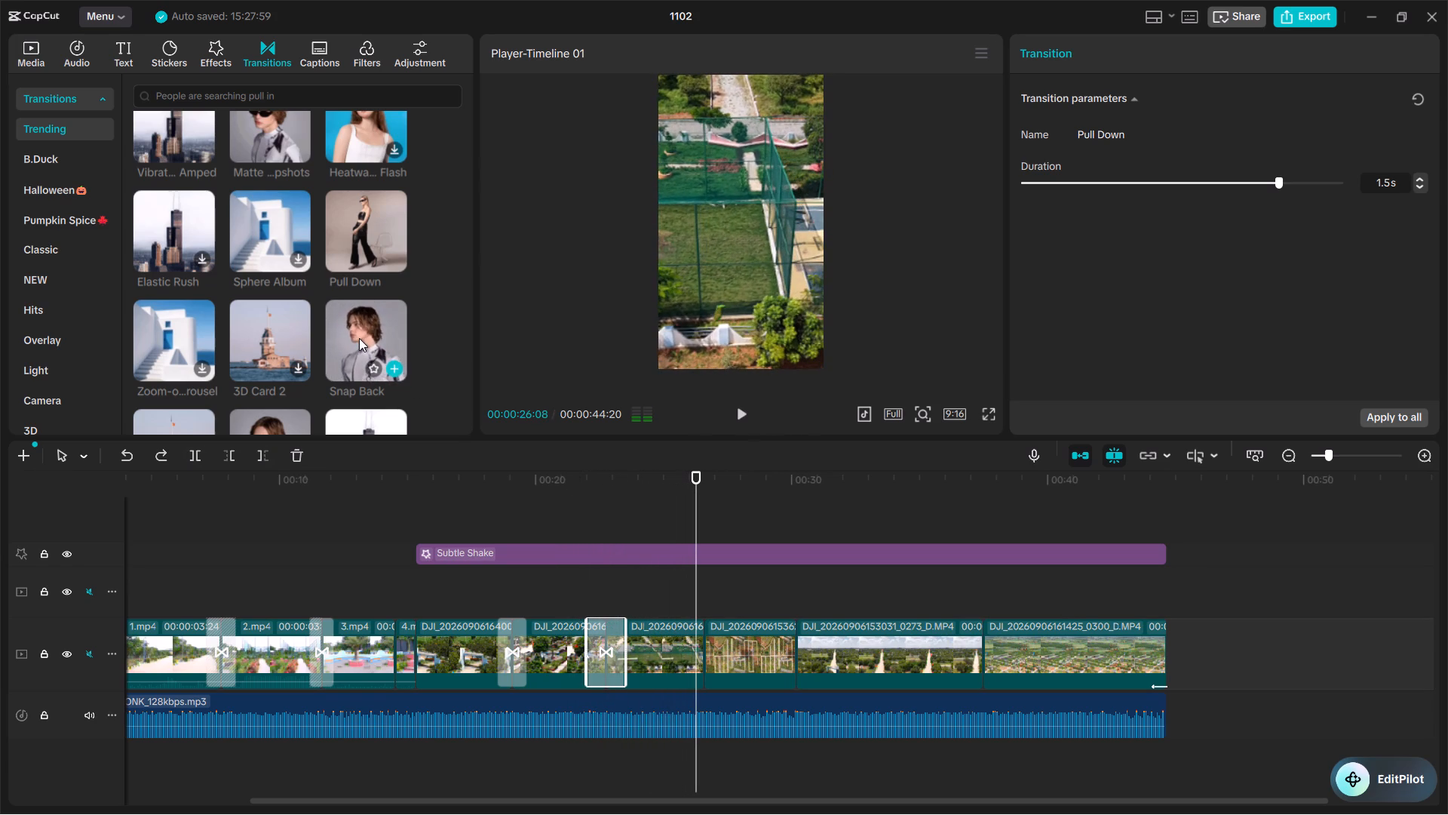
Add the trending Burned Portal transition between the third and fourth drone clips.
scroll(274, 325, down, 1)
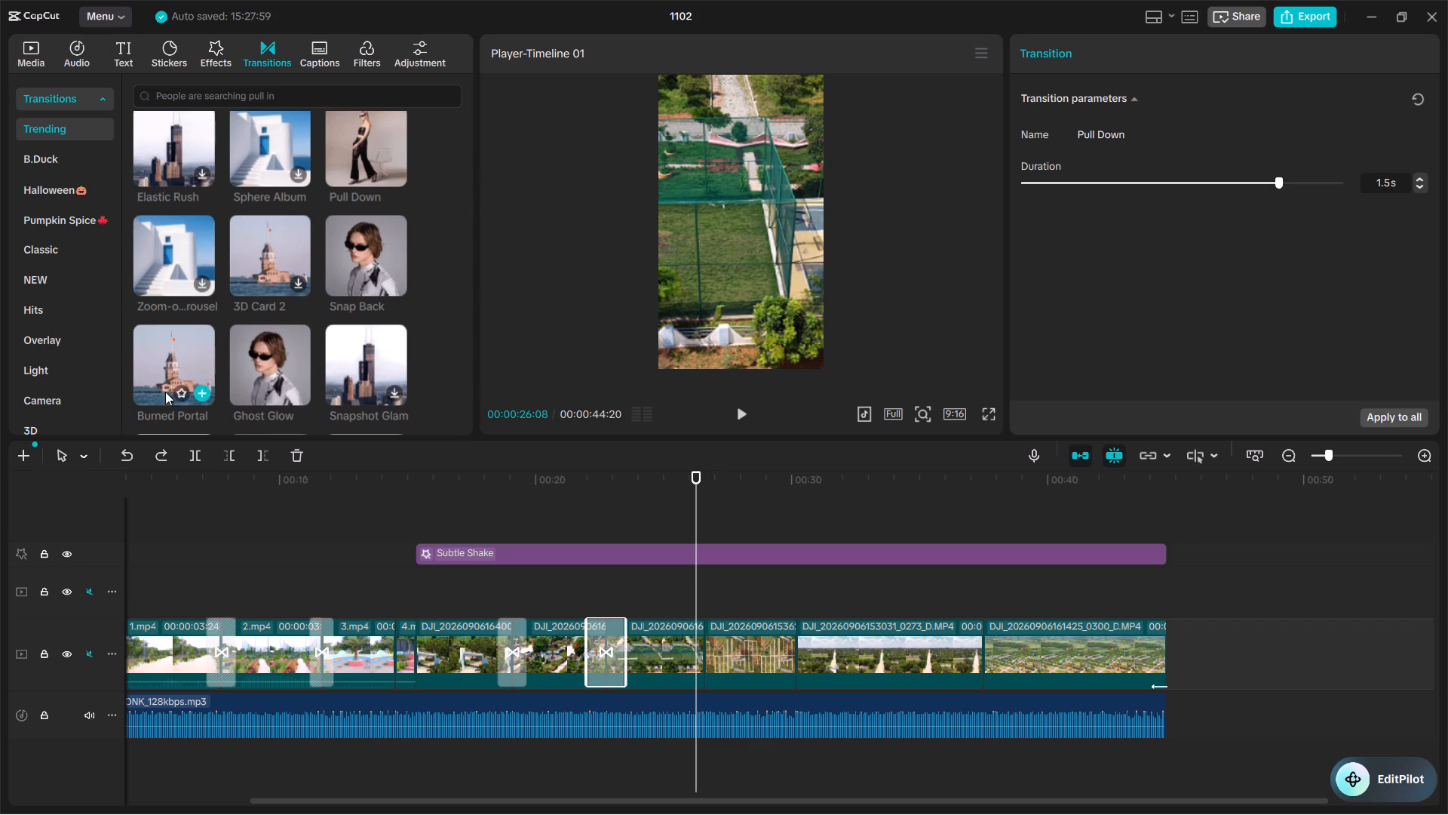
drag(165, 353, 676, 598)
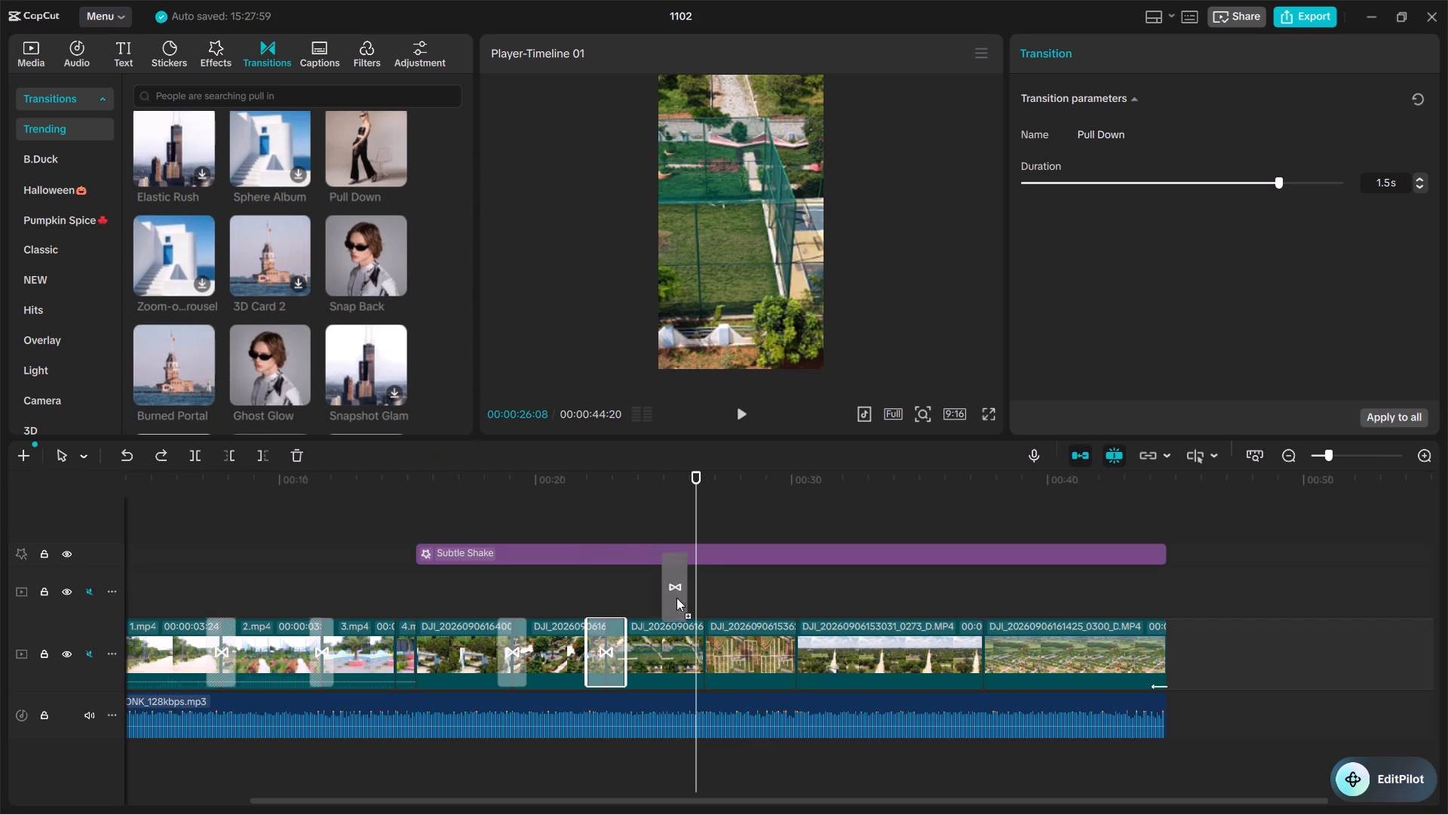
drag(676, 598, 699, 643)
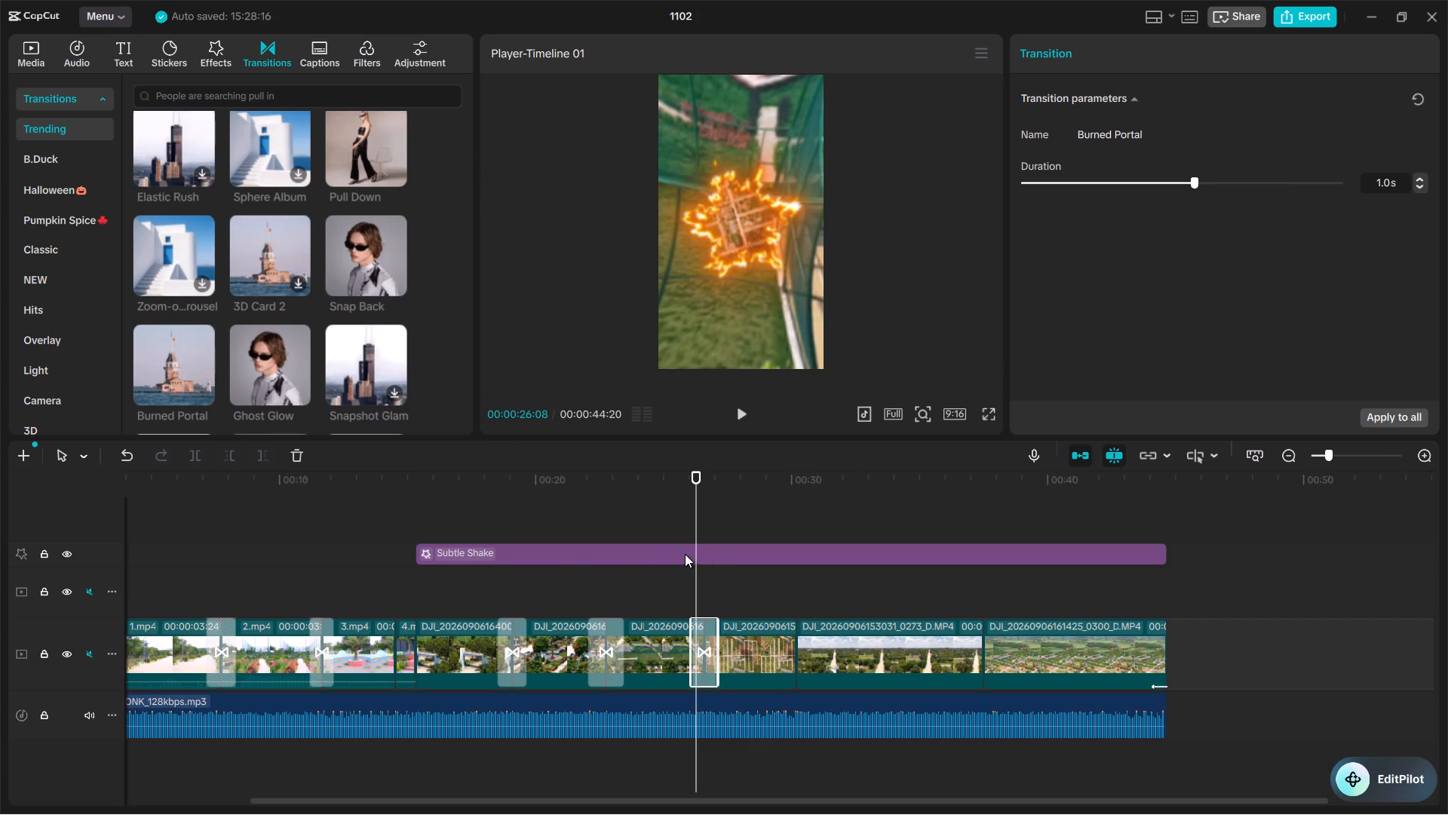
Preview the Burned Portal transition, skip to about 00:00:29:14 and play across the cut into the fifth drone clip.
key(space)
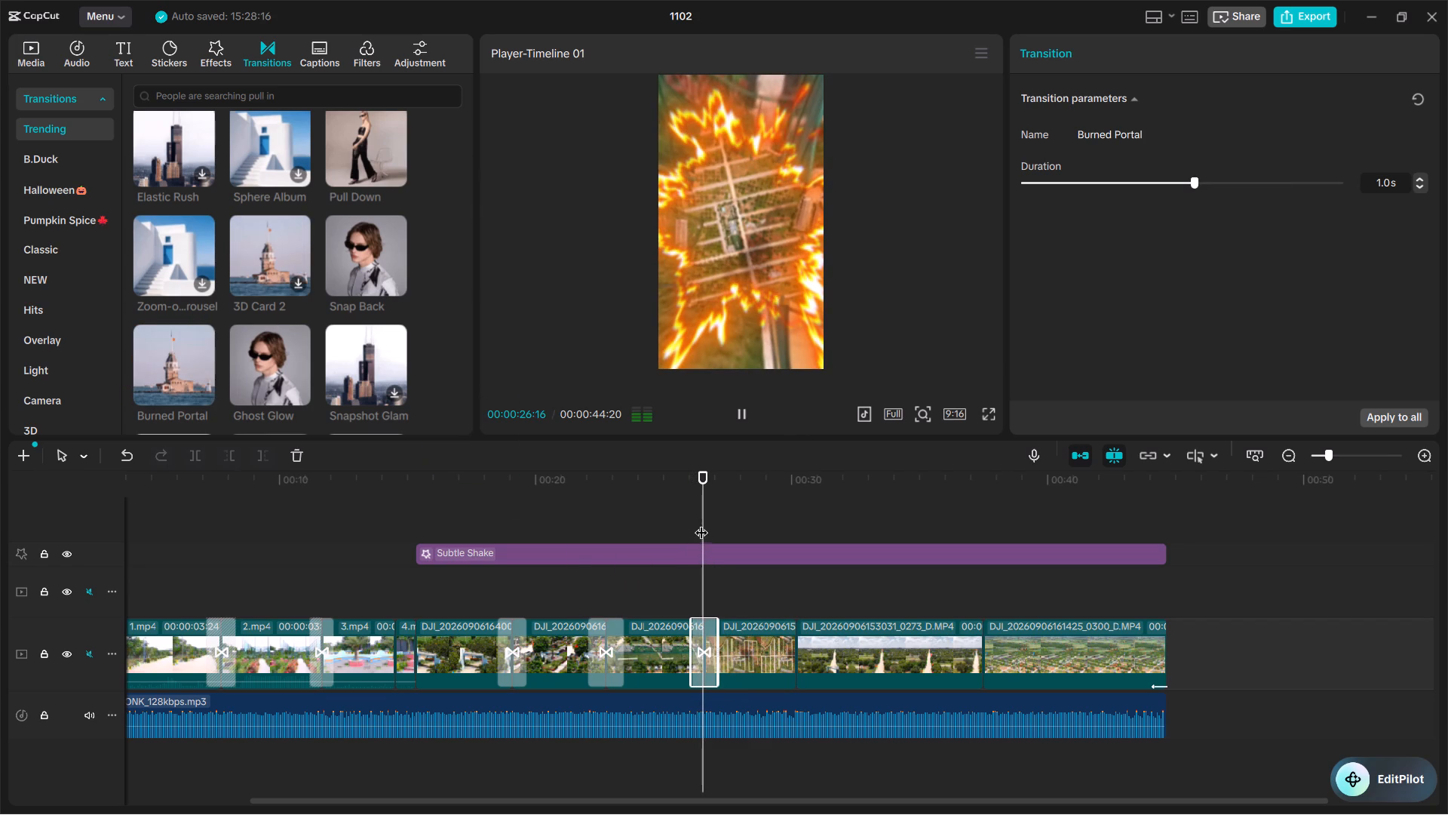
drag(706, 497, 761, 492)
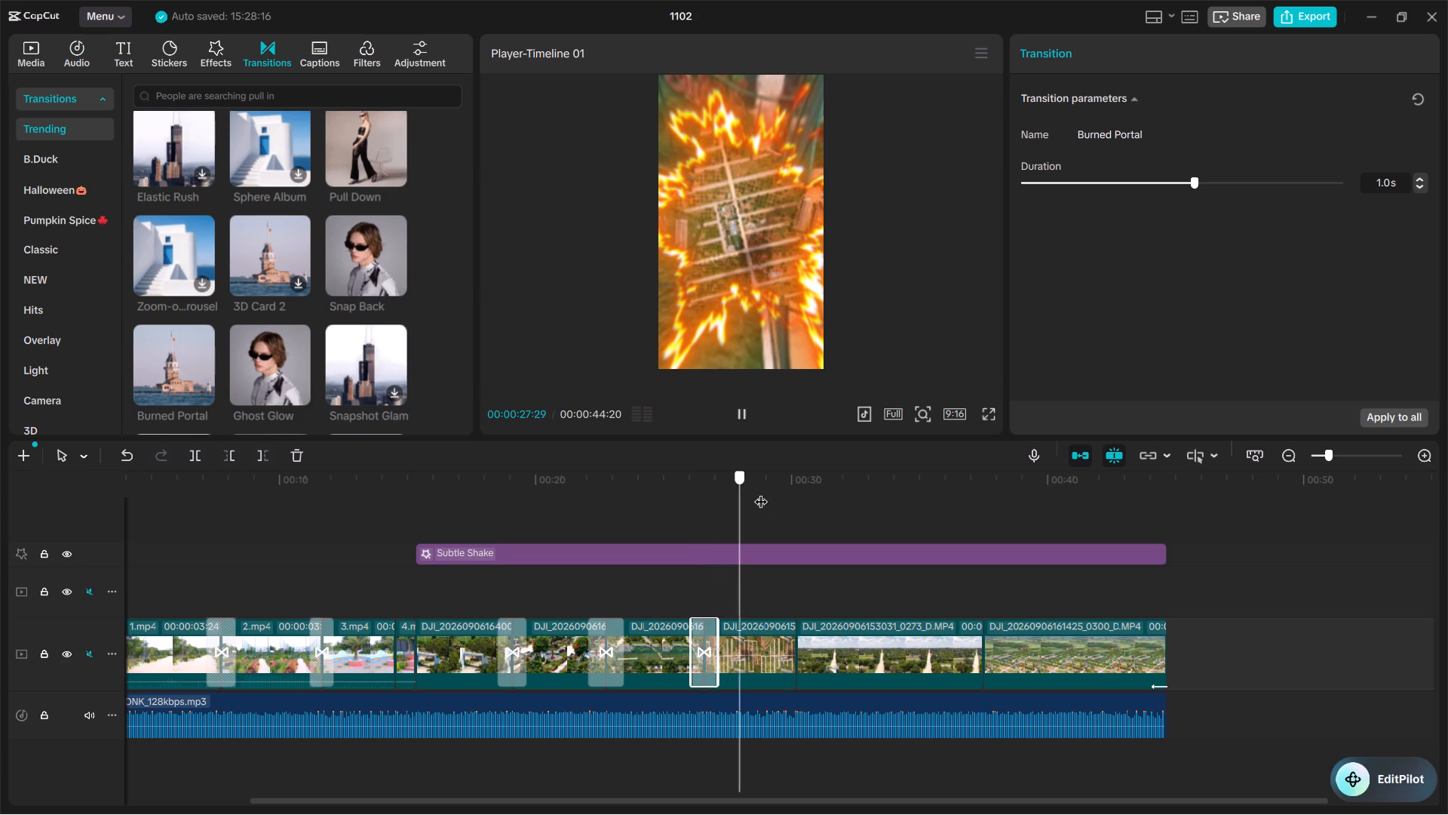
drag(761, 492, 778, 491)
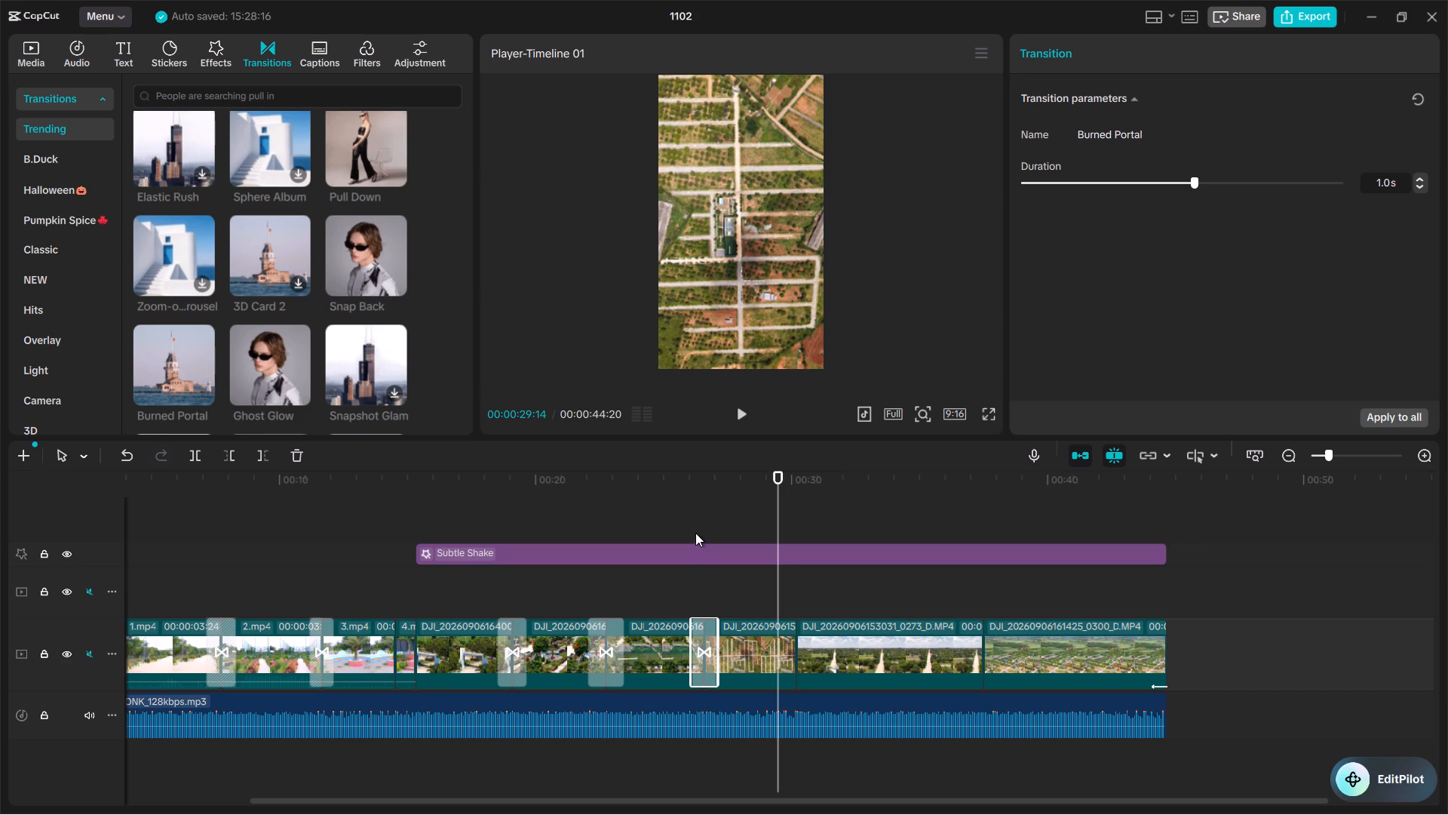
key(space)
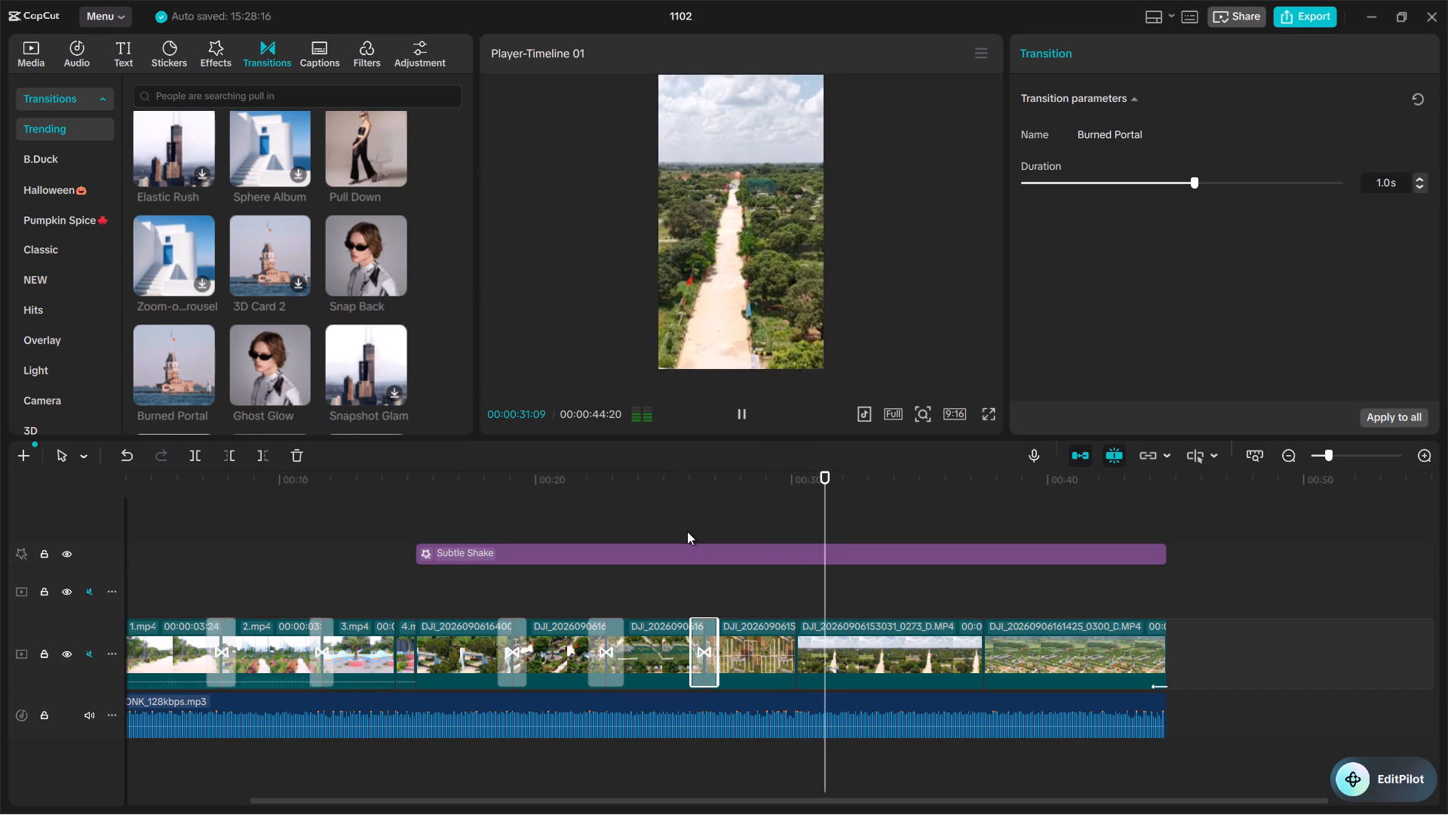
key(space)
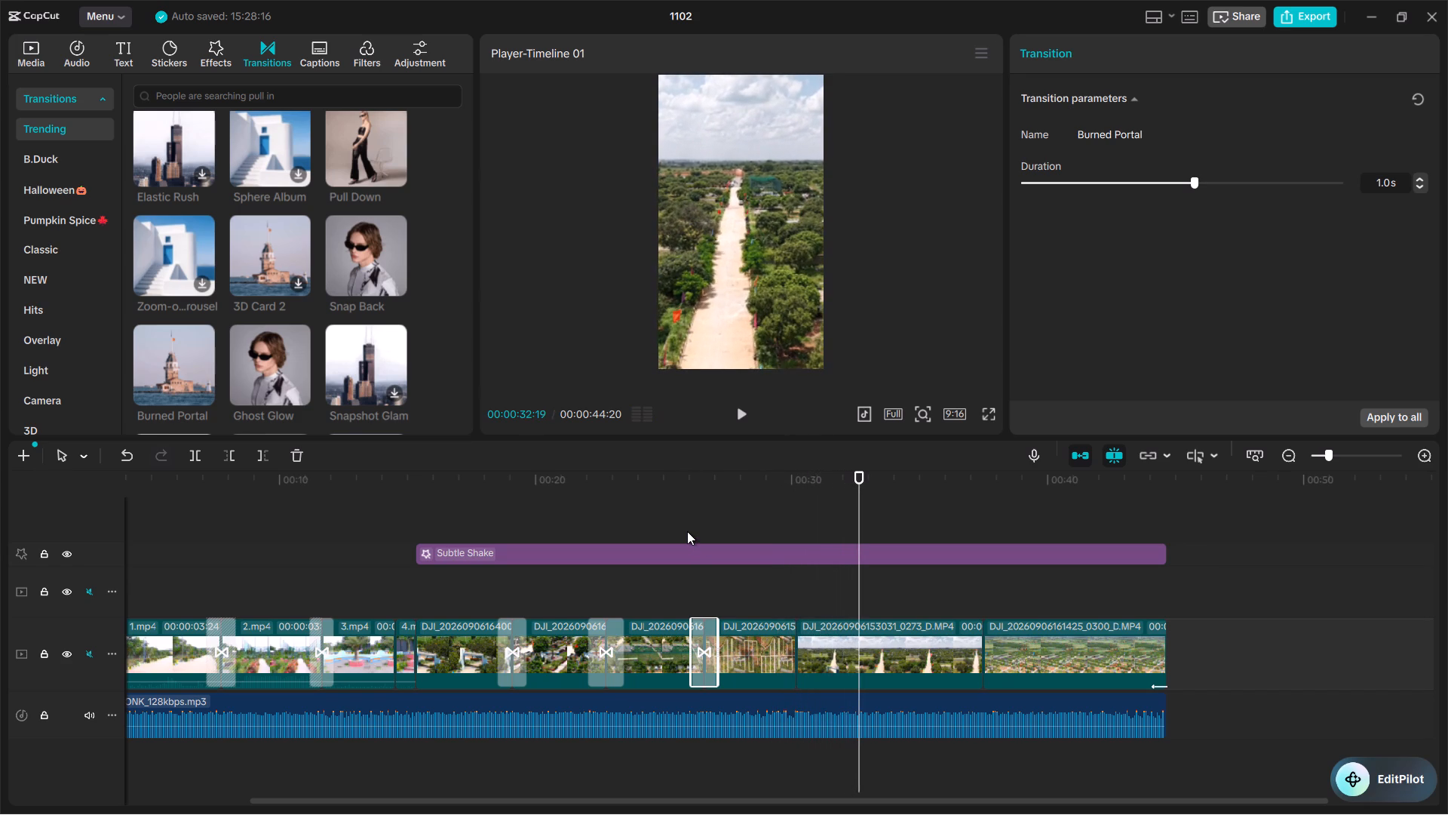
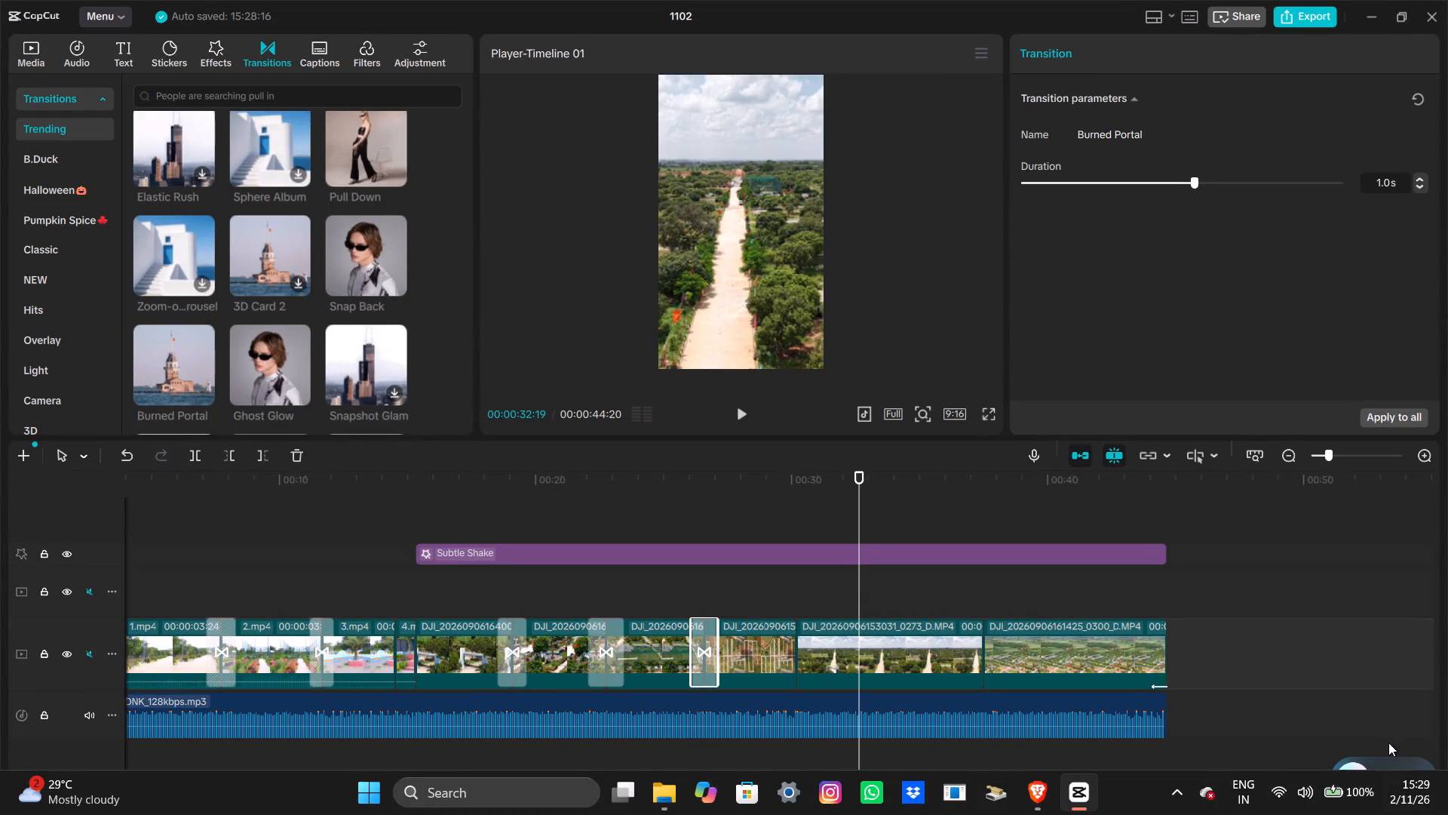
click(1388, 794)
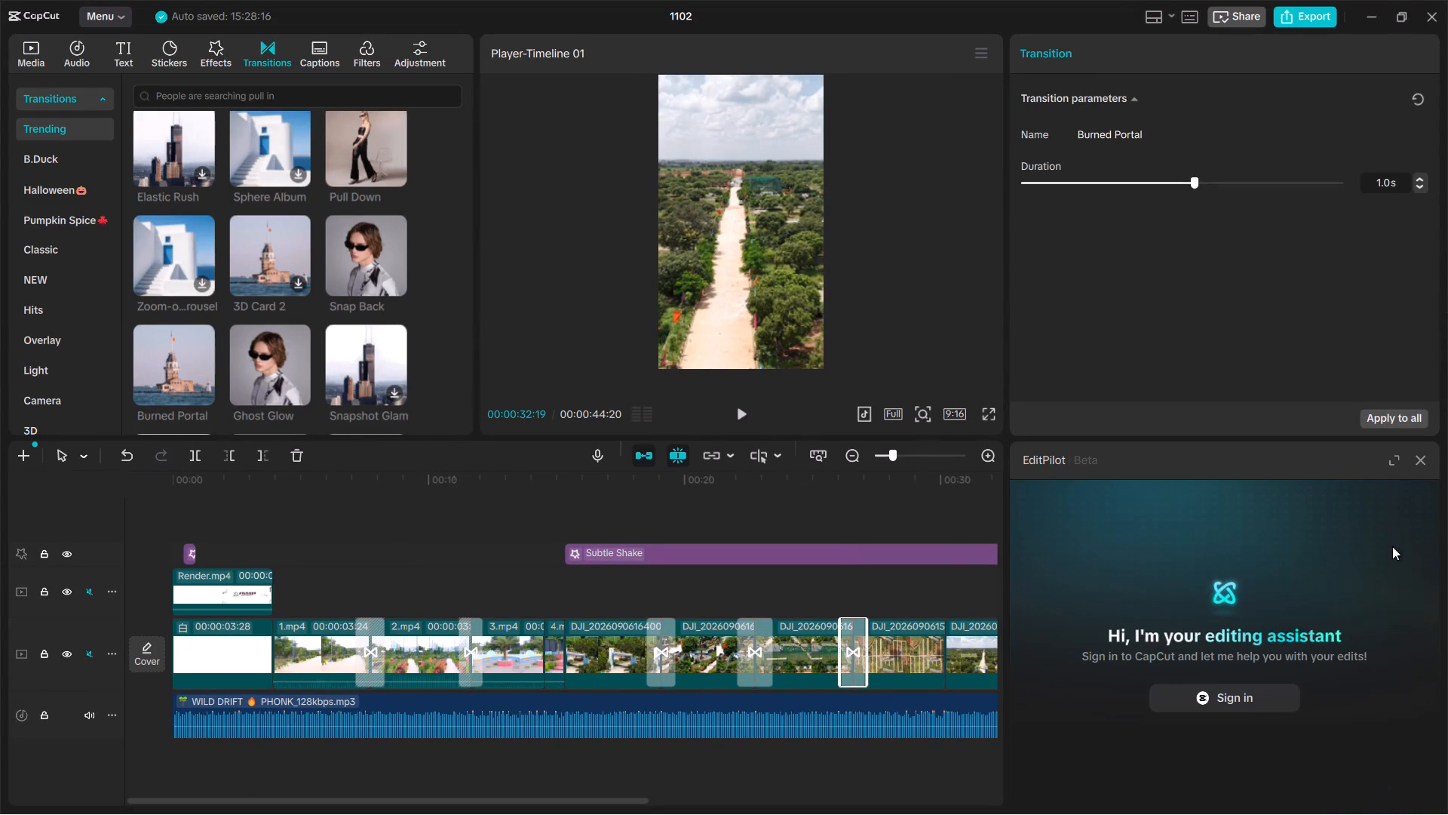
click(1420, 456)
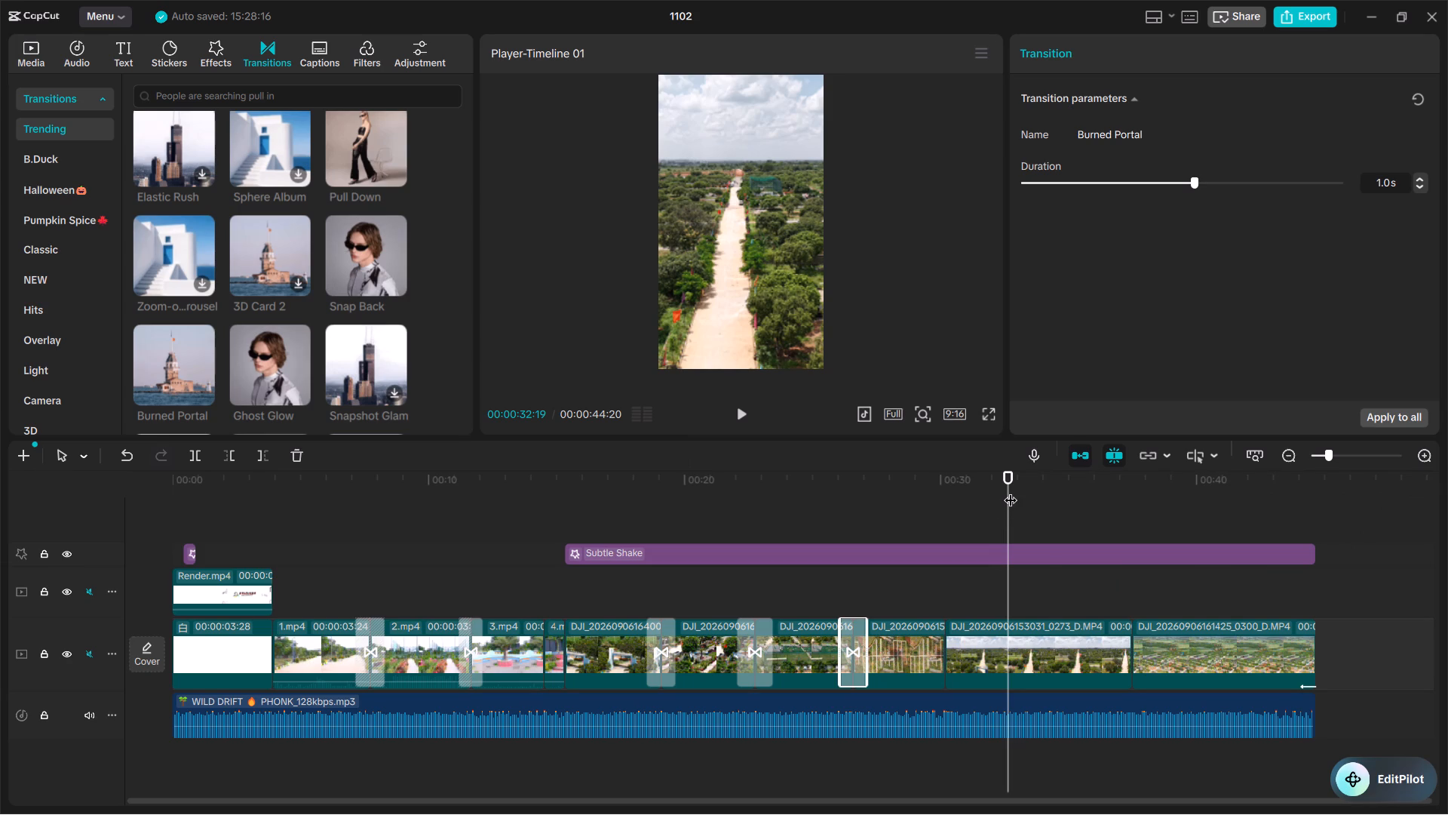
Scrub around the cut between the fourth and fifth drone clips and play across it from just before the Burned Portal transition.
drag(1010, 491, 938, 495)
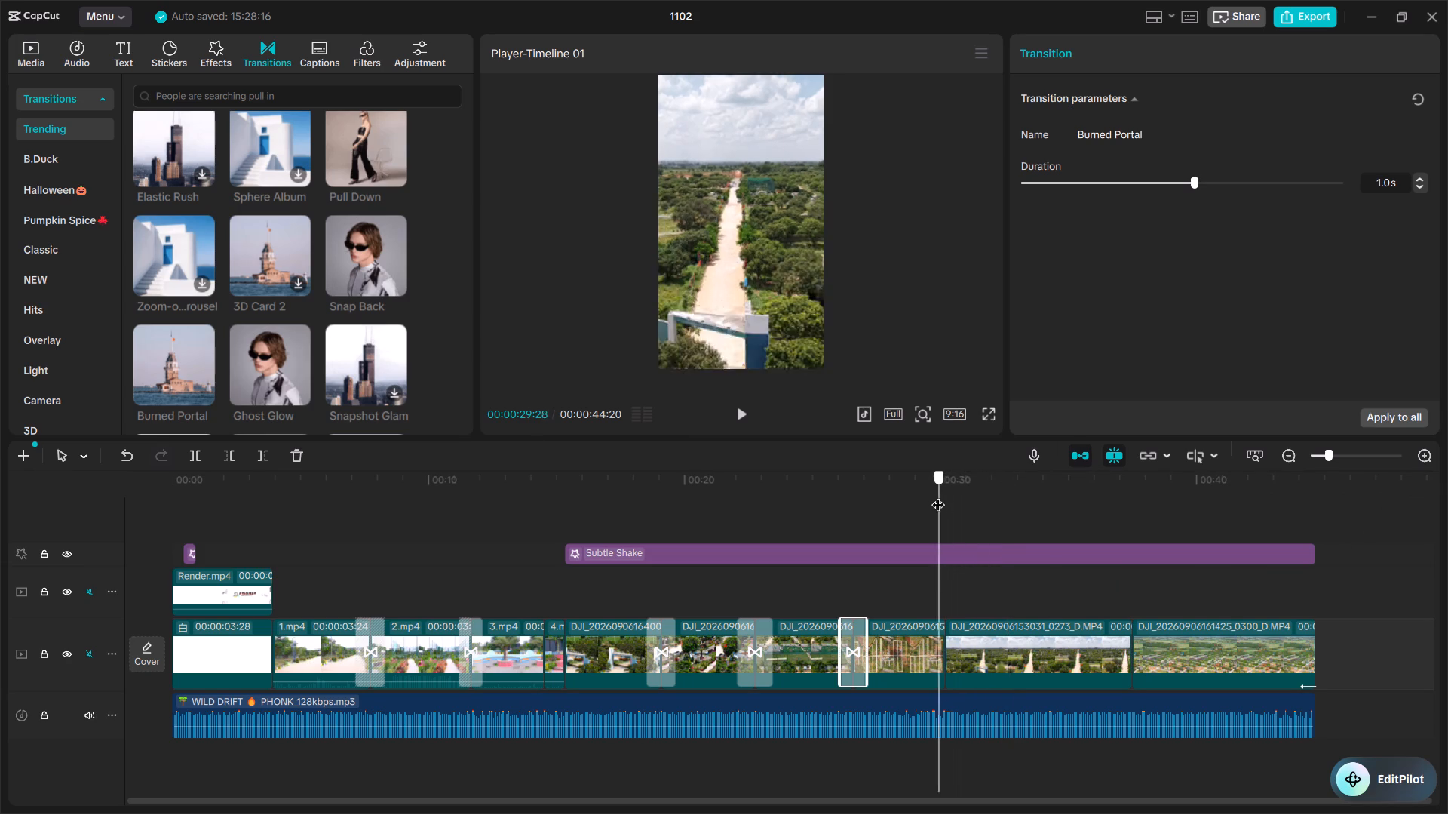
drag(938, 495, 927, 495)
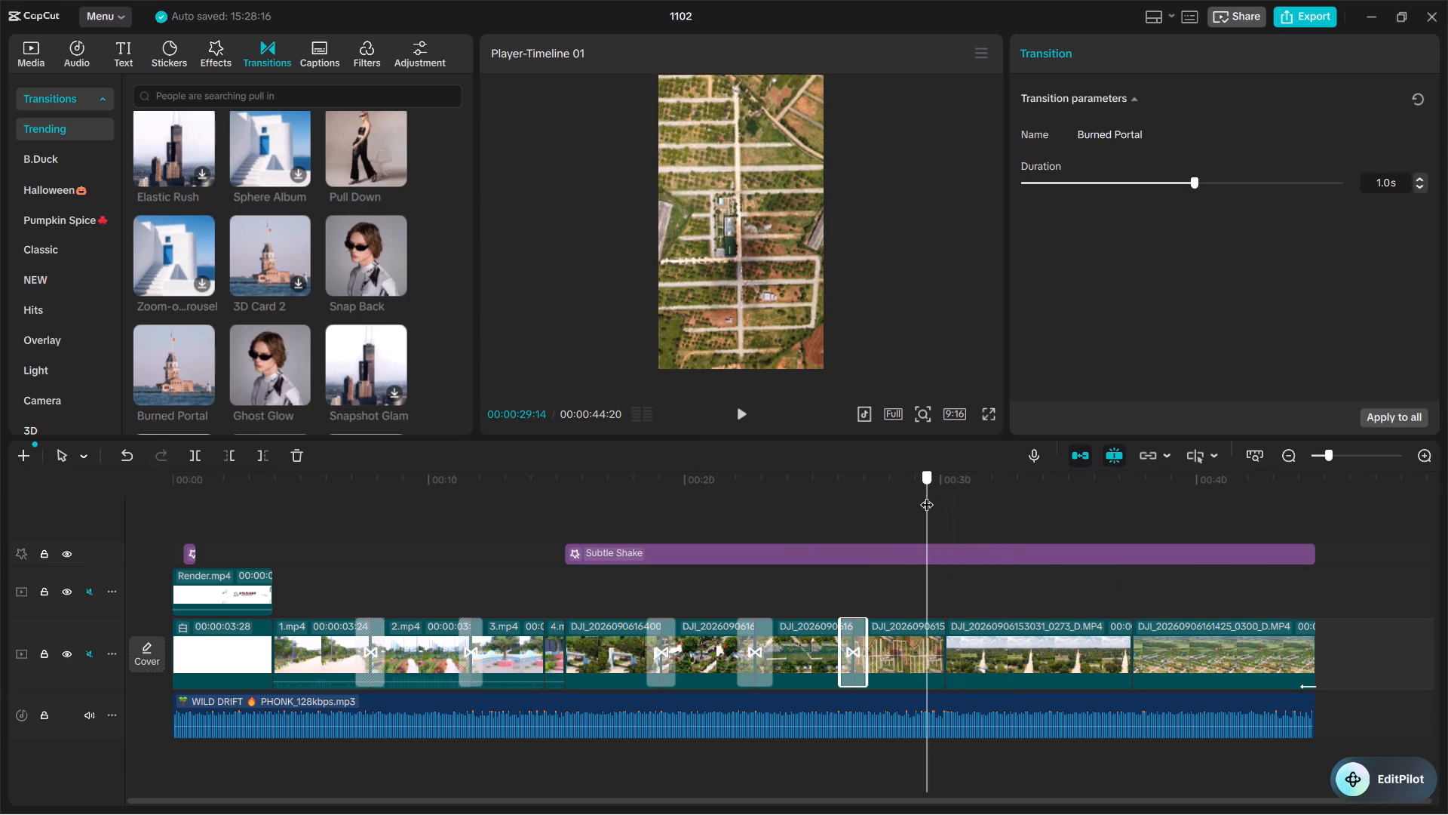
drag(927, 495, 928, 585)
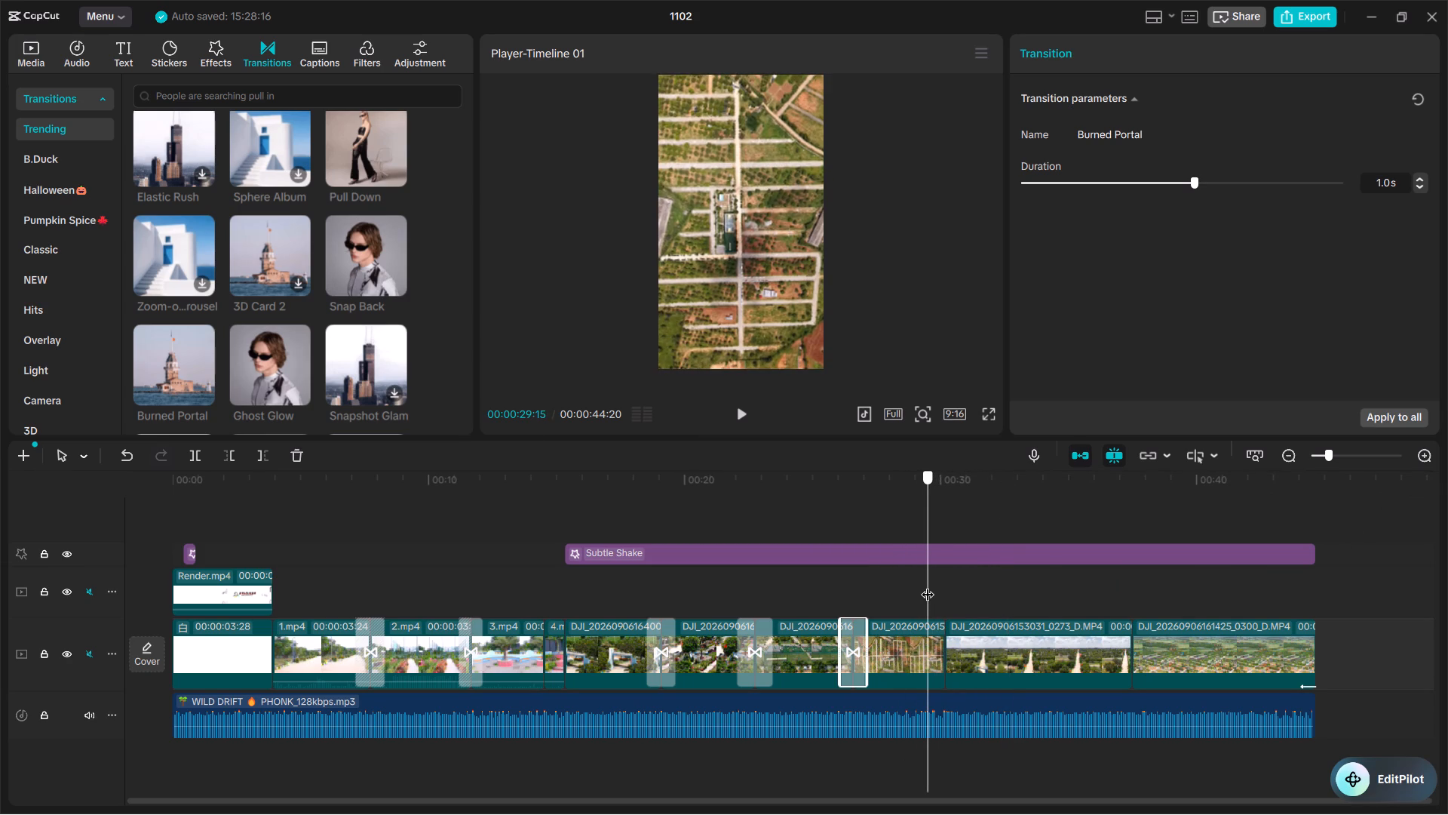
drag(928, 585, 942, 638)
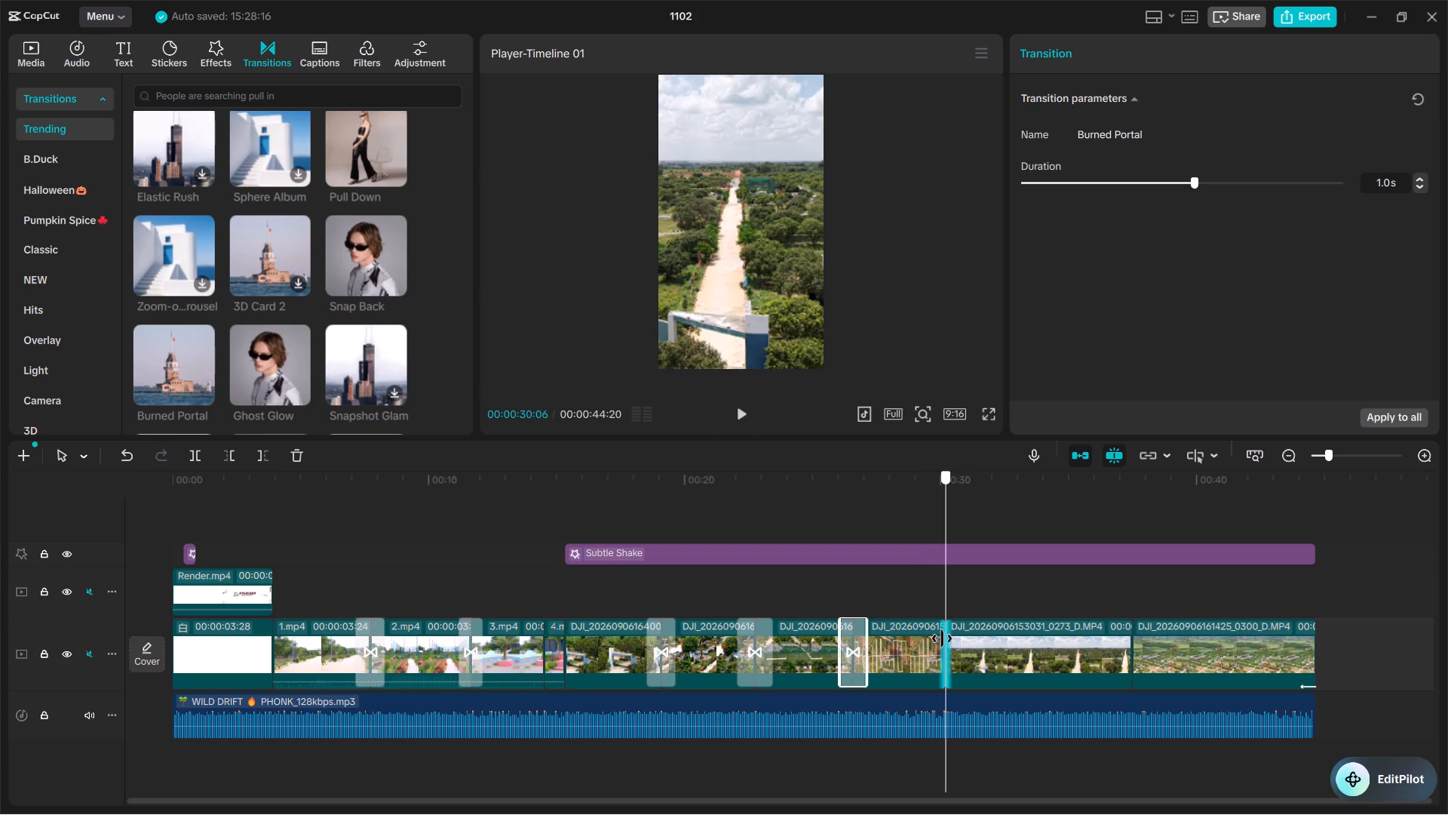
drag(942, 638, 928, 642)
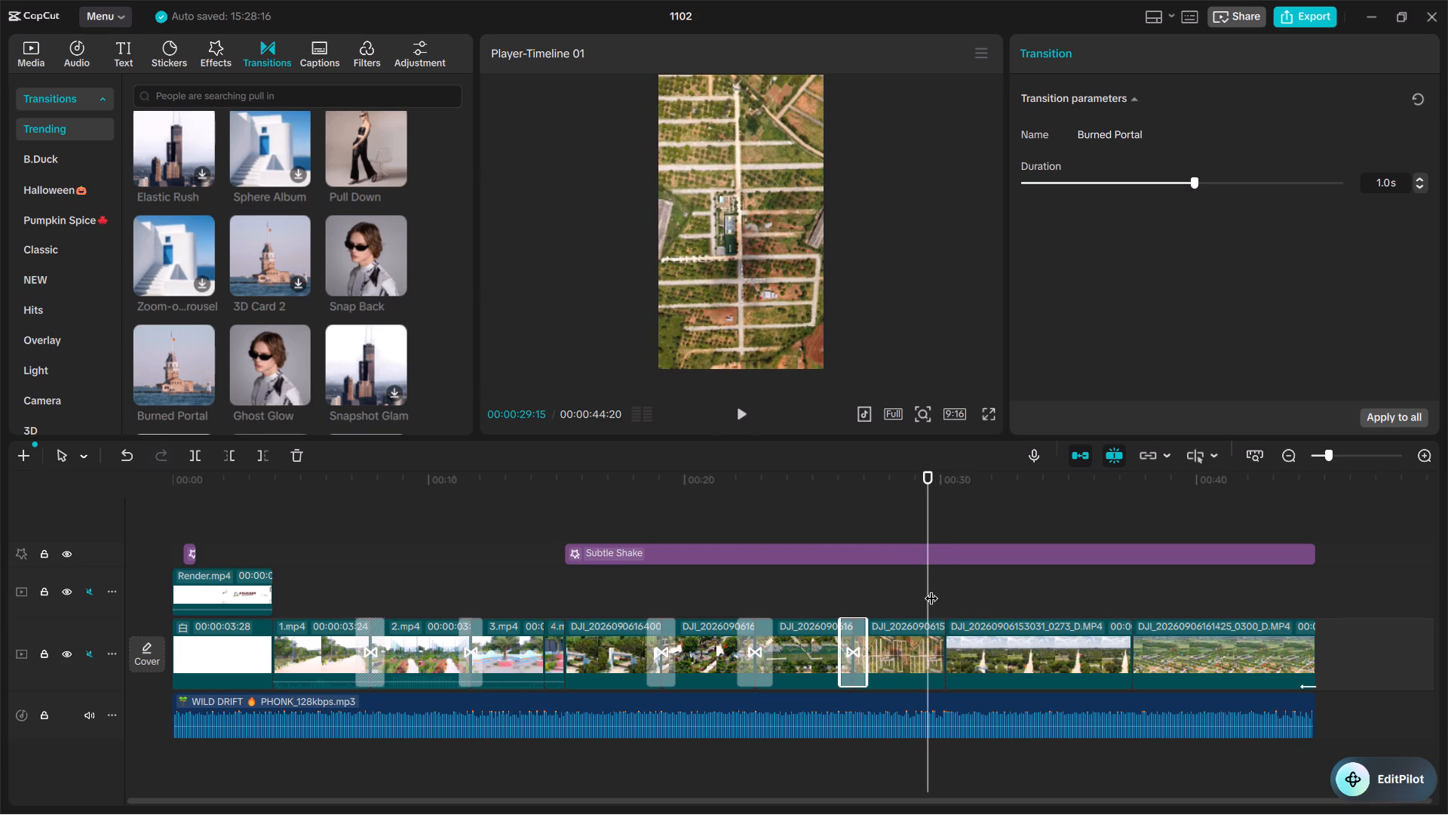
drag(930, 577, 938, 583)
drag(938, 583, 880, 605)
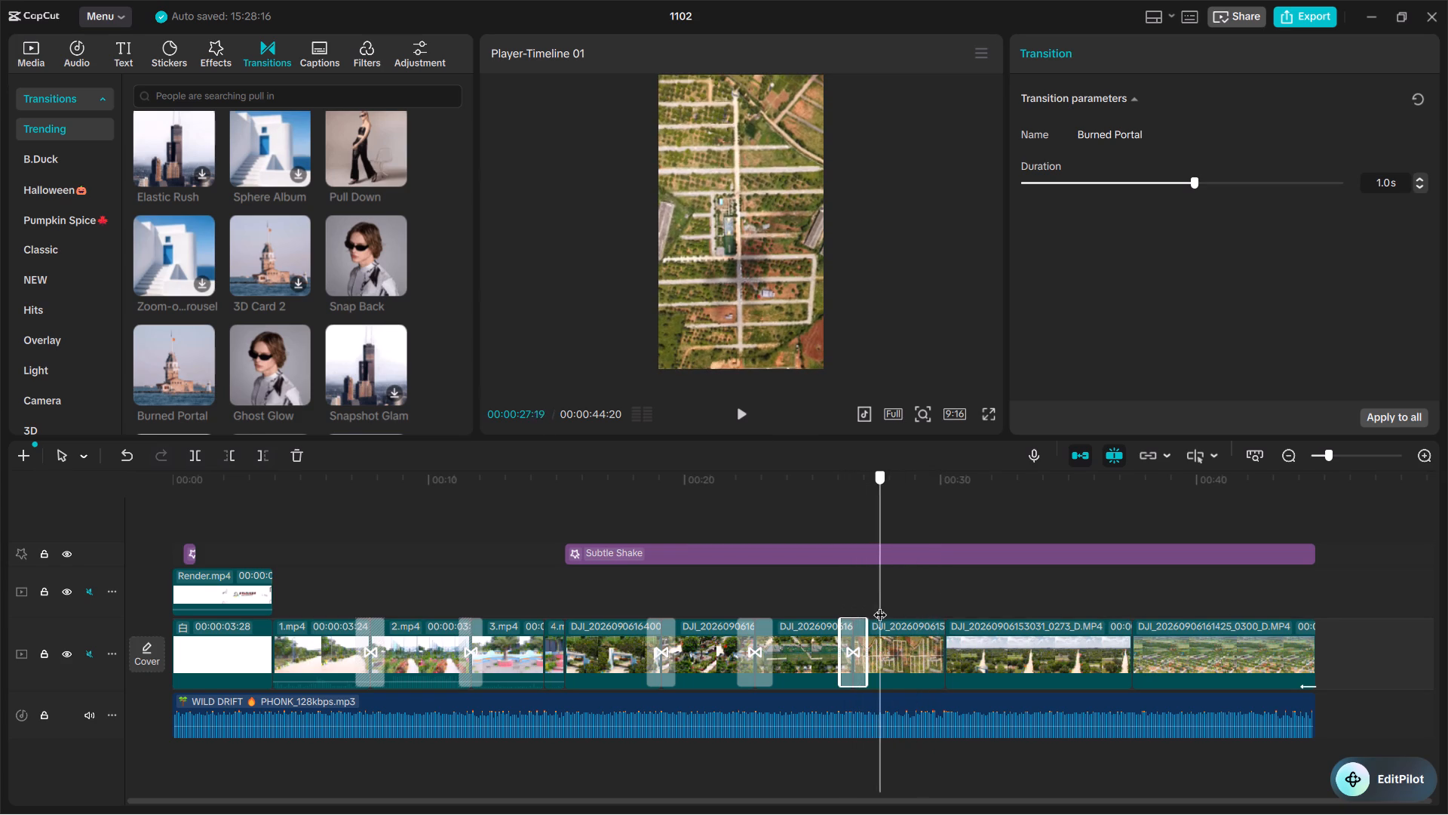
drag(880, 605, 827, 617)
key(space)
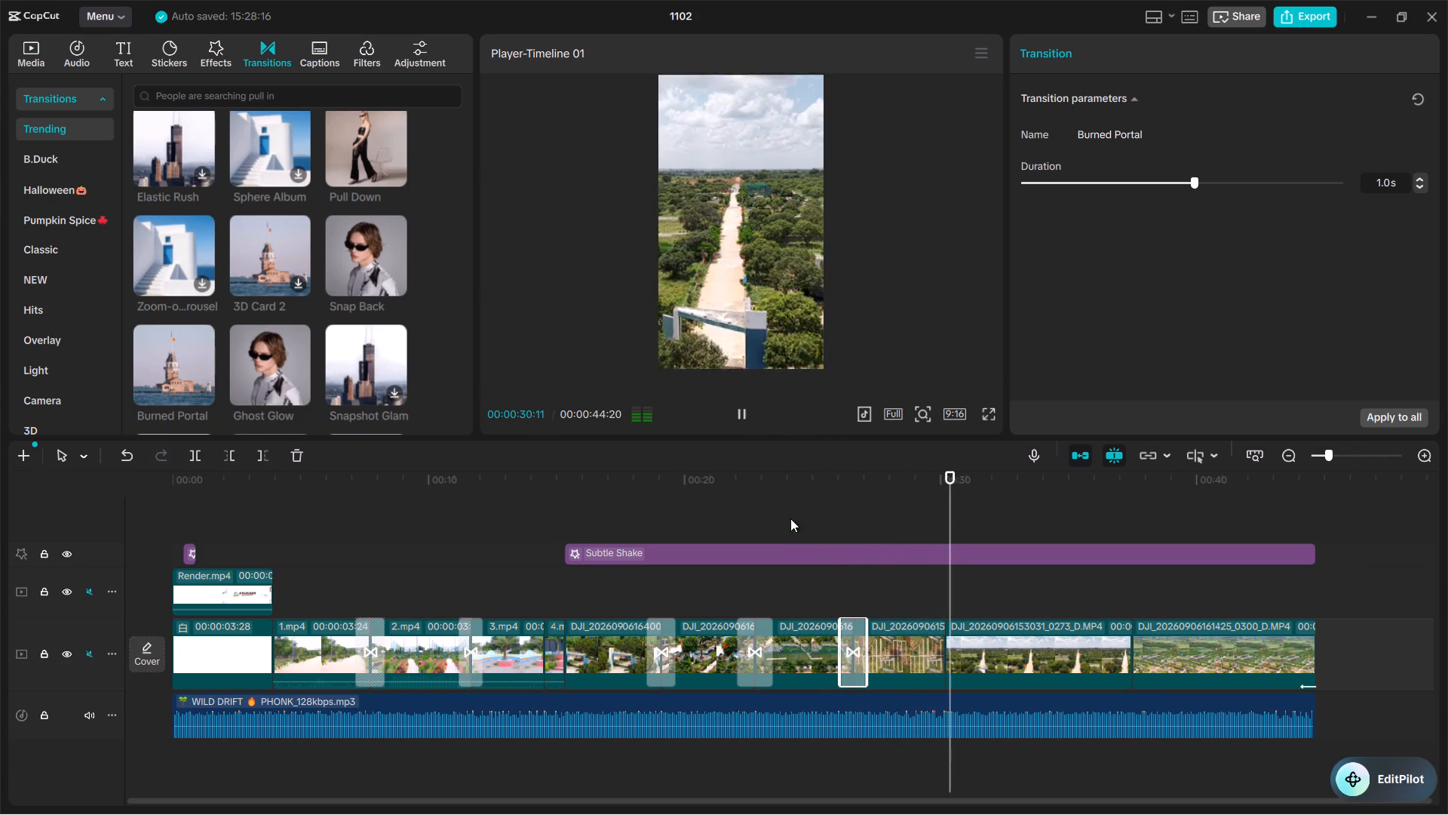
key(space)
Add the trending Dazzle Blur transition between the fourth and fifth drone clips.
scroll(341, 264, down, 1)
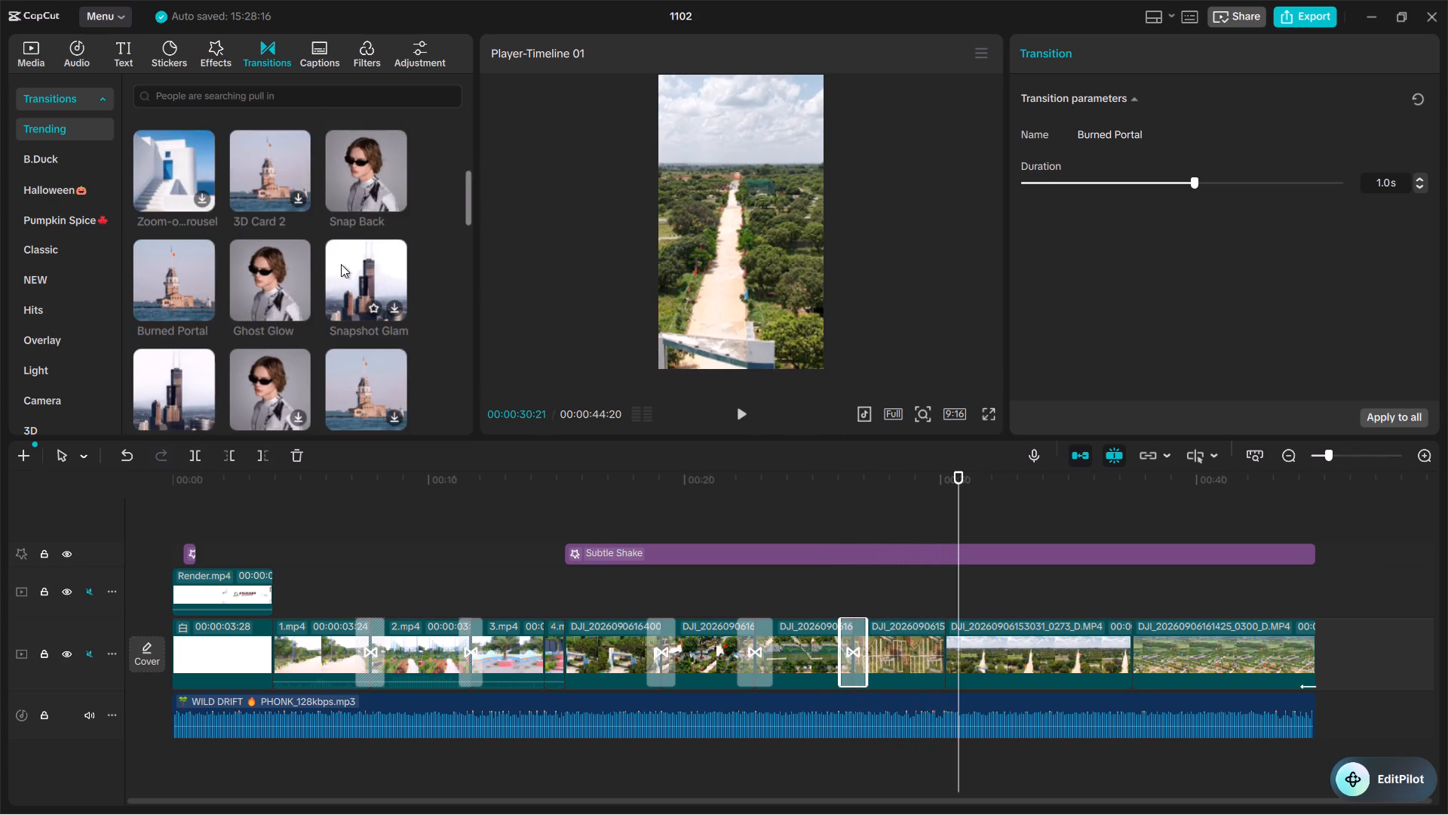
scroll(341, 265, down, 1)
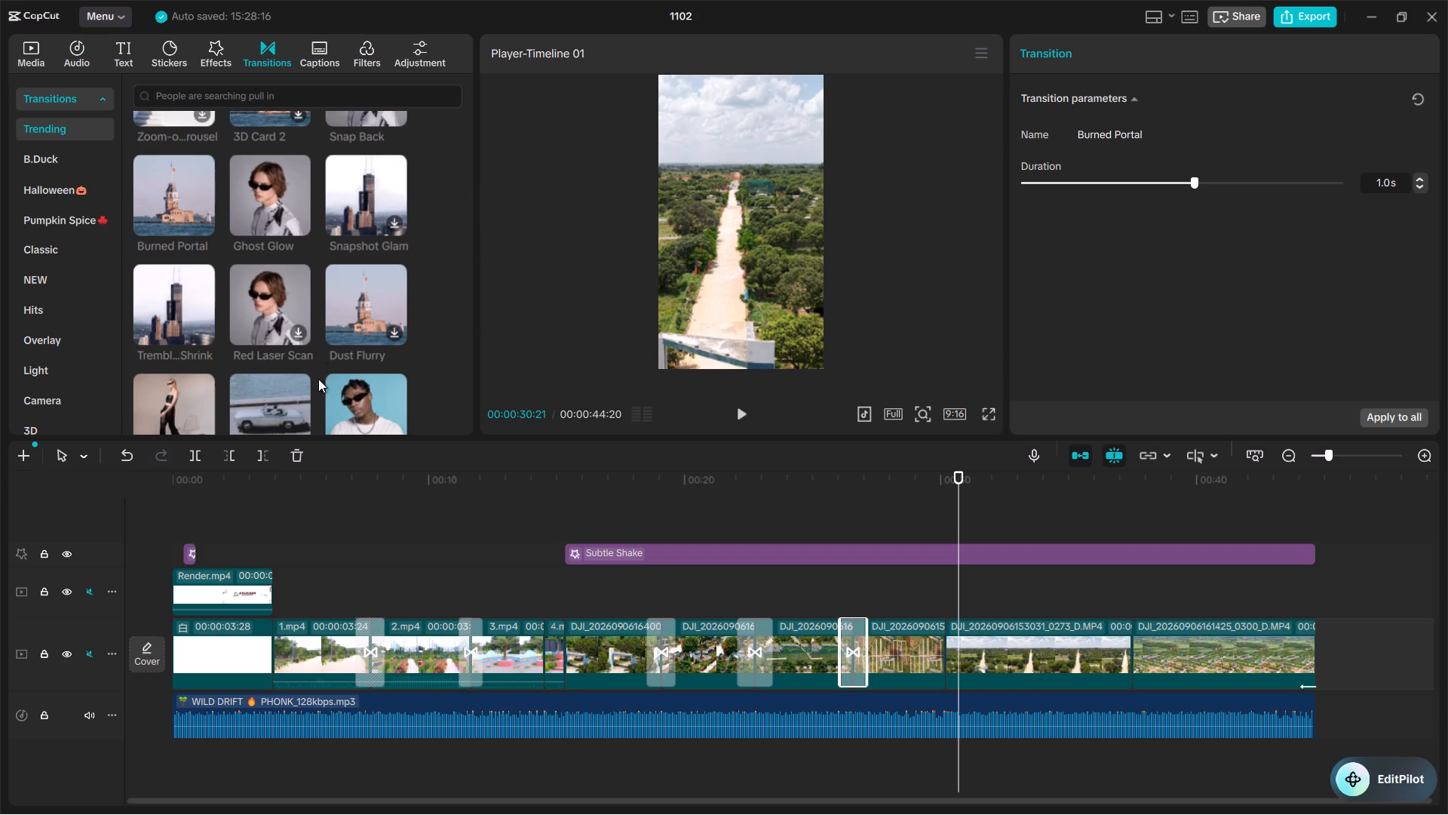
scroll(321, 353, down, 1)
drag(265, 317, 714, 492)
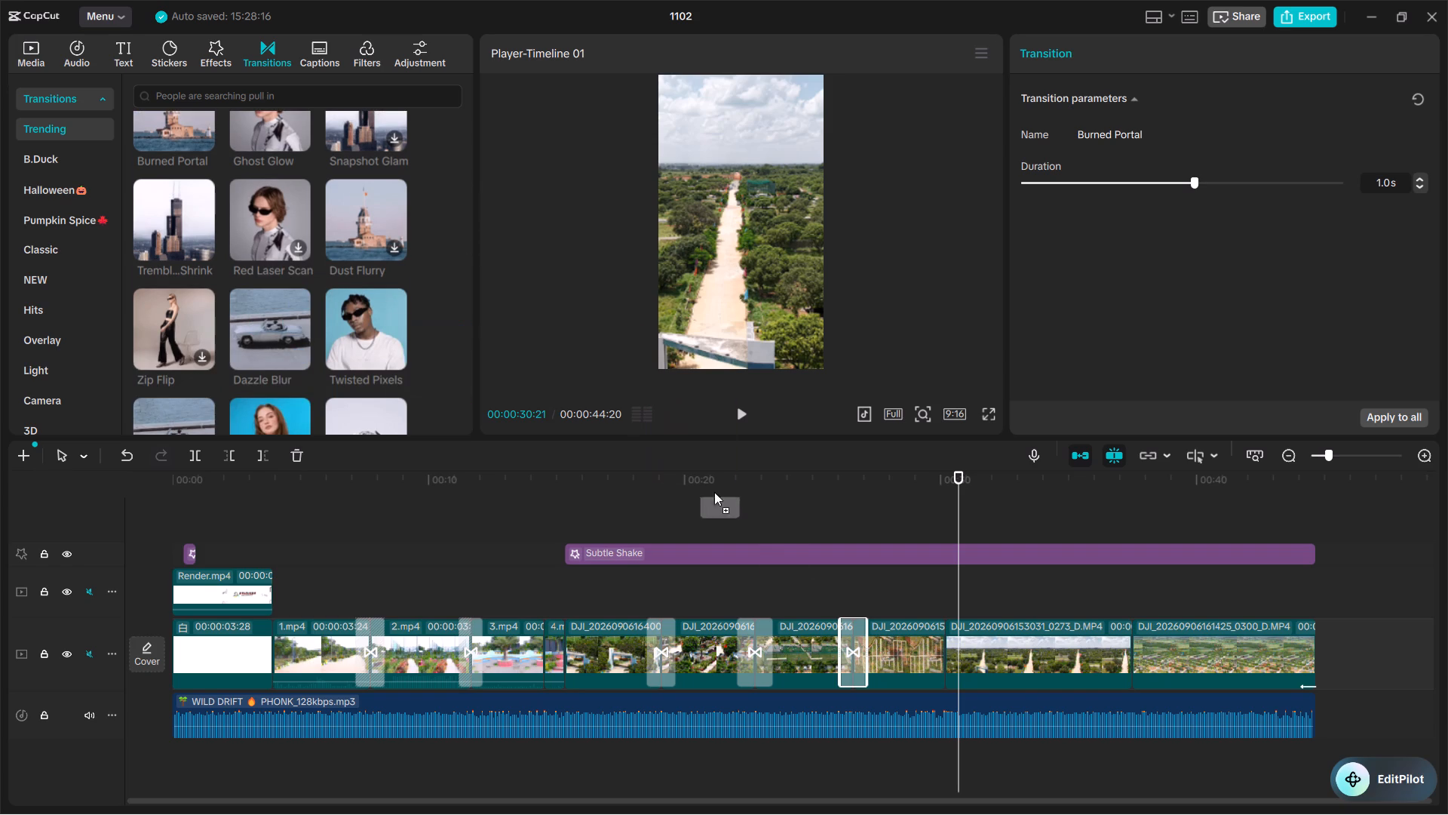
drag(714, 492, 925, 653)
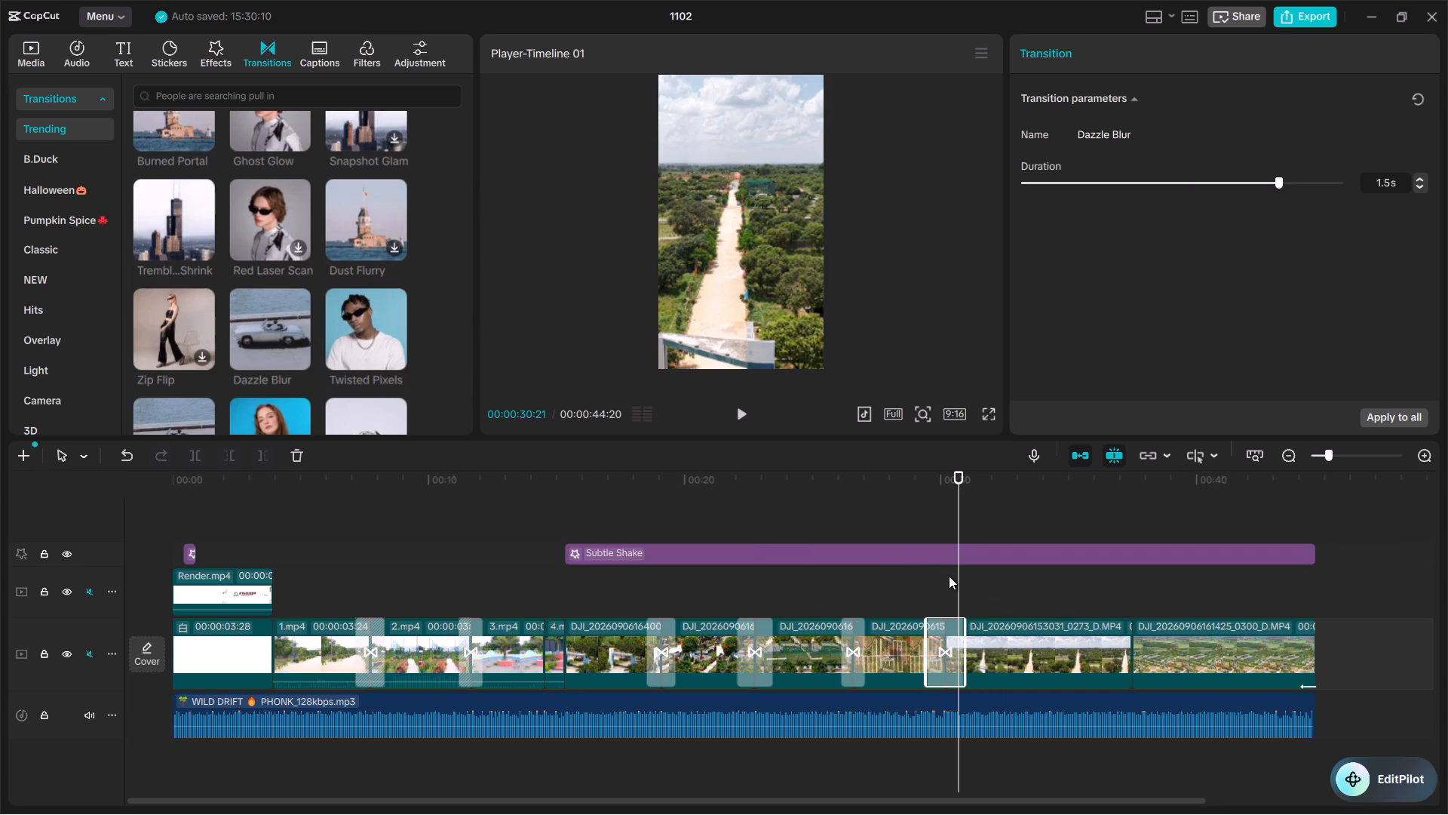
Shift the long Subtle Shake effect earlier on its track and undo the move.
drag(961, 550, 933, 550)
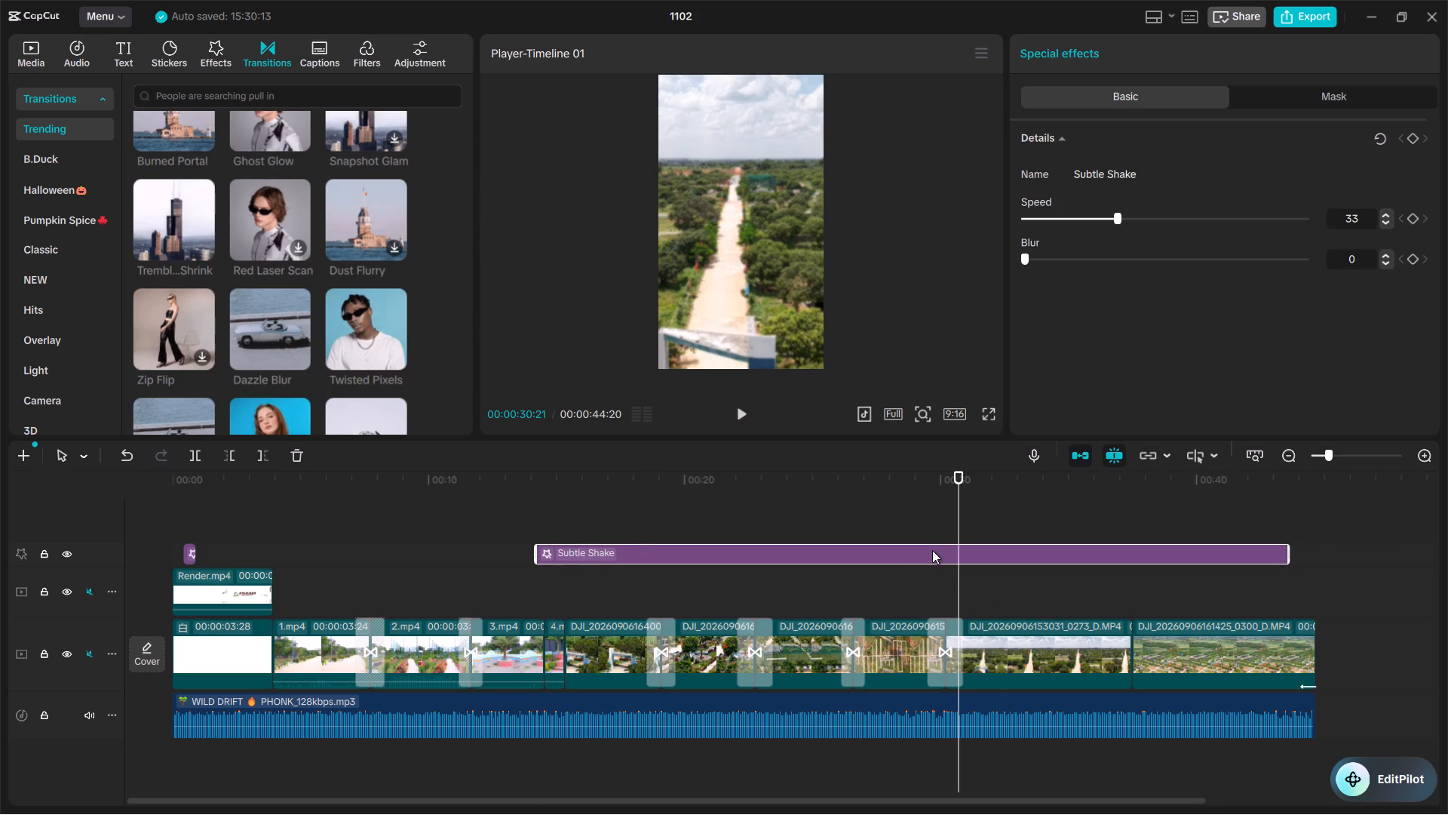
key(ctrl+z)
Play back the Dazzle Blur transition from about 00:00:29:02 into the fifth drone clip.
drag(963, 478, 916, 478)
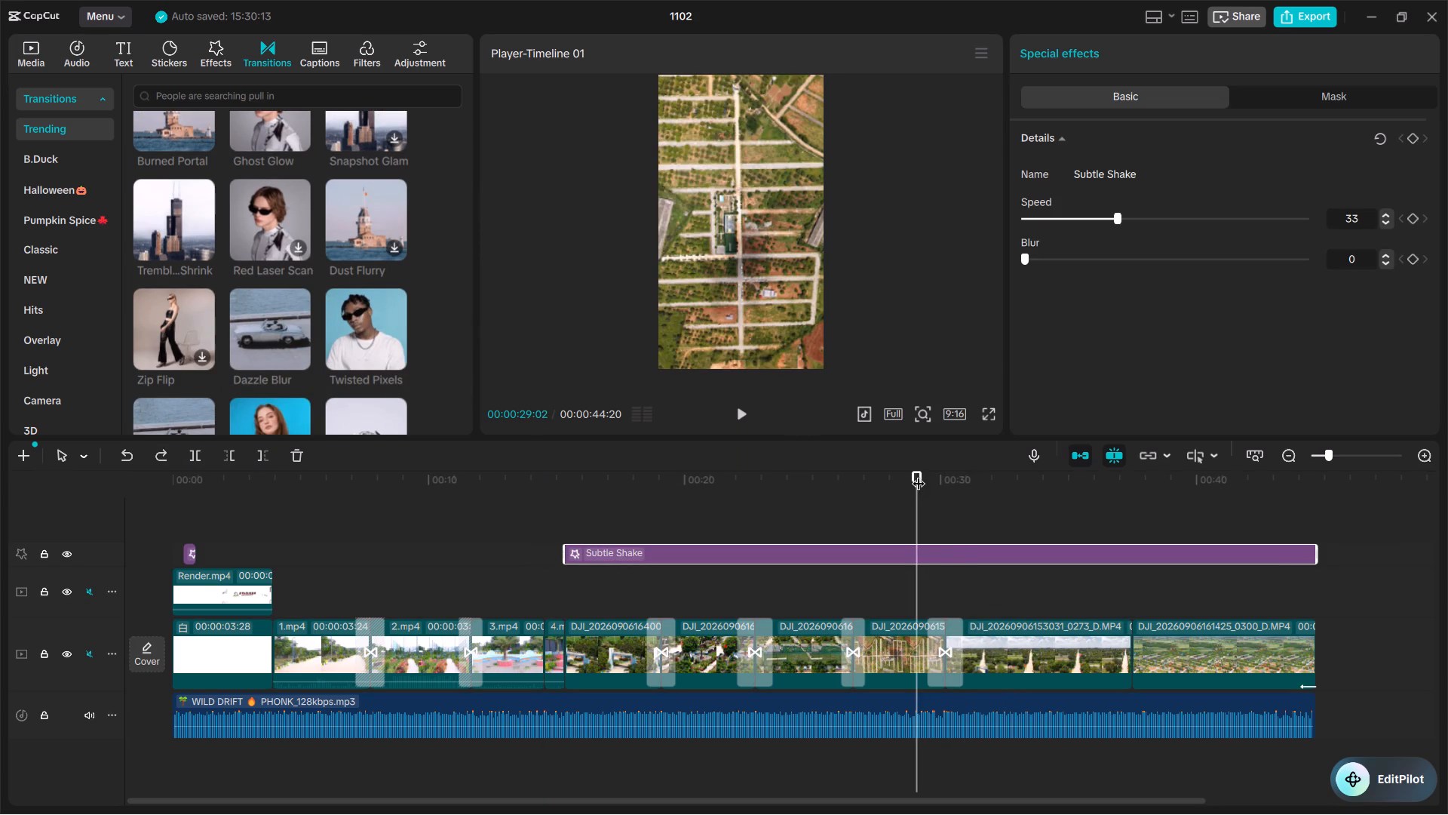
key(space)
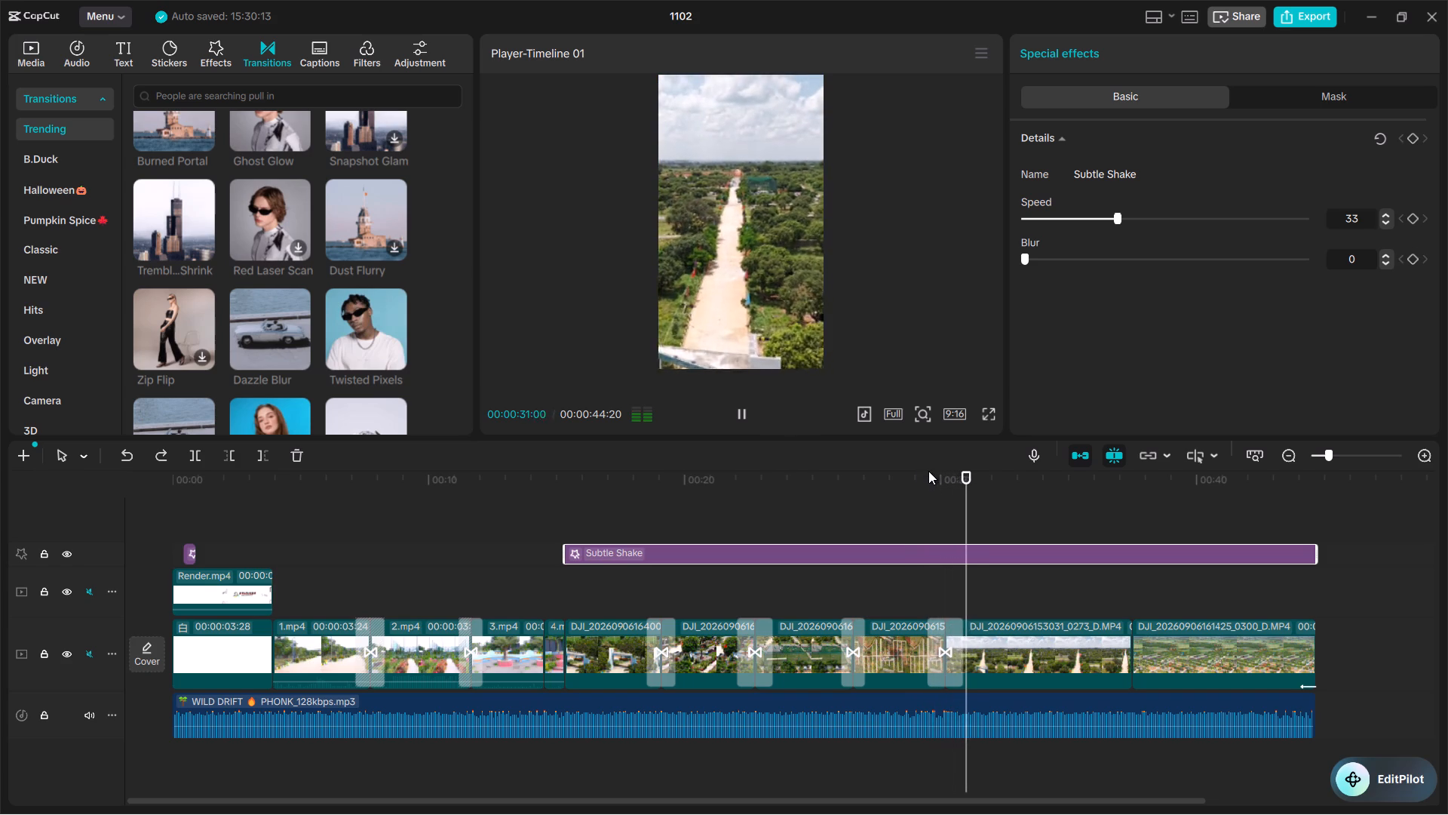
key(space)
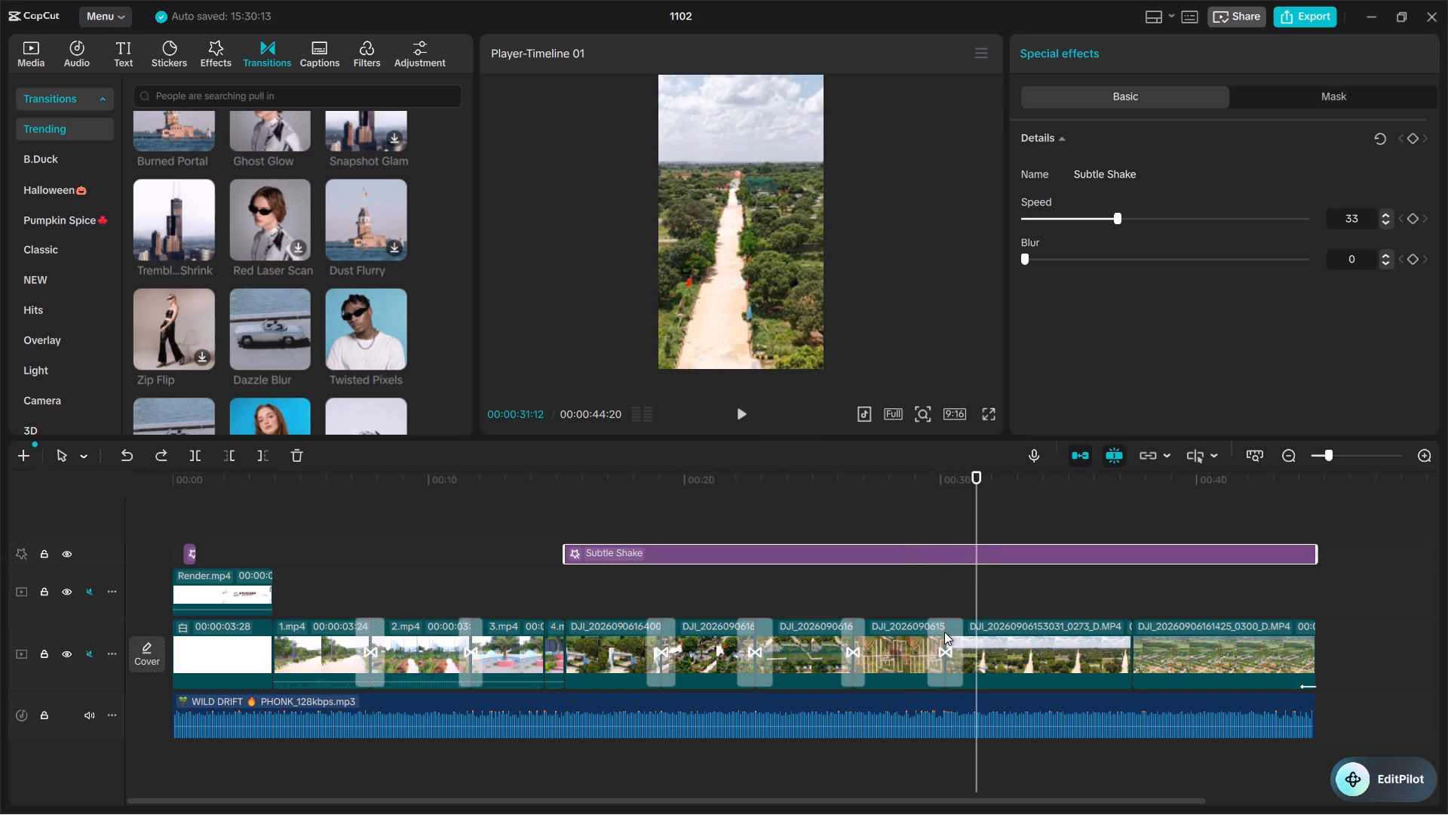
Set the duration of the Dazzle Blur transition between the fourth and fifth drone clips to 0.9 s.
click(940, 632)
drag(1262, 183, 1208, 231)
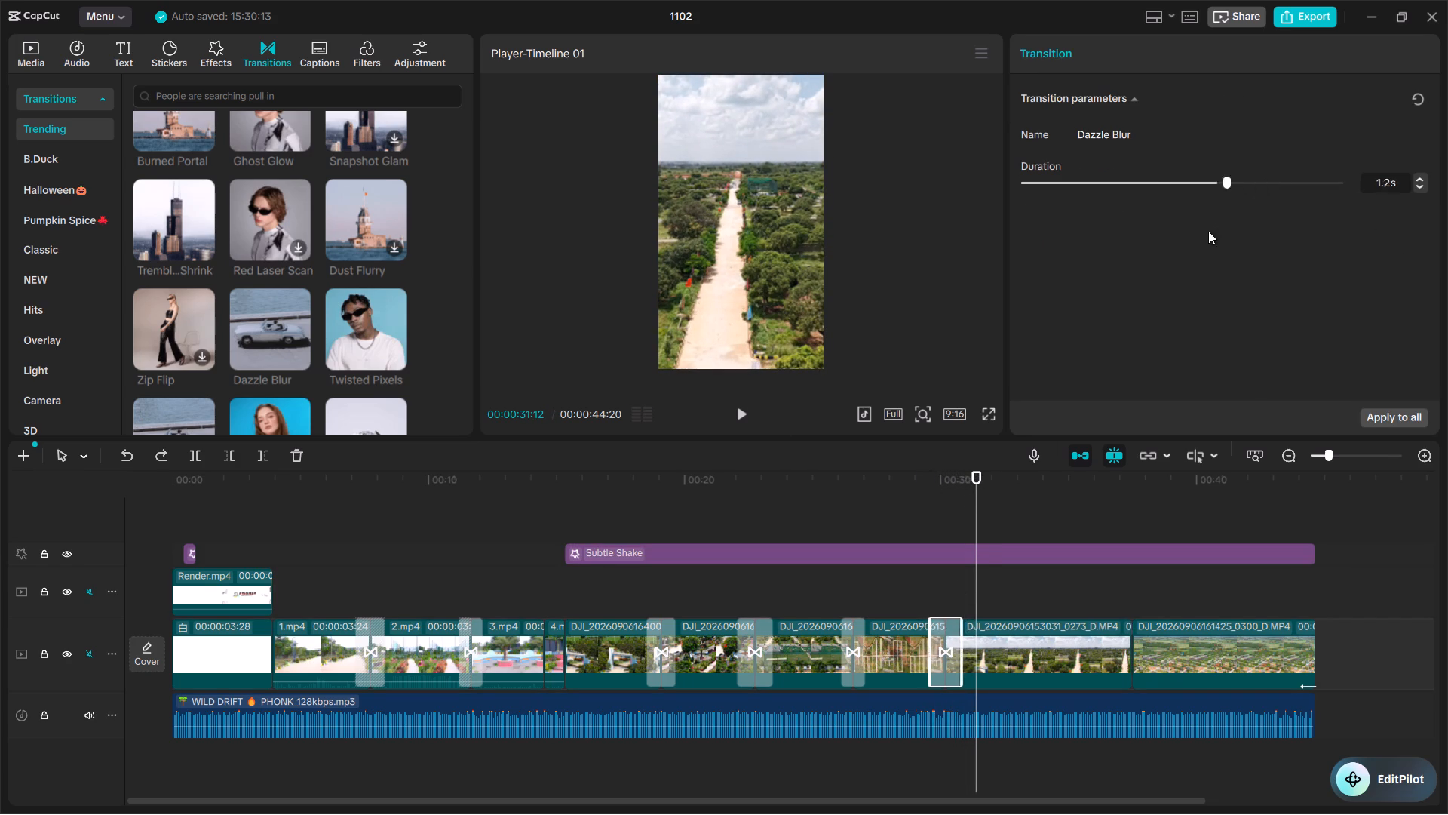
drag(1208, 231, 1172, 236)
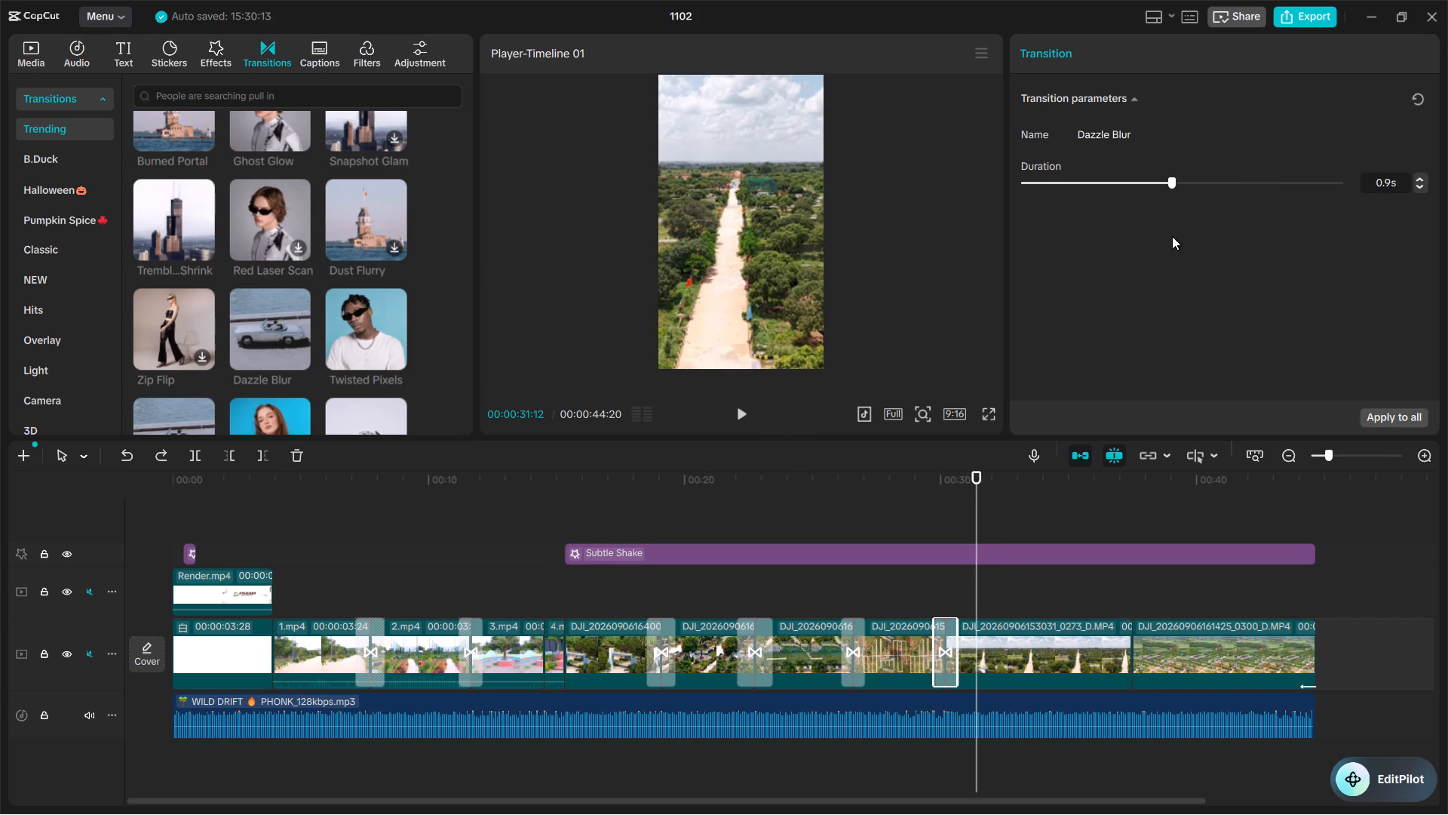
drag(1172, 236, 1164, 236)
Play back the shortened Dazzle Blur transition from just before it into the fifth drone clip.
drag(978, 486, 920, 506)
key(space)
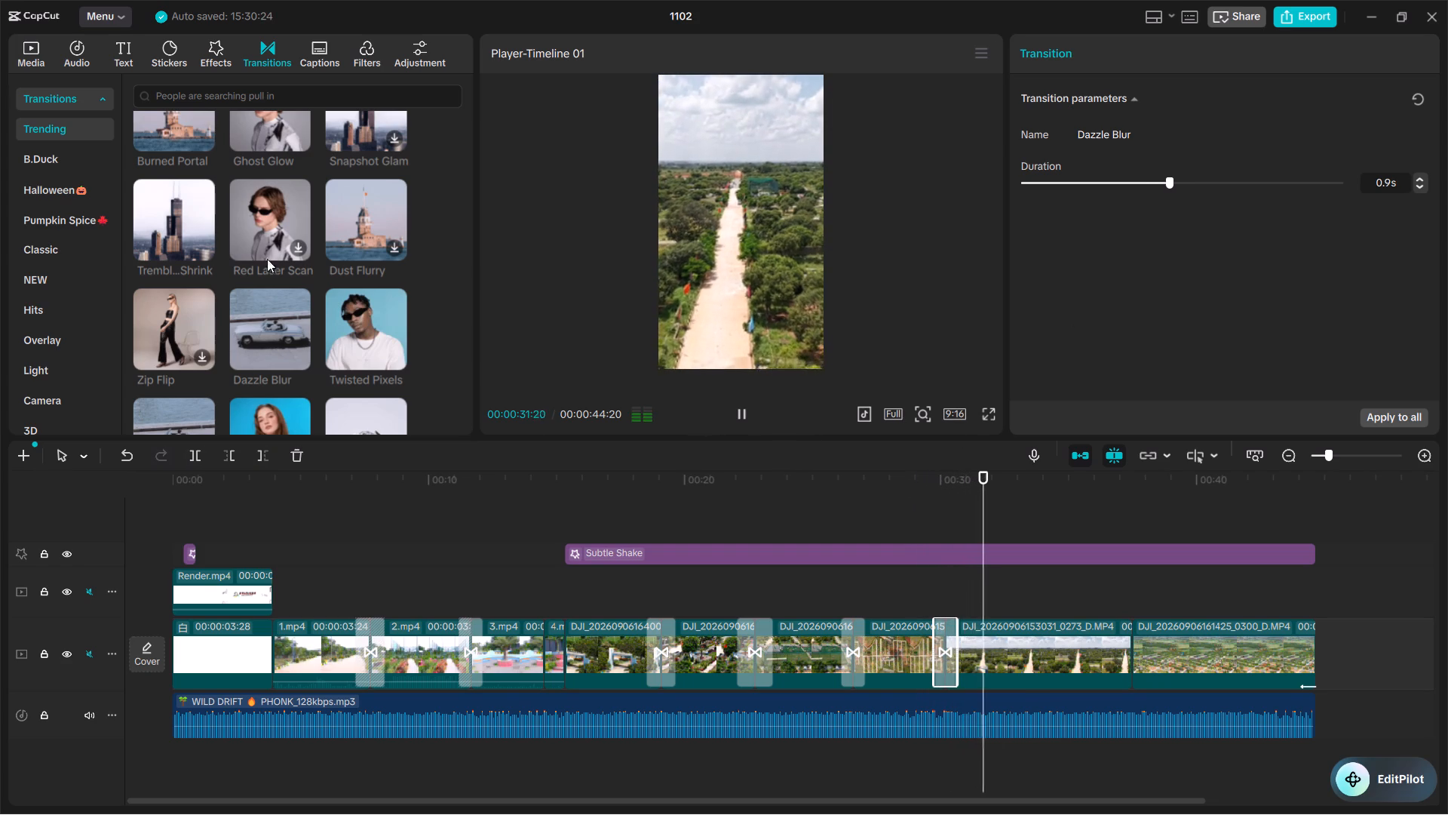
key(space)
Add the trending Blurry Shock transition between the fifth and sixth drone clips.
scroll(271, 352, down, 1)
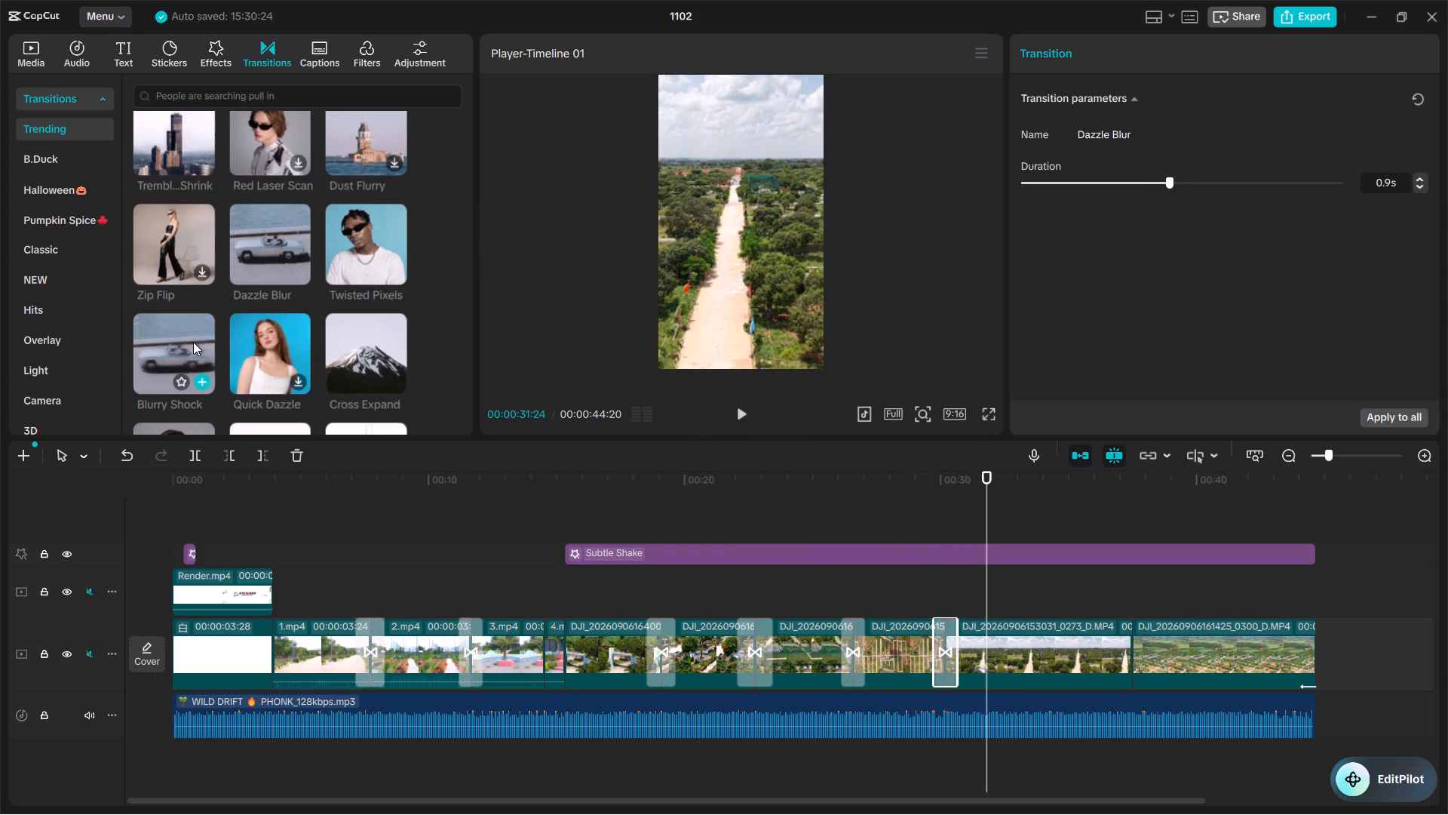
drag(181, 342, 1139, 647)
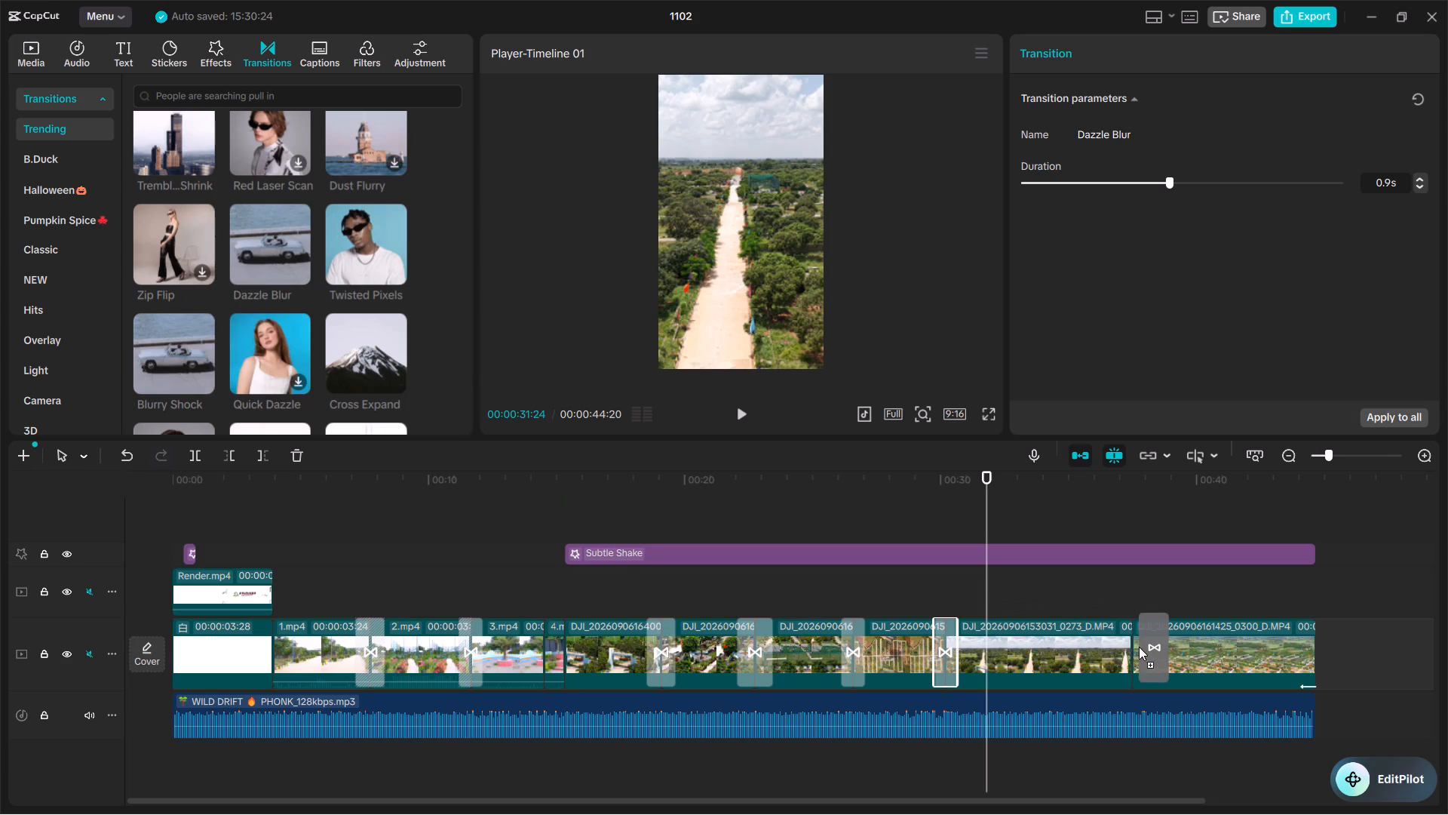
drag(1139, 647, 1121, 649)
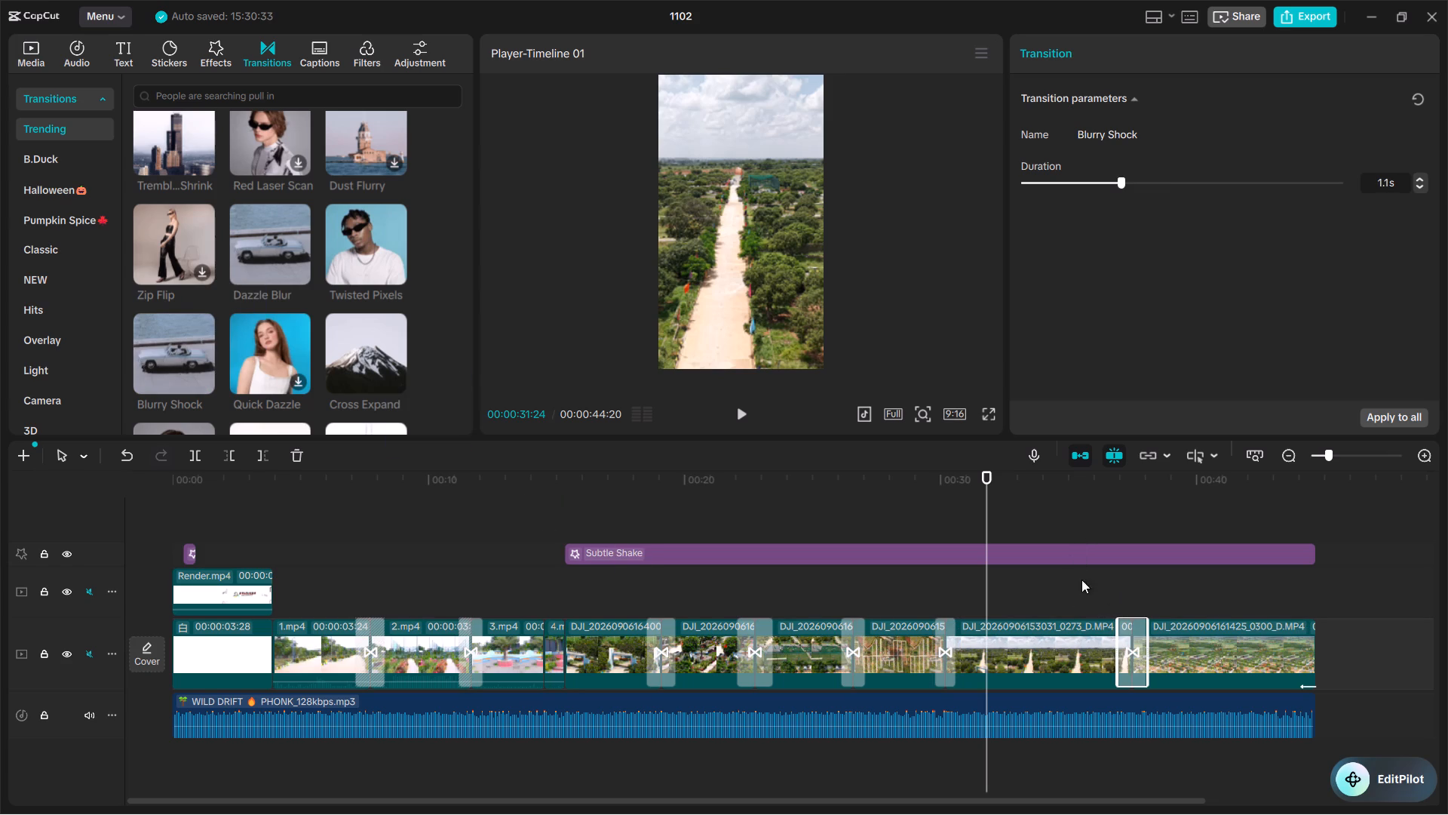
Set the Blurry Shock transition's duration to 0.9 s.
drag(1117, 180, 1100, 186)
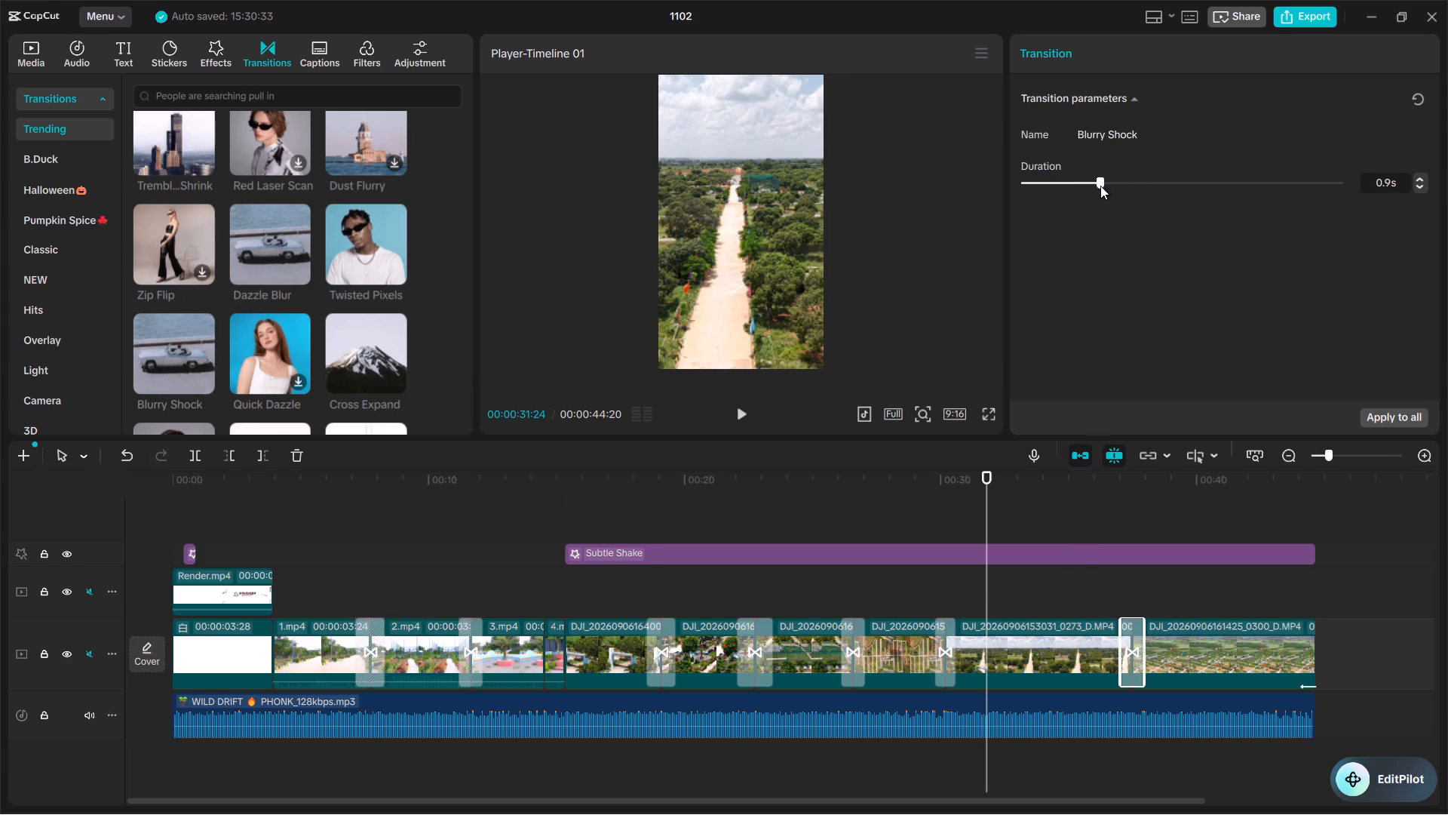
drag(1100, 186, 1096, 186)
Play back the Blurry Shock transition from about 00:00:36:20, rewinding once to replay it into the sixth drone clip.
click(1111, 486)
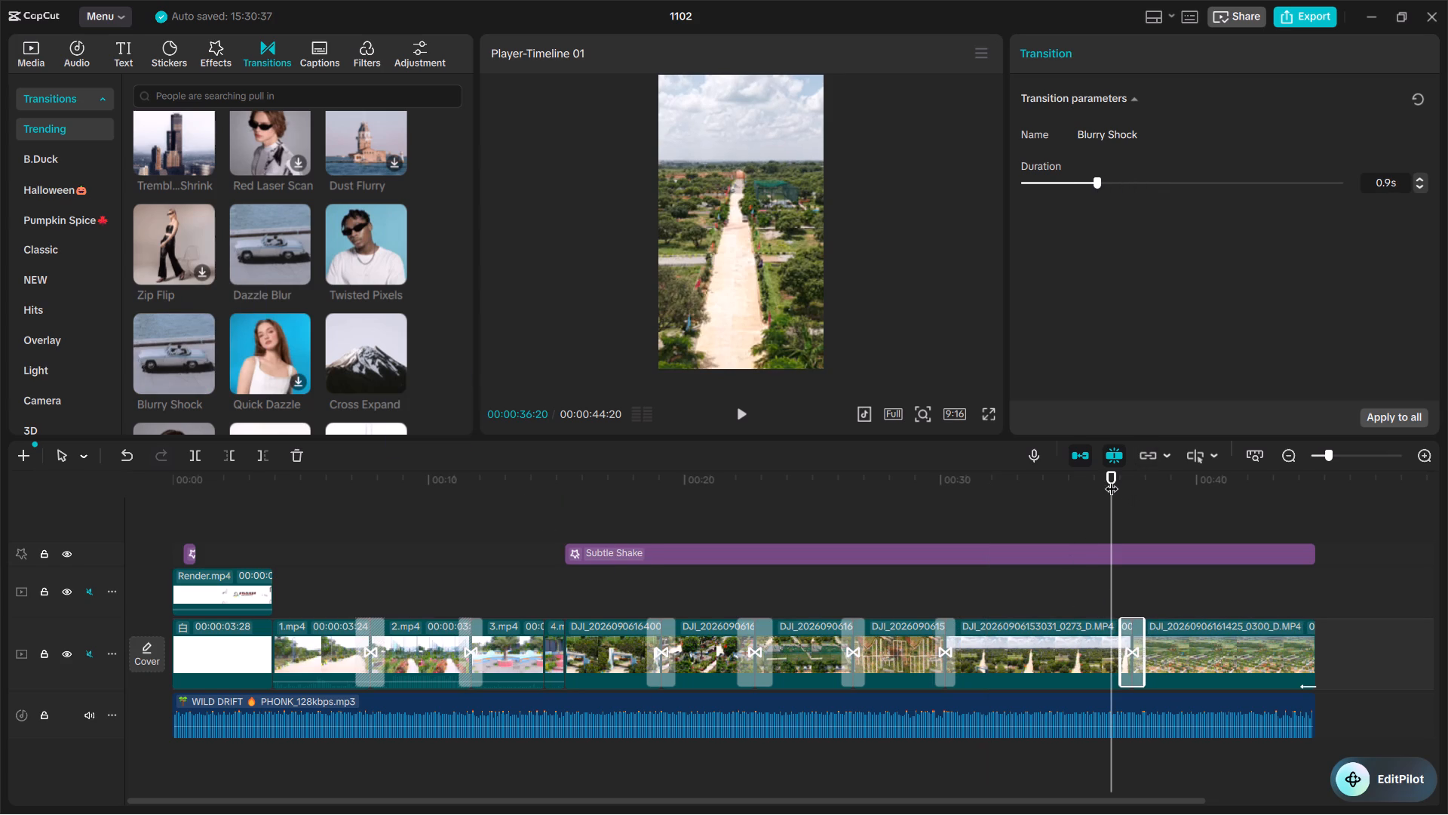
key(space)
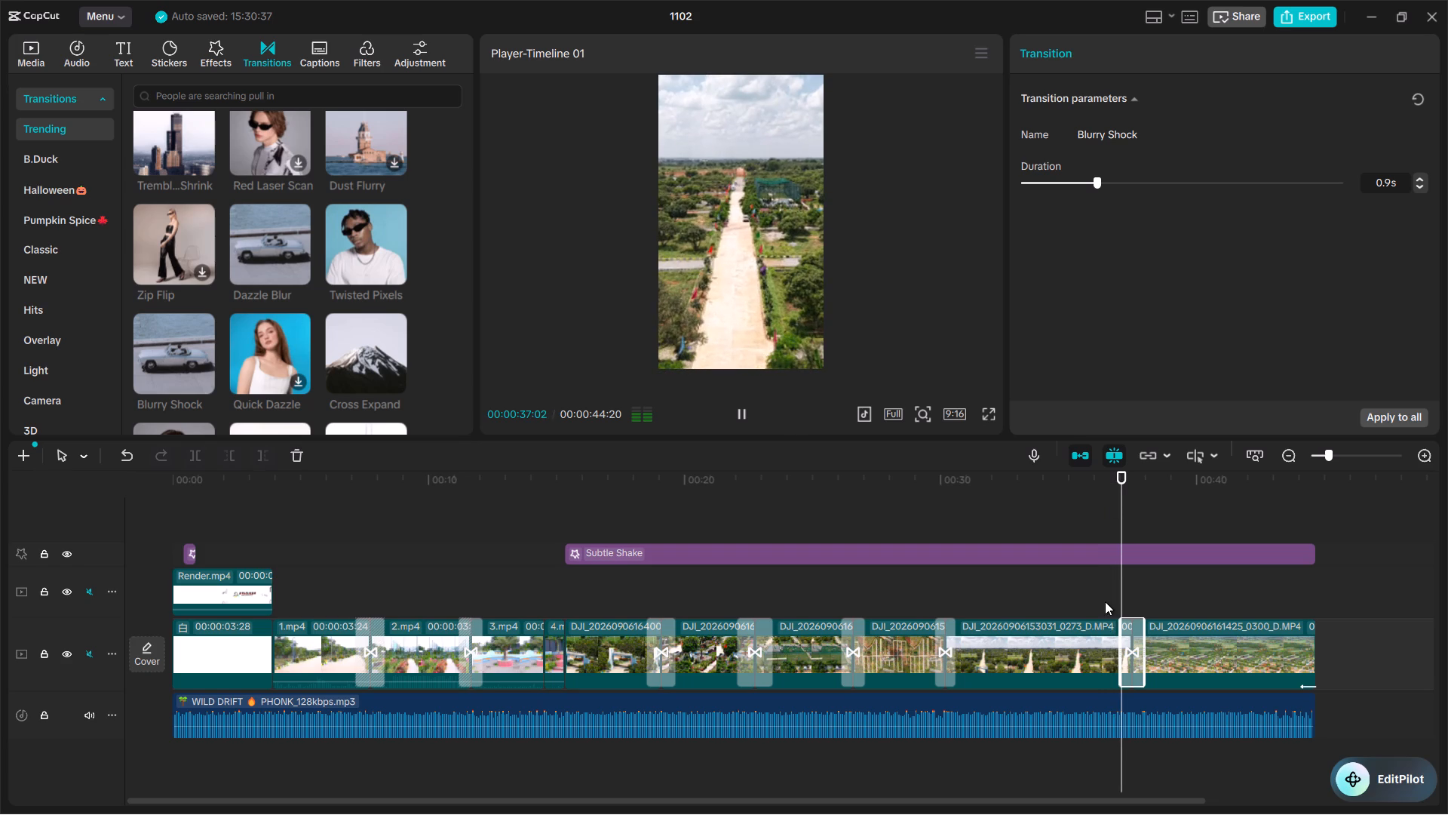
key(space)
drag(1122, 479, 1115, 479)
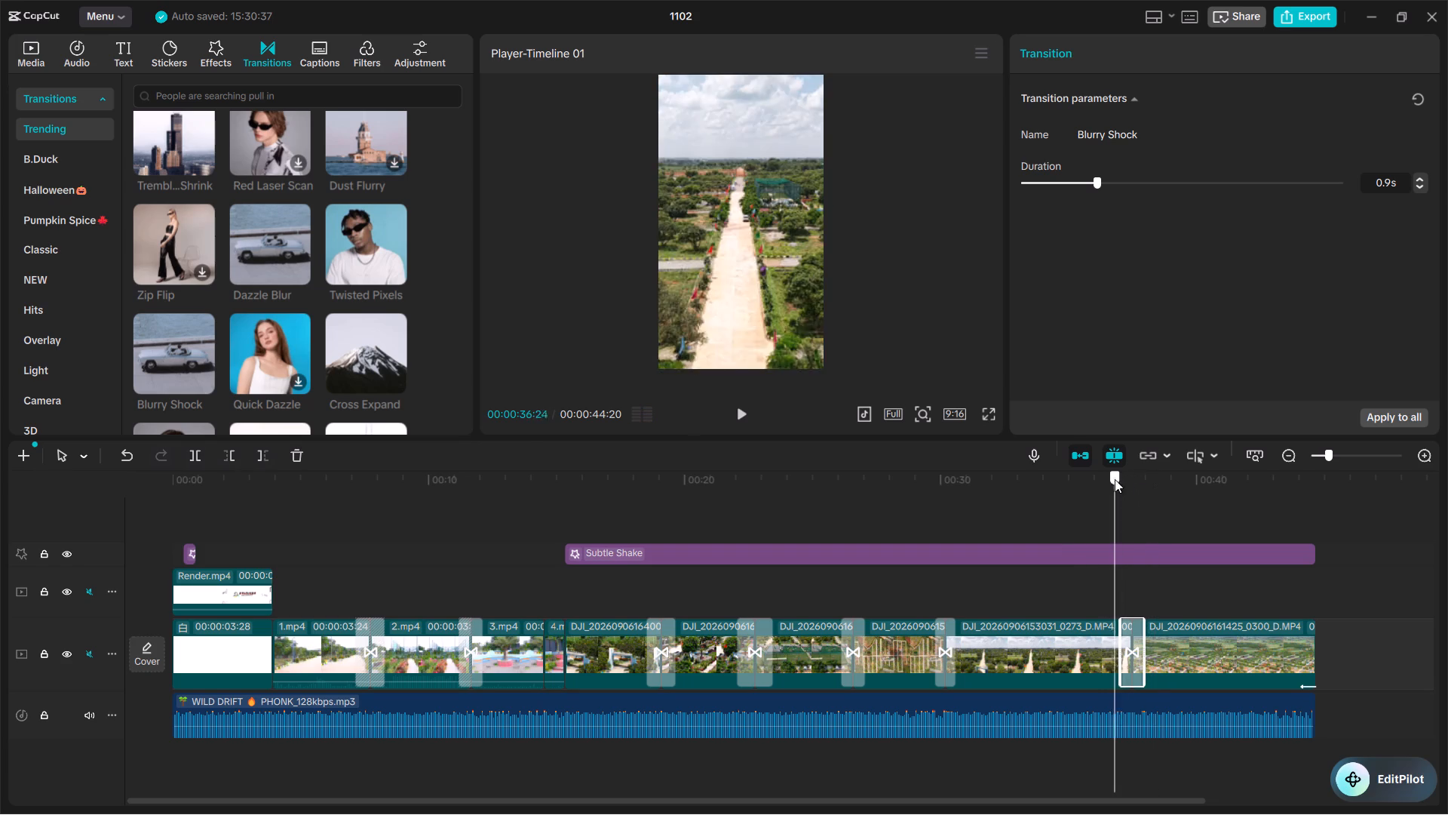
drag(1115, 479, 1110, 479)
key(space)
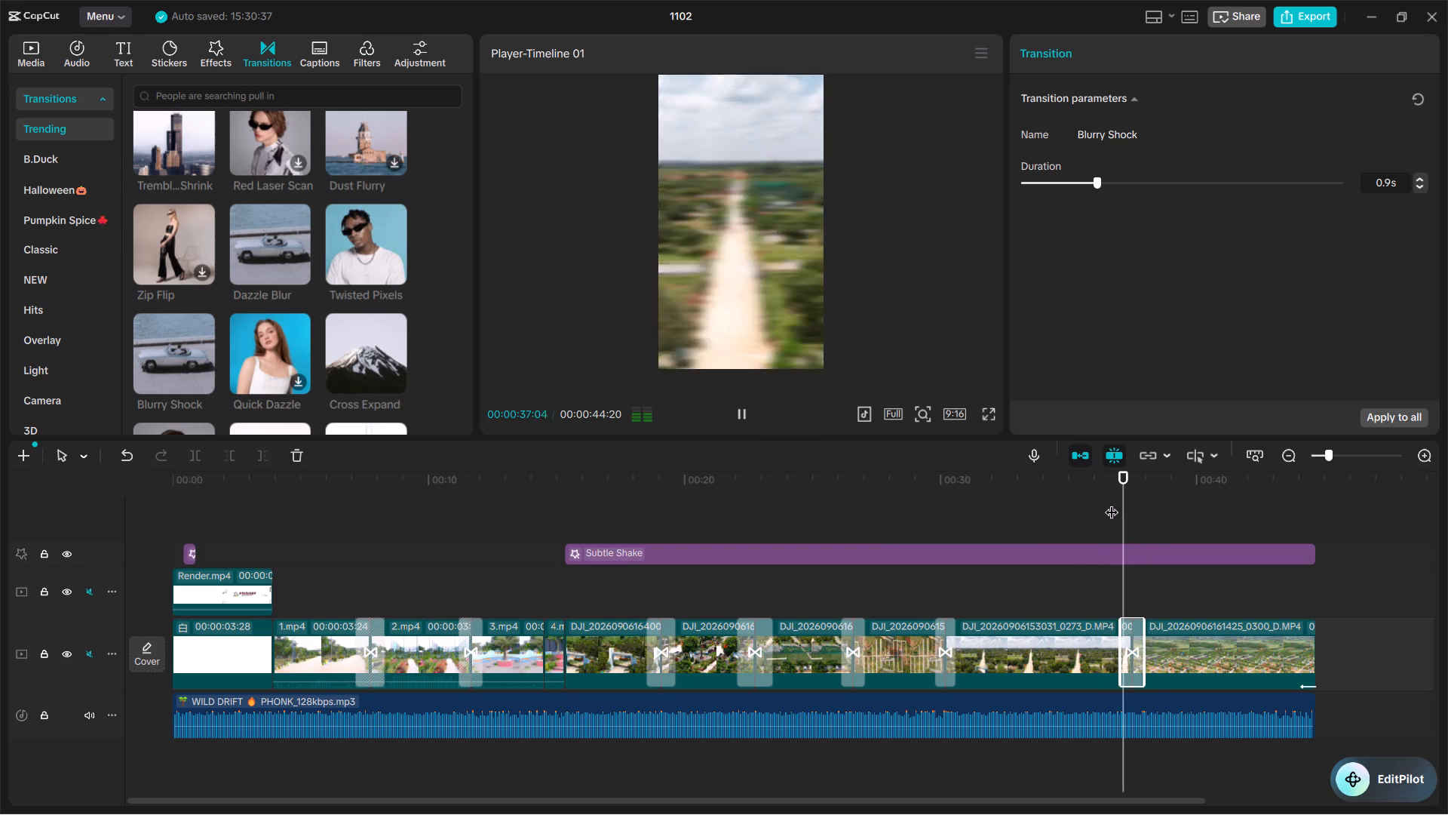
key(space)
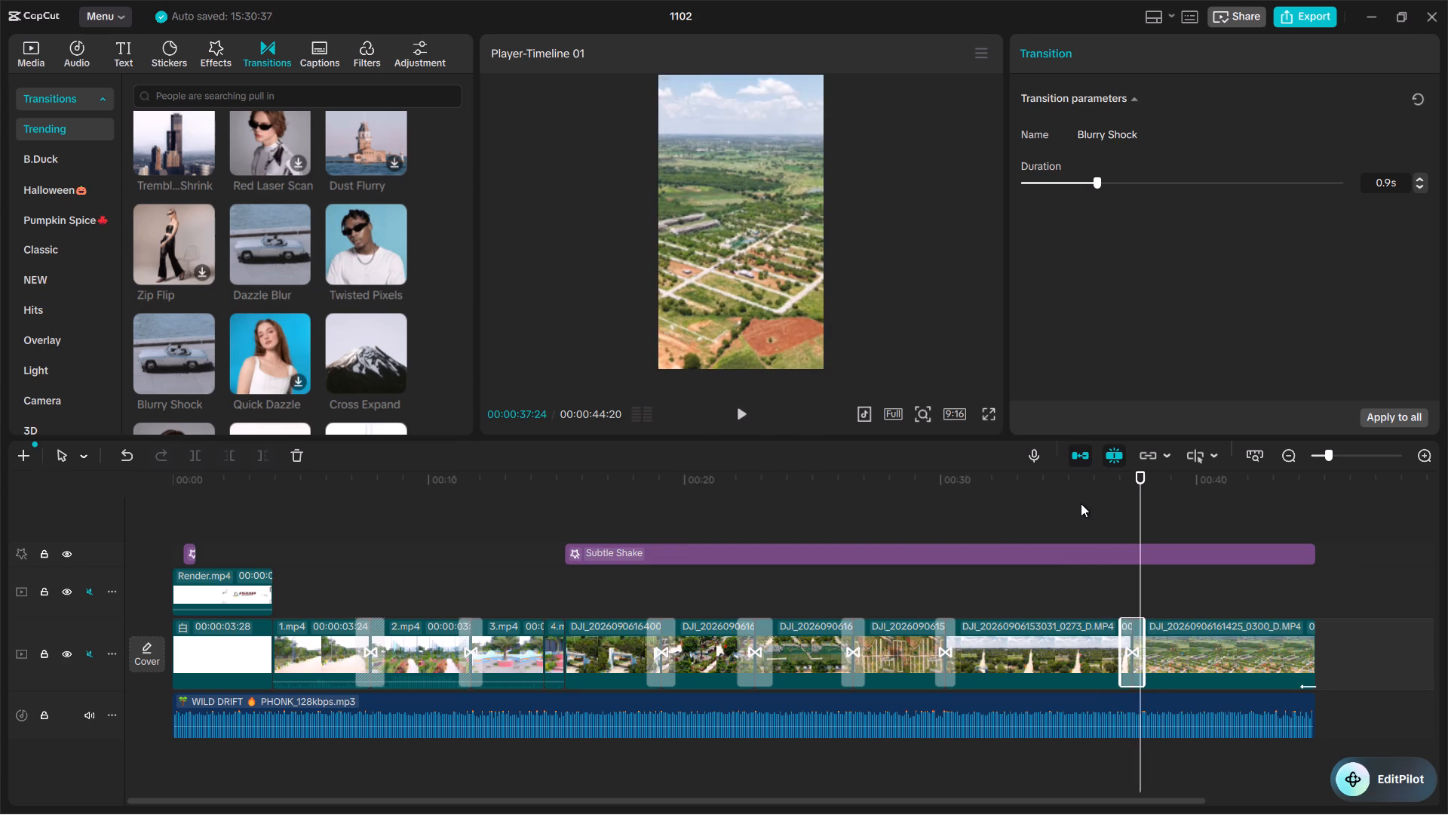
Play back the fifth drone clip through the Blurry Shock transition, rewinding to about 00:00:36:01 to replay it.
drag(1007, 486, 944, 487)
drag(943, 475, 932, 475)
key(space)
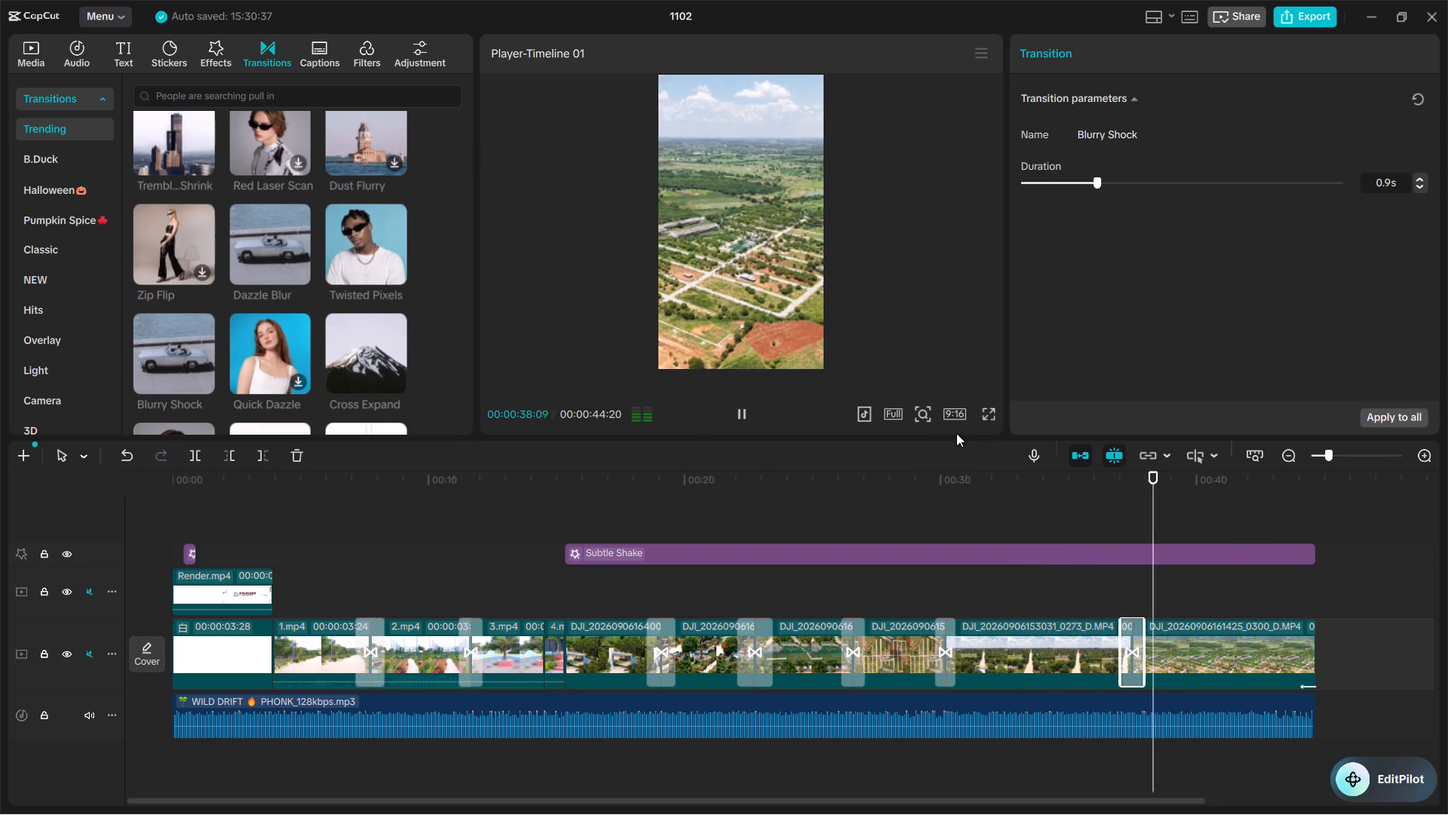
click(1095, 494)
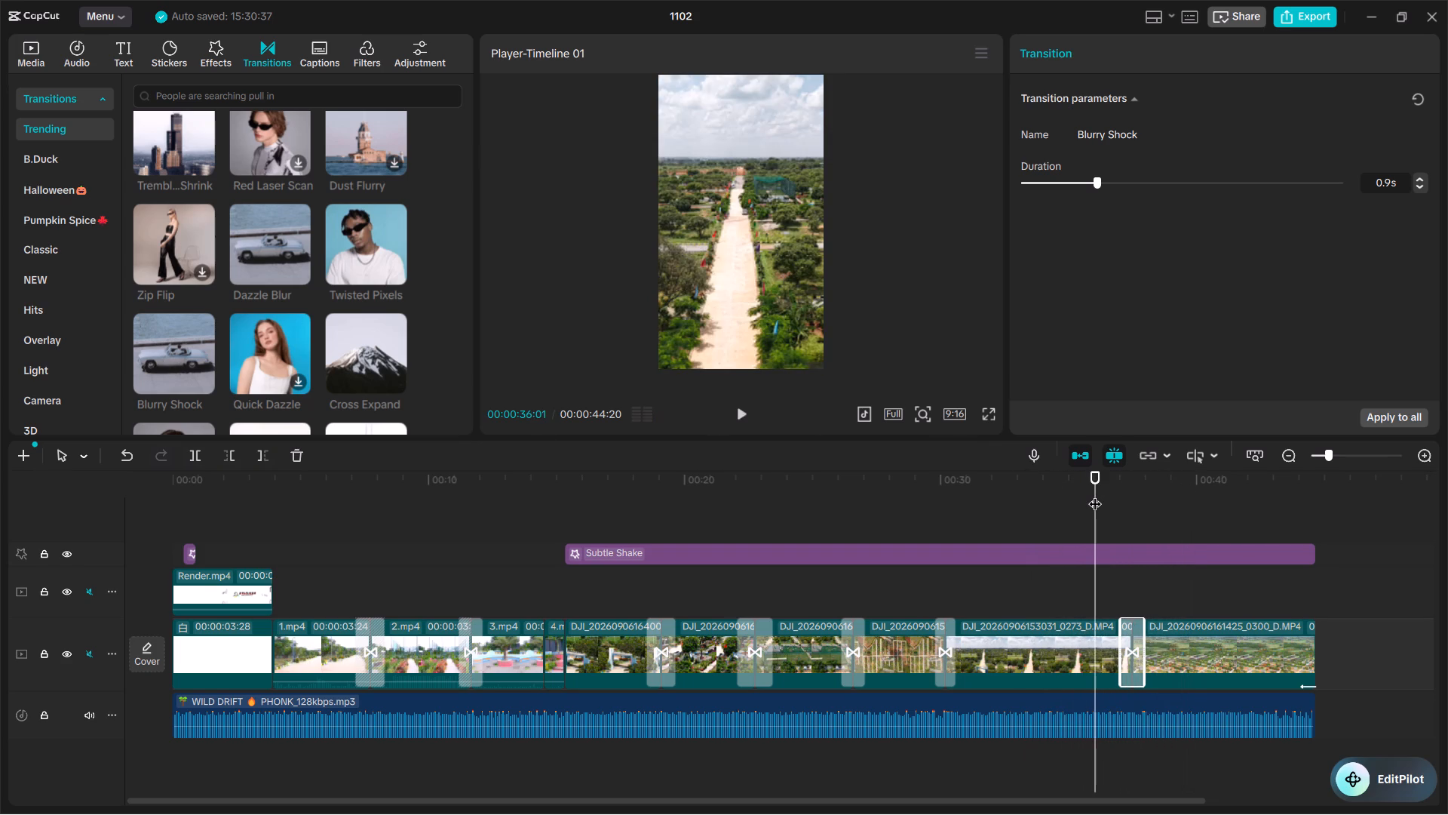
key(space)
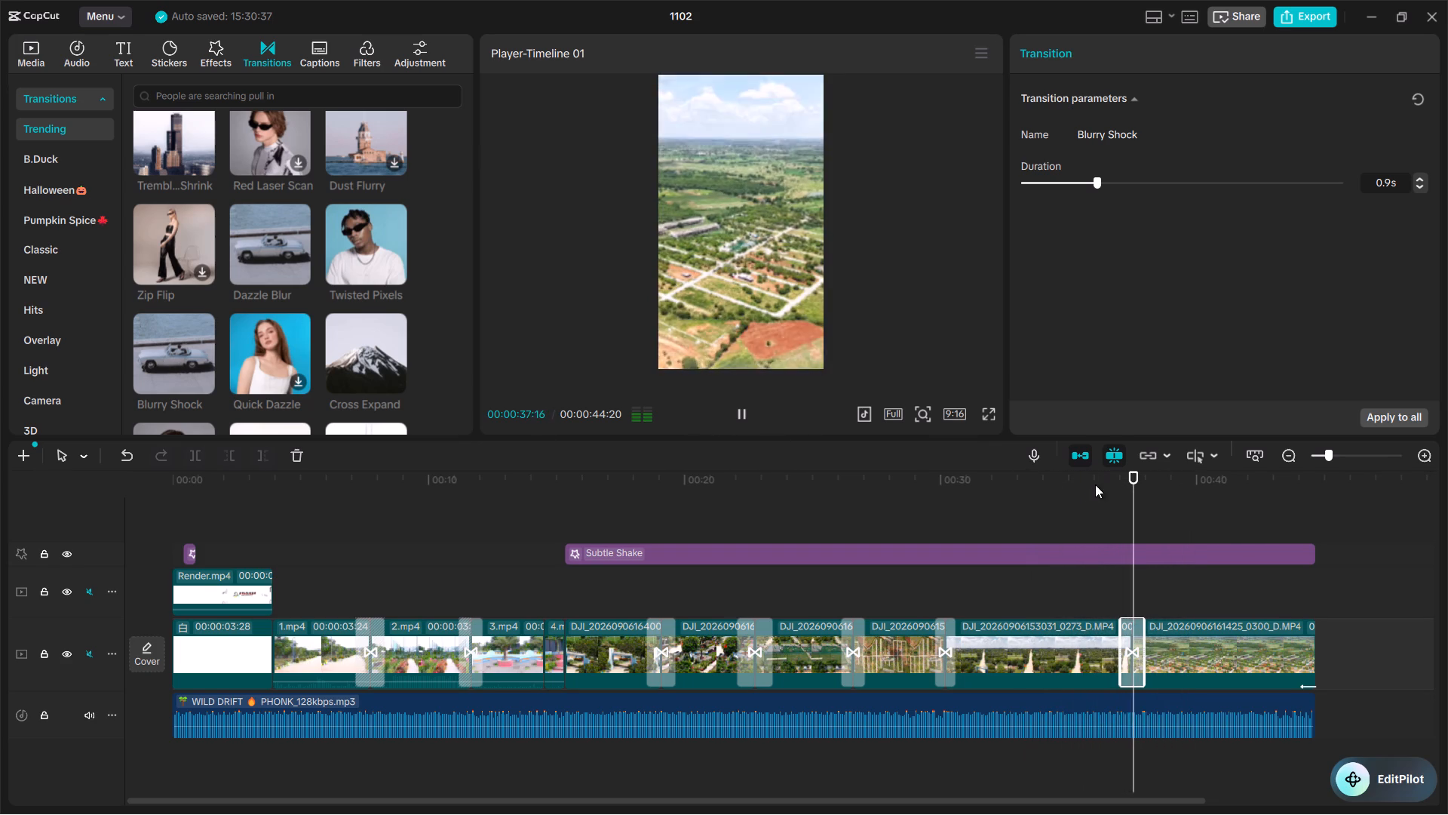
key(space)
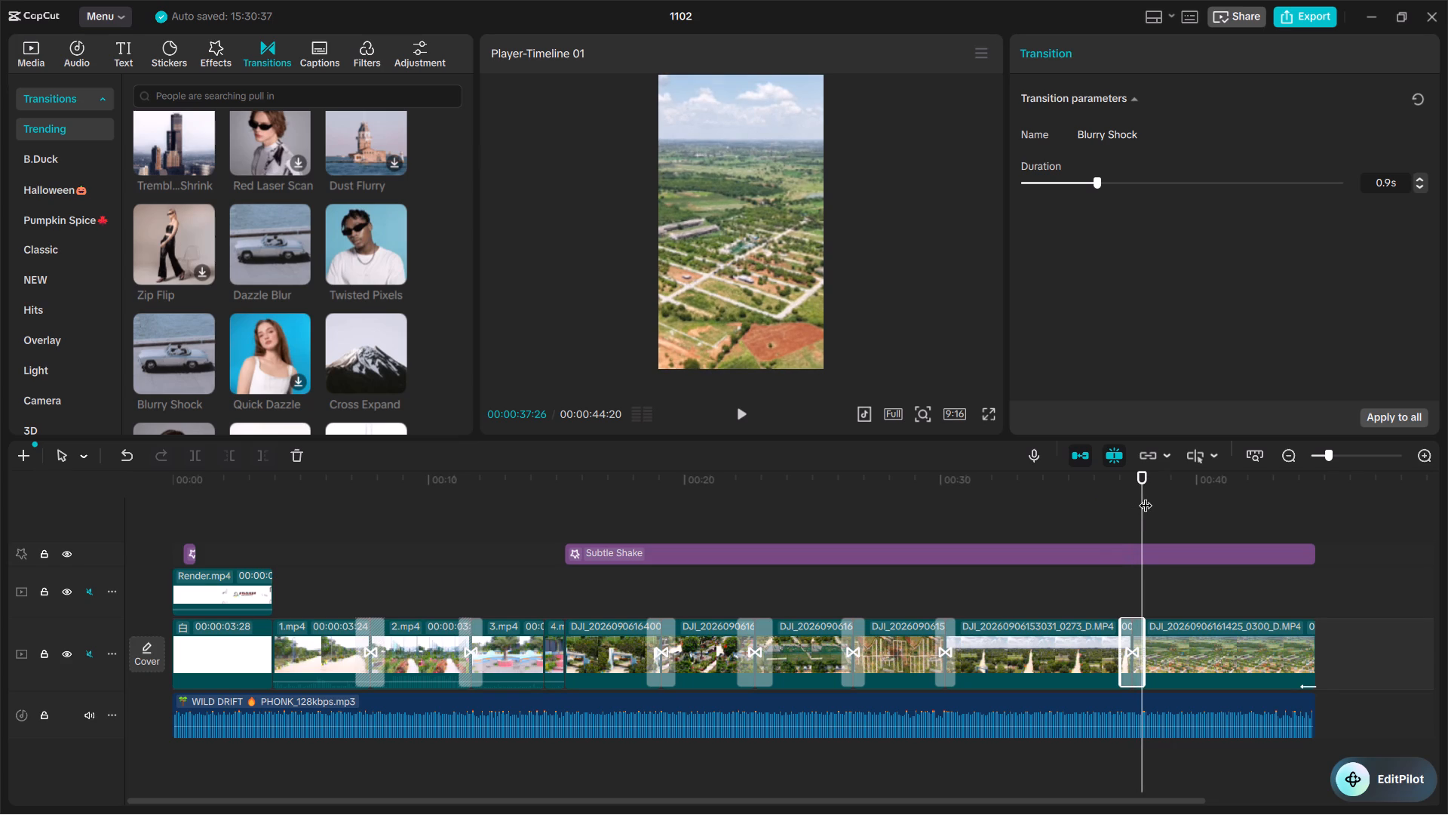
Play back the first drone clip under Subtle Shake from 00:00:15:10, with the timeline zoomed out.
drag(1149, 490, 983, 576)
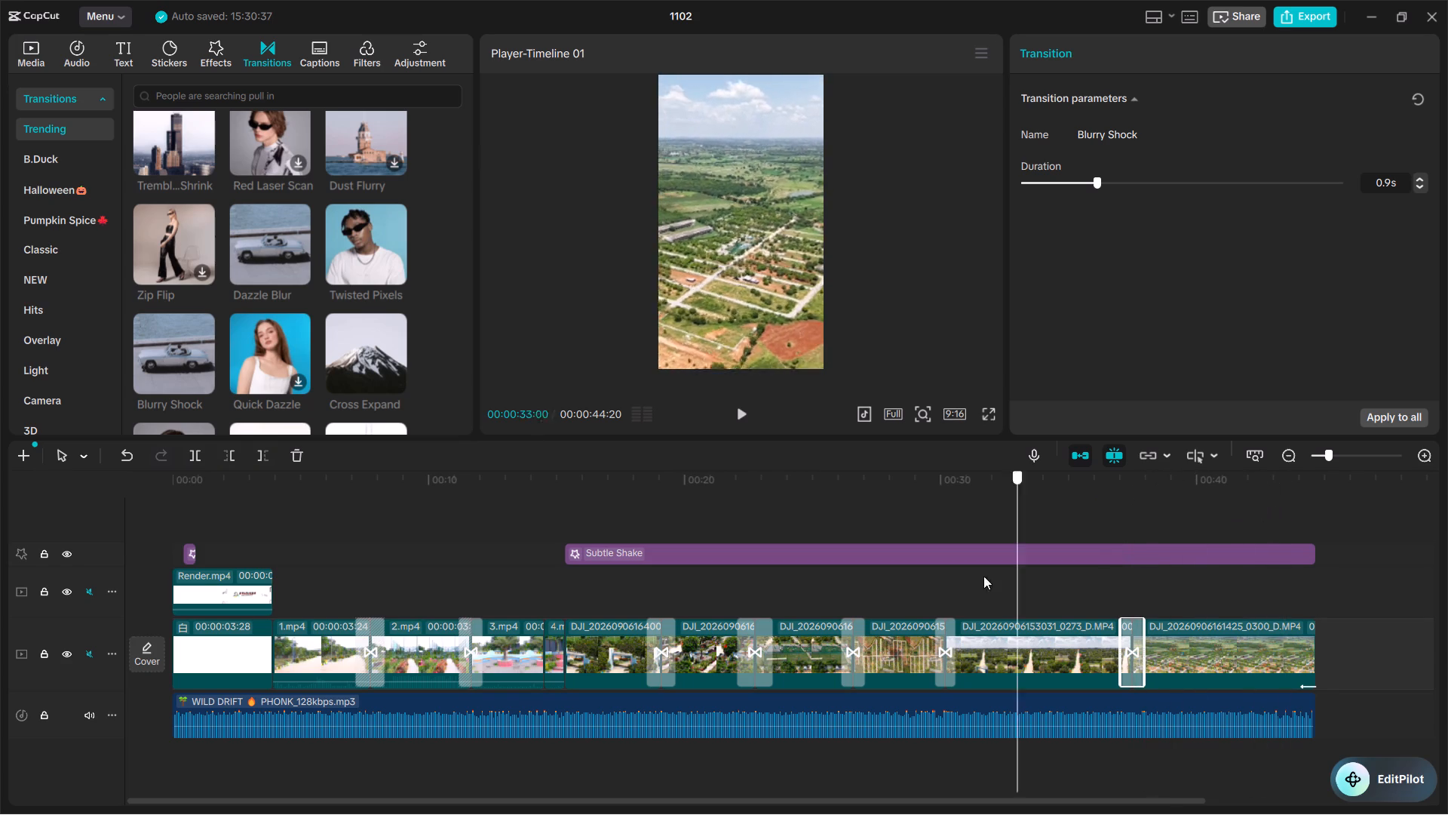
drag(983, 576, 562, 672)
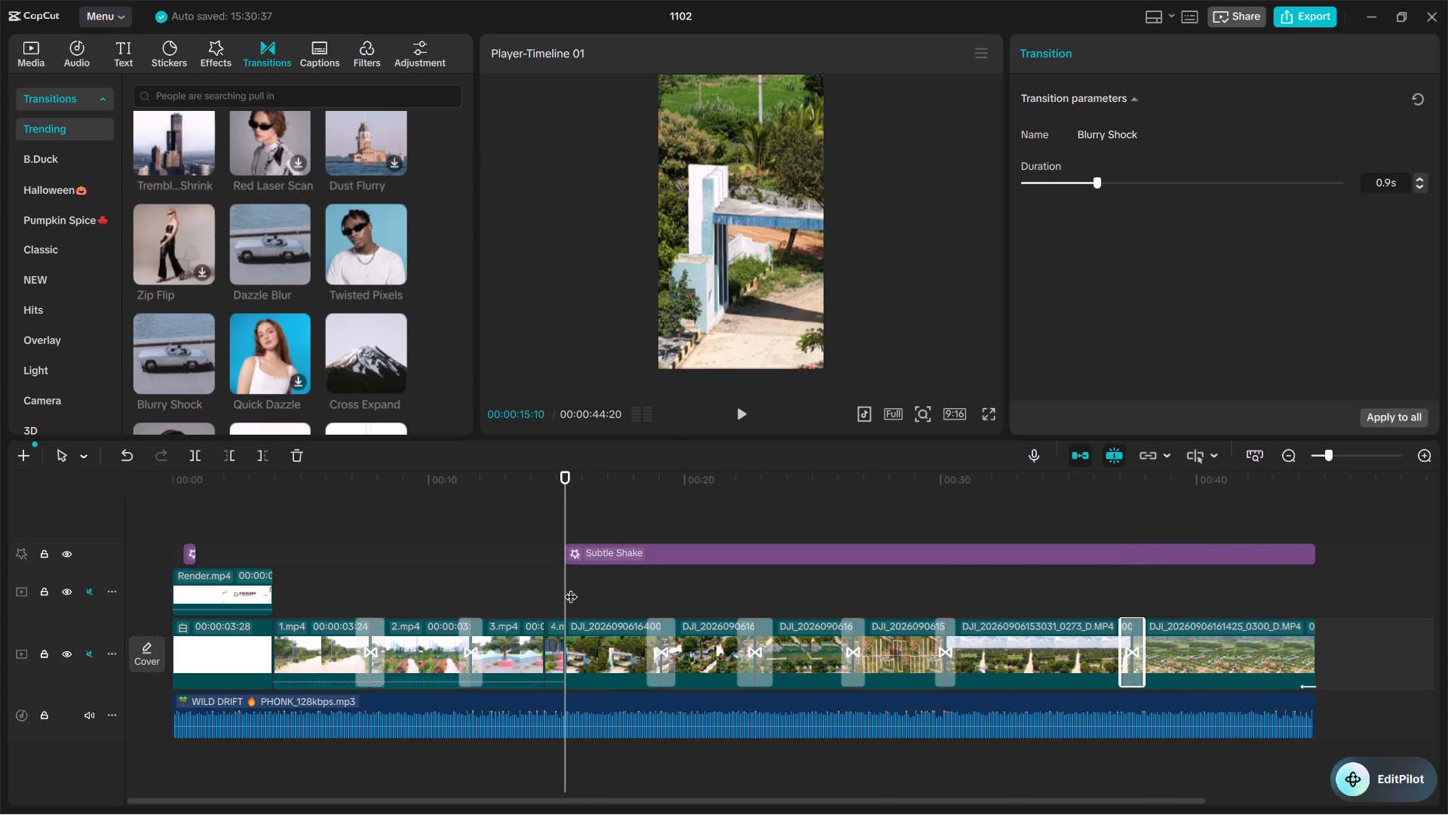
key(space)
key(space)
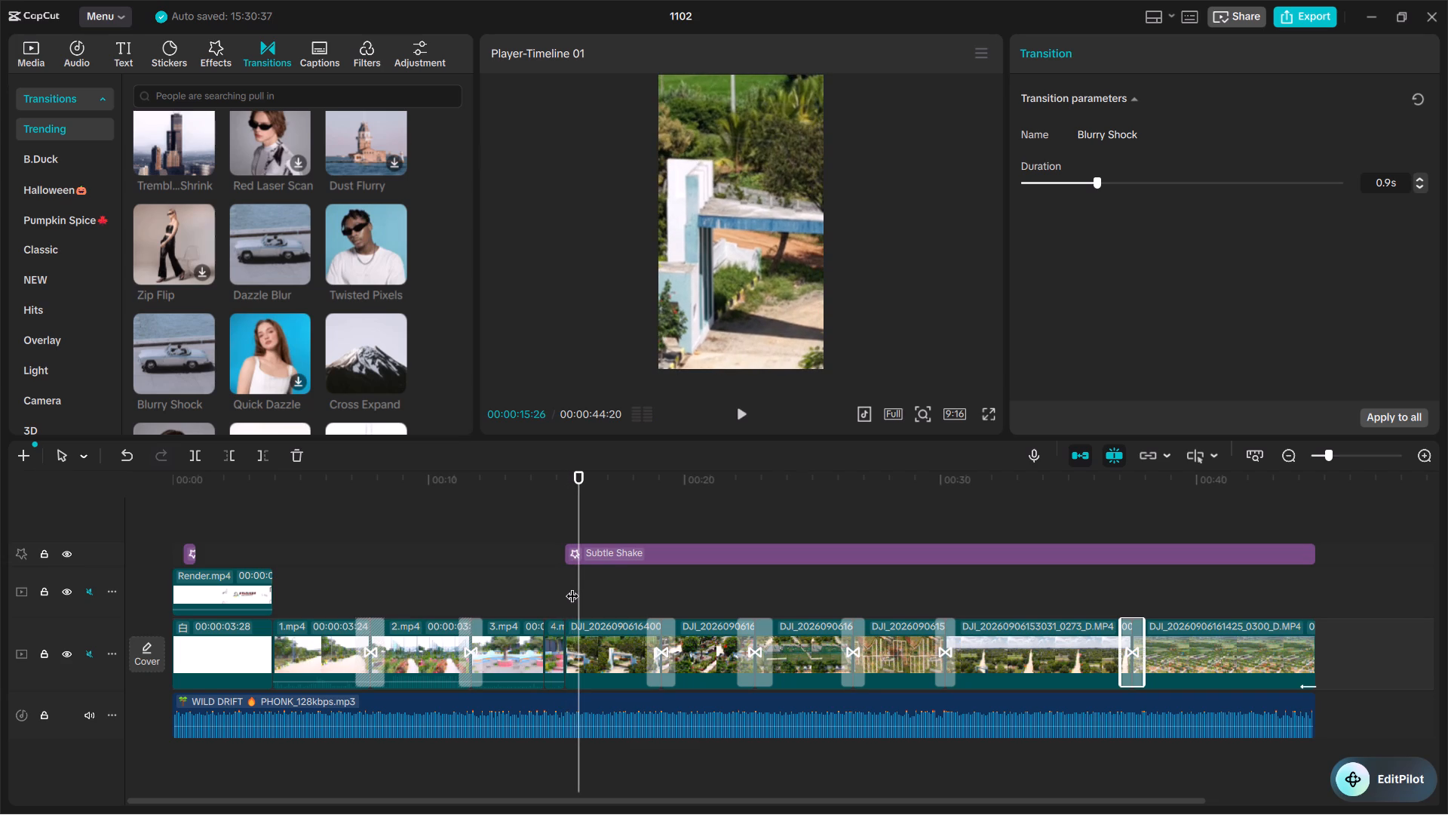
alt+scroll(573, 589, down, 6)
alt+scroll(574, 592, up, 6)
ctrl+scroll(575, 589, down, 9)
key(space)
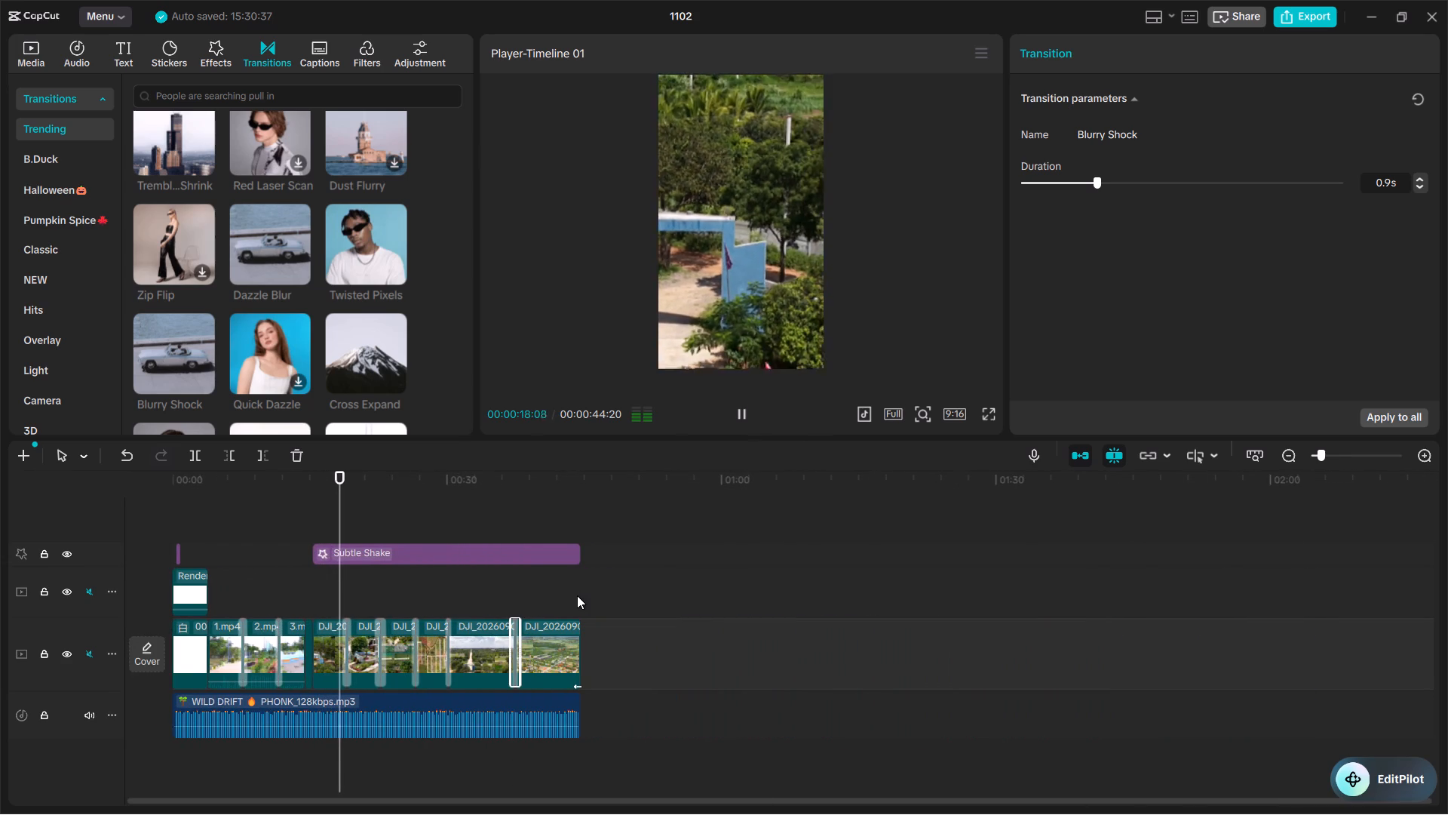
Play back the final drone clip from about 00:00:41 to the end of the timeline.
click(554, 598)
key(space)
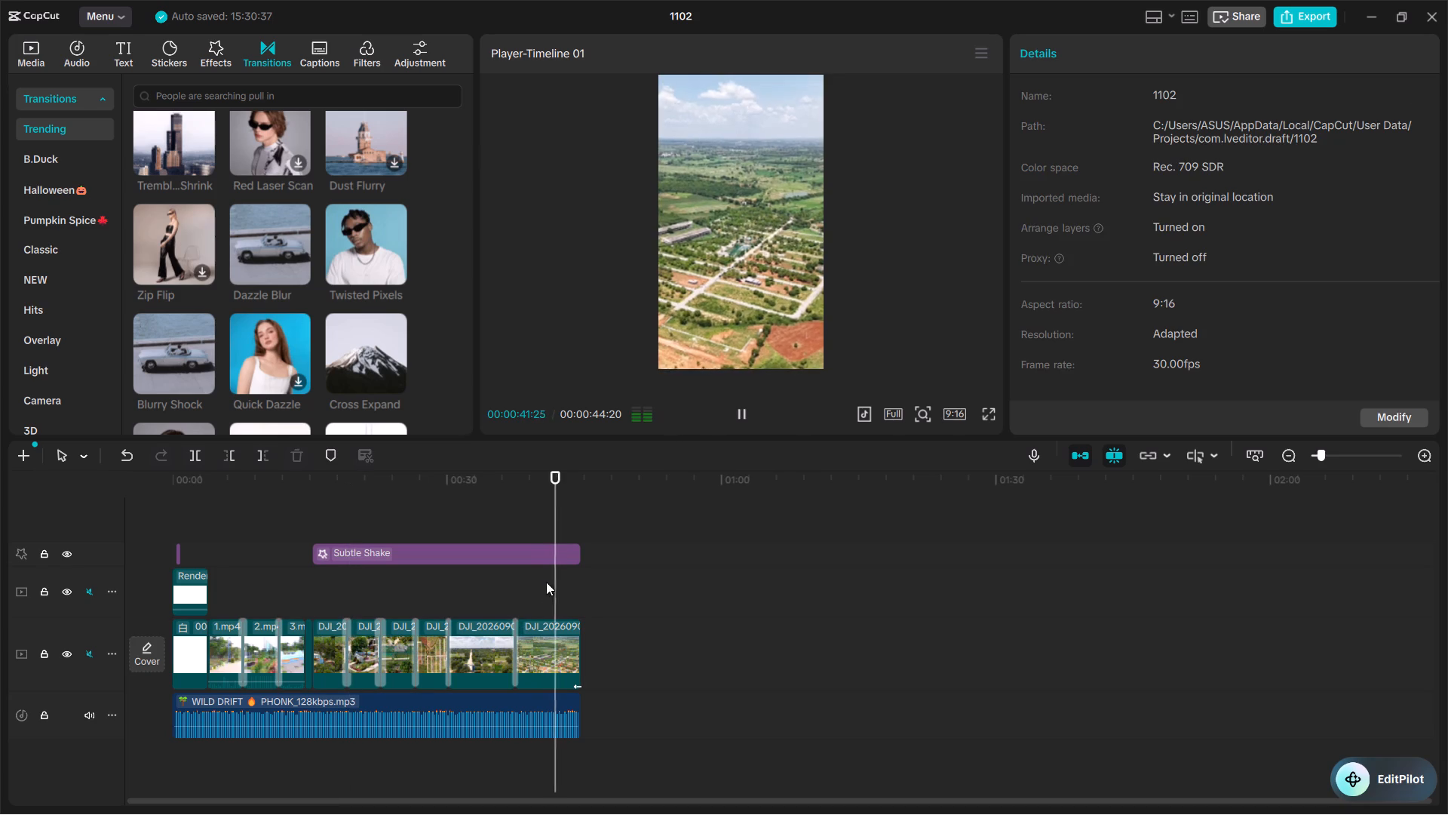
key(space)
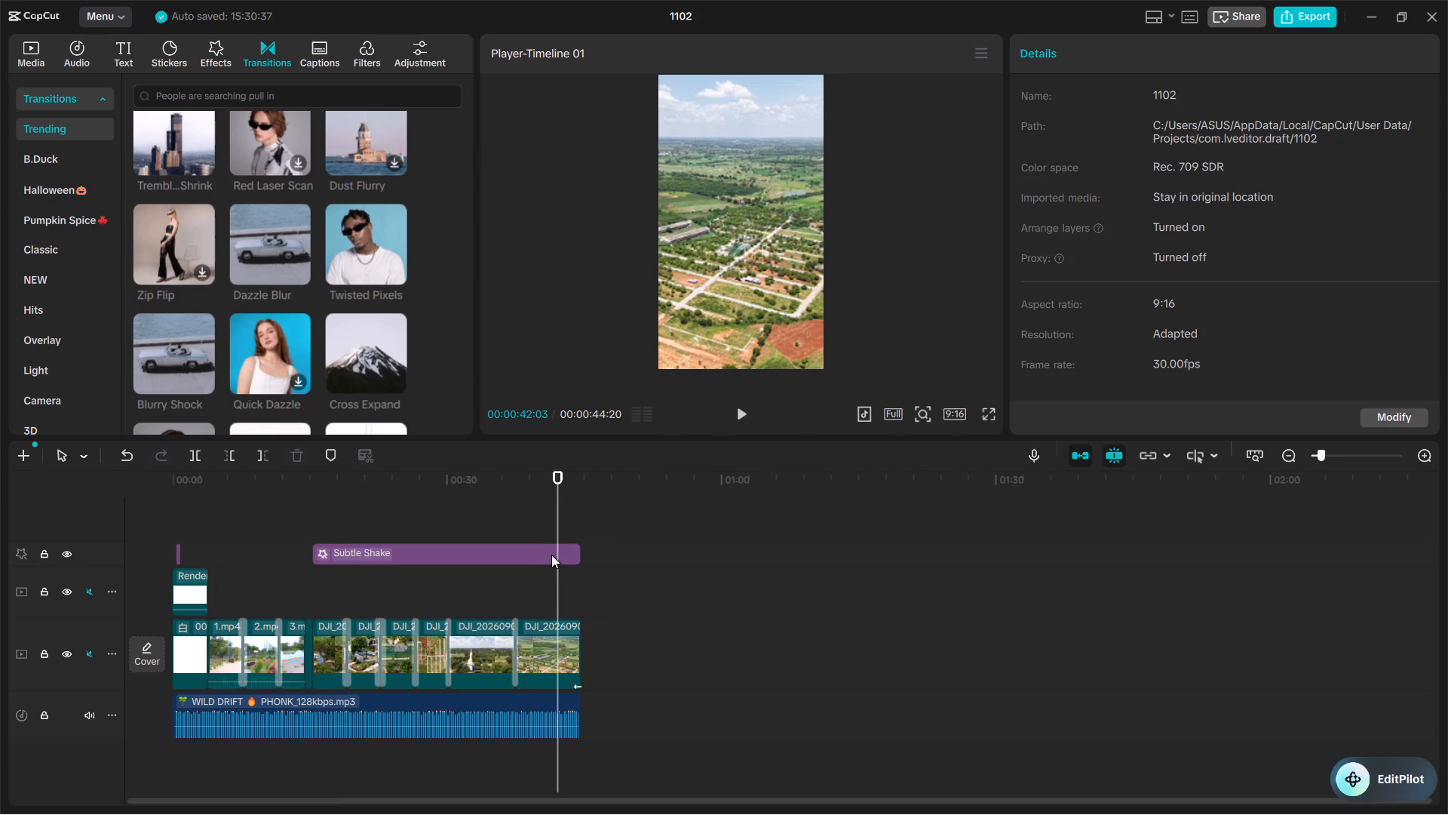
key(space)
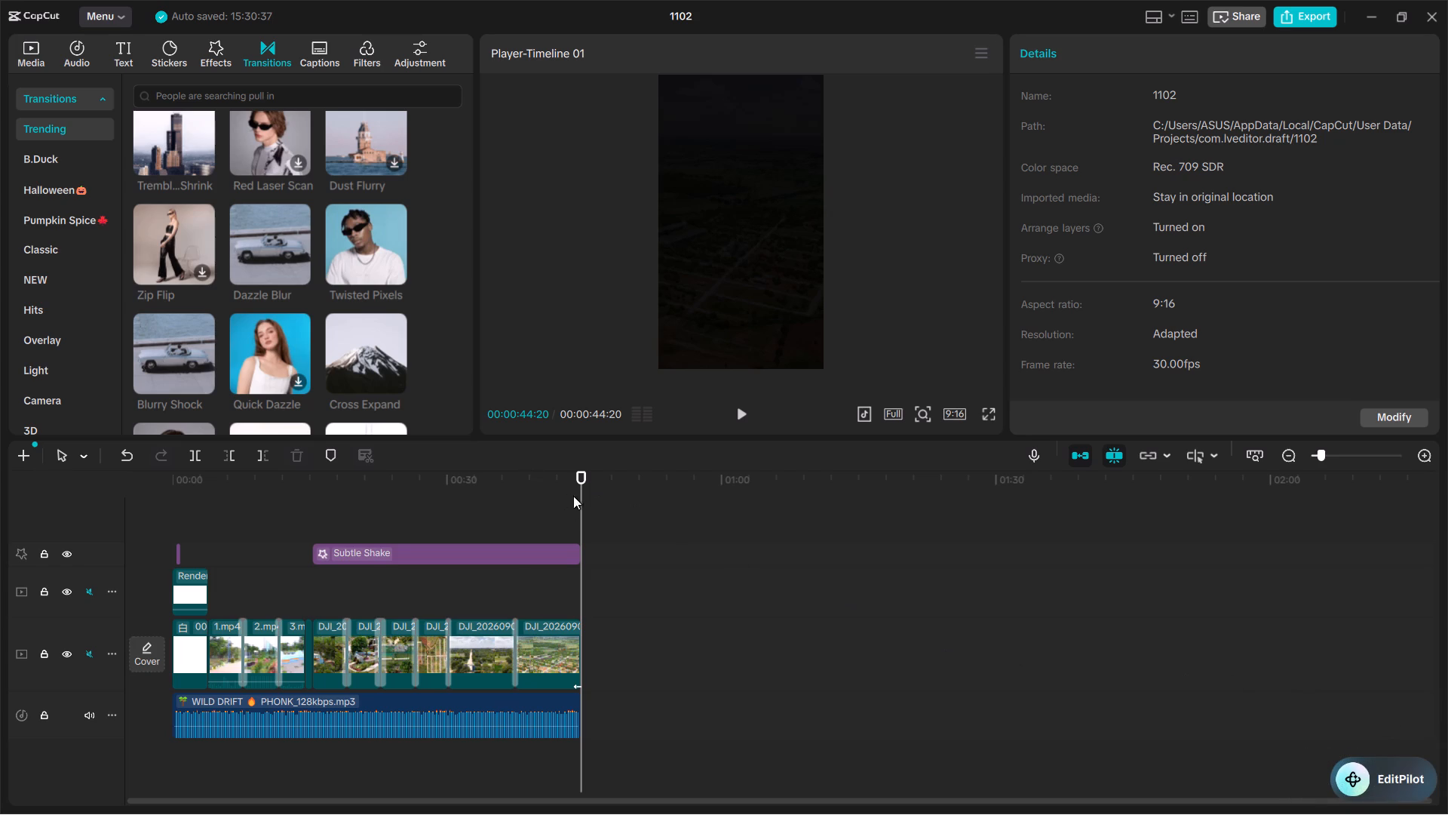
Play back from the drone section's start at 00:00:15:10, and restart from 00:00:00:00 into the second drone clip.
drag(578, 496, 314, 519)
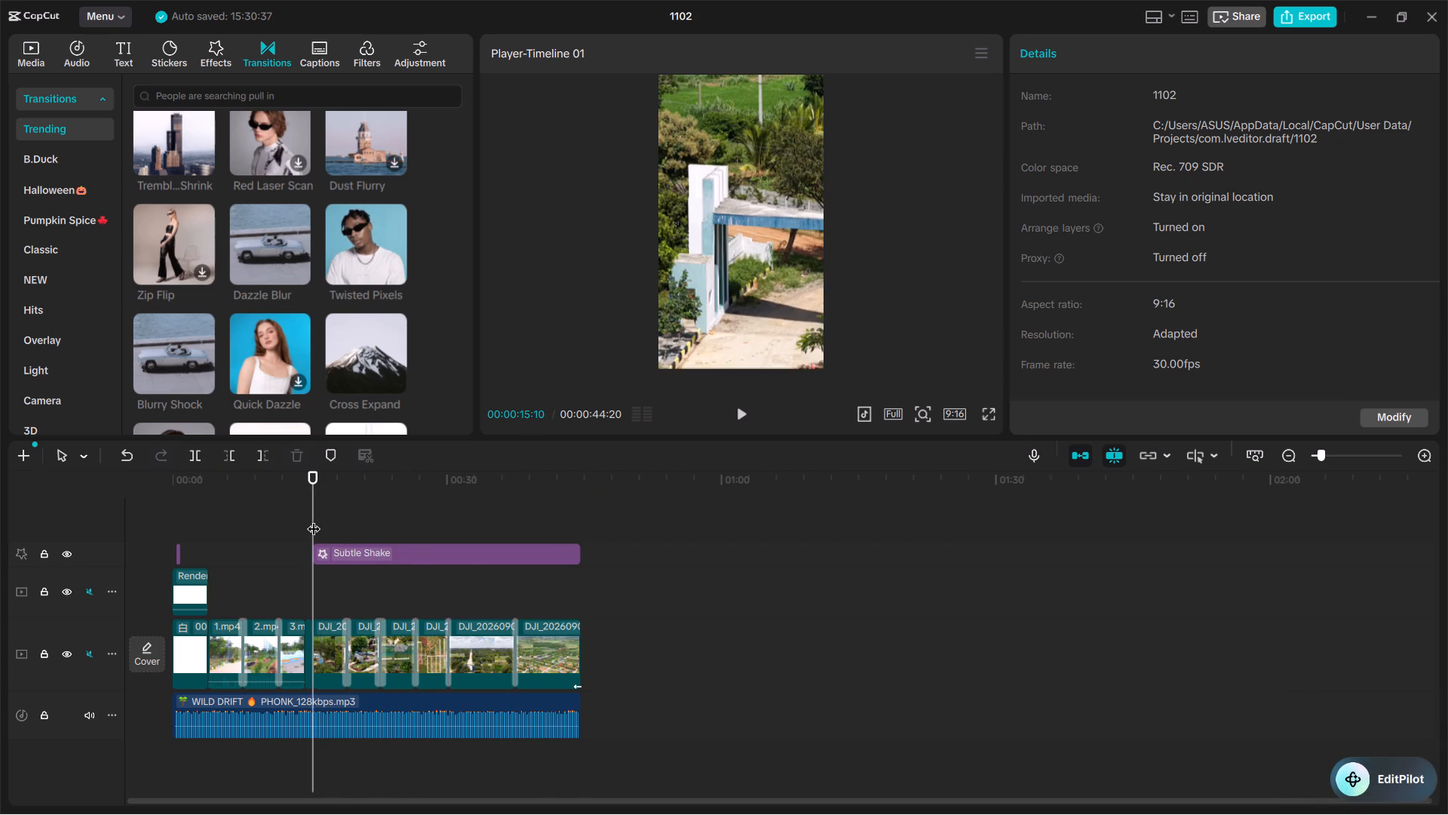
key(space)
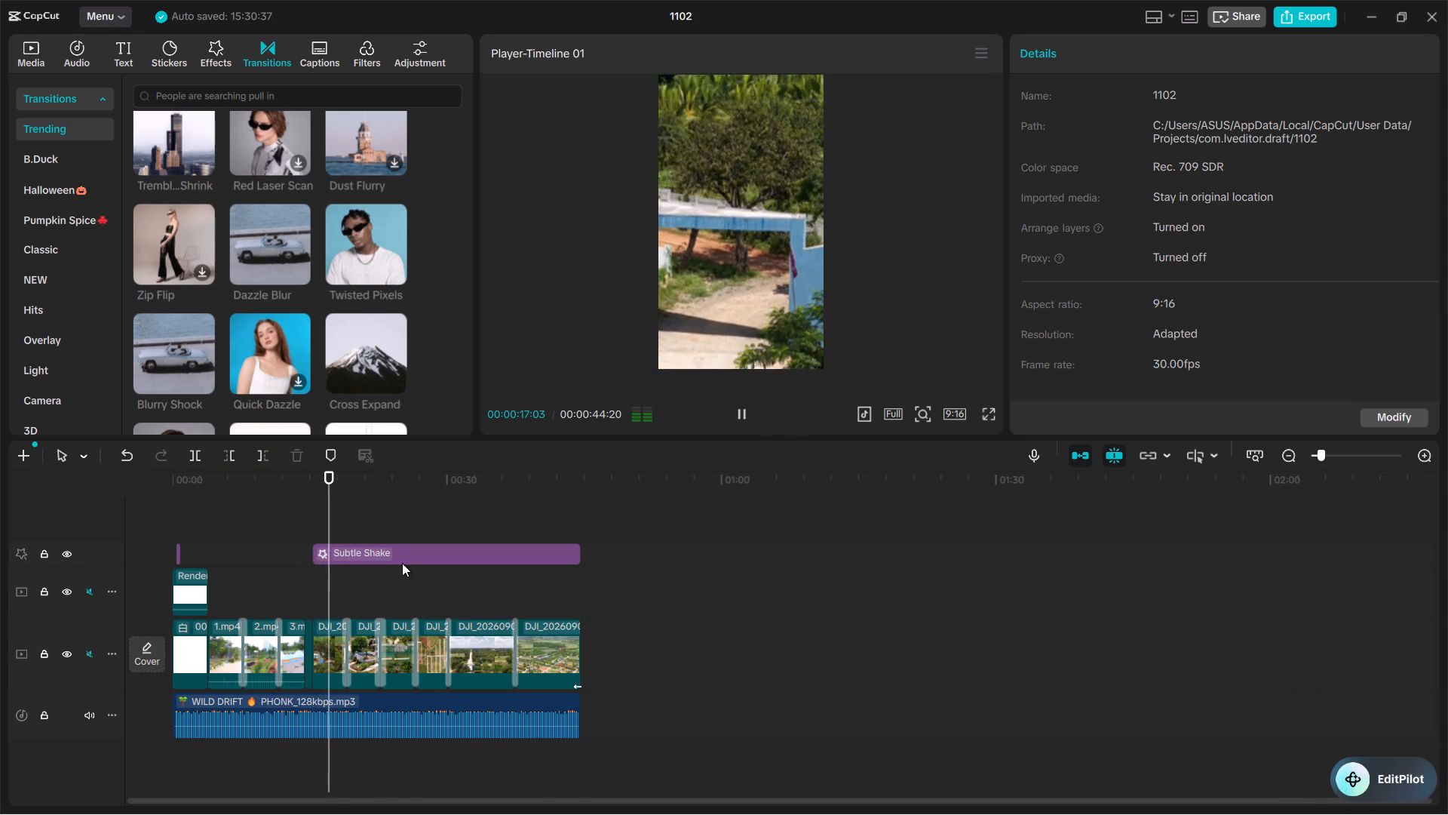
key(space)
drag(338, 477, 127, 477)
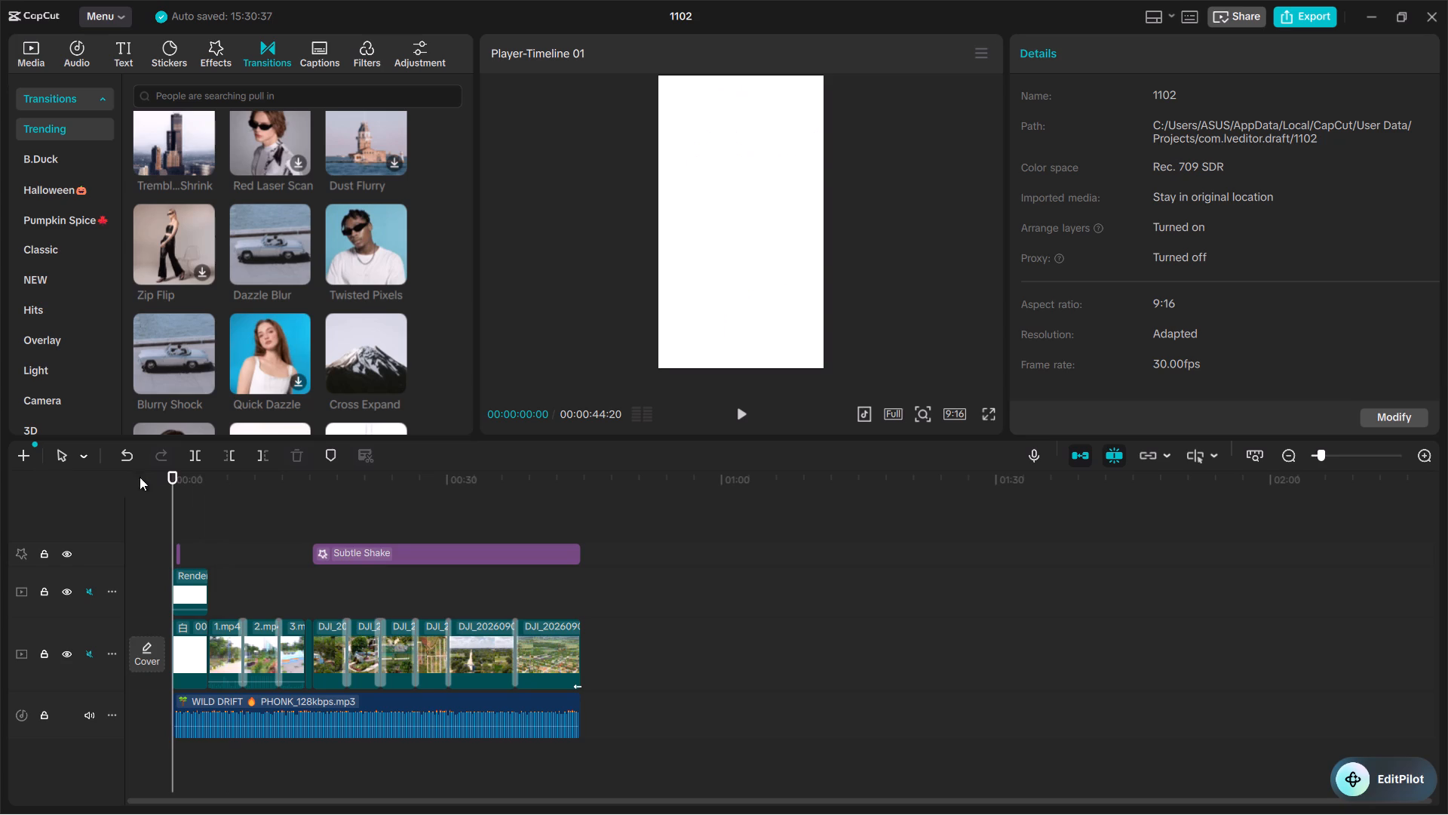
key(space)
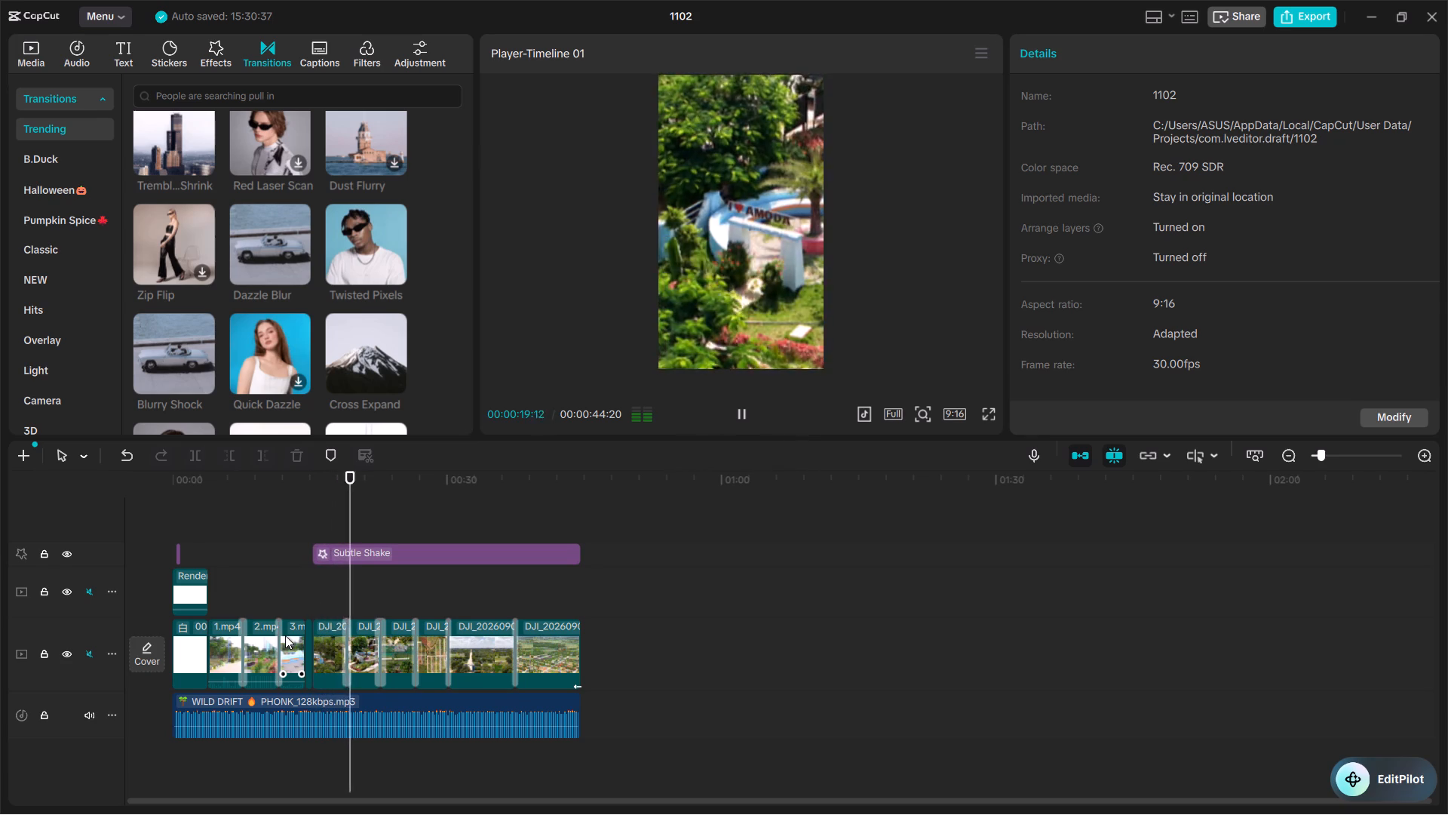
key(space)
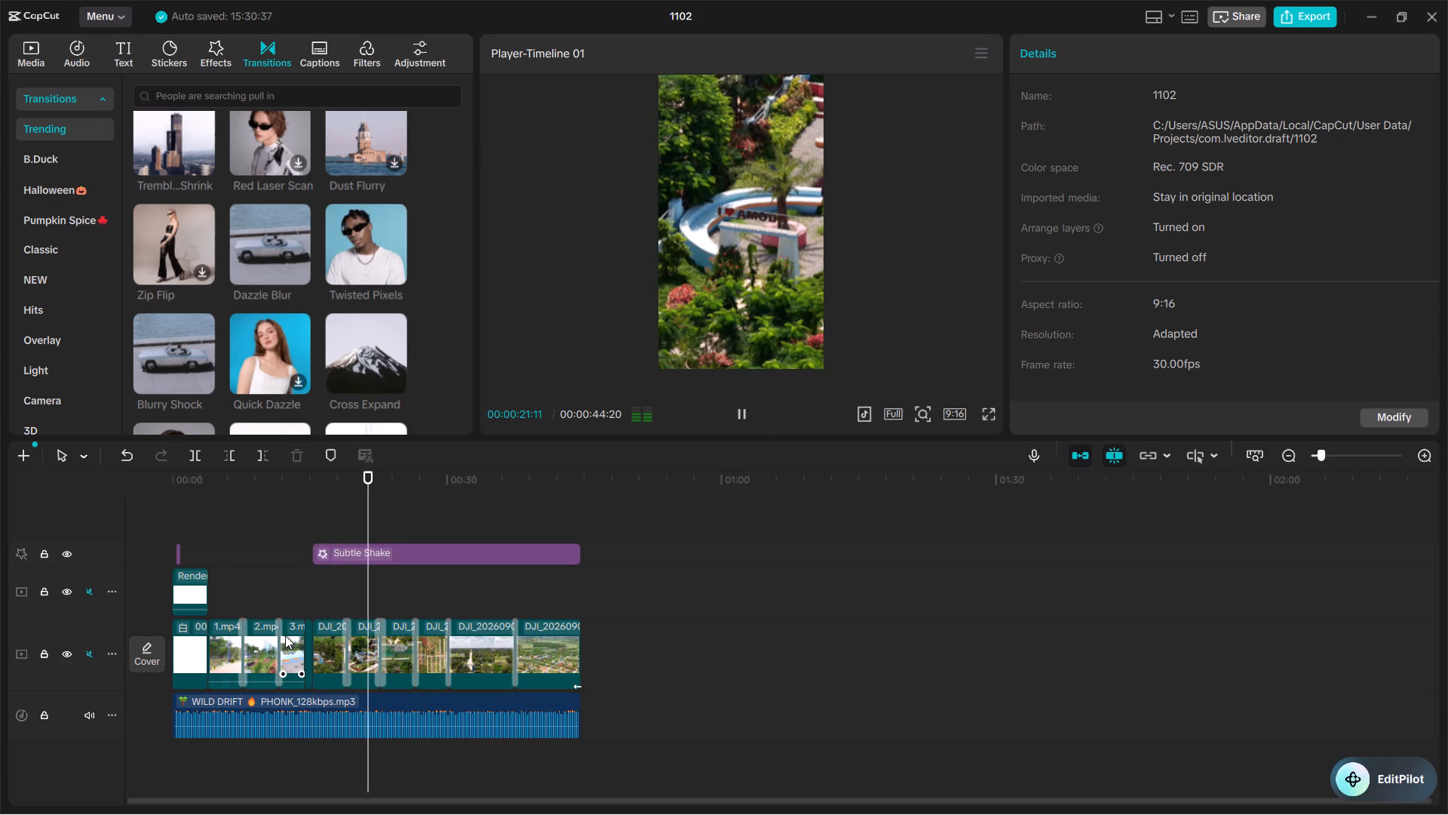
key(space)
key(space)
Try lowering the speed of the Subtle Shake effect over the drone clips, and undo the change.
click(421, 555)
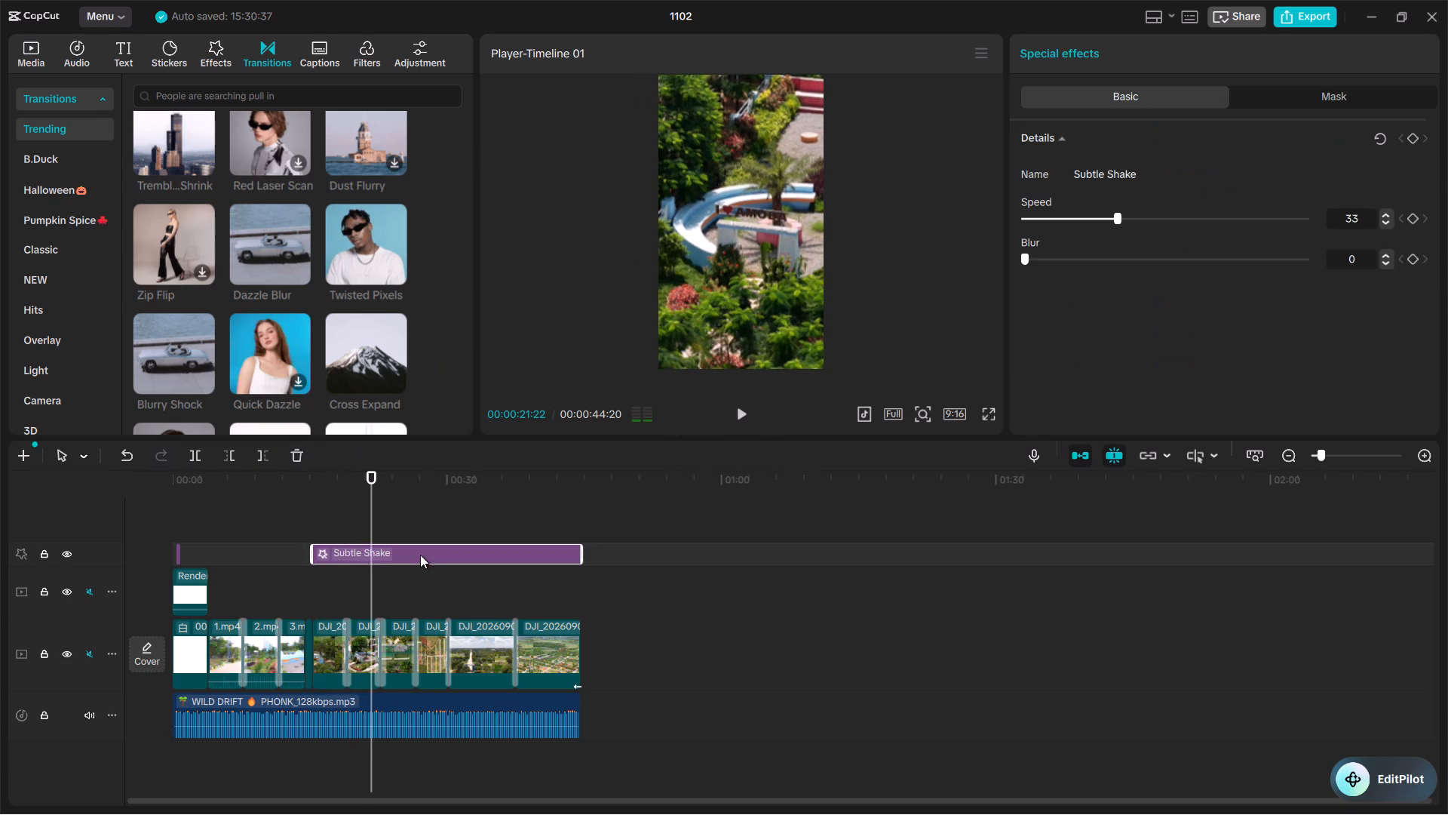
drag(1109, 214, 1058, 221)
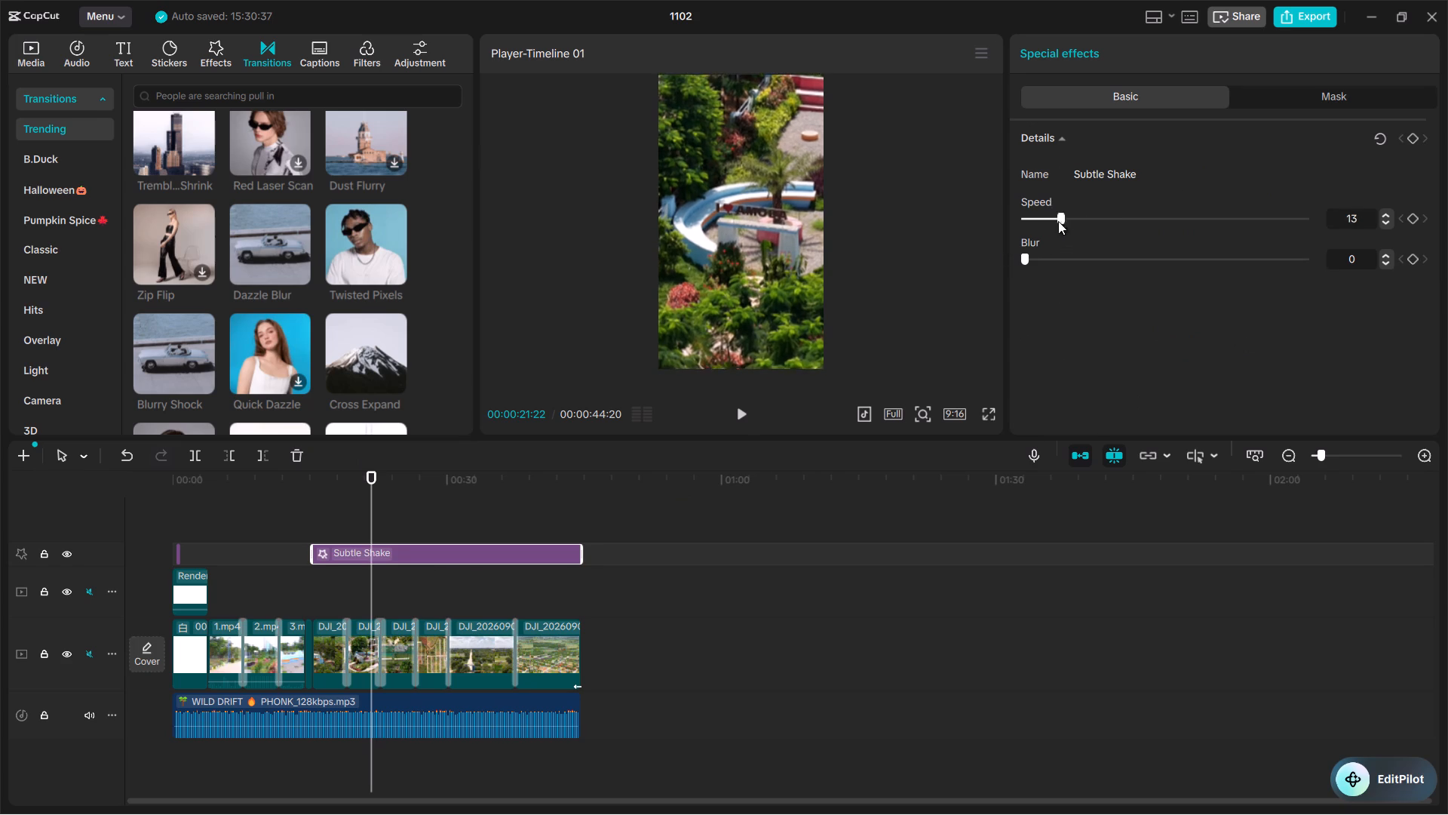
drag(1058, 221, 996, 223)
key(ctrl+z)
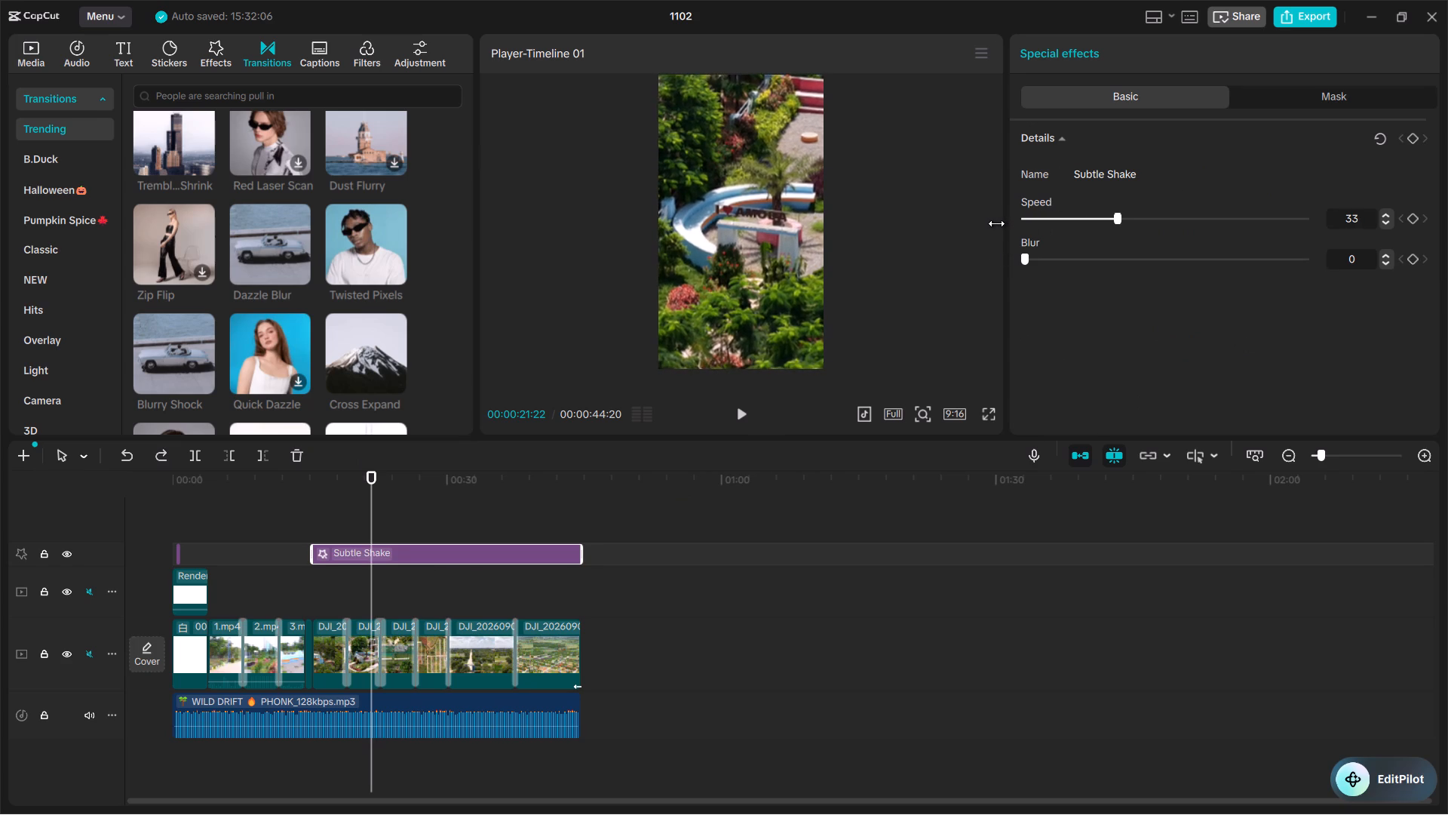
Play back the drone clips from 00:00:21:22 into the fourth drone clip.
key(space)
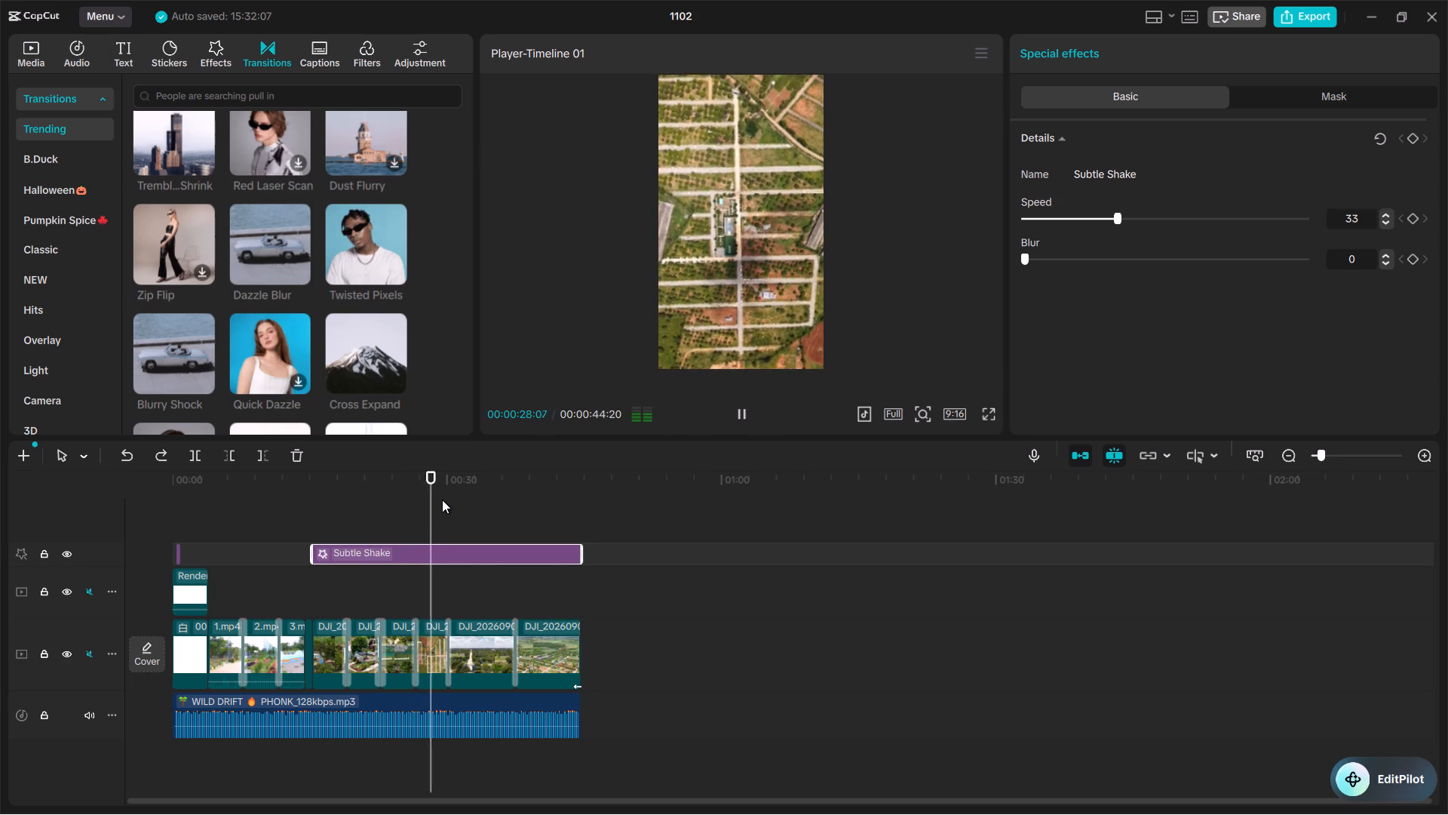
key(space)
Play back the edit full screen from 00:00:00:00 into the sixth drone clip, rewinding once during the opening clips.
drag(342, 476, 107, 500)
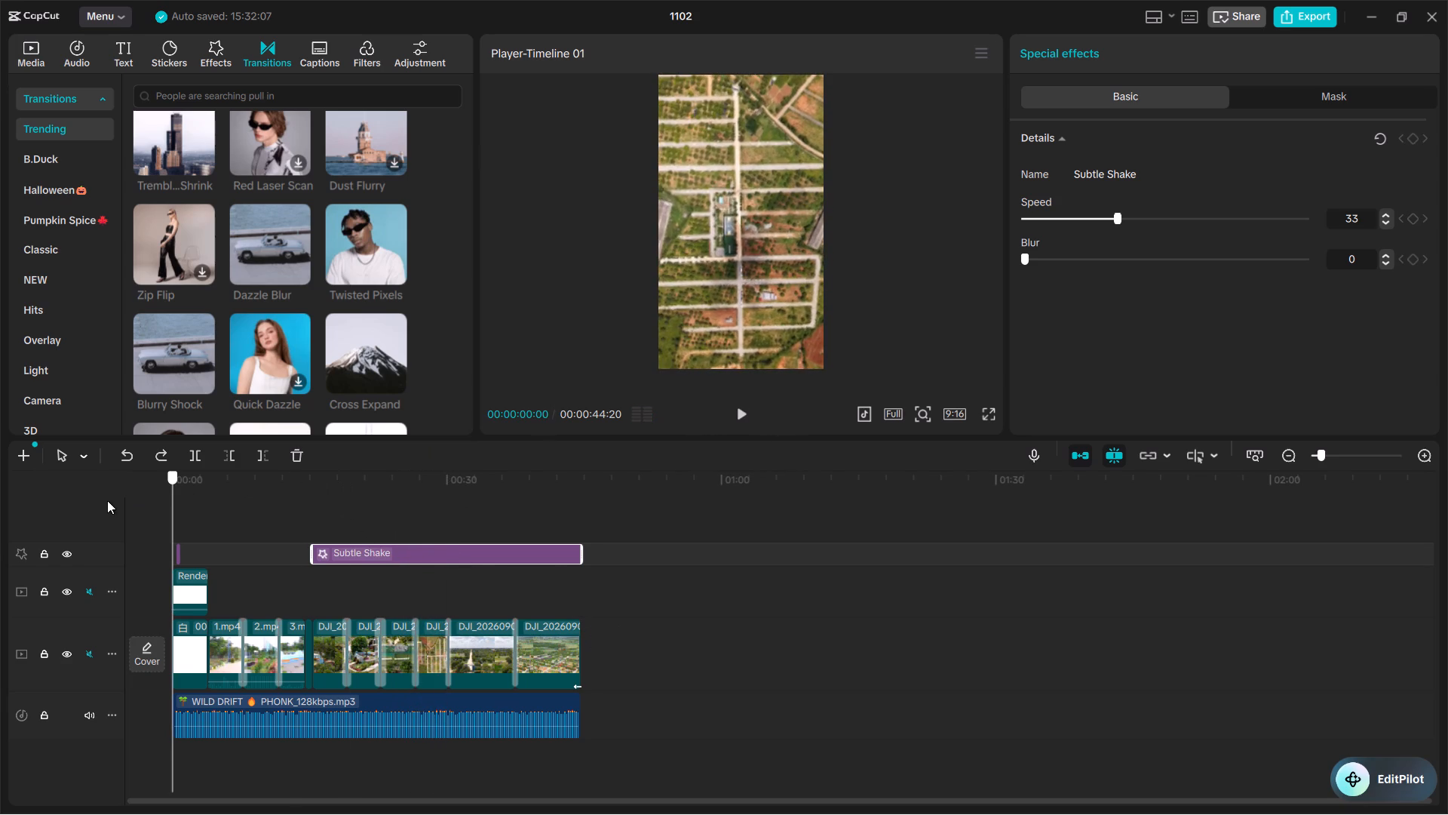
drag(107, 500, 92, 502)
click(998, 406)
click(992, 411)
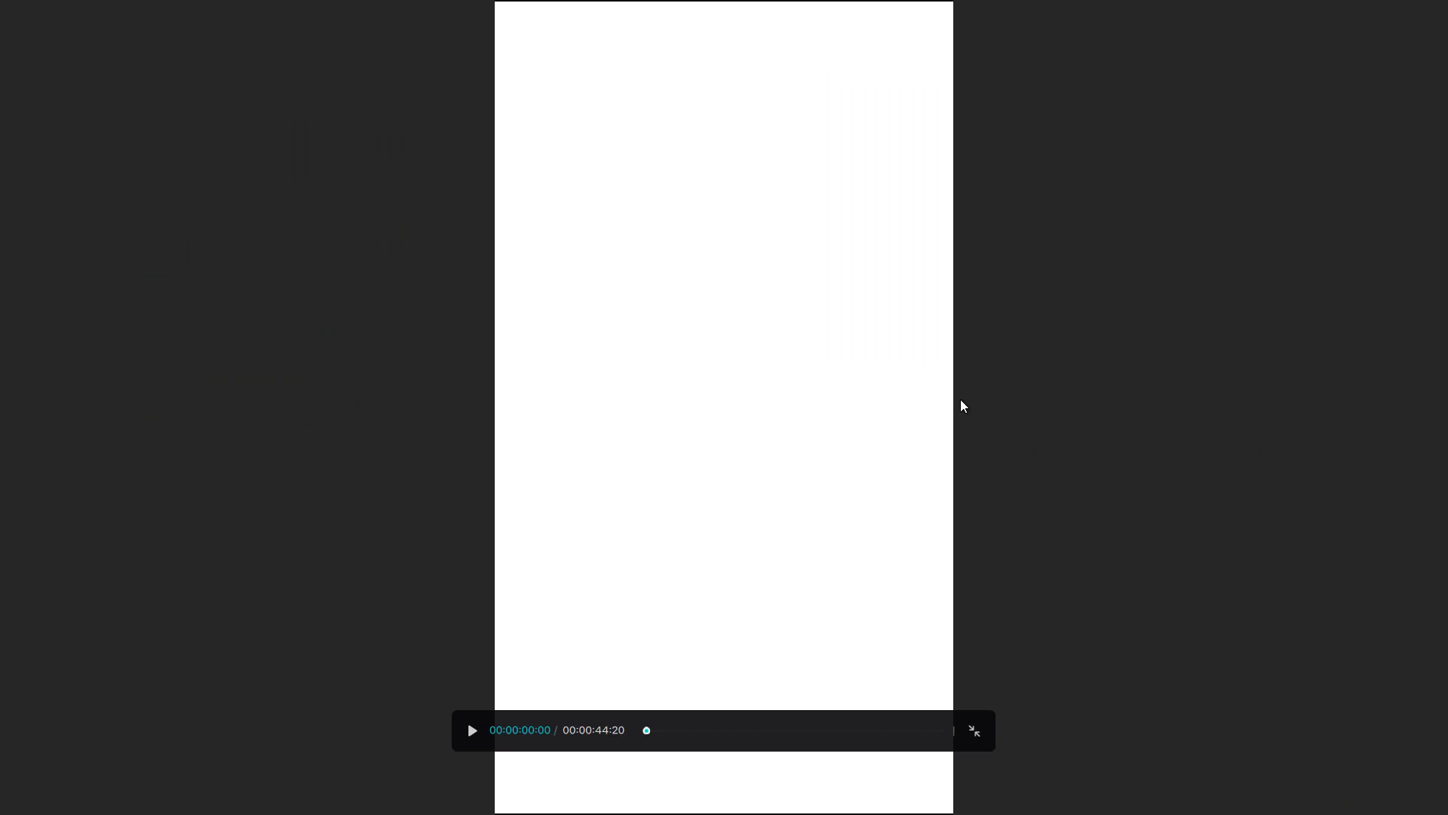
key(space)
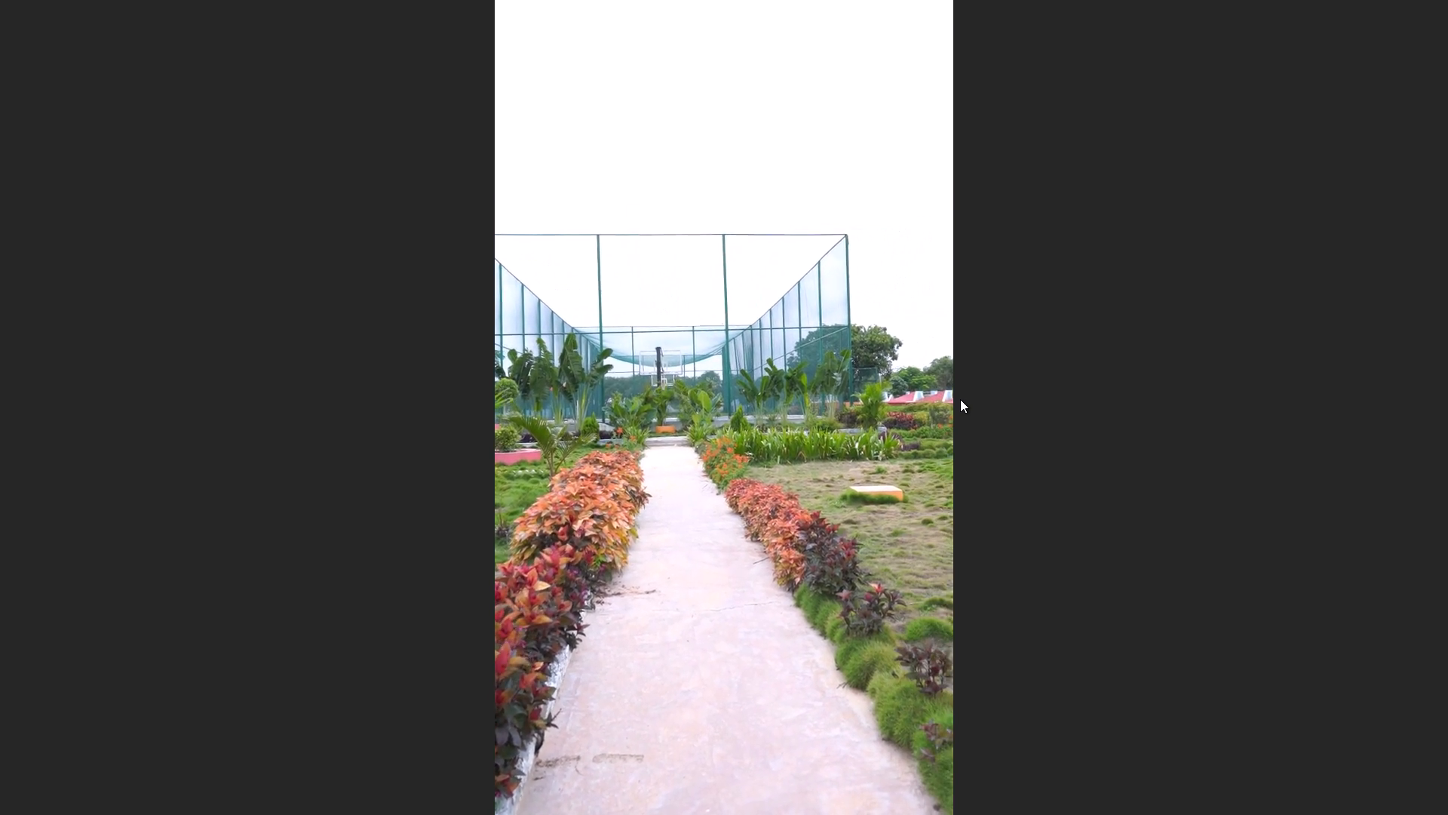
key(space)
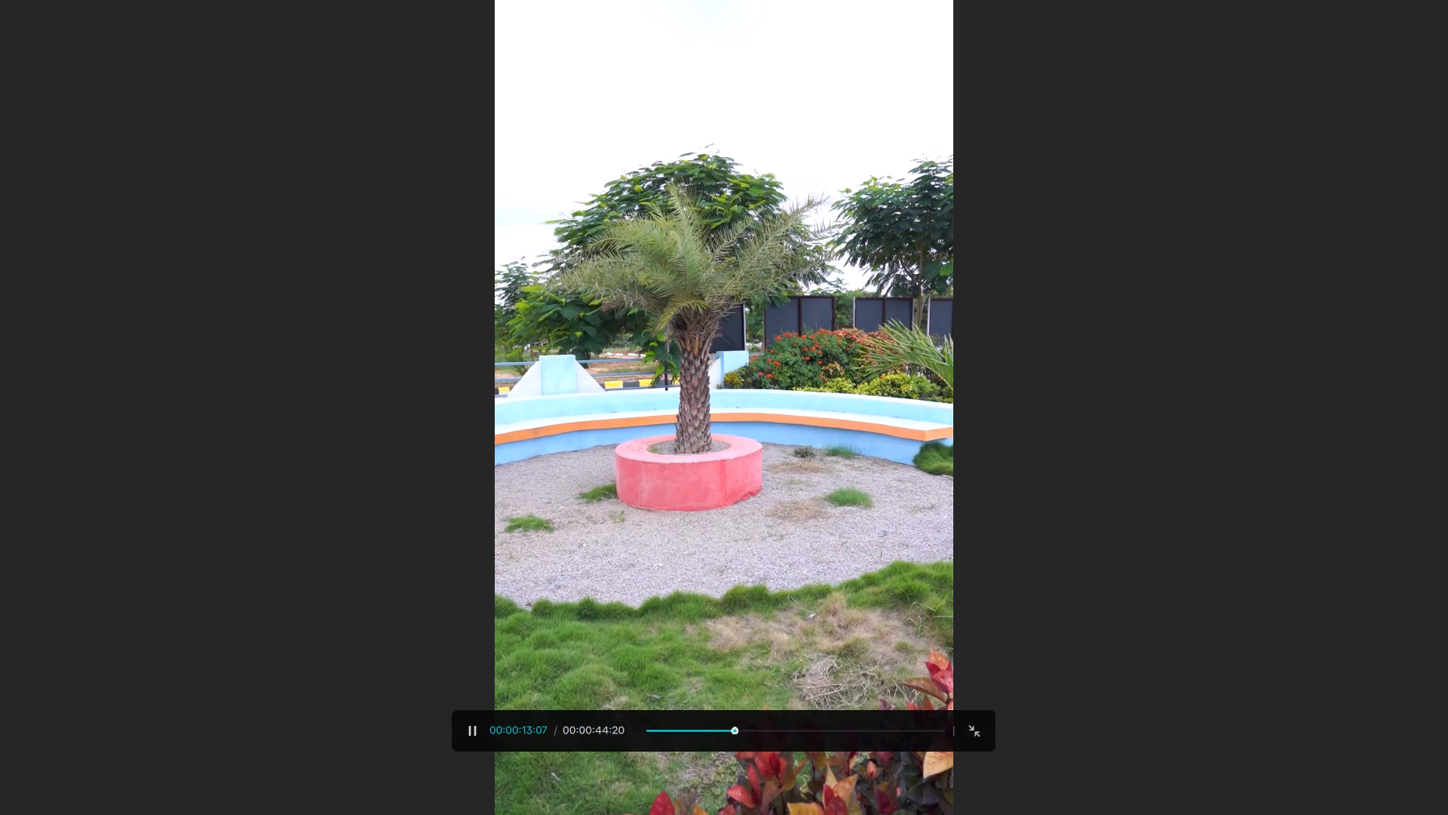
click(685, 729)
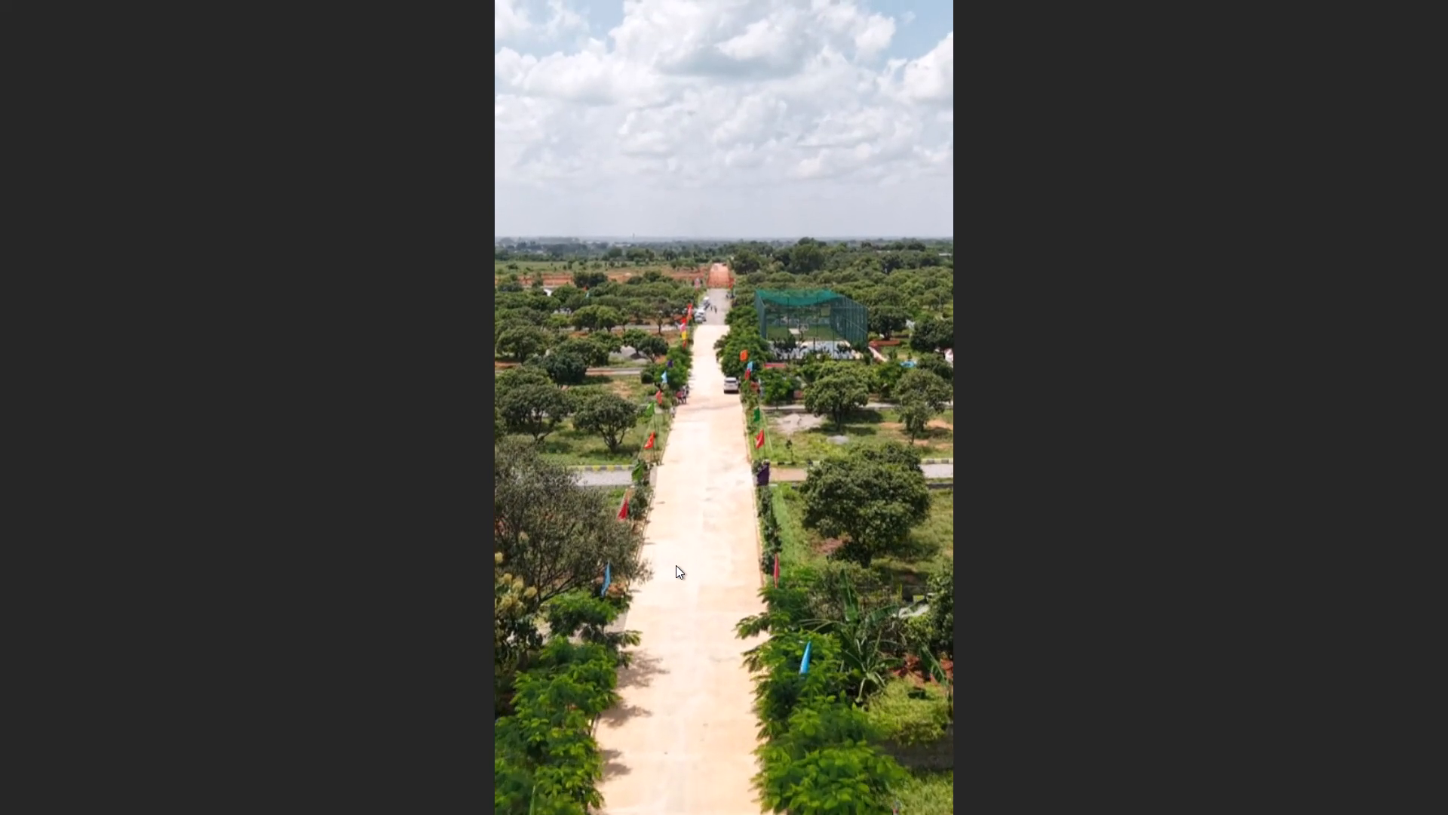
key(space)
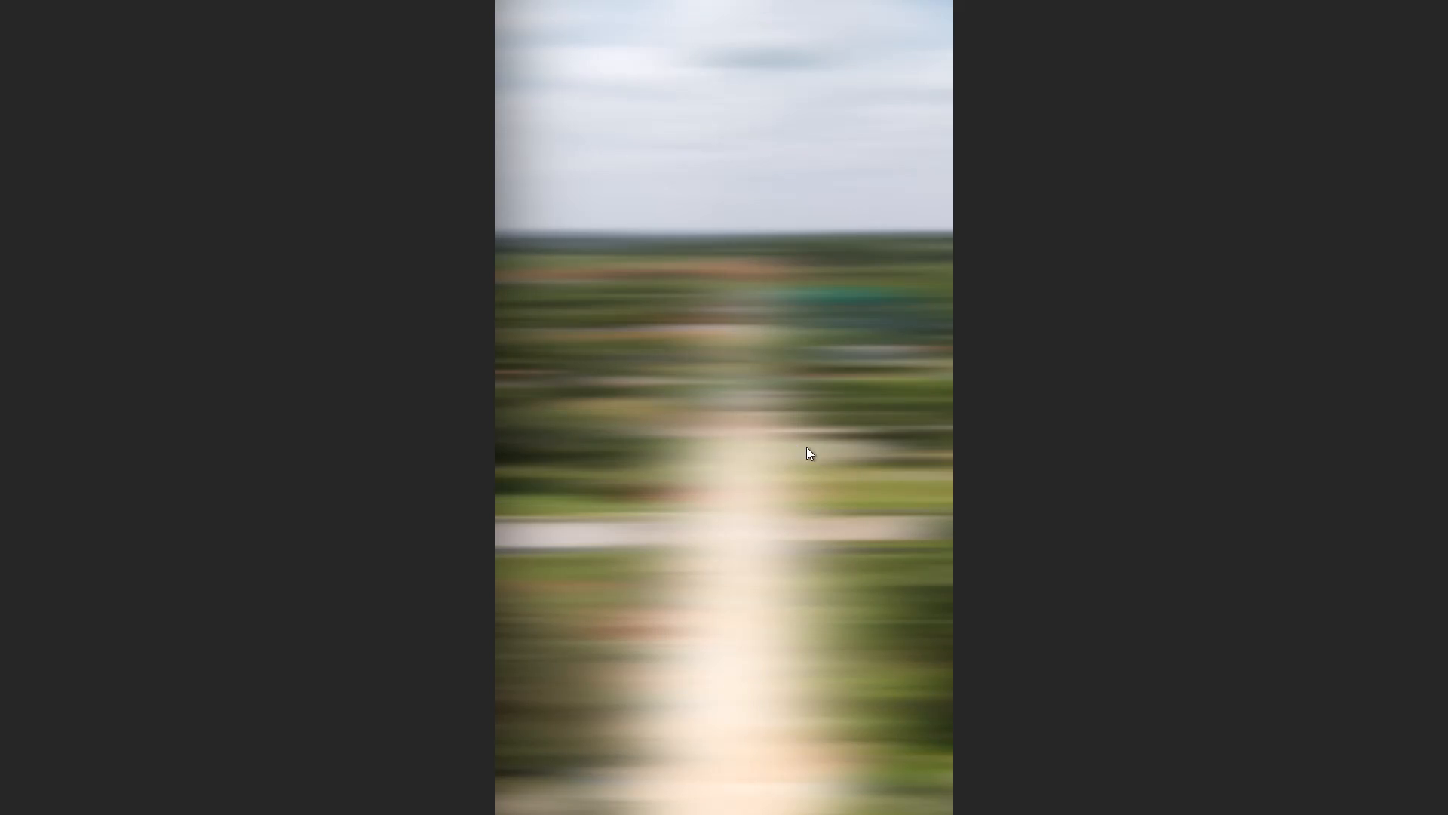
key(space)
key(space)
key(Escape)
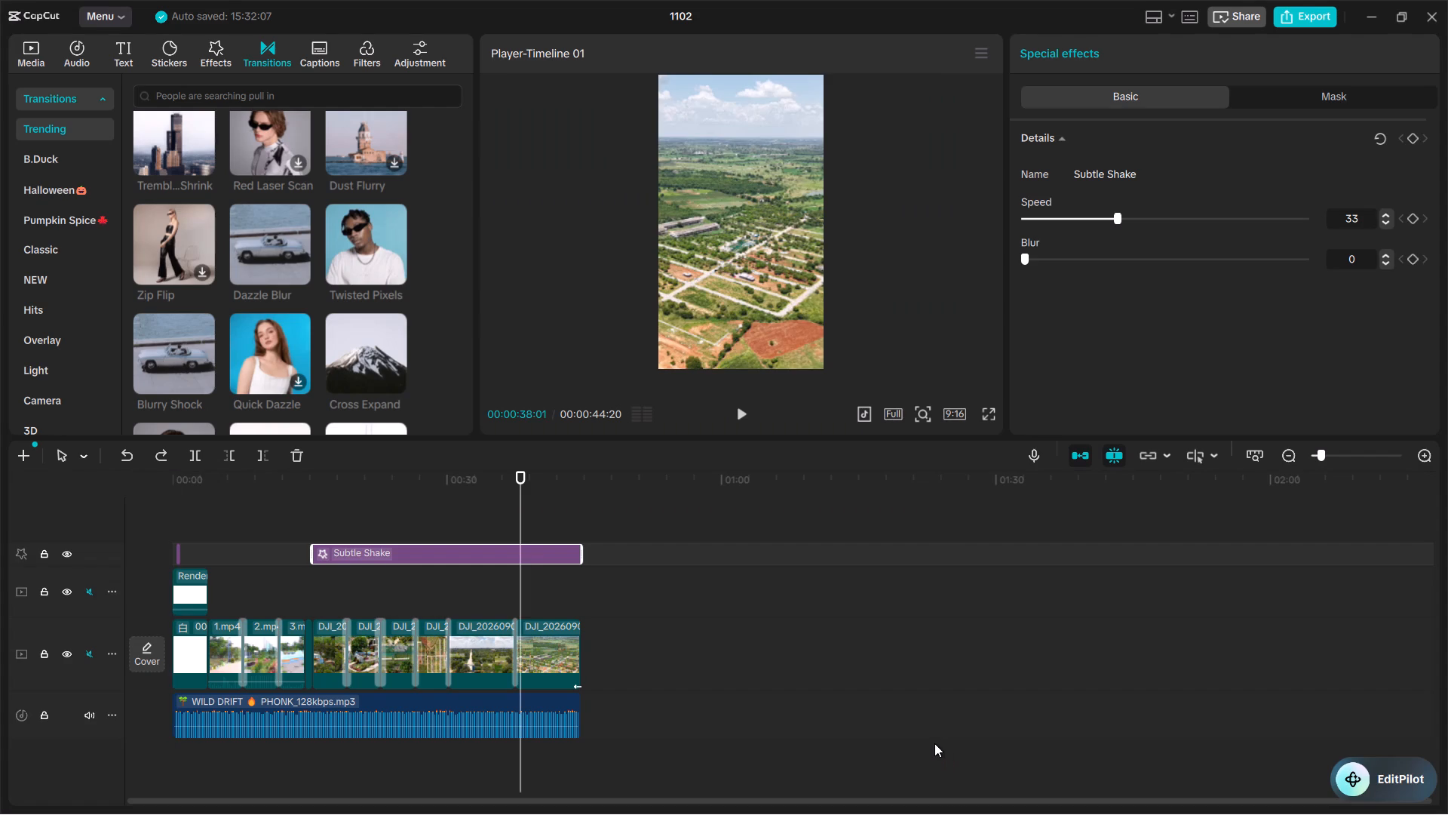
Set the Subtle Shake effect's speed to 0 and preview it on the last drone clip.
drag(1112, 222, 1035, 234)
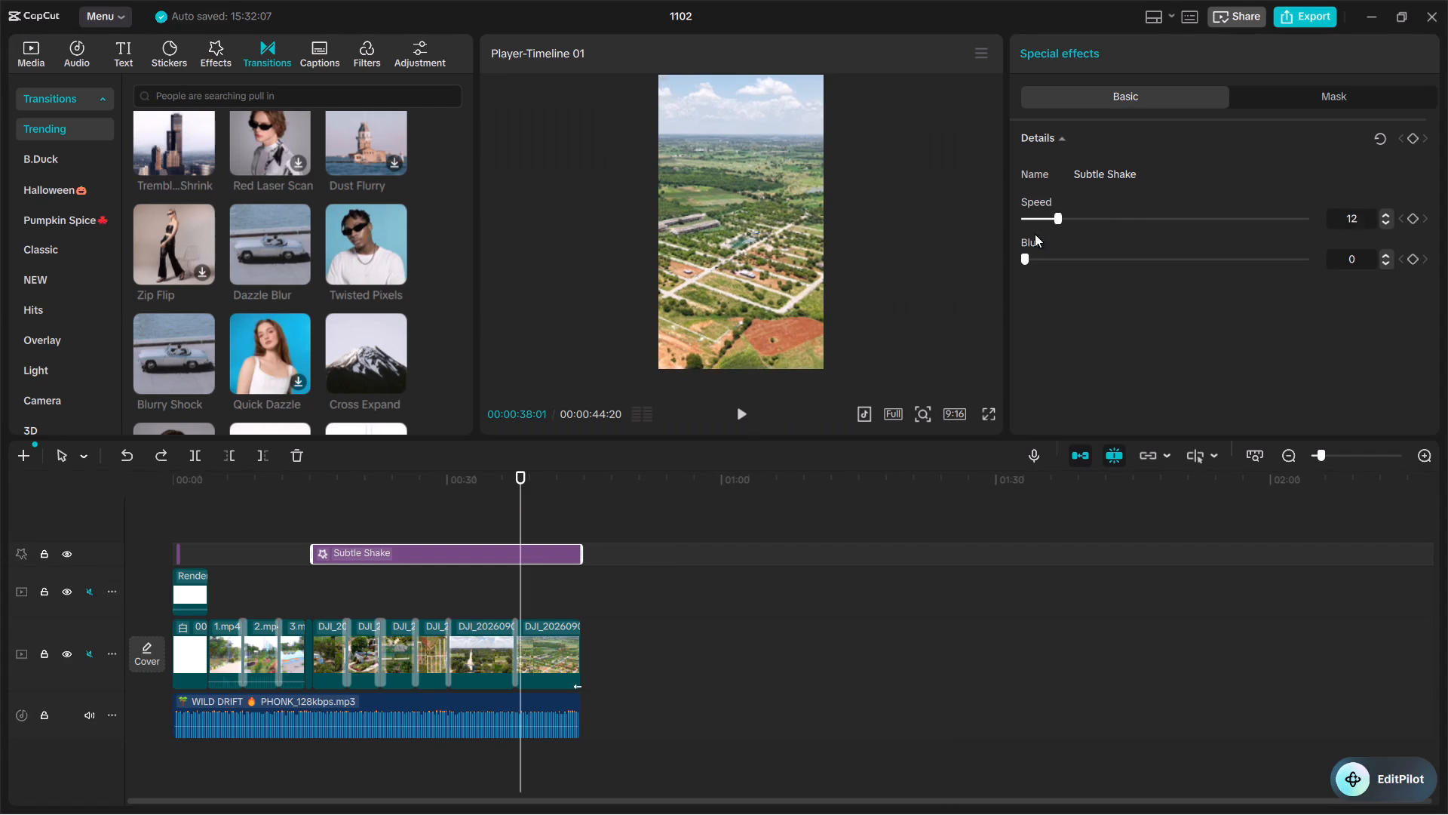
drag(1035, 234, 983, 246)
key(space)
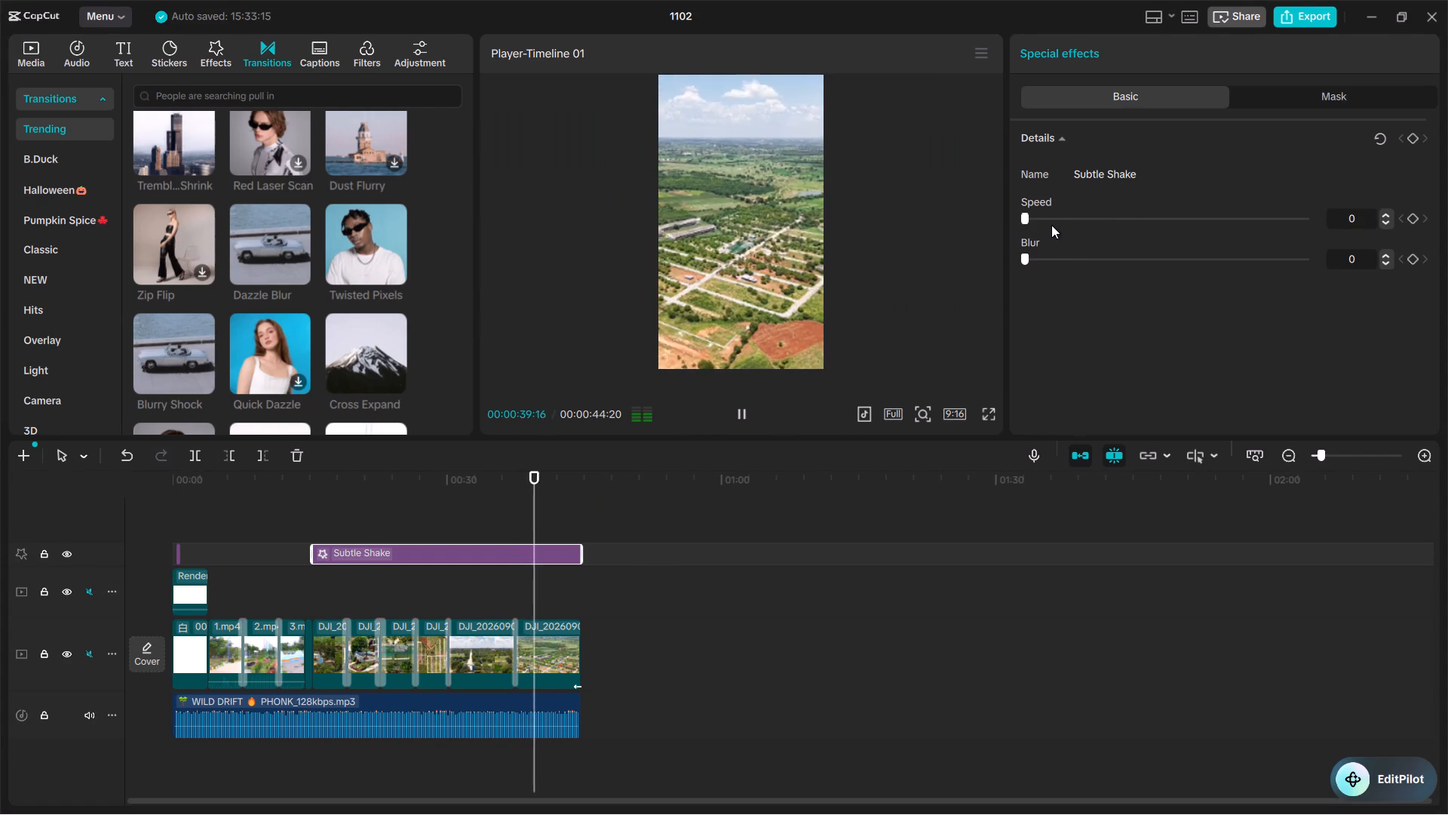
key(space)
Set the speed of the Subtle Shake effect over the drone clips to 10.
click(1035, 218)
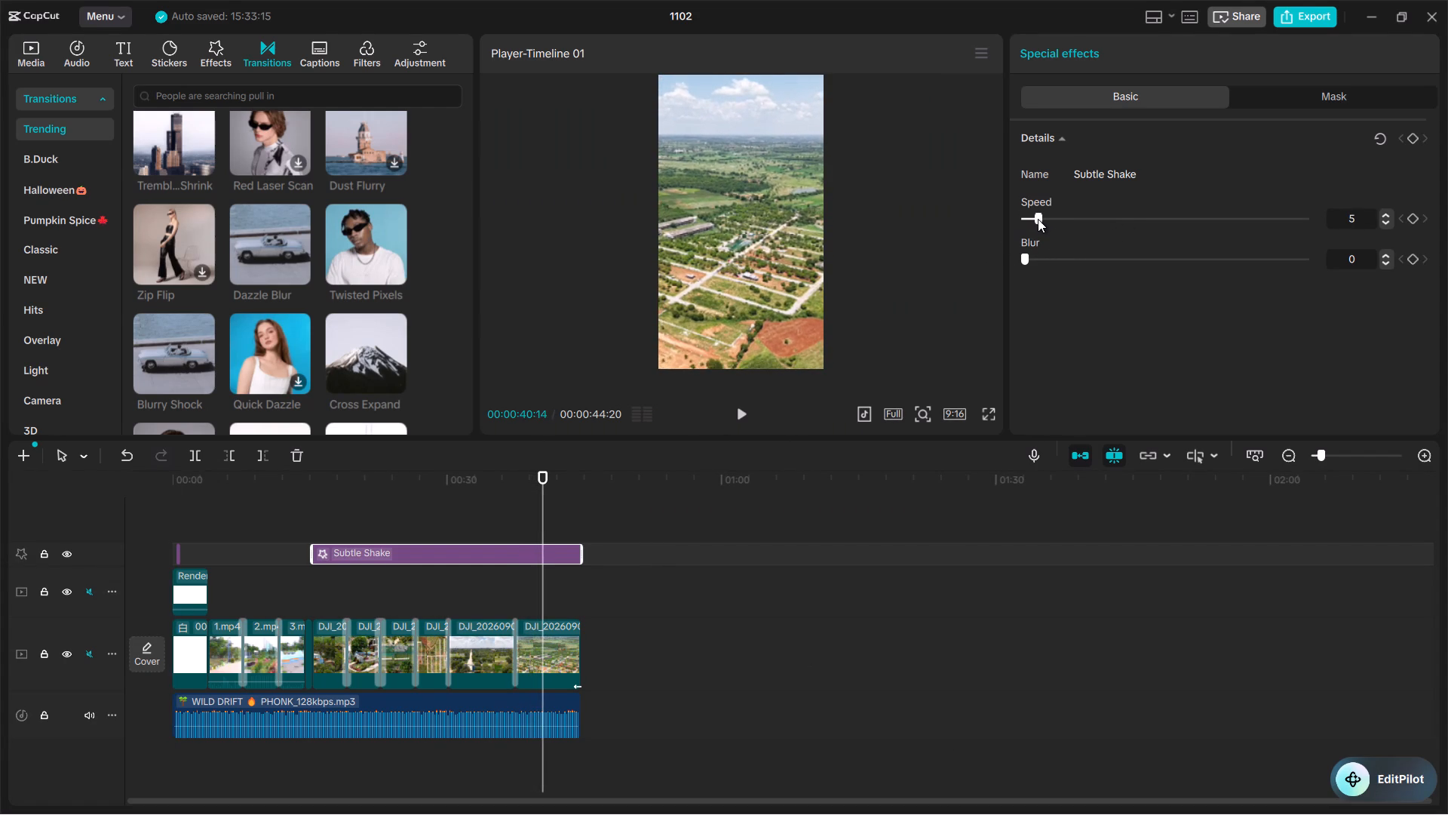
drag(1041, 219, 1050, 219)
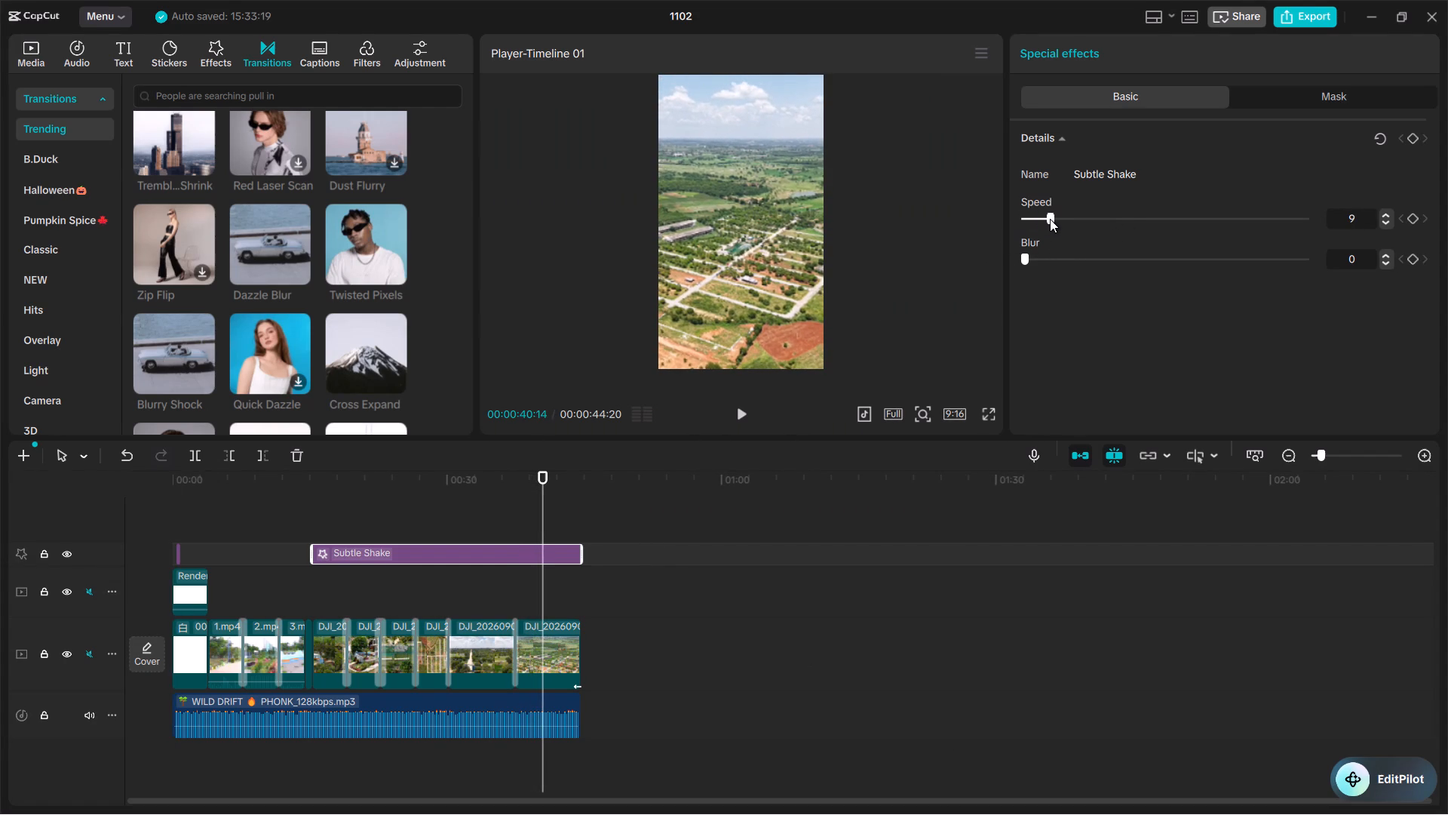
drag(1050, 219, 1053, 219)
Play back the last drone clip, and replay the first drone clips full screen to check the shake.
key(space)
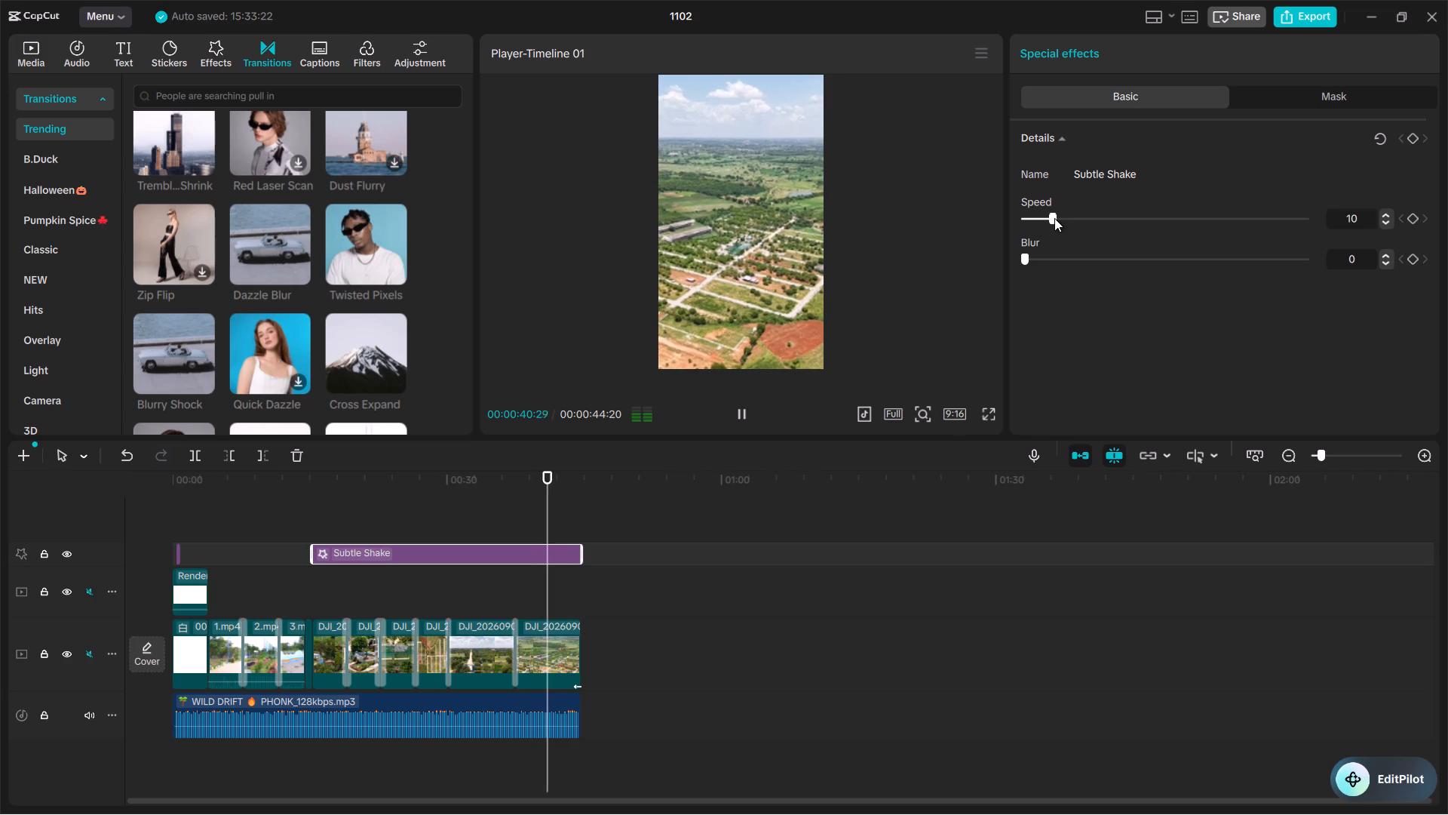
click(995, 410)
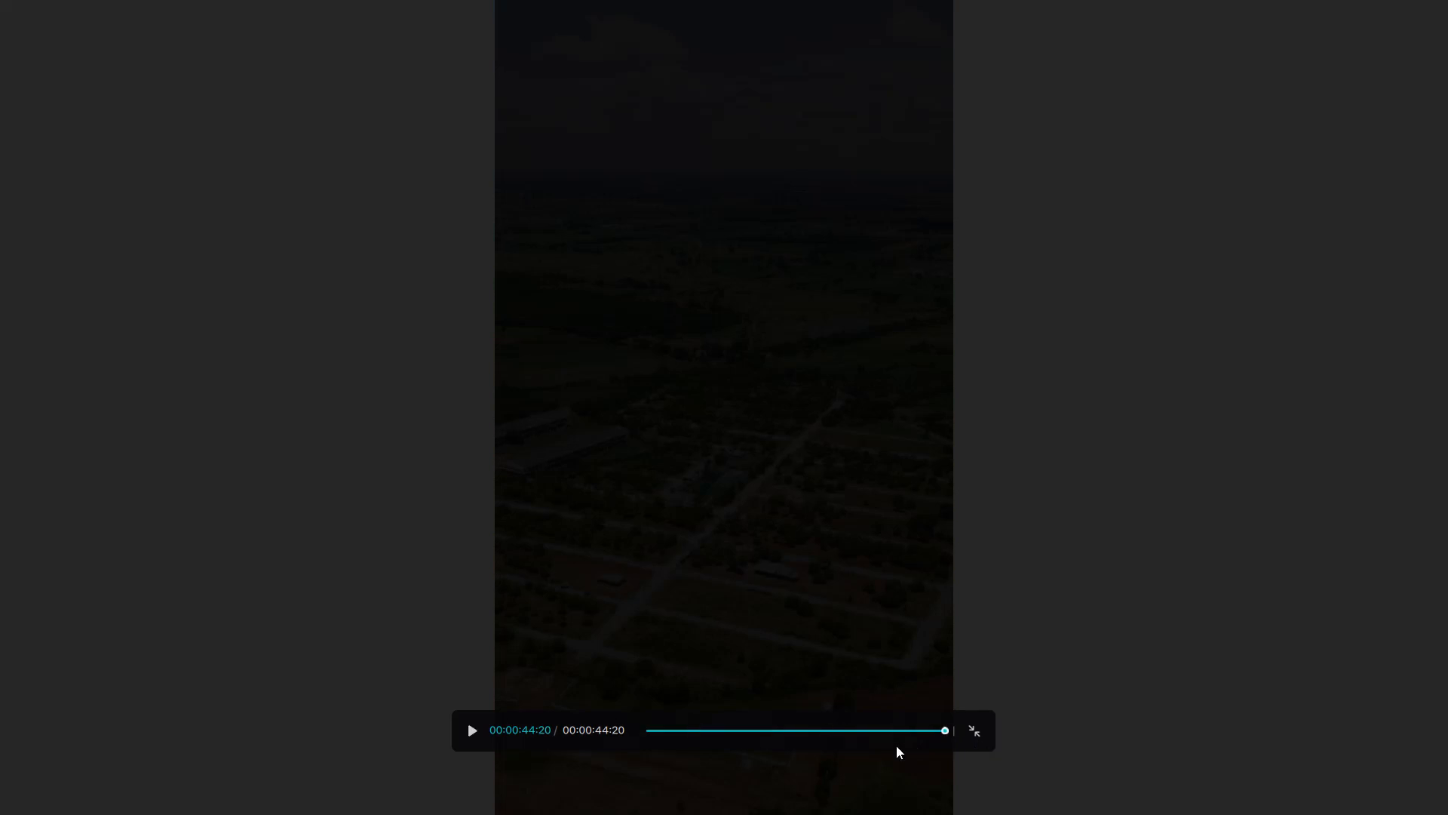
drag(822, 736, 721, 745)
drag(793, 727, 786, 727)
key(space)
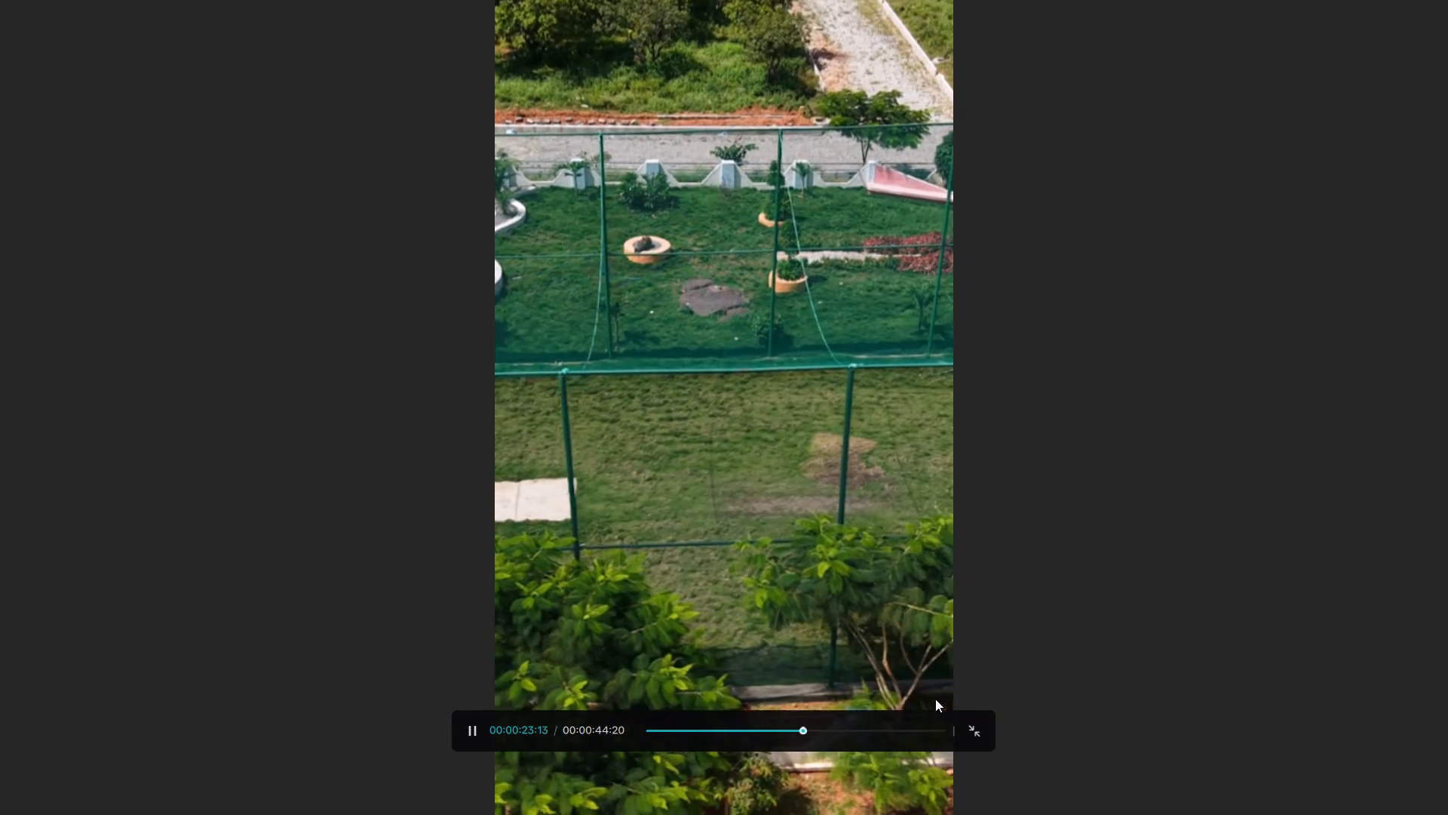
key(space)
key(space)
click(978, 726)
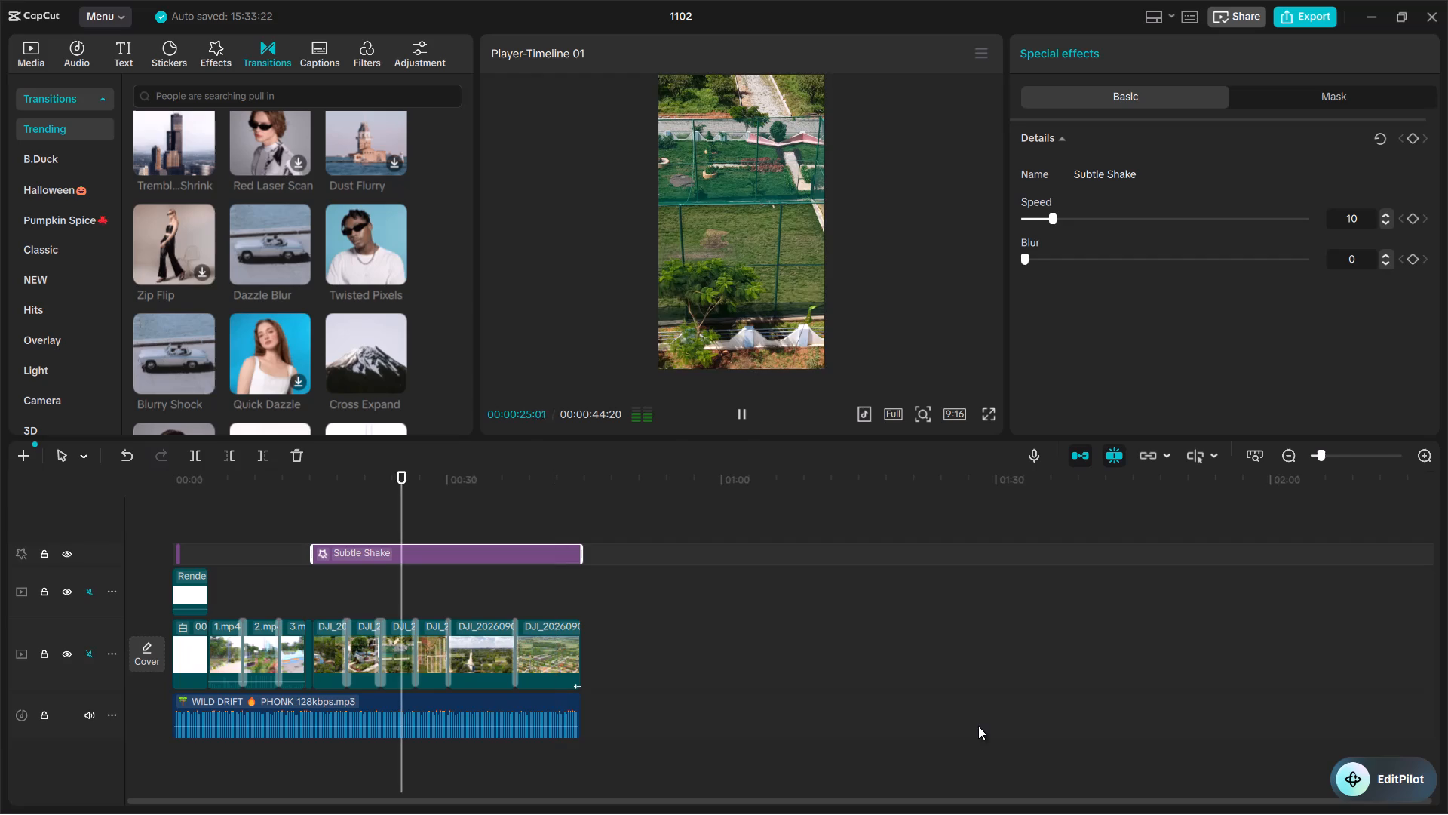
key(space)
Park the playhead at 00:00:03:28, where clip 1.mp4 starts, and open the vedashraam raw folder in File Explorer.
drag(400, 485, 203, 517)
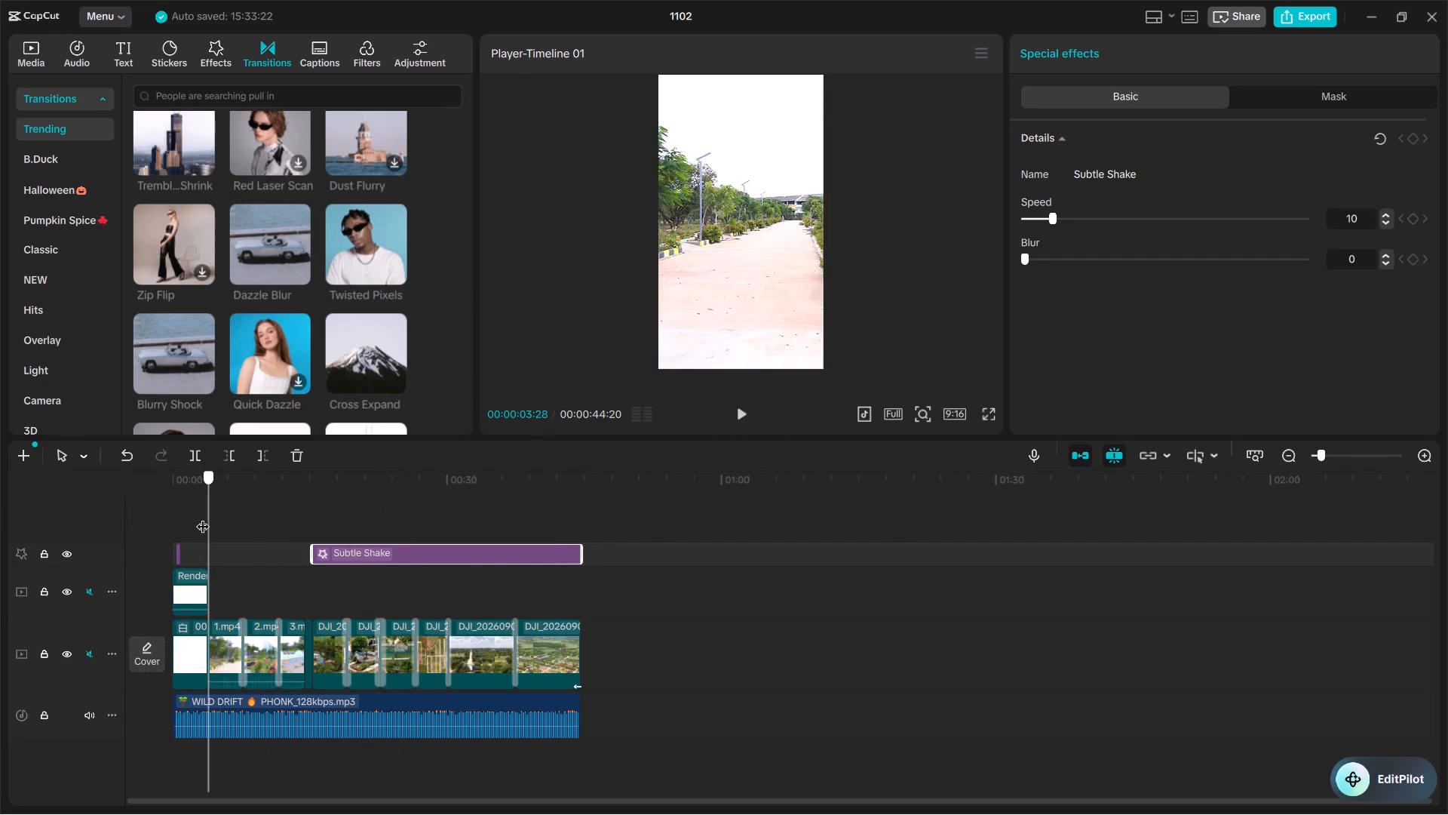
drag(203, 517, 208, 521)
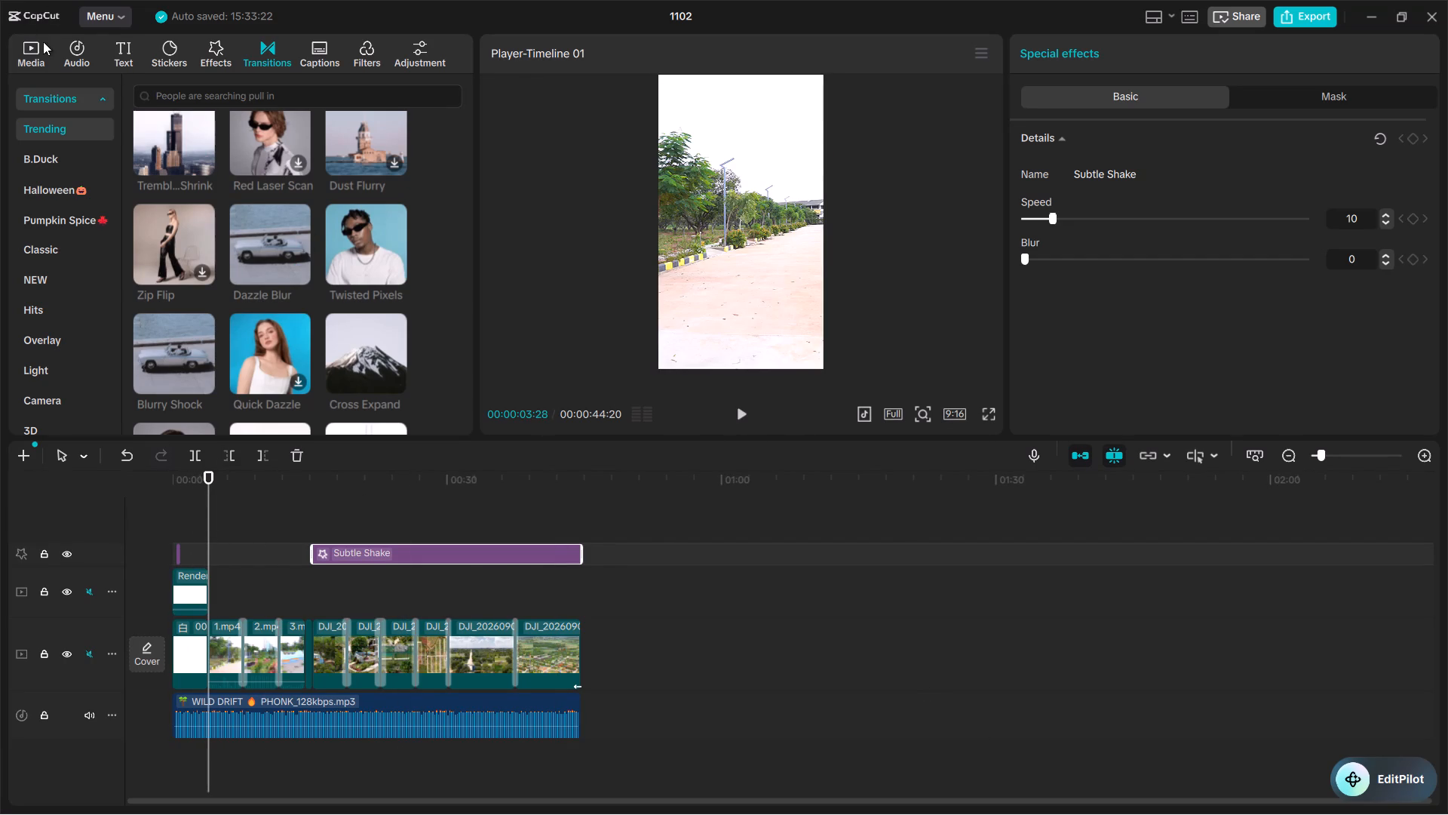
click(36, 49)
scroll(357, 236, down, 11)
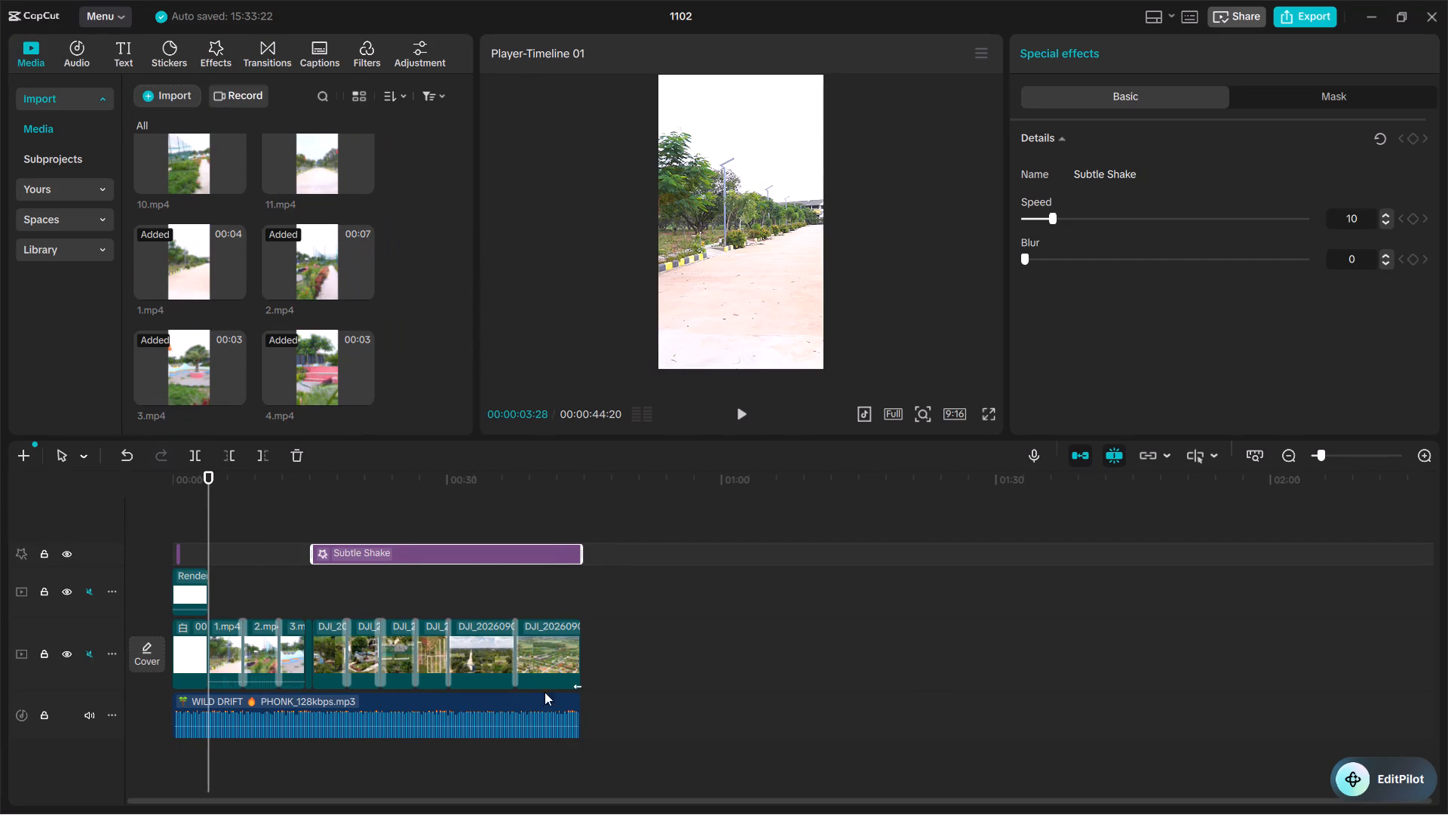
click(665, 791)
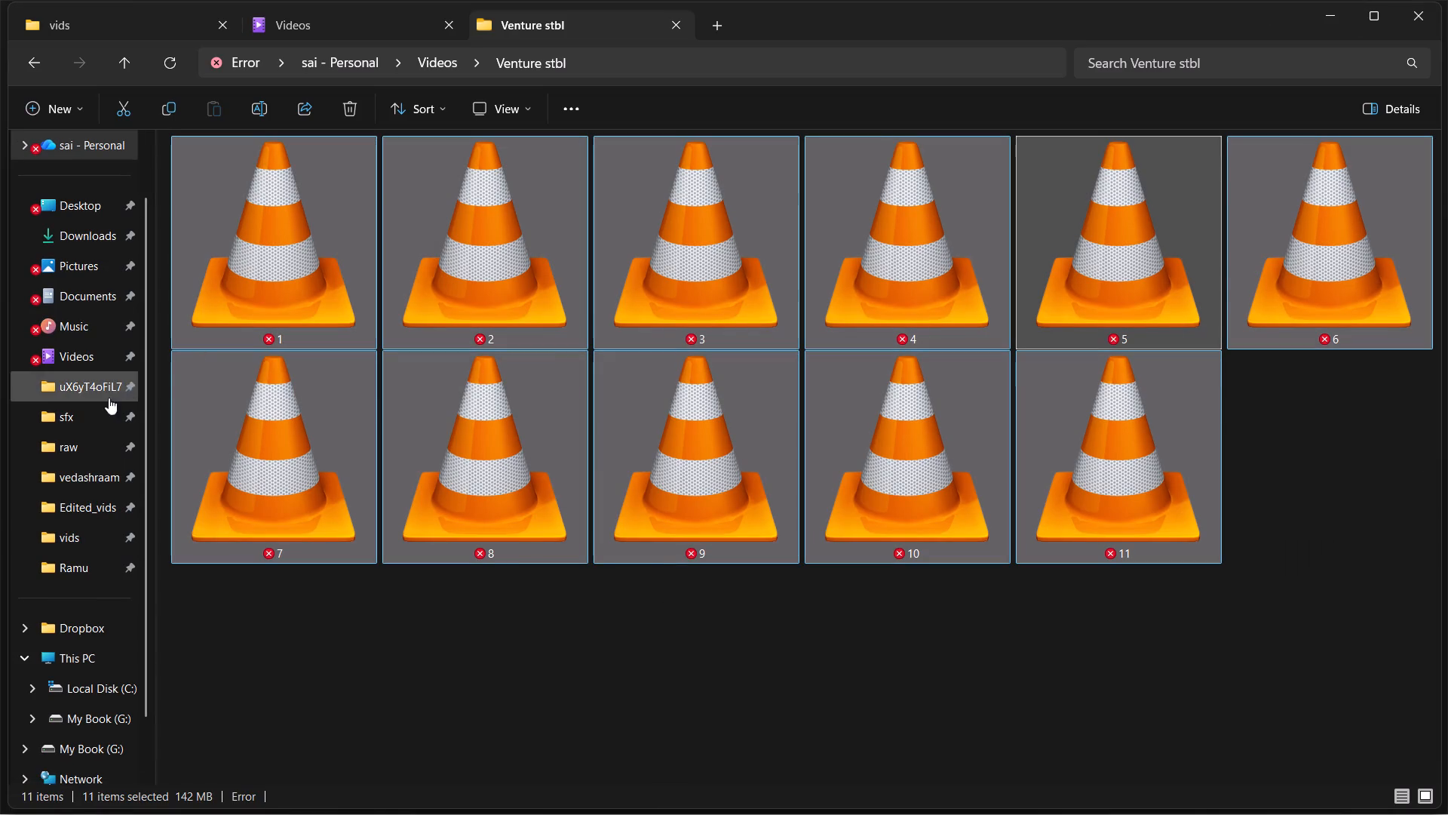
click(103, 414)
scroll(618, 340, up, 5)
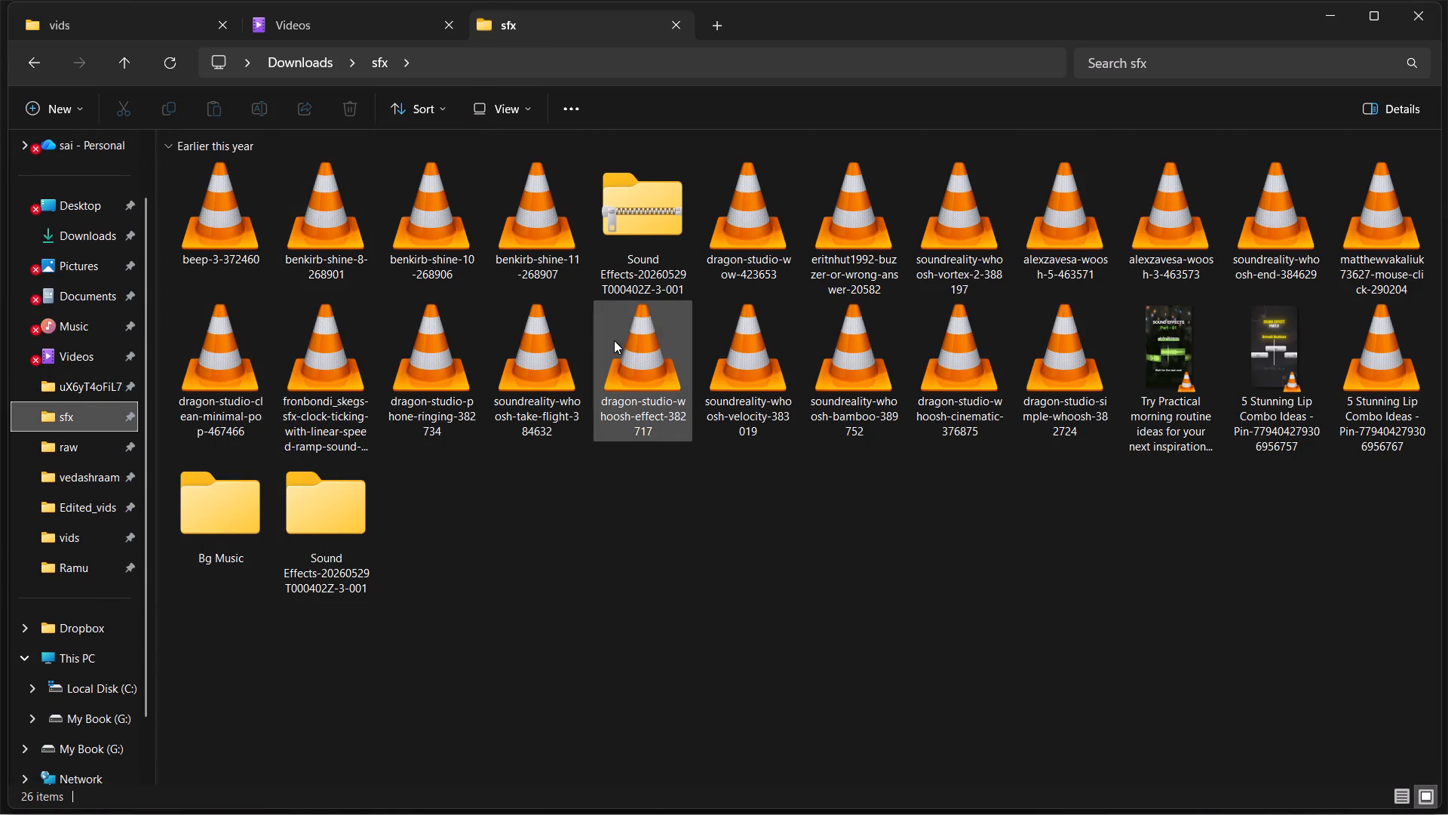
drag(102, 466, 91, 476)
click(87, 440)
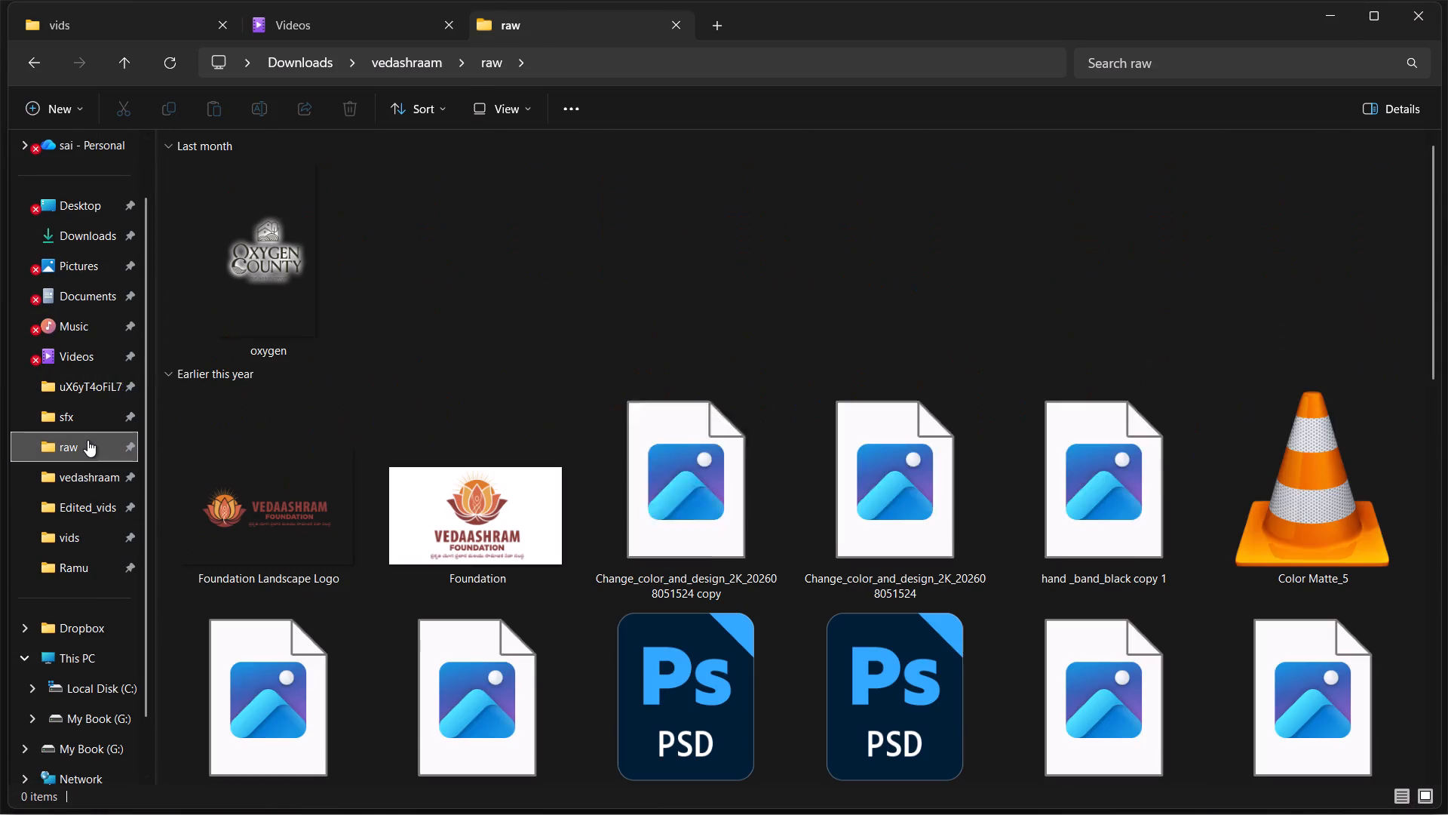
Import the Vedaashram logo TAG and amoda images from the raw folder into the CapCut project media.
scroll(843, 211, up, 3)
scroll(864, 250, down, 7)
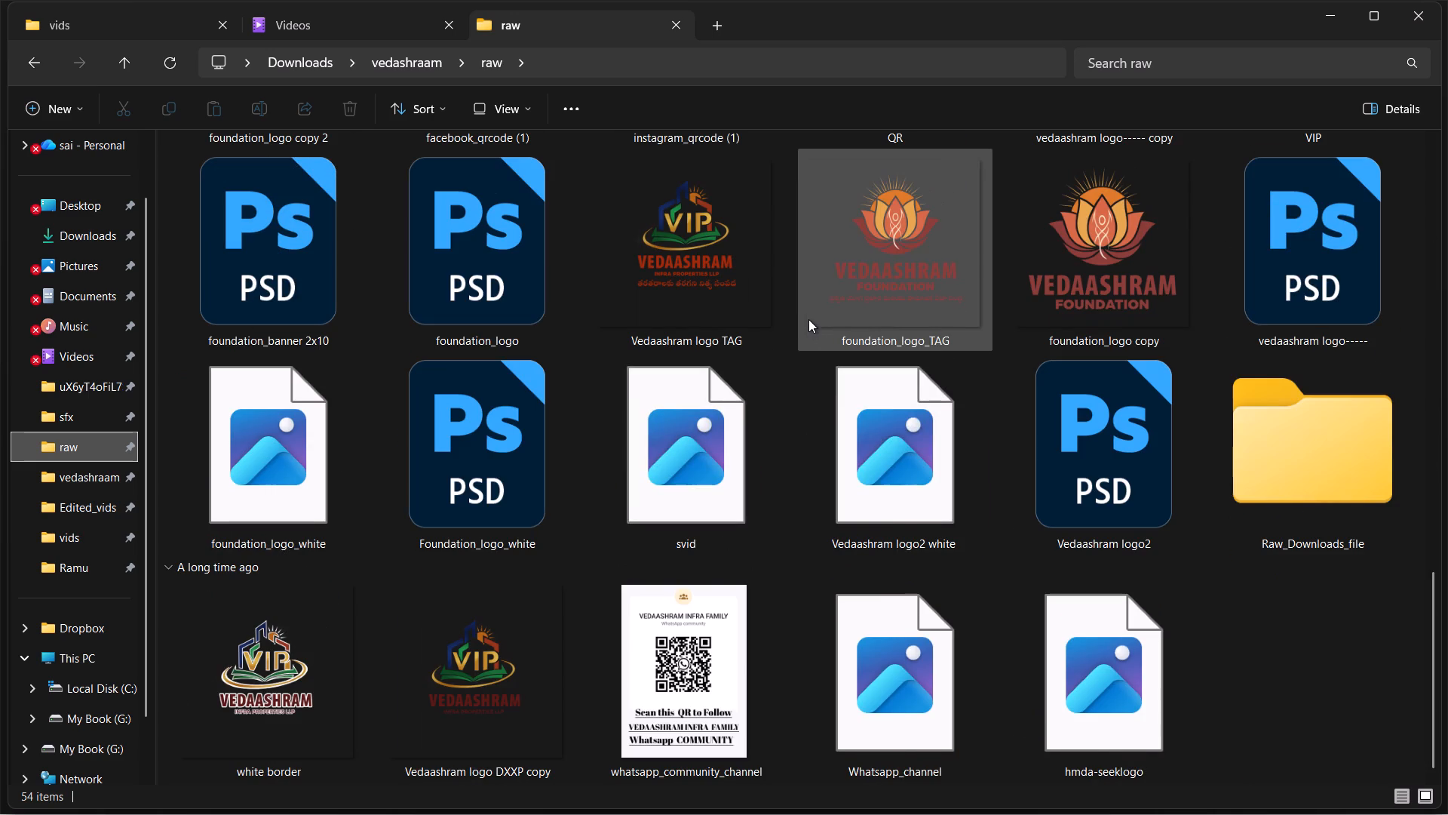
scroll(809, 315, down, 1)
scroll(809, 309, up, 4)
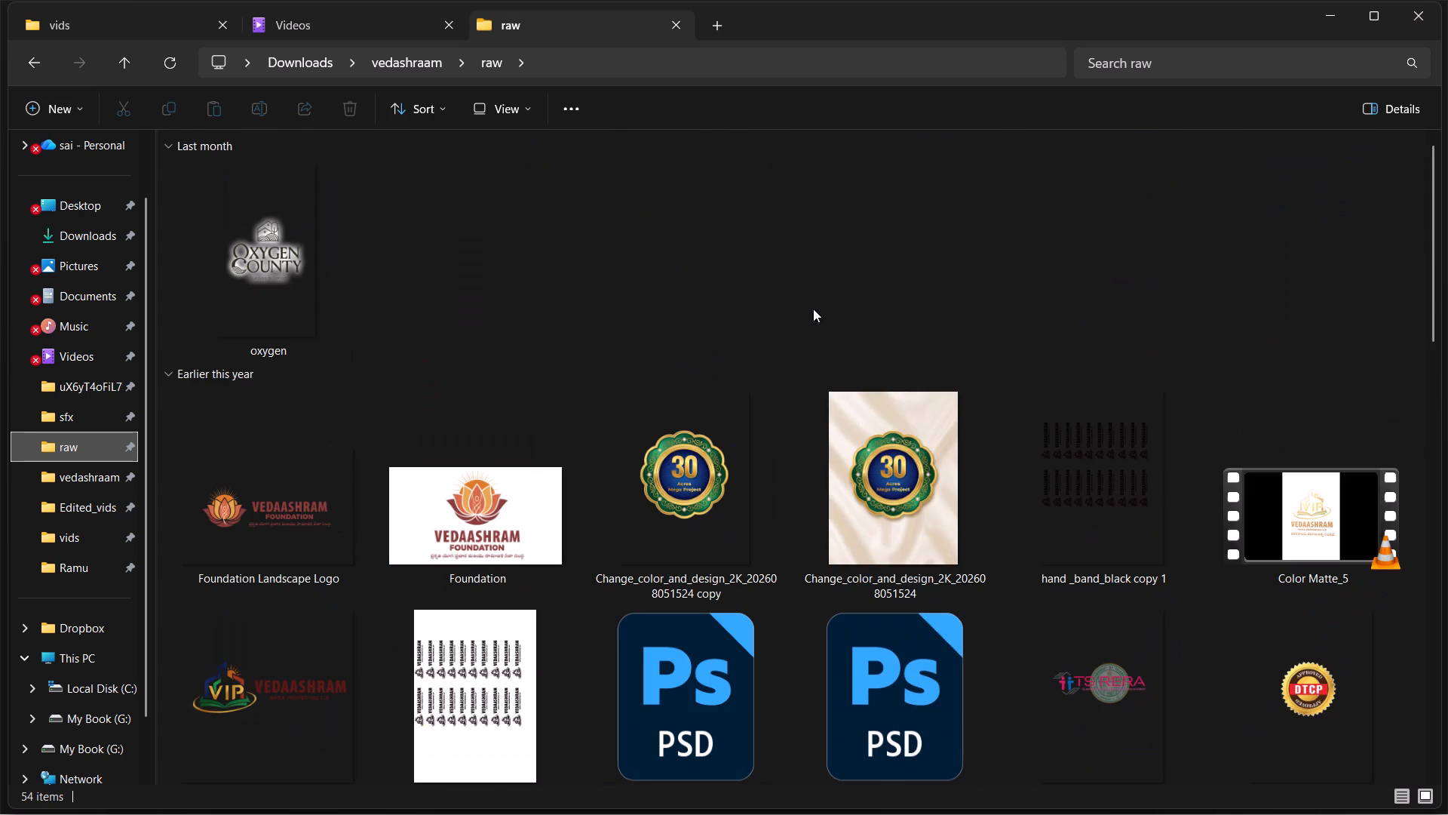
scroll(813, 303, down, 4)
click(734, 276)
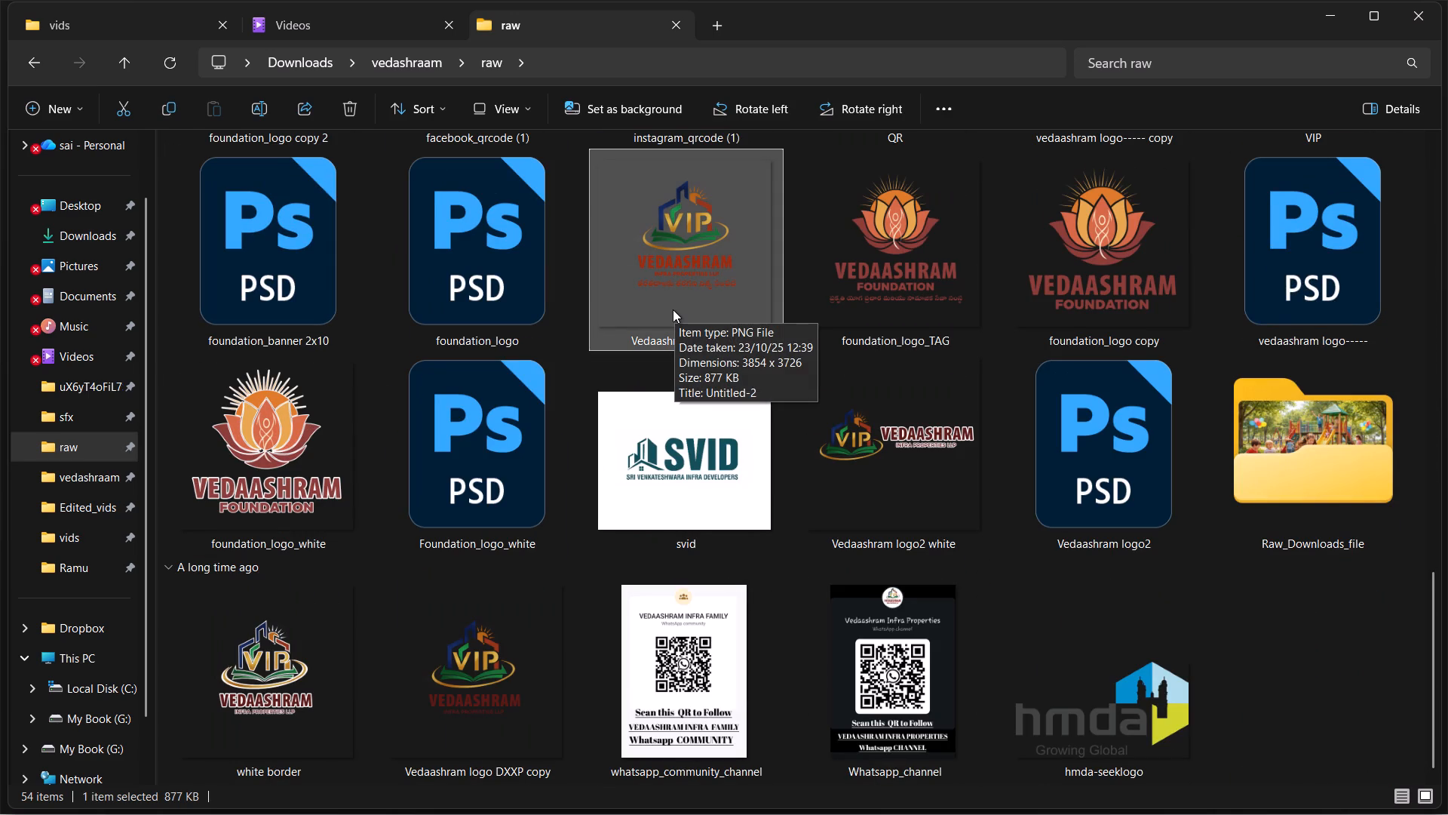
scroll(673, 309, up, 1)
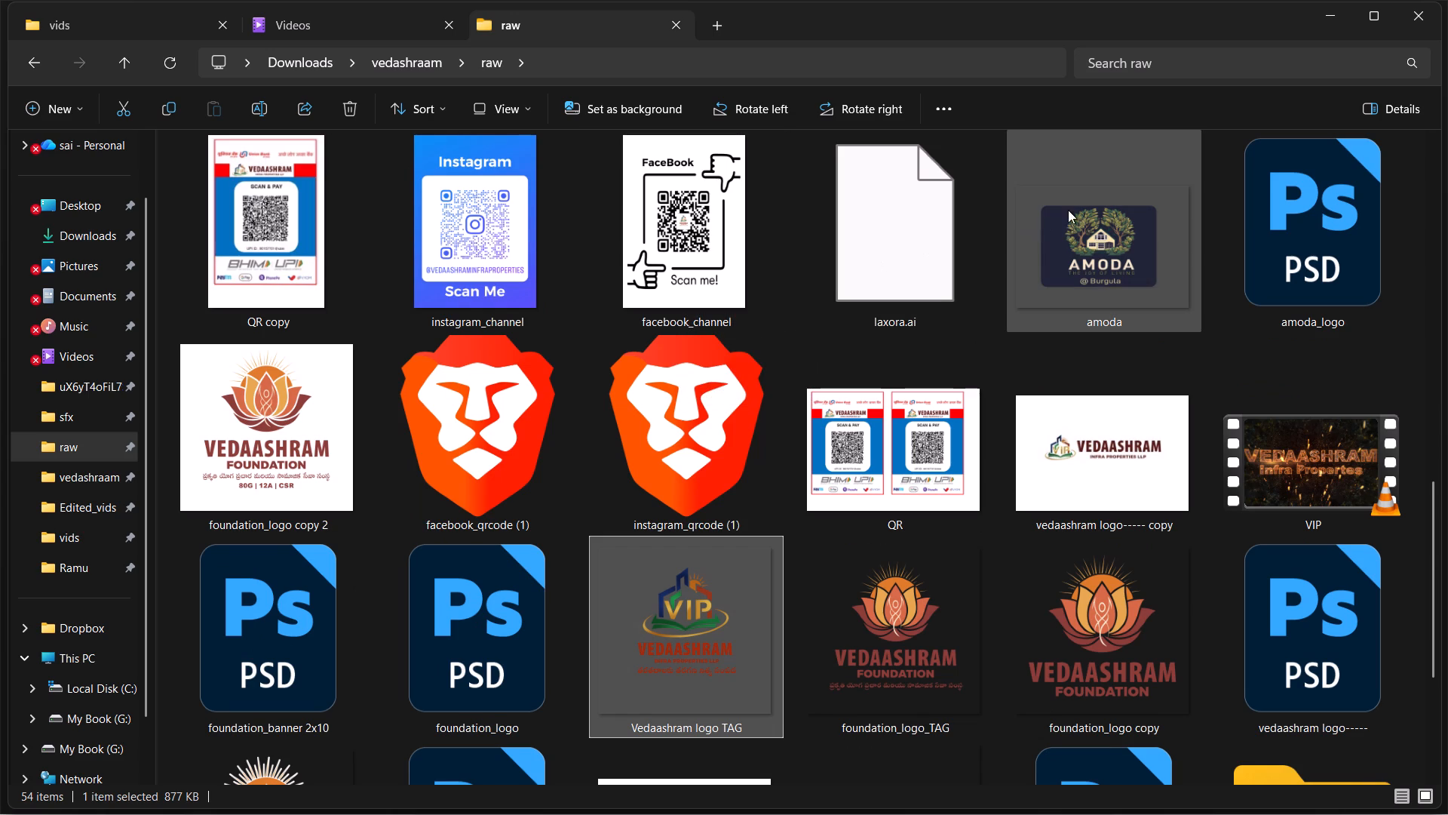
ctrl+click(1061, 199)
drag(1091, 200, 970, 180)
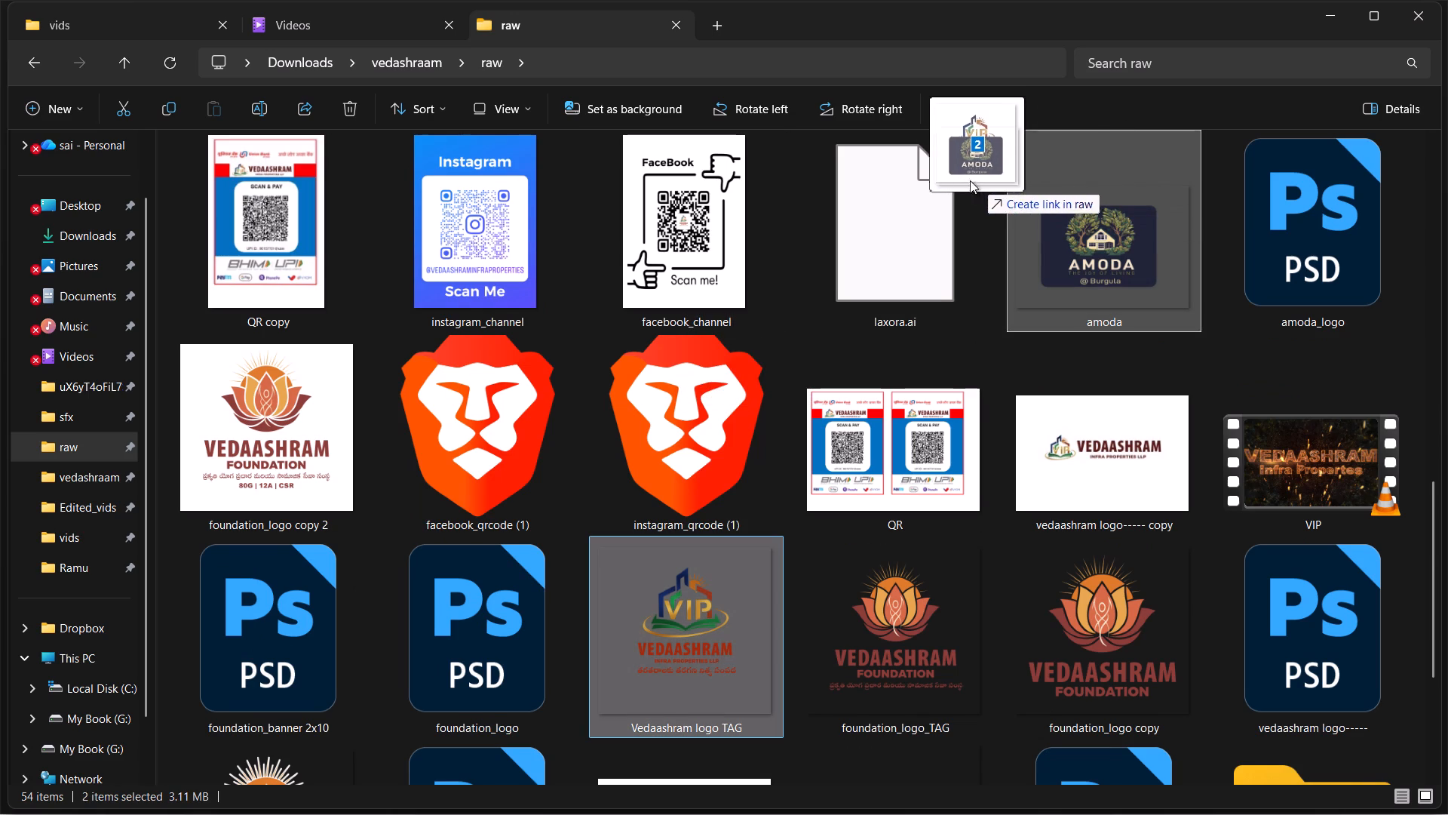
drag(970, 180, 515, 235)
key(alt+Tab)
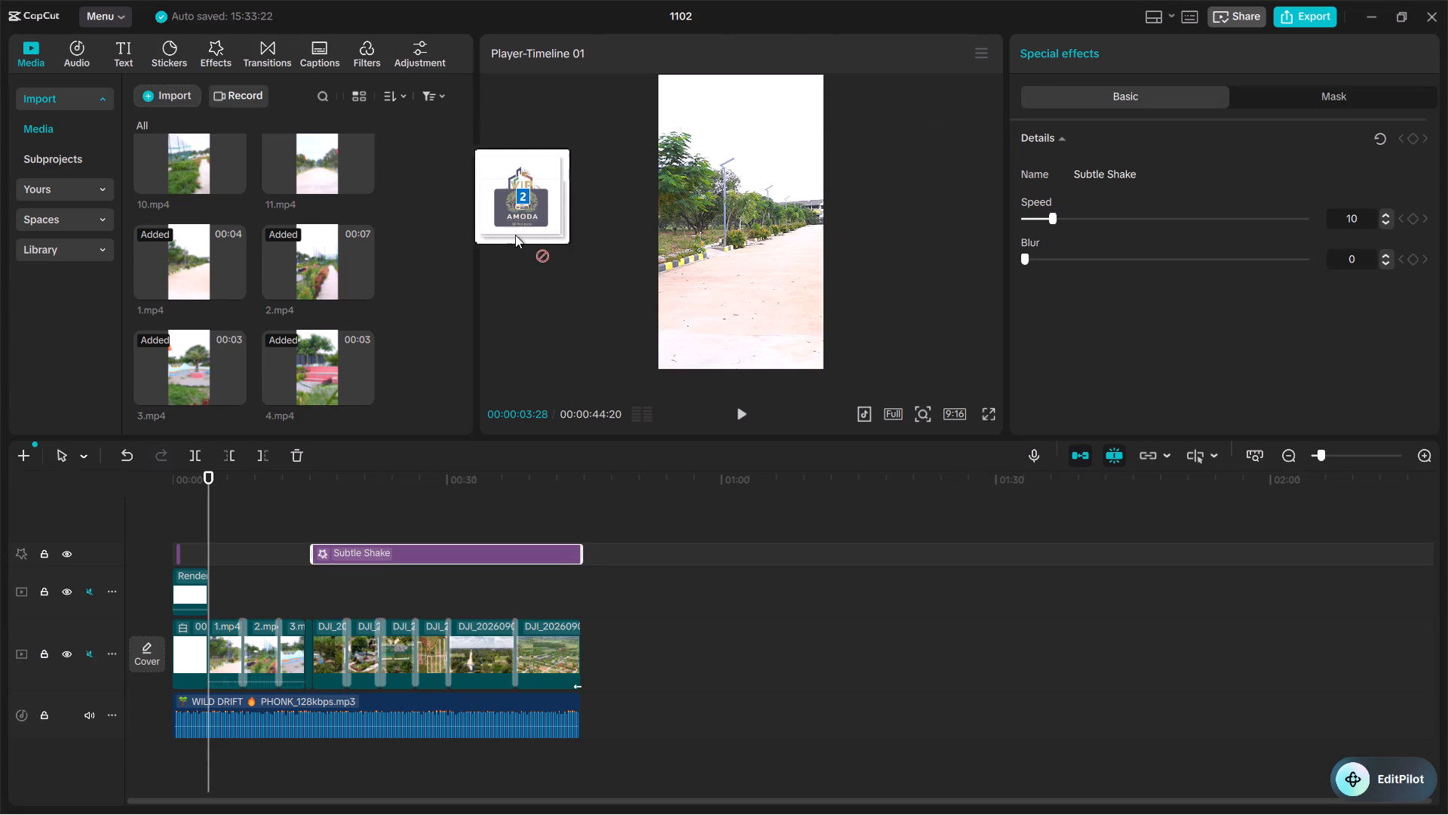
drag(515, 235, 431, 239)
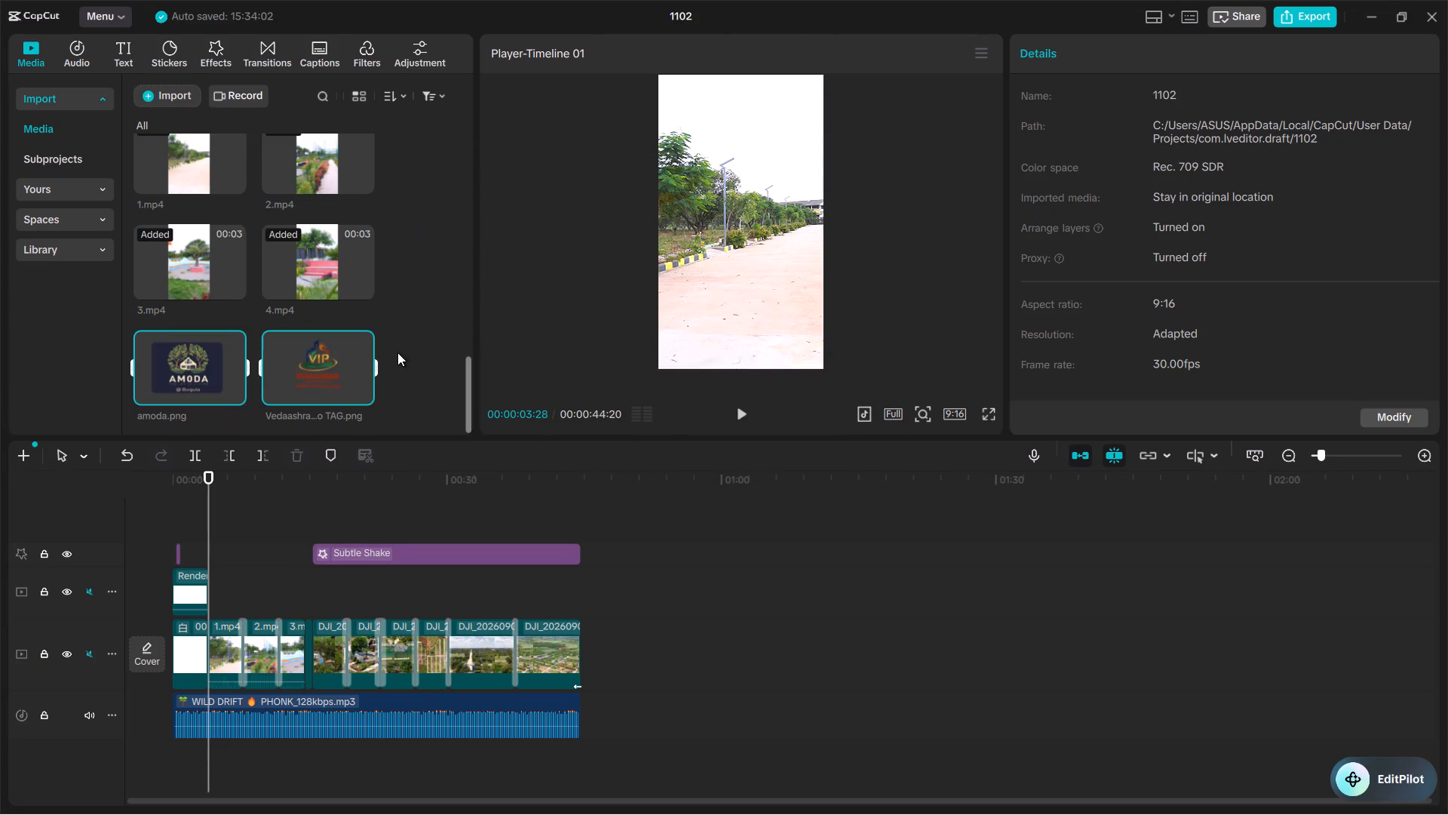
Place the Vedaashram logo TAG image on a new top track, starting at 00:00:03:28 where clip 1.mp4 begins.
click(397, 352)
drag(318, 370, 186, 503)
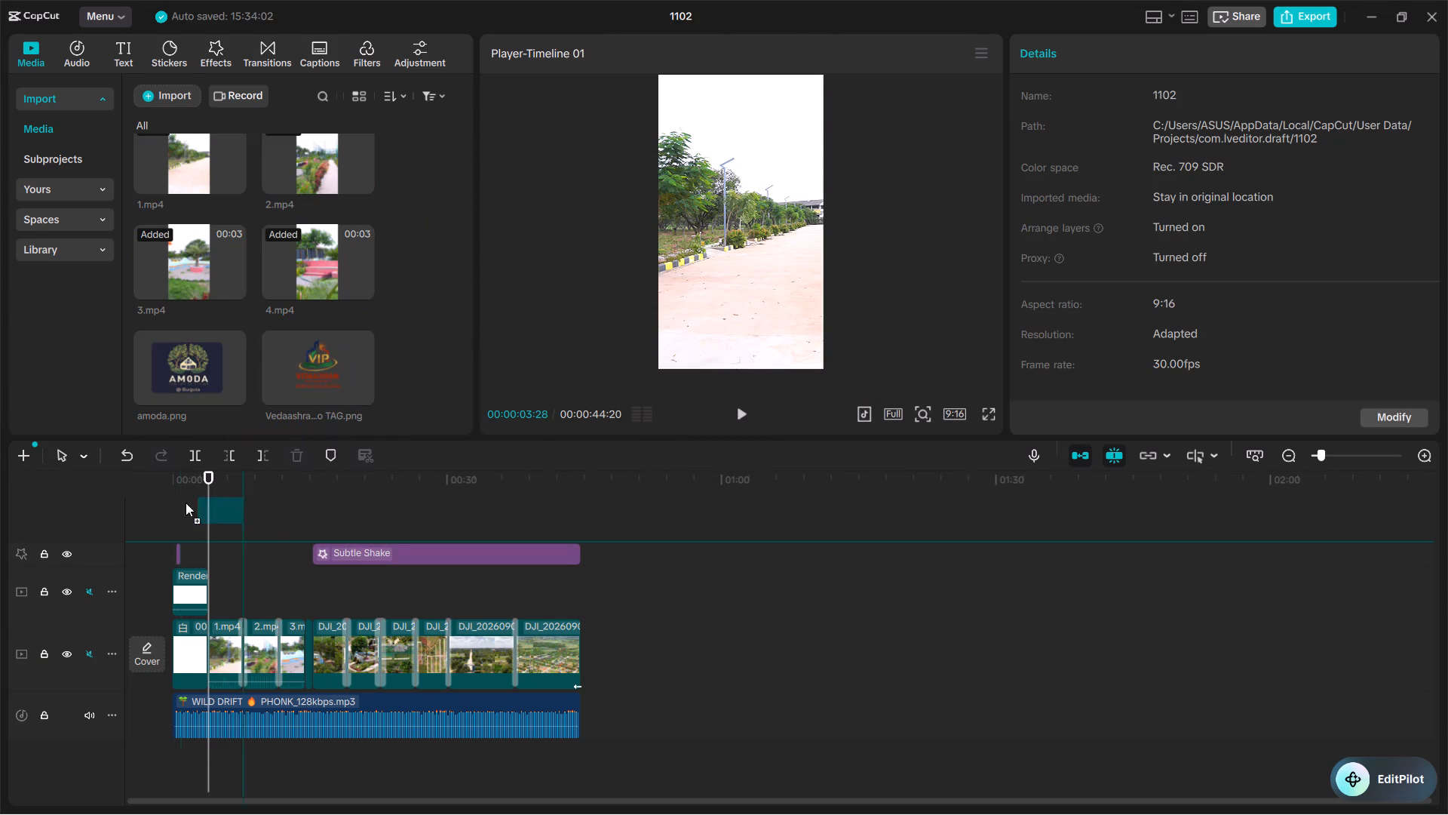
drag(186, 503, 151, 509)
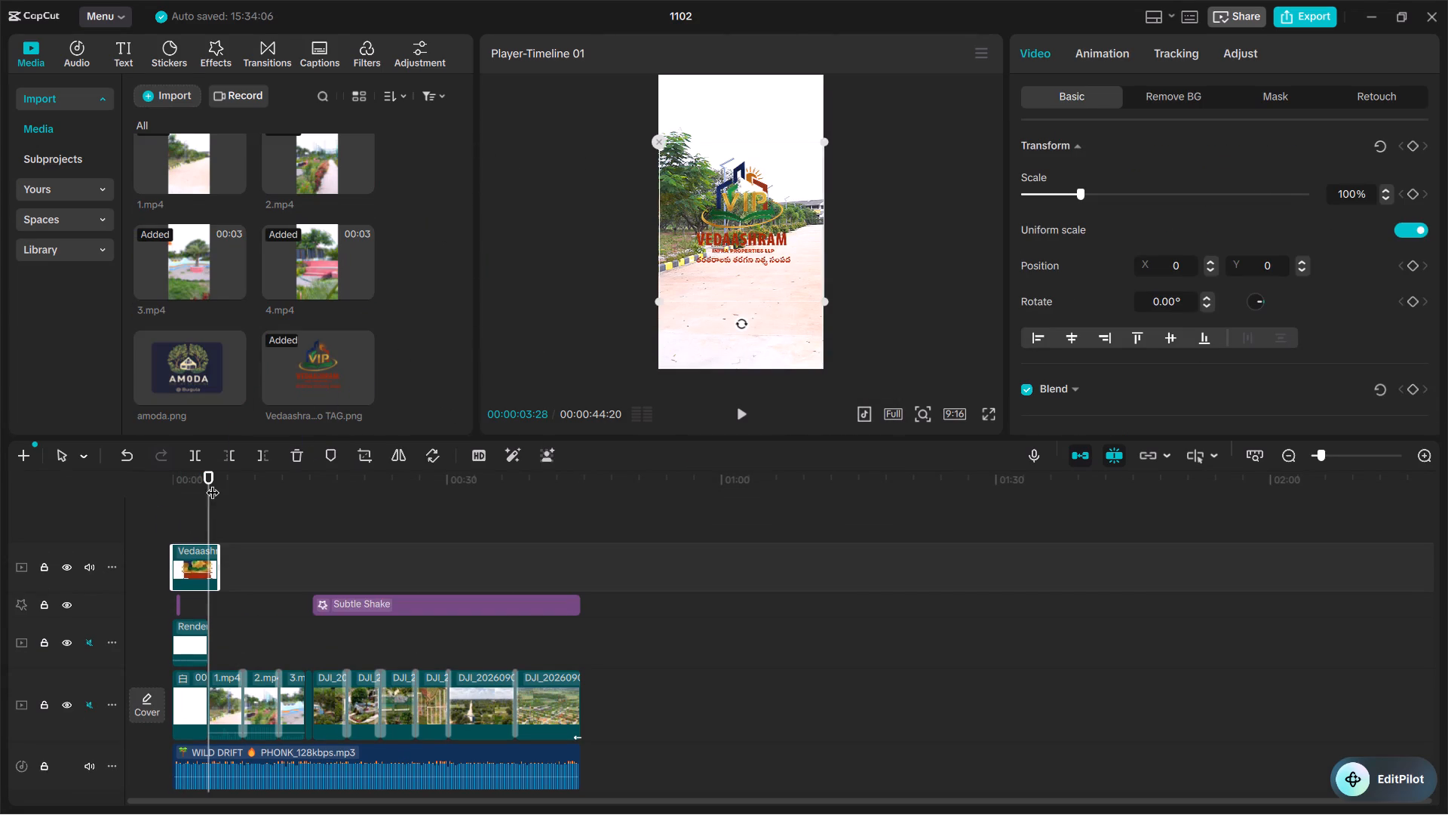
drag(213, 483, 174, 470)
drag(197, 554, 218, 556)
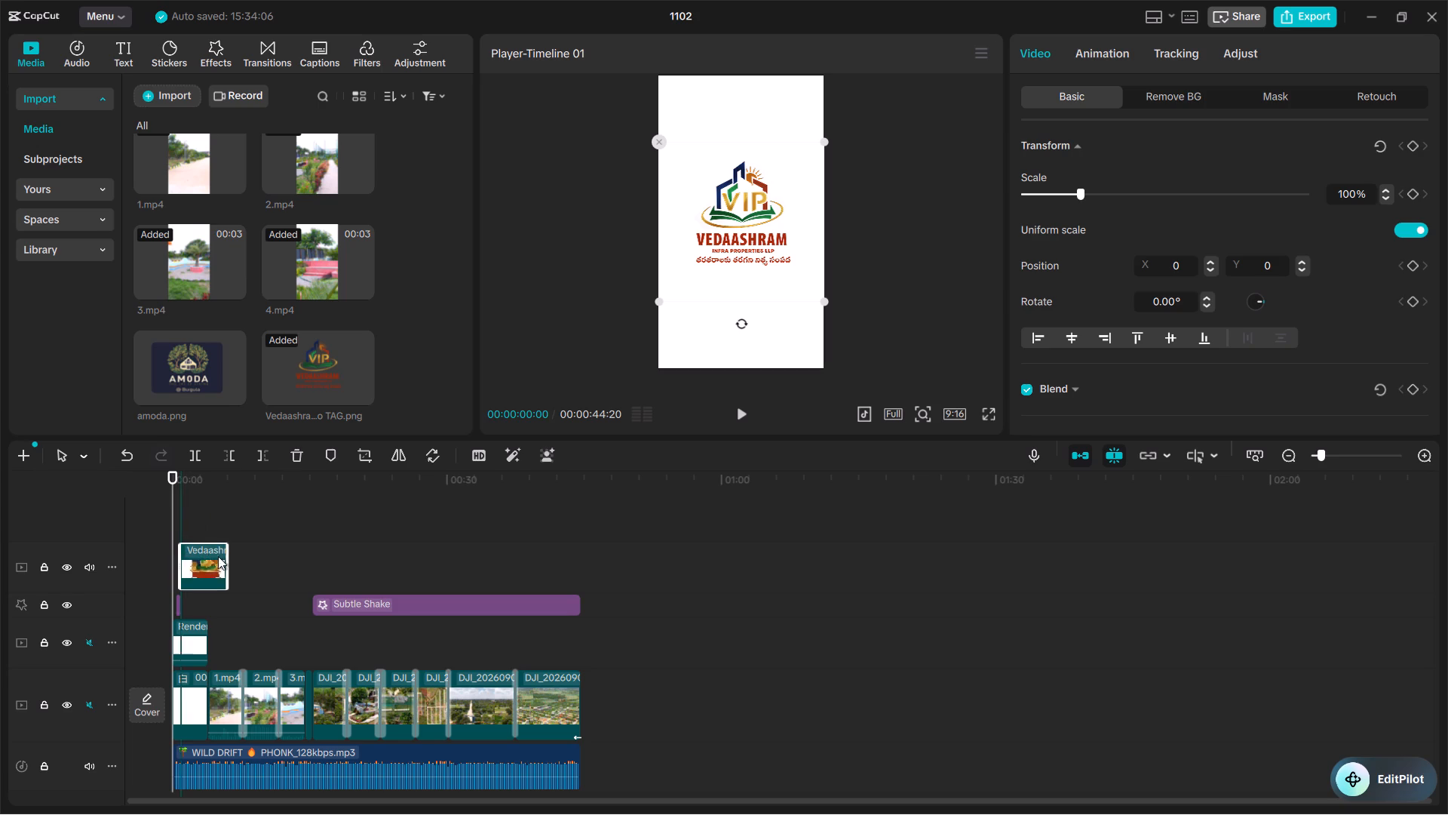
drag(218, 556, 232, 561)
click(232, 561)
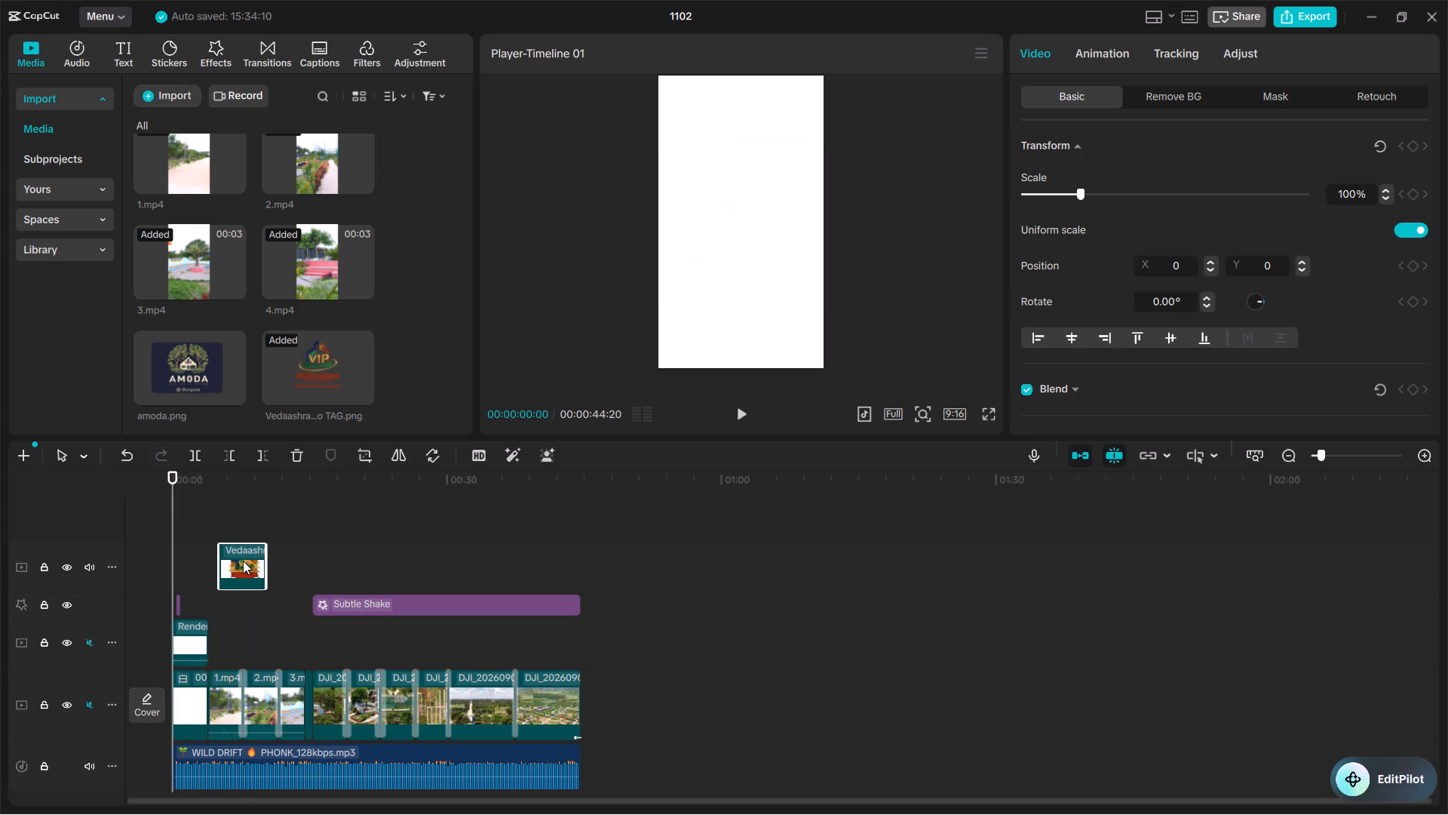
drag(194, 479, 208, 477)
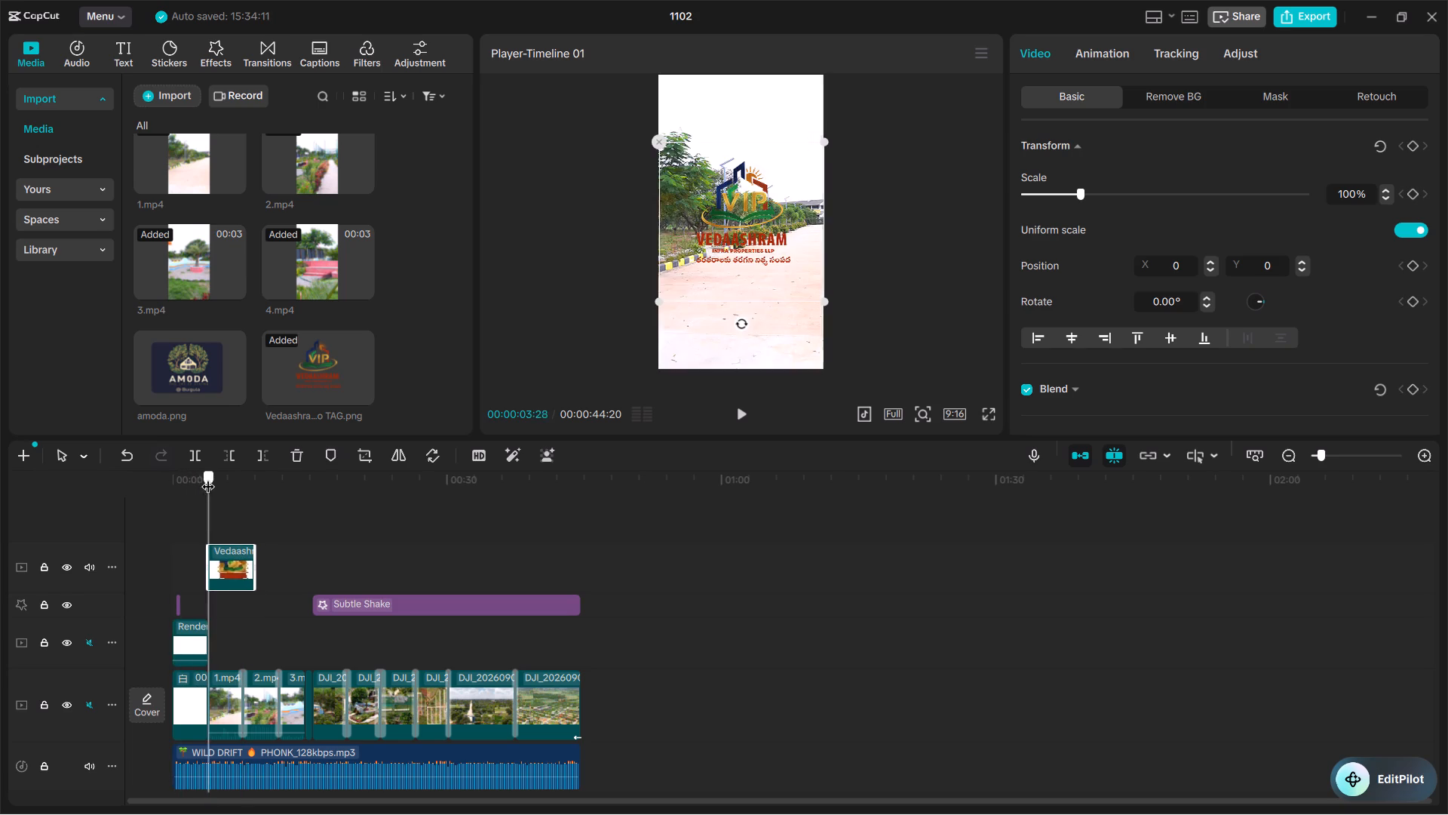
Scale the Vedaashram logo to 23% and place it in the frame's top-left corner at X -831, Y 1680.
drag(208, 477, 217, 481)
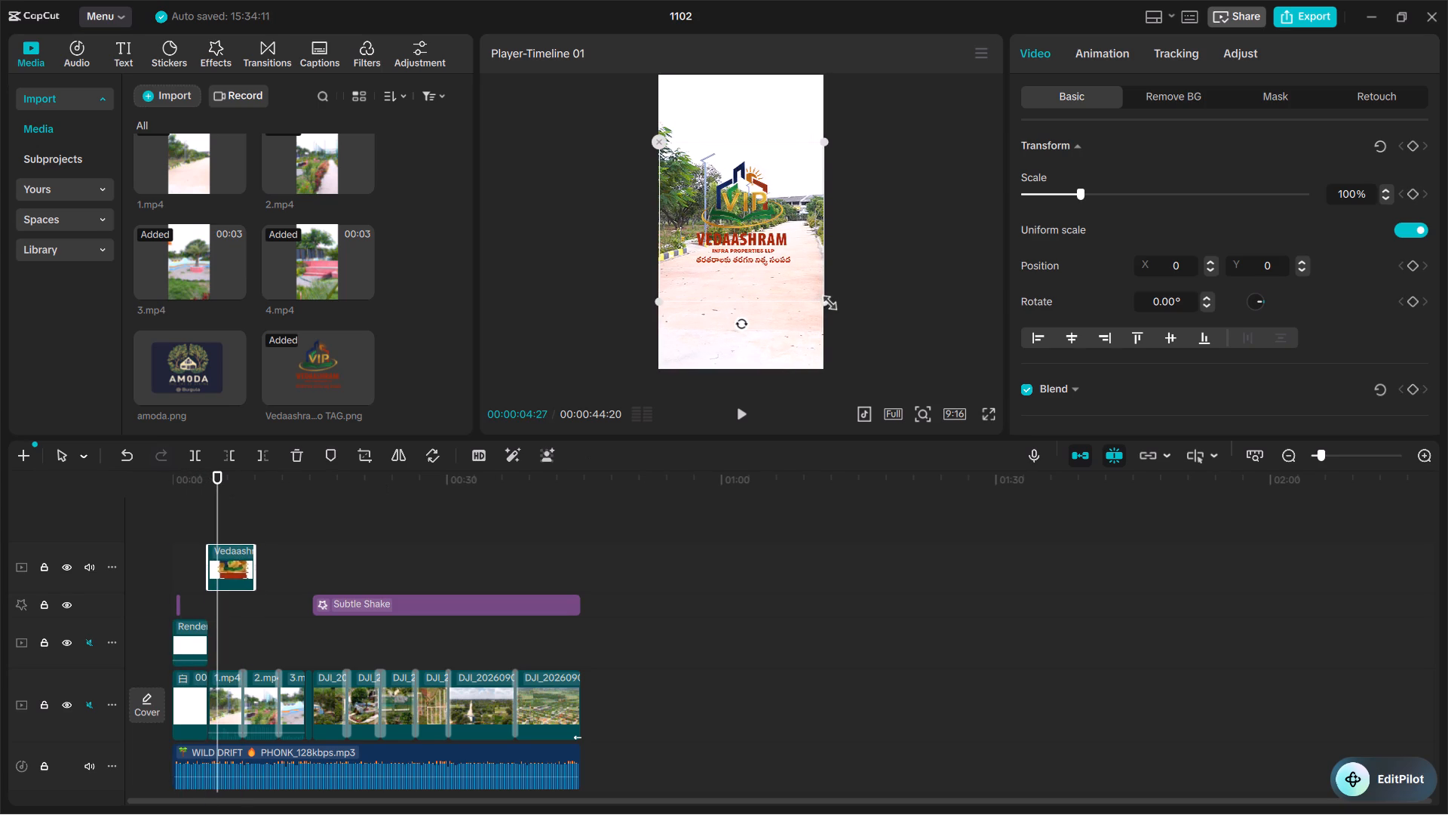
drag(827, 298, 757, 229)
drag(746, 223, 698, 141)
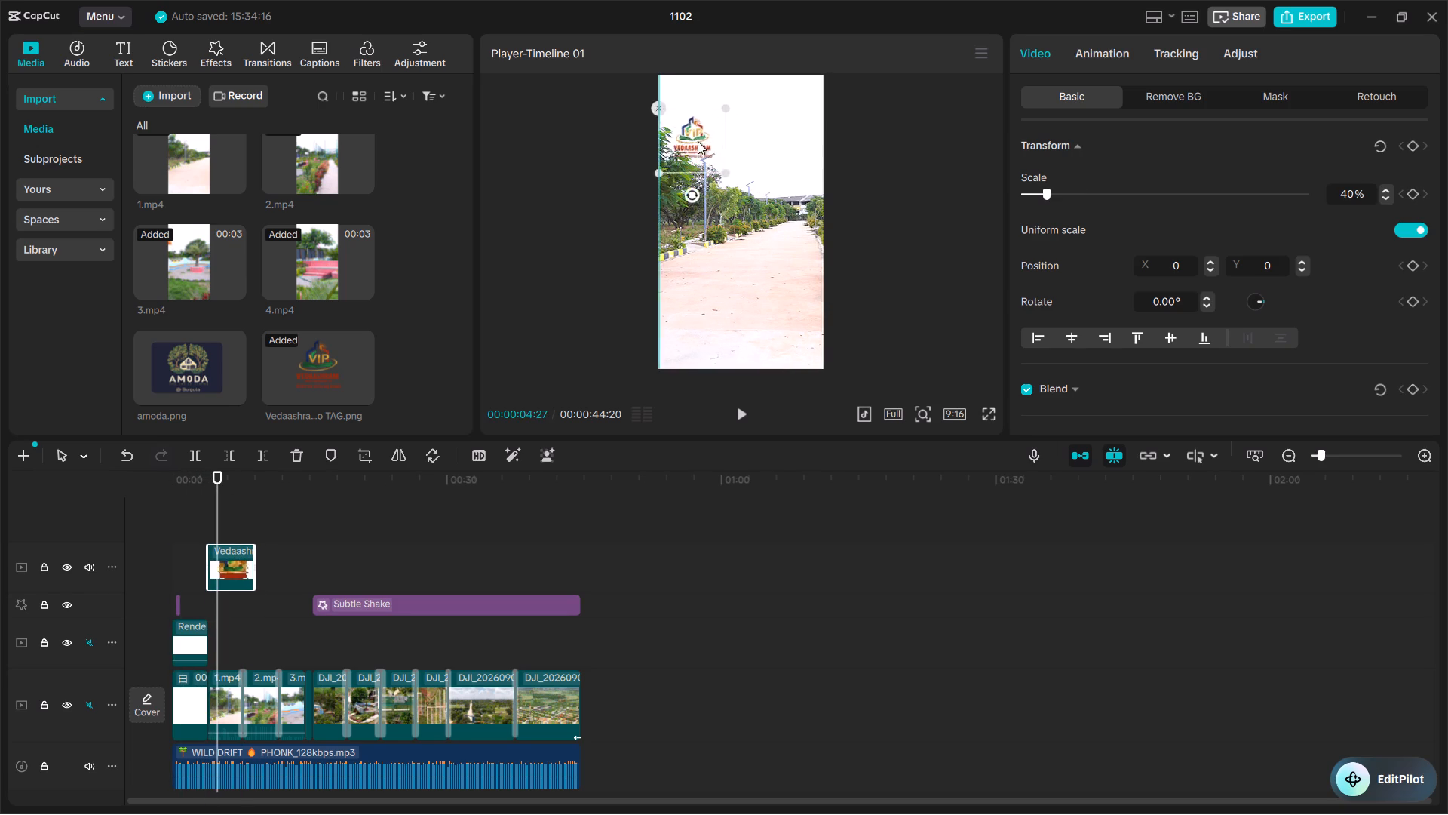
drag(698, 141, 680, 119)
scroll(644, 238, down, 7)
drag(674, 114, 683, 96)
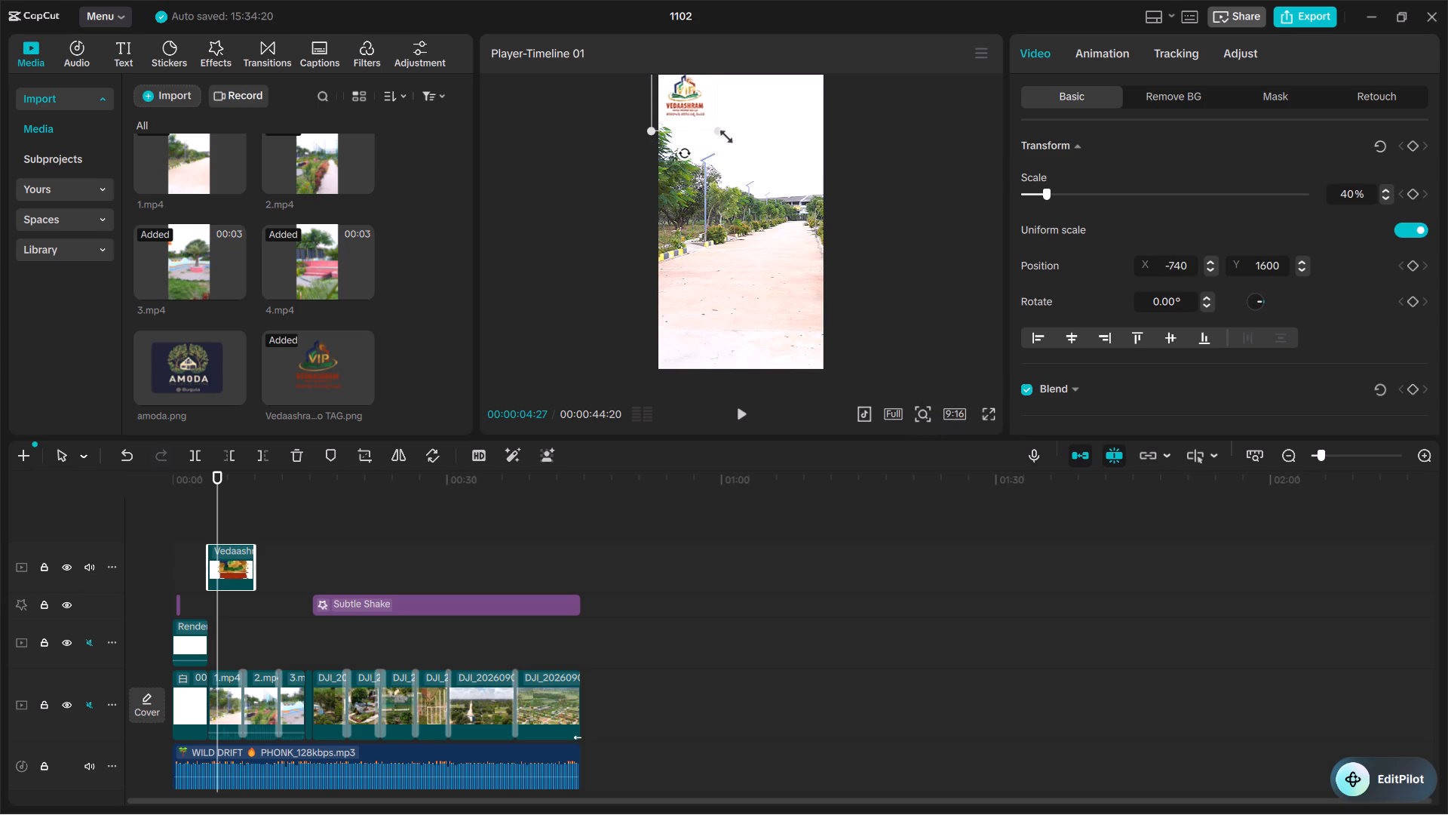
drag(719, 131, 682, 120)
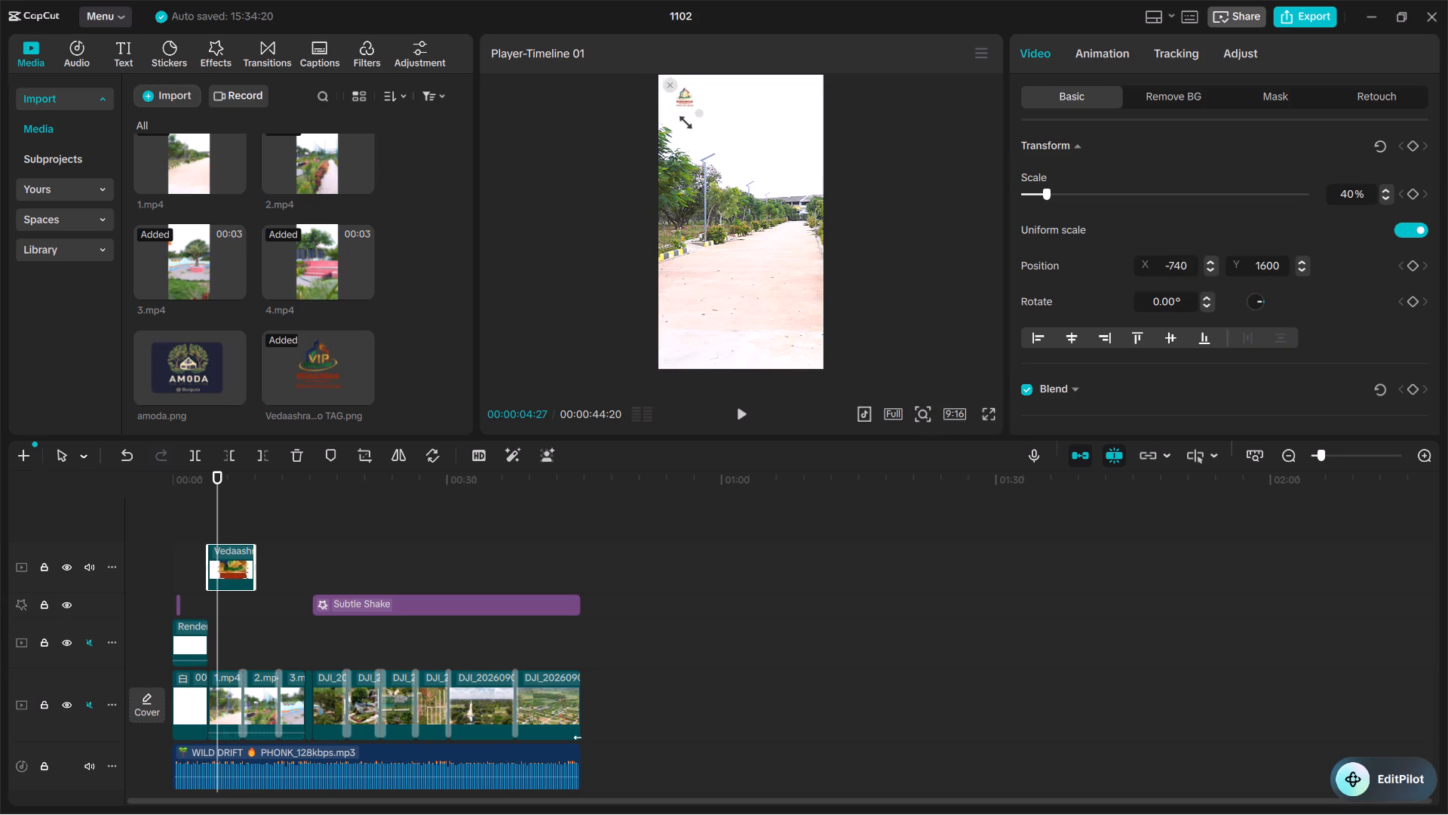
drag(682, 120, 698, 120)
click(688, 97)
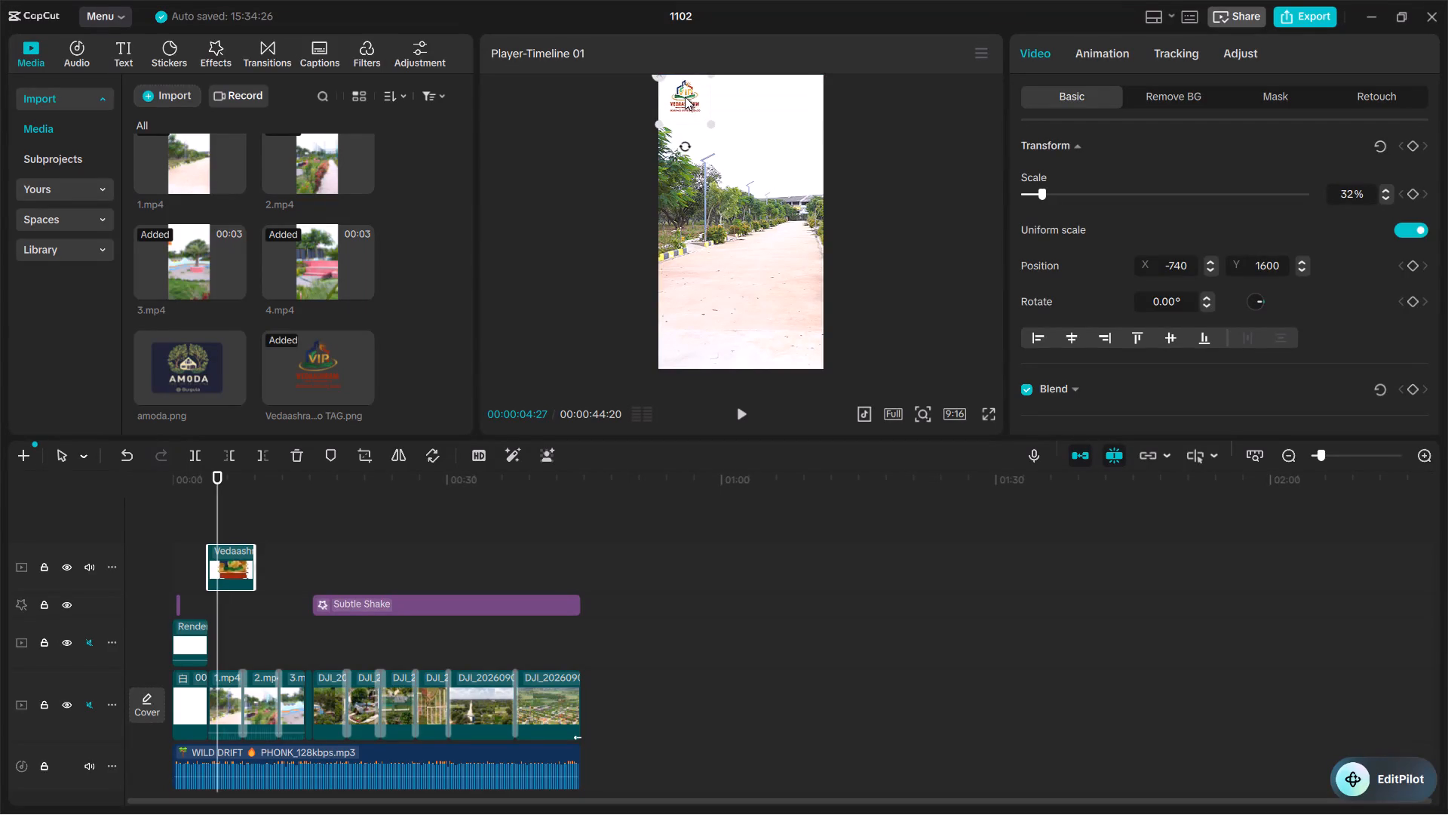
drag(715, 131, 707, 131)
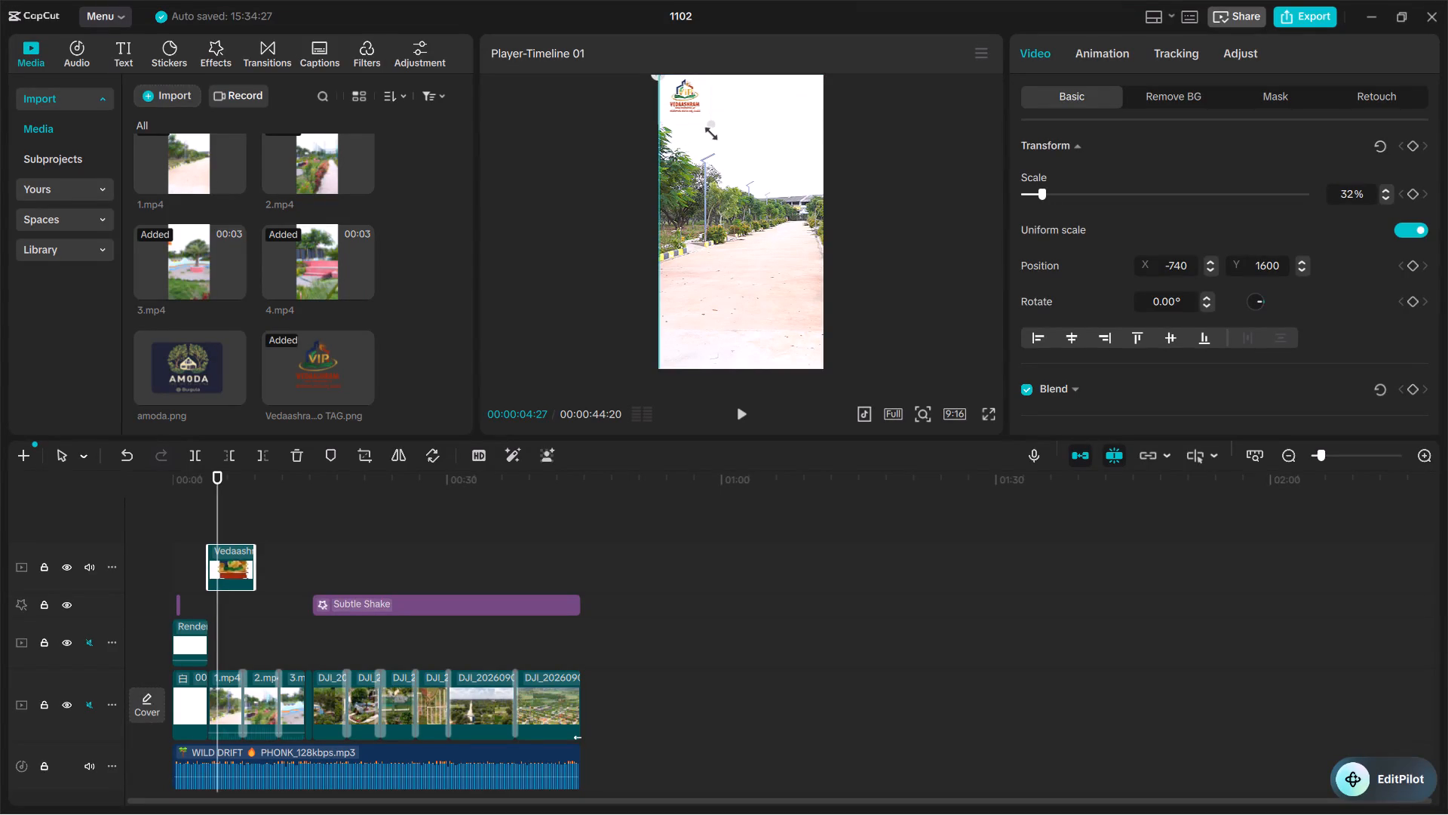
drag(707, 131, 694, 123)
click(695, 101)
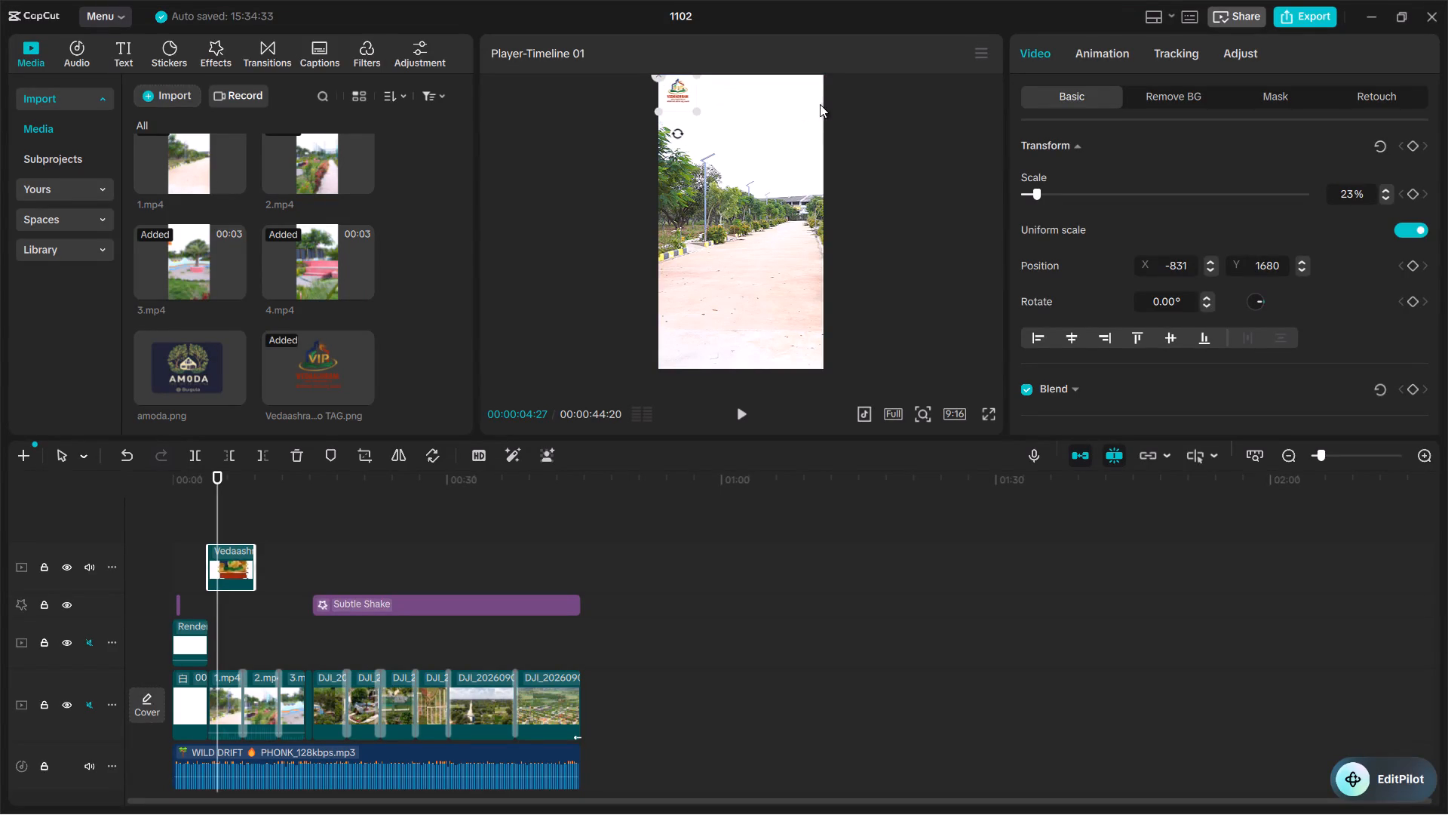
click(870, 105)
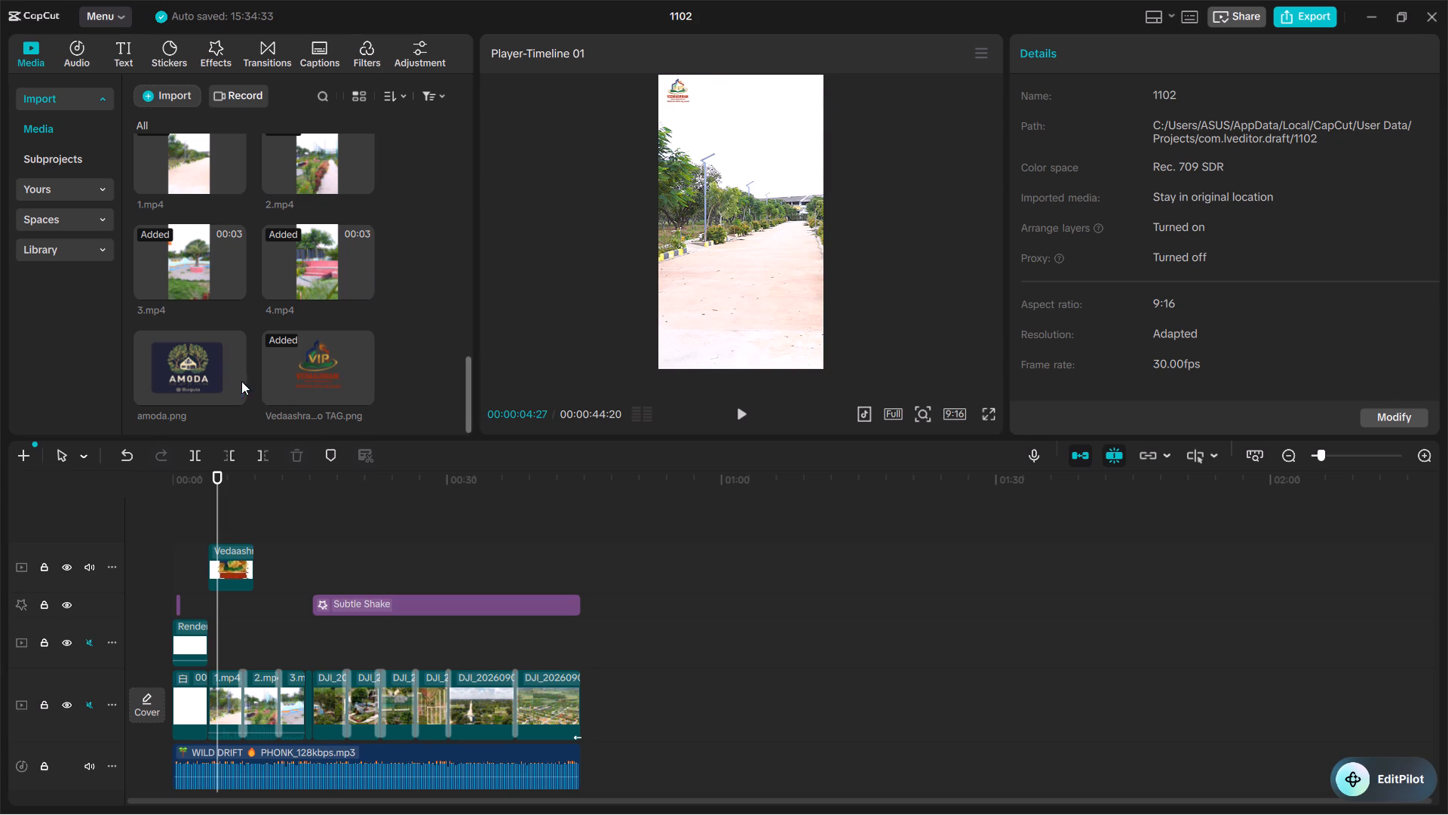
Place amoda.png on a new track above the Vedaashram logo, with both overlays starting at the same time.
click(236, 369)
drag(195, 352, 228, 513)
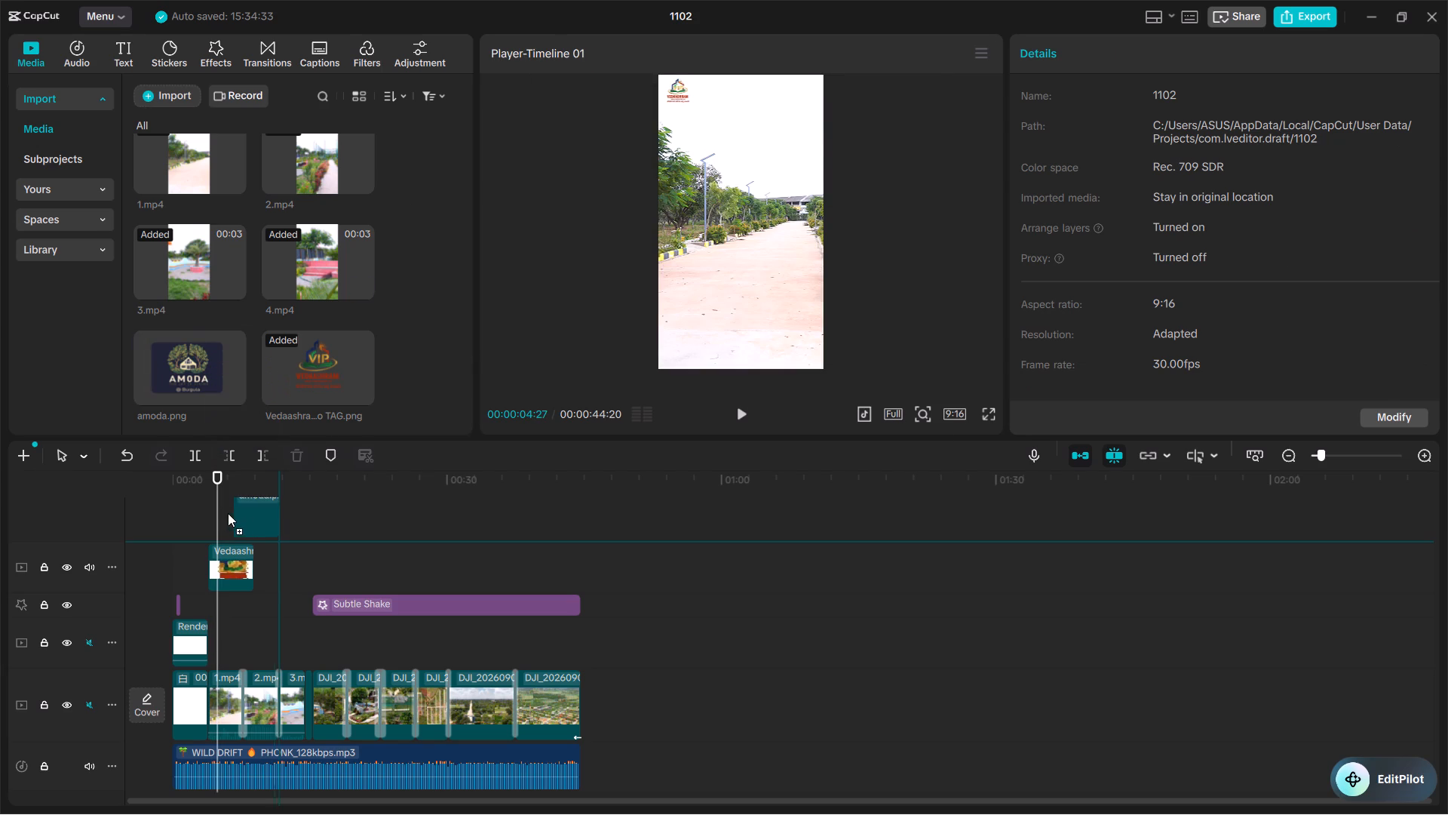
drag(228, 513, 207, 510)
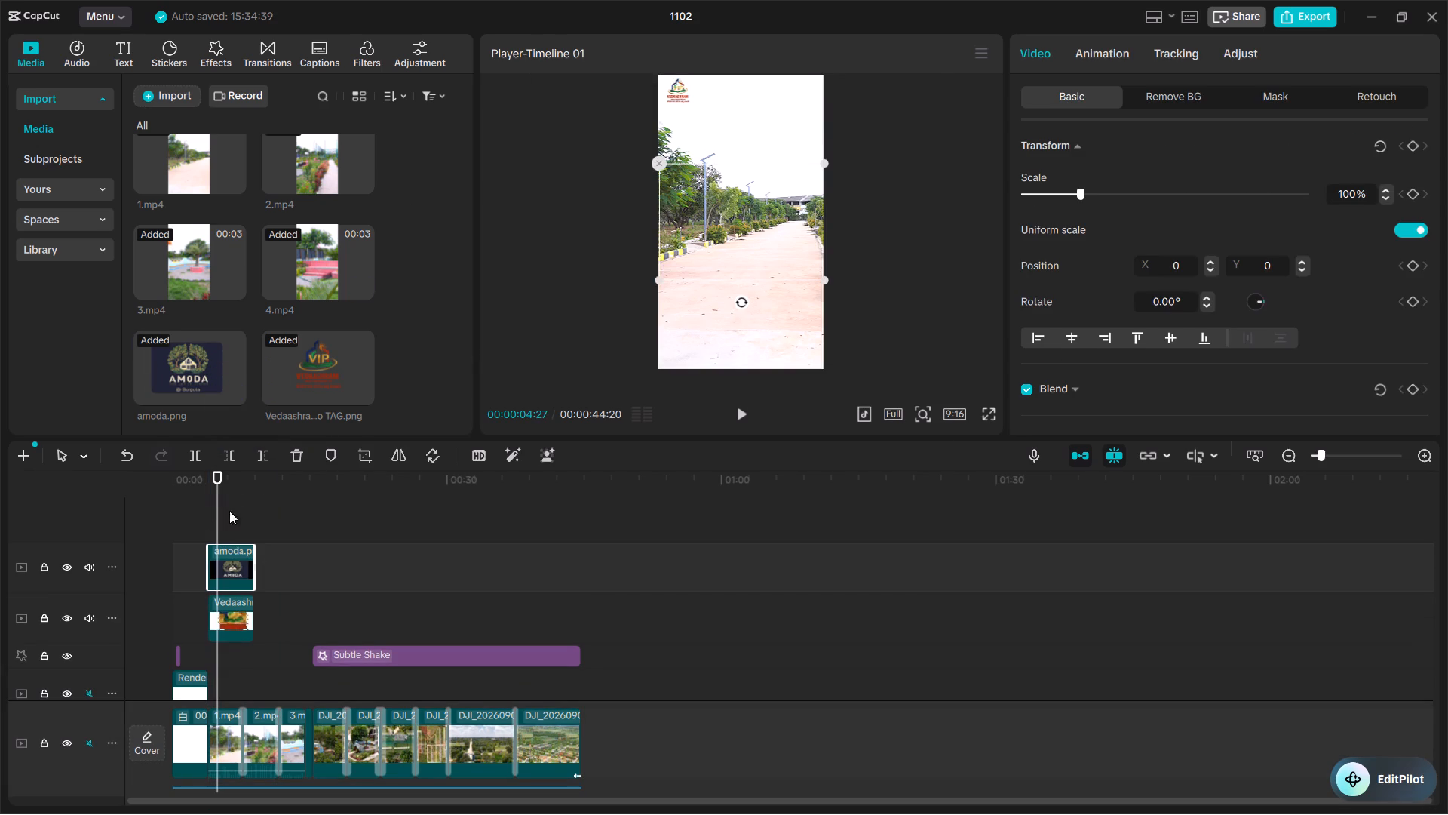
Scale the AMODA logo to 33% and place it in the frame's top-right corner at about X 814, Y 1665.
drag(830, 283, 791, 268)
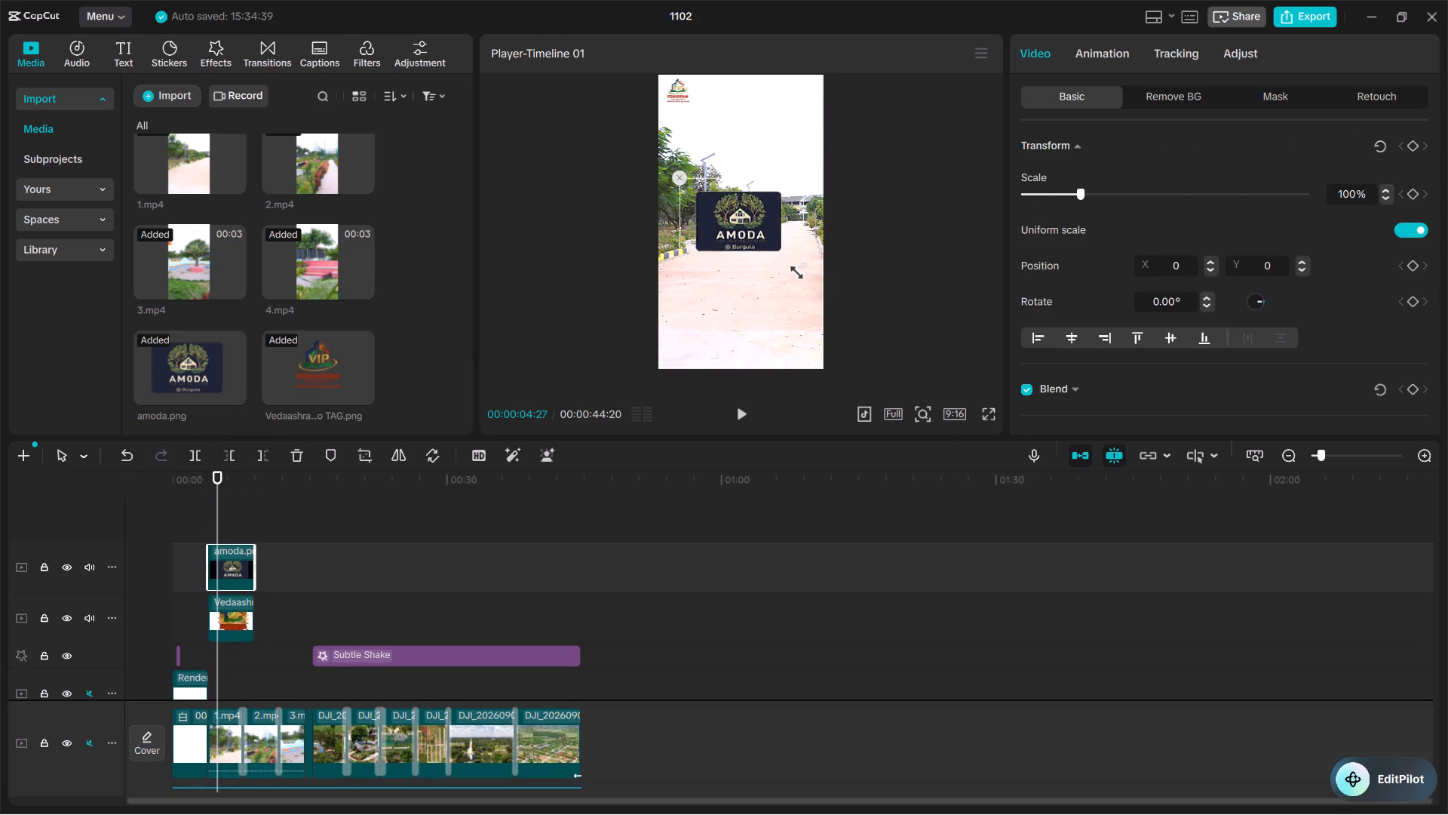
drag(791, 268, 745, 219)
drag(742, 219, 802, 86)
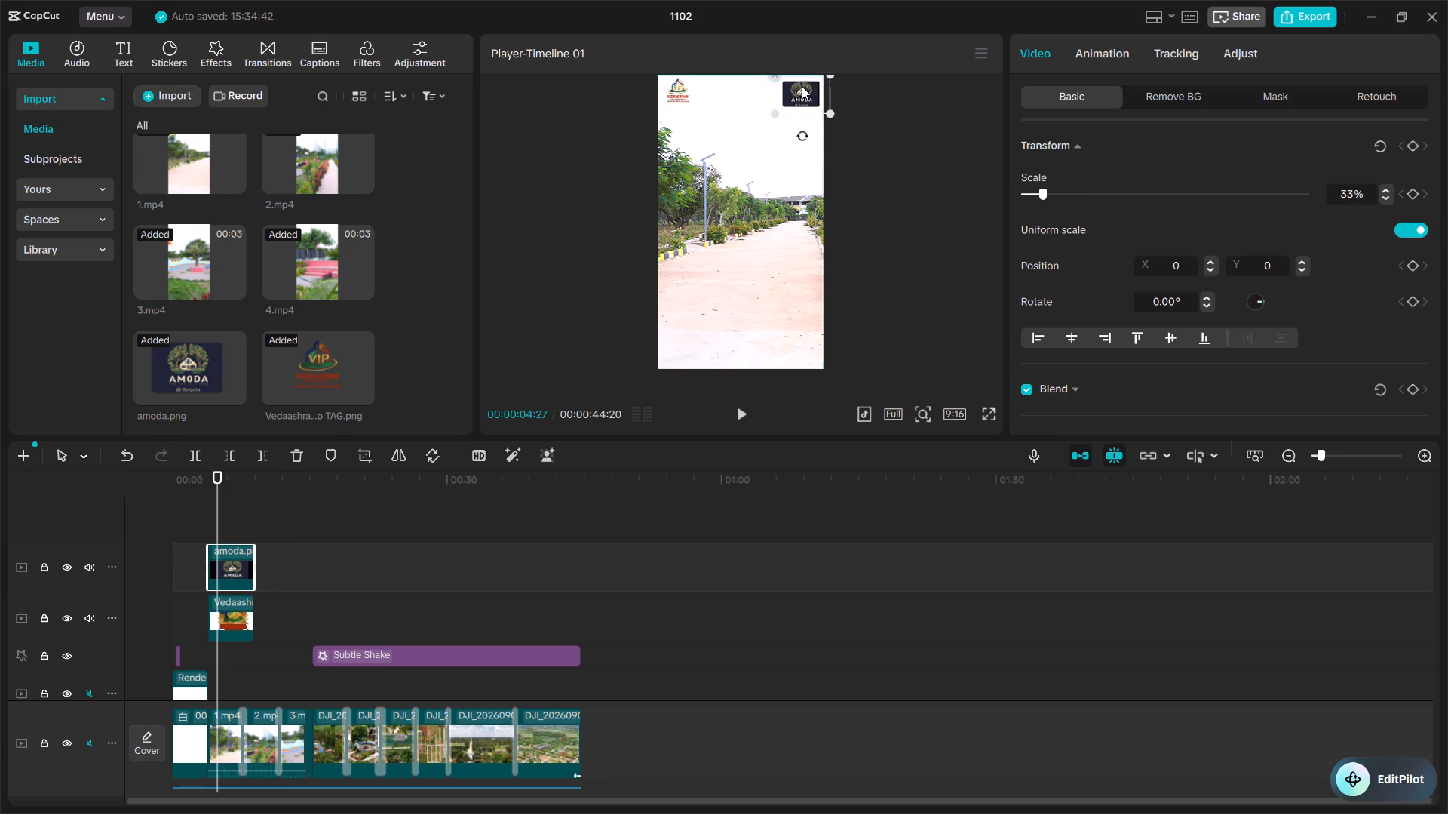
drag(802, 86, 803, 93)
drag(803, 93, 804, 89)
drag(804, 89, 803, 88)
drag(803, 88, 805, 87)
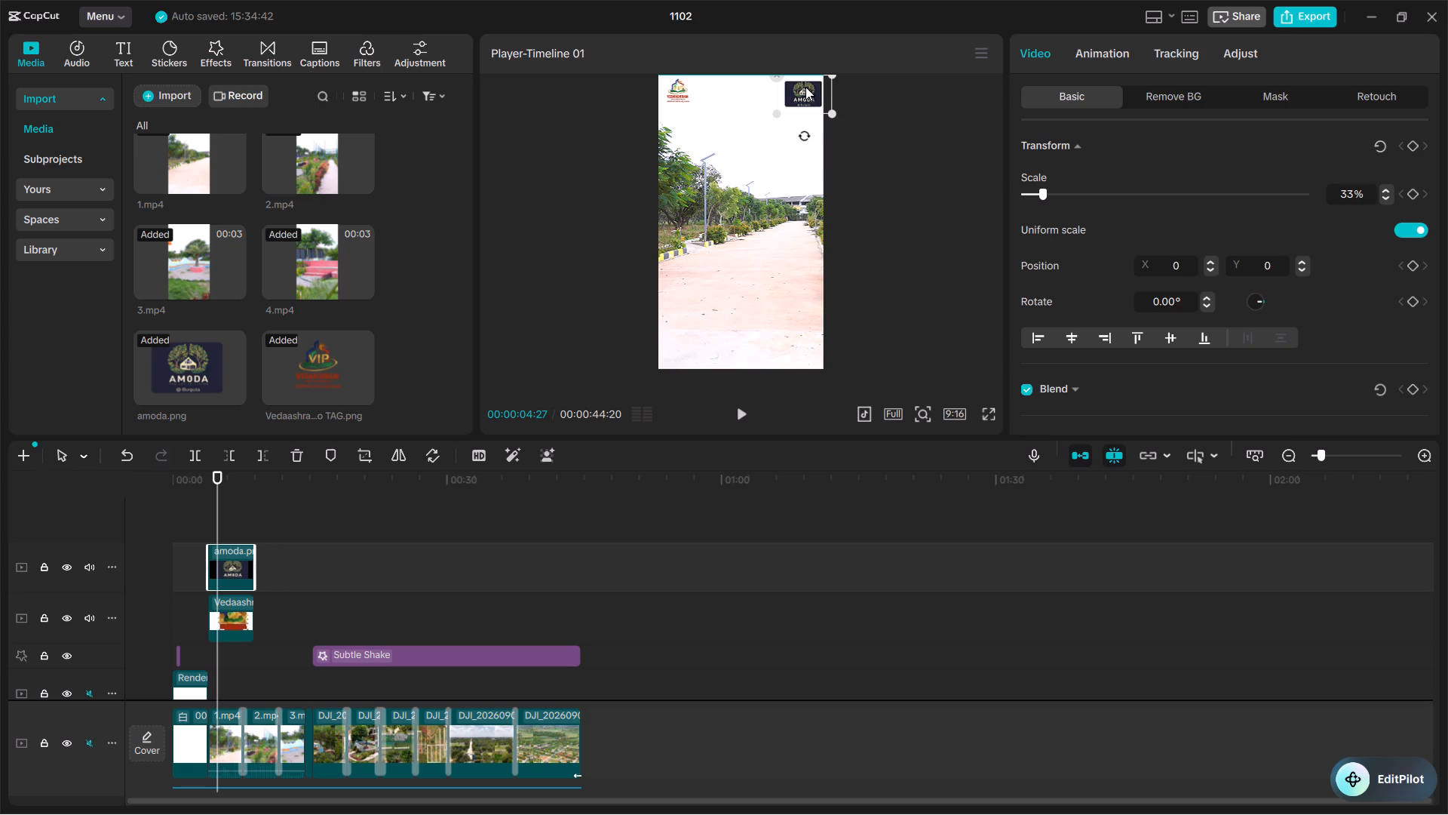
drag(805, 87, 805, 85)
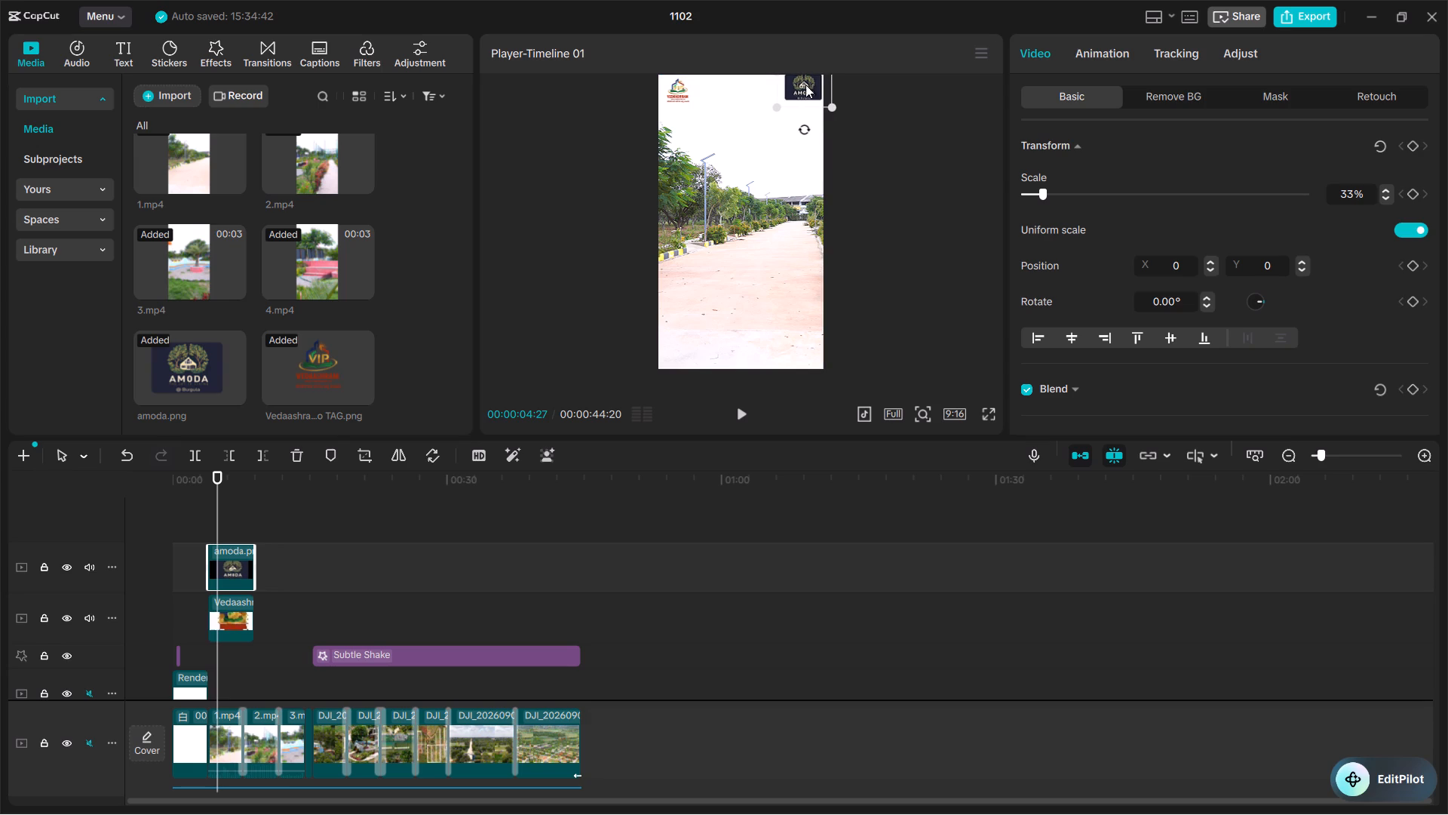
drag(805, 85, 805, 89)
click(849, 75)
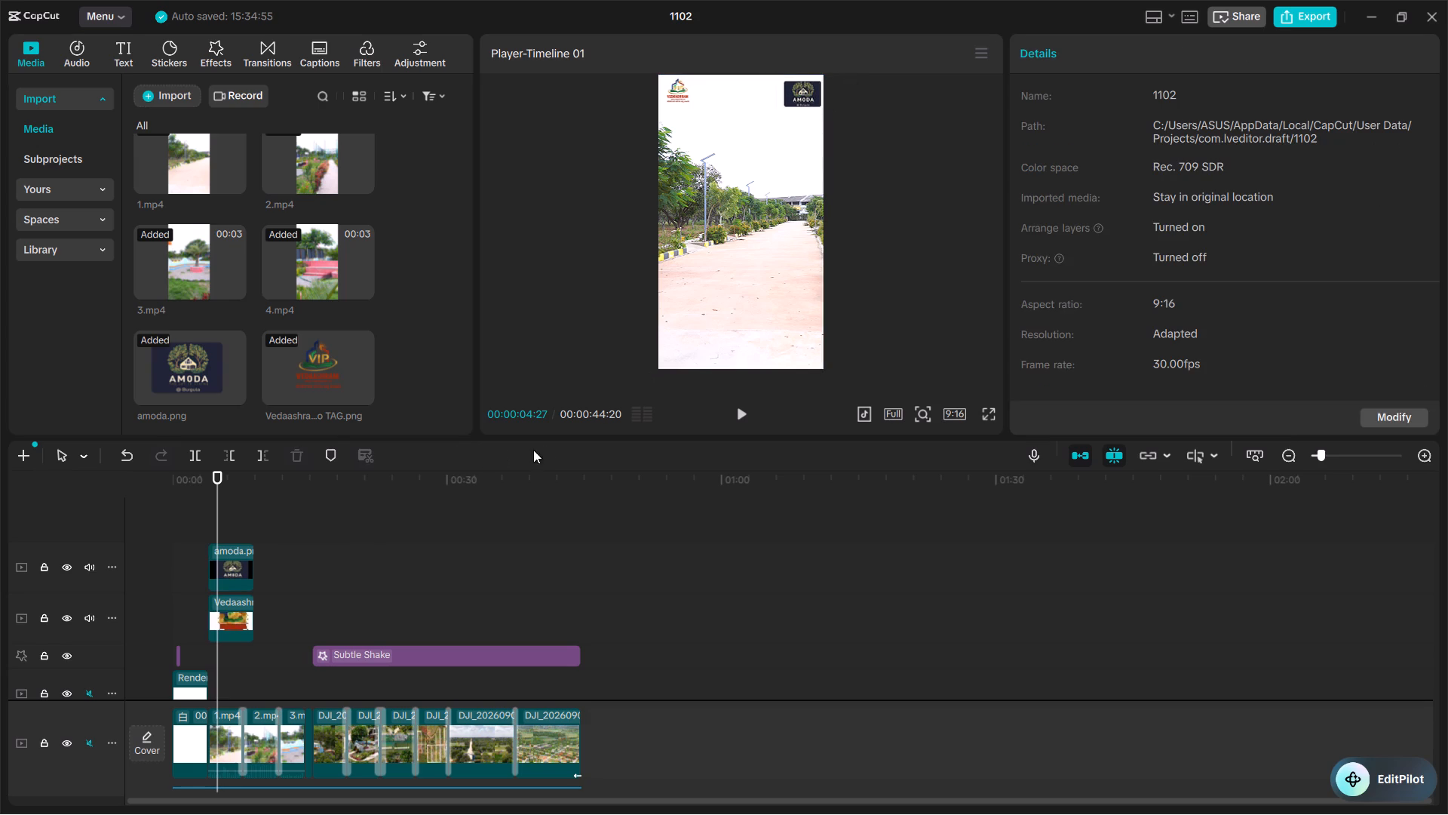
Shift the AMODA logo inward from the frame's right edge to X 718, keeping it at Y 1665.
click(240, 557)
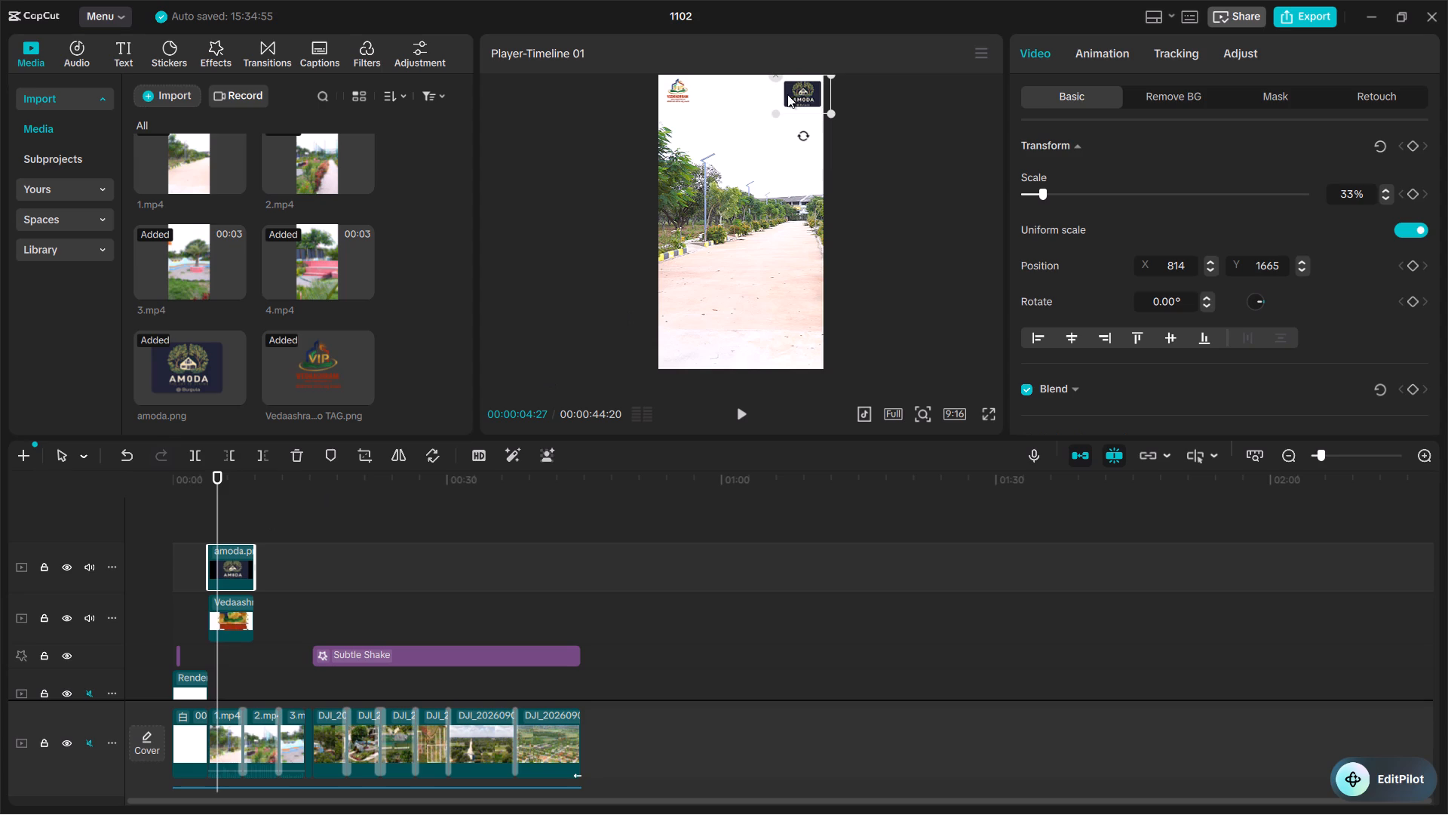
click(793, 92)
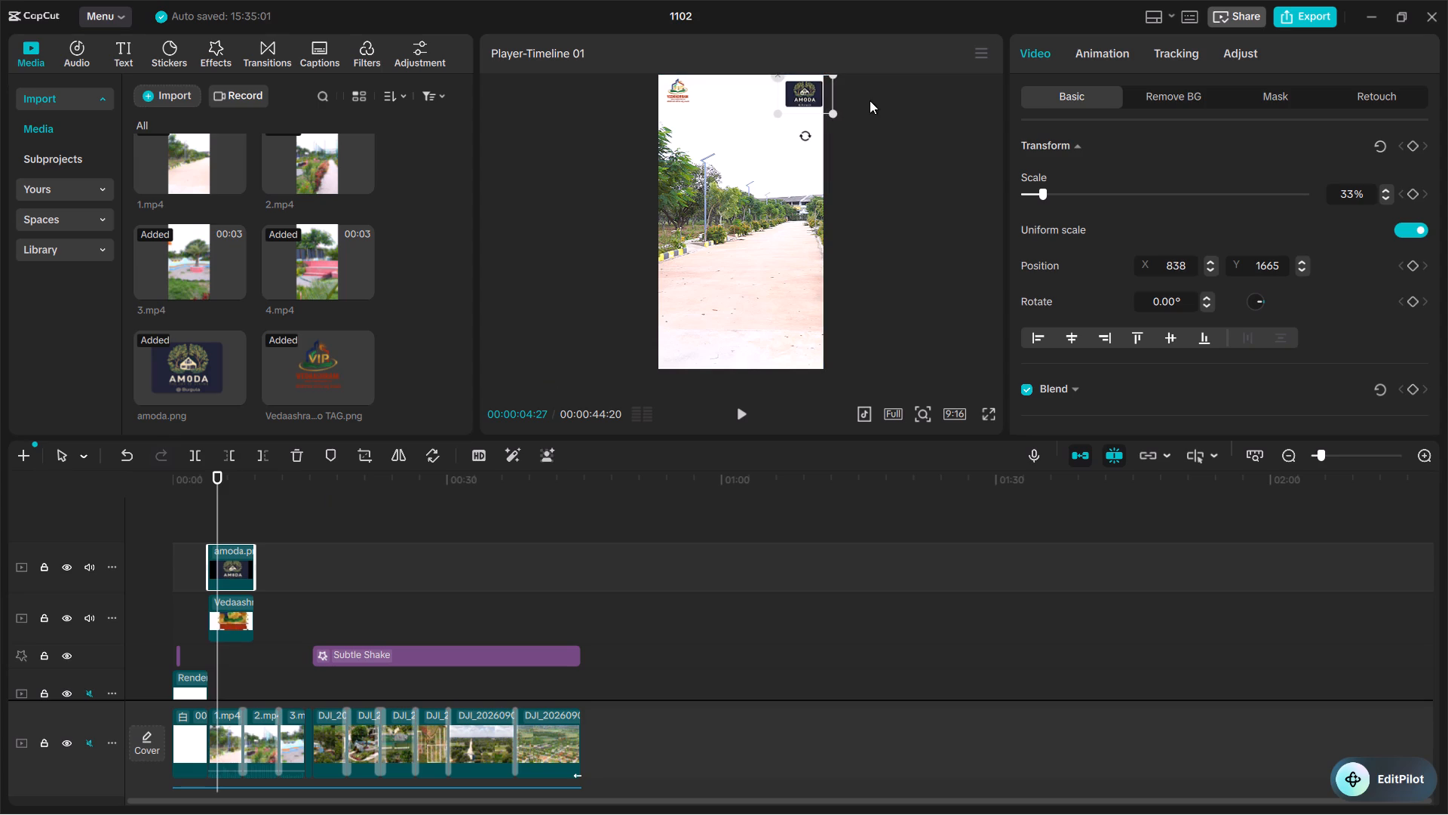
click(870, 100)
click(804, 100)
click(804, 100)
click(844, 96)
Move the AMODA logo closer to the frame's right edge, setting its horizontal position to X 838.
scroll(795, 207, down, 7)
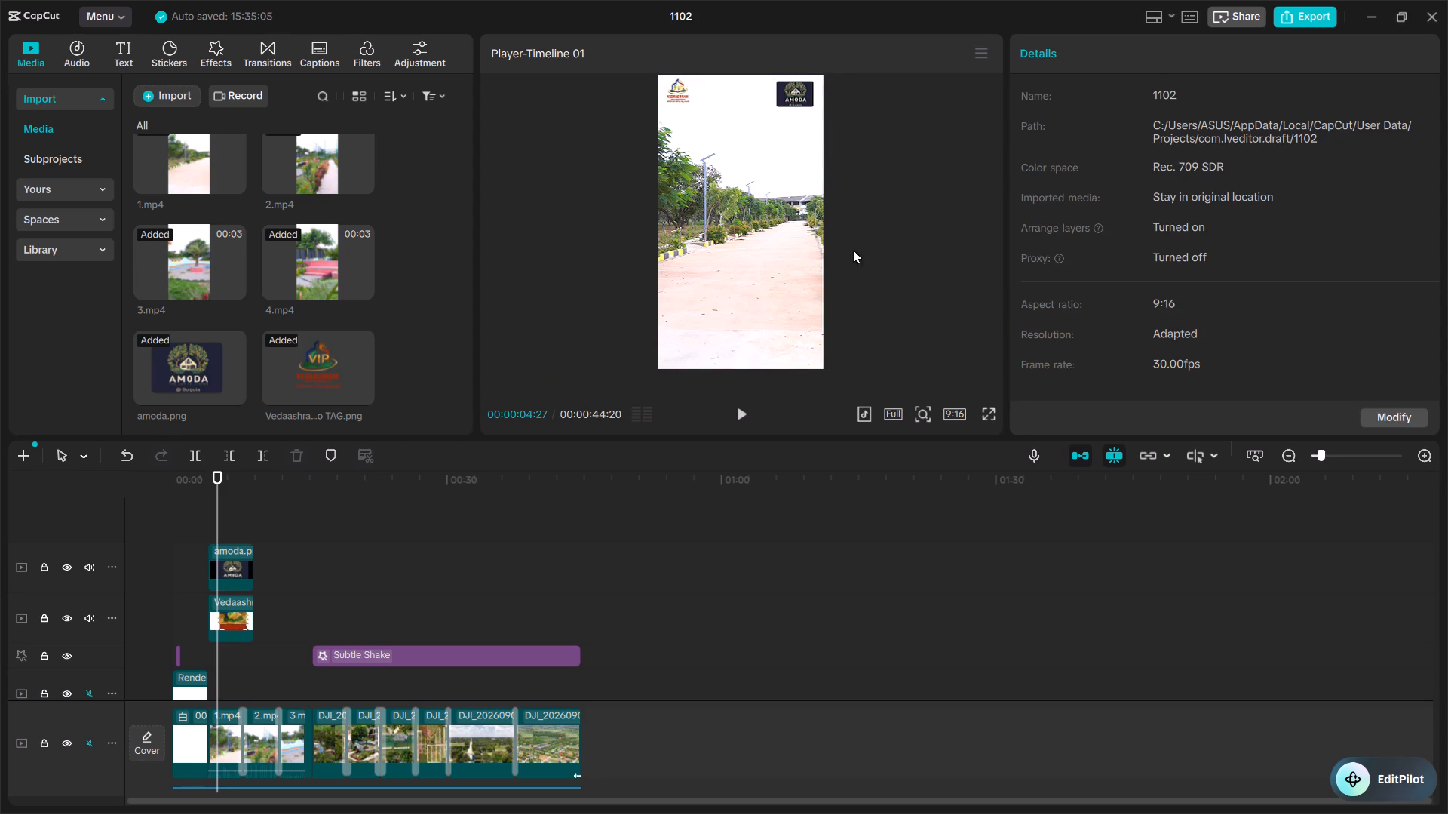
click(928, 417)
drag(904, 449, 922, 447)
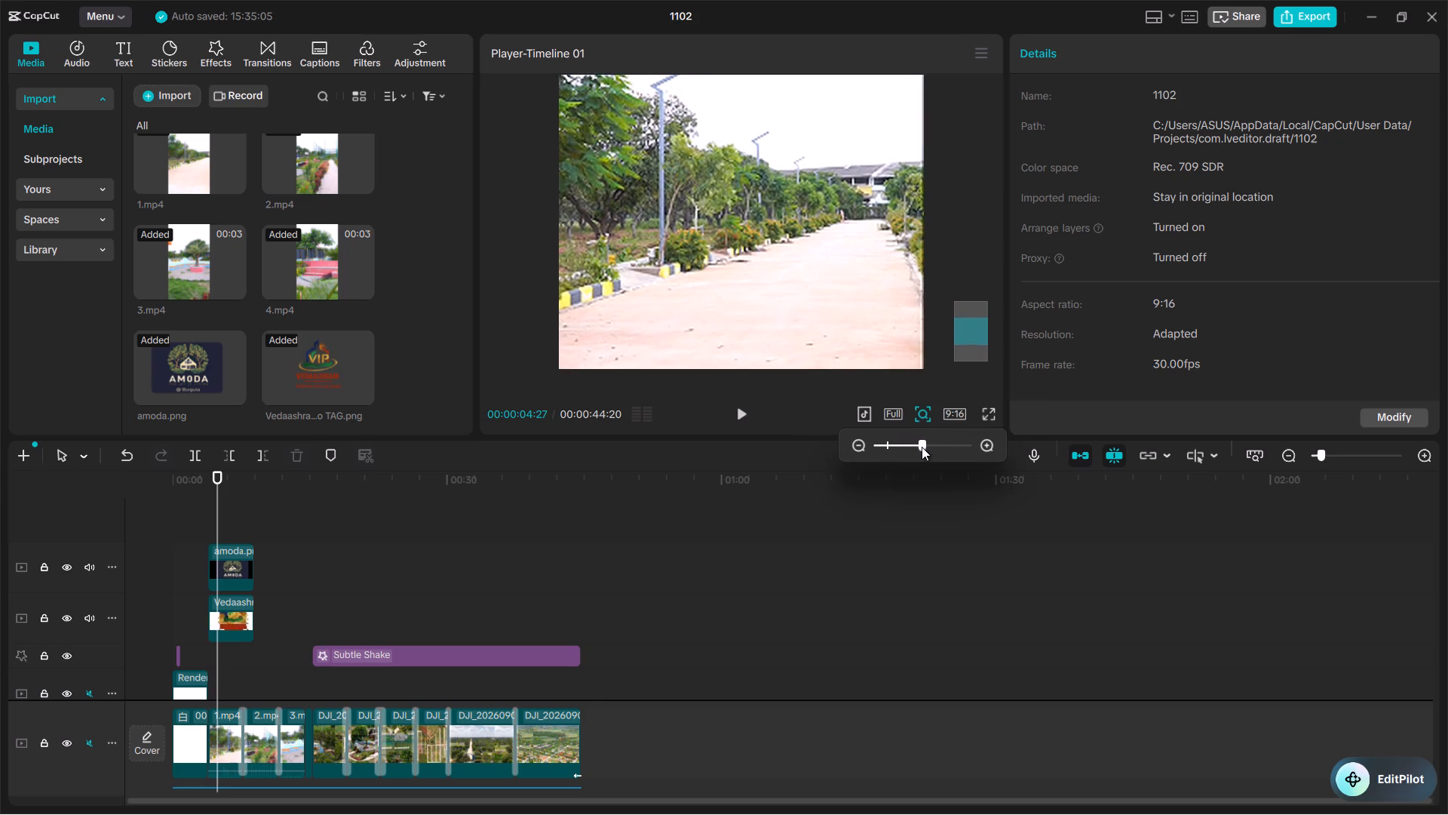
drag(922, 447, 916, 447)
drag(959, 343, 953, 285)
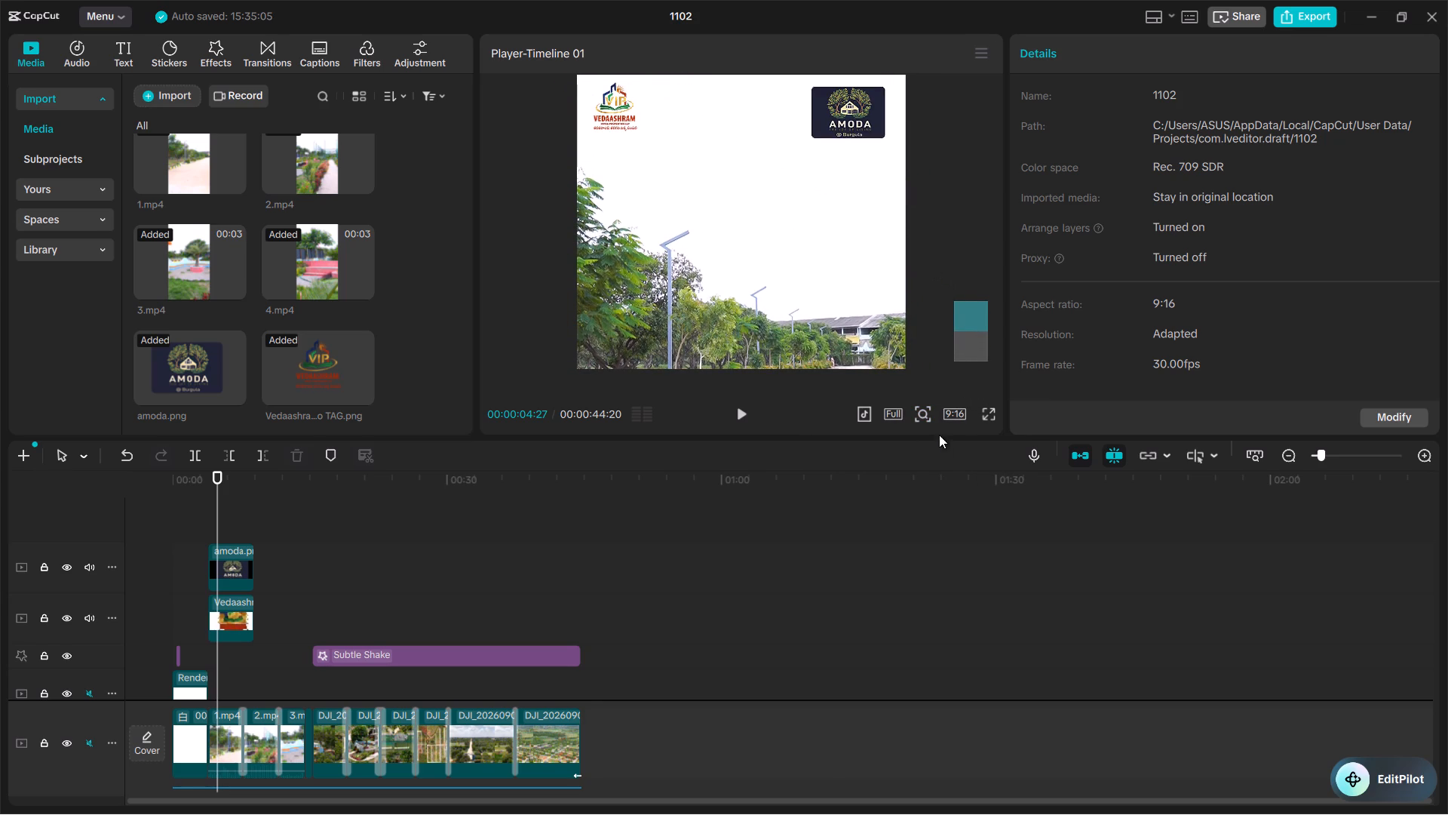
click(920, 417)
drag(913, 438, 924, 438)
drag(957, 316, 965, 245)
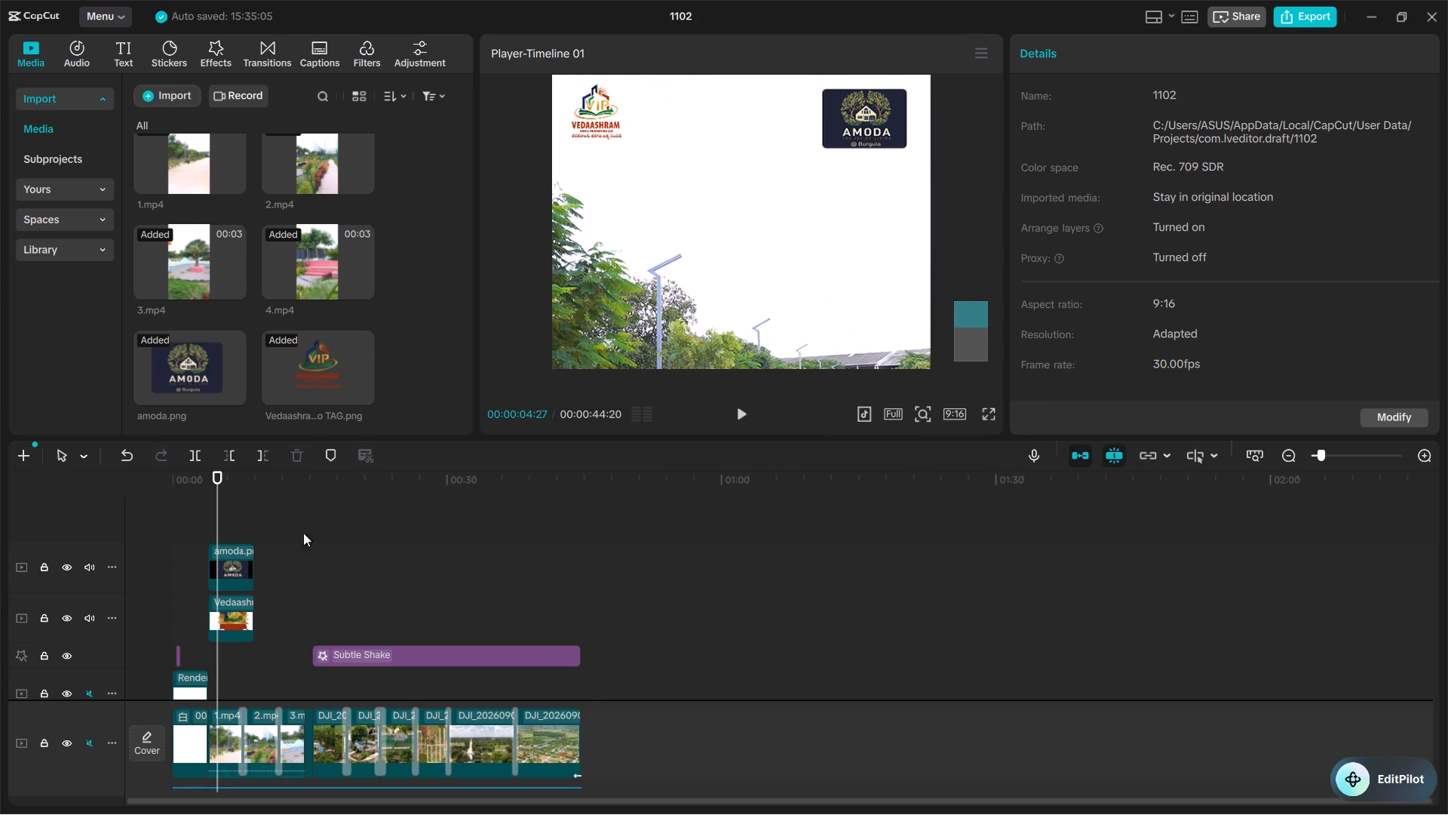
click(235, 567)
drag(869, 125, 876, 127)
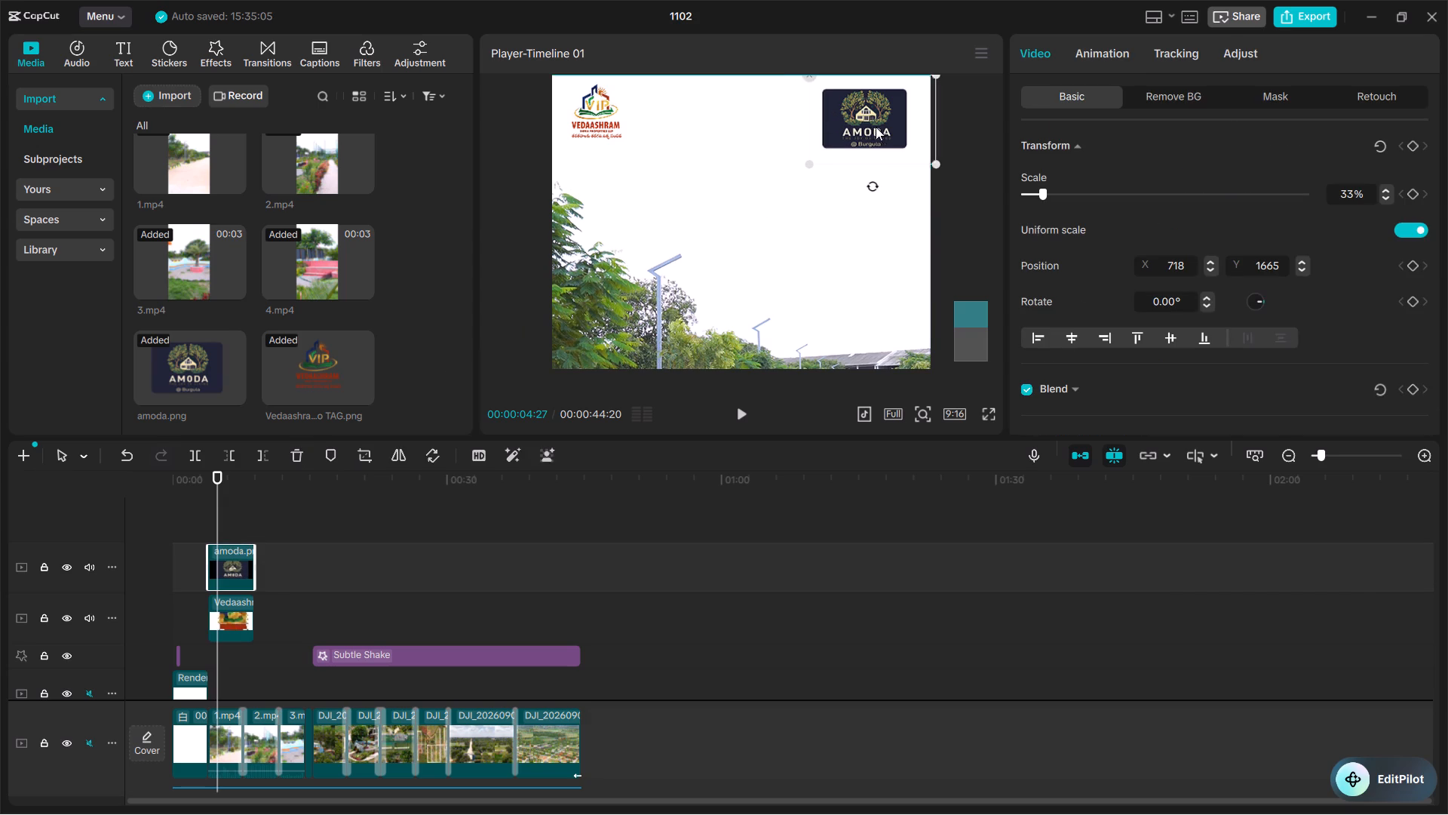
drag(876, 127, 886, 124)
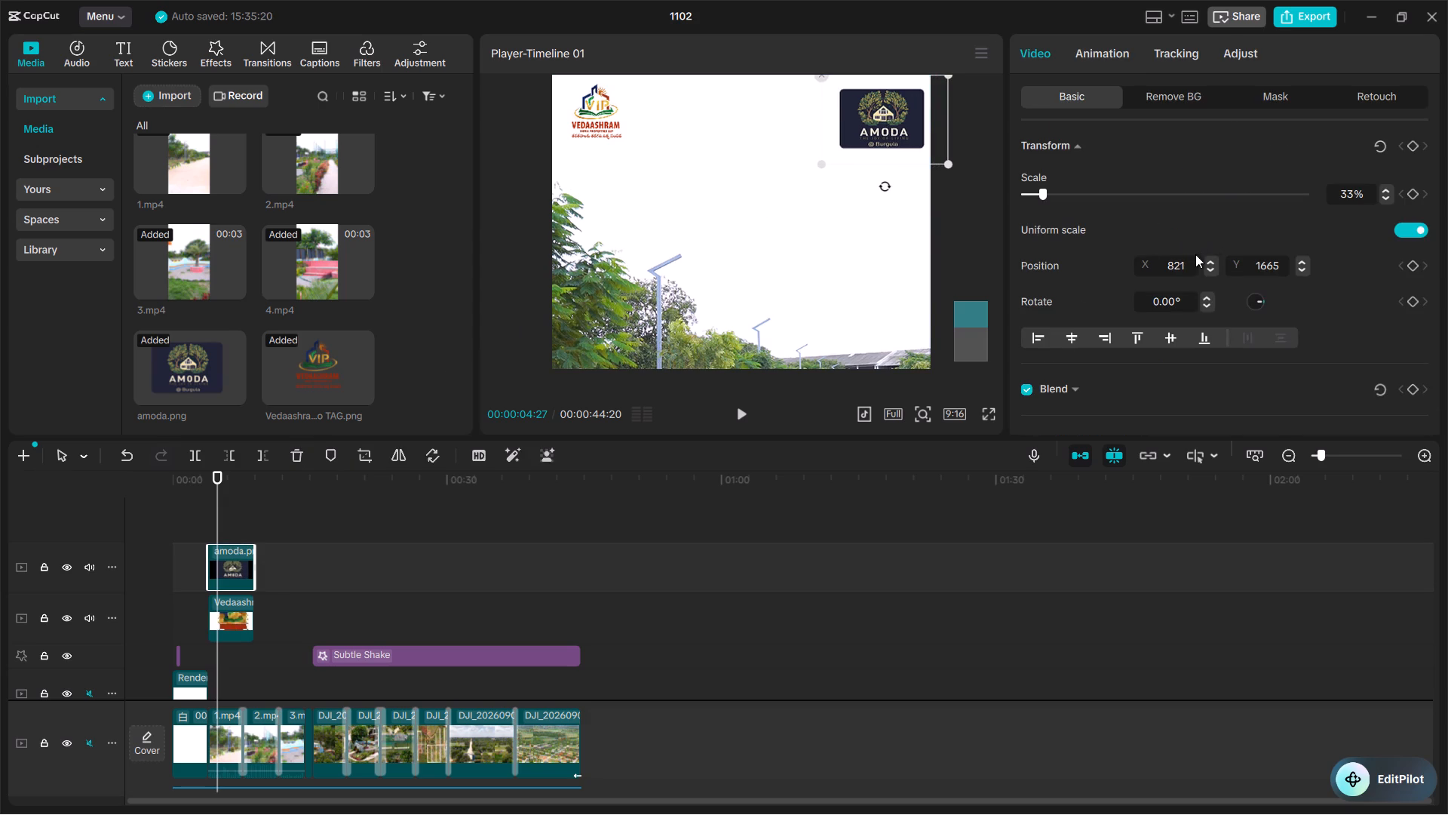
drag(1192, 262, 1134, 263)
key(Down)
key(Down)
key(Down)
key(Down)
key(Down)
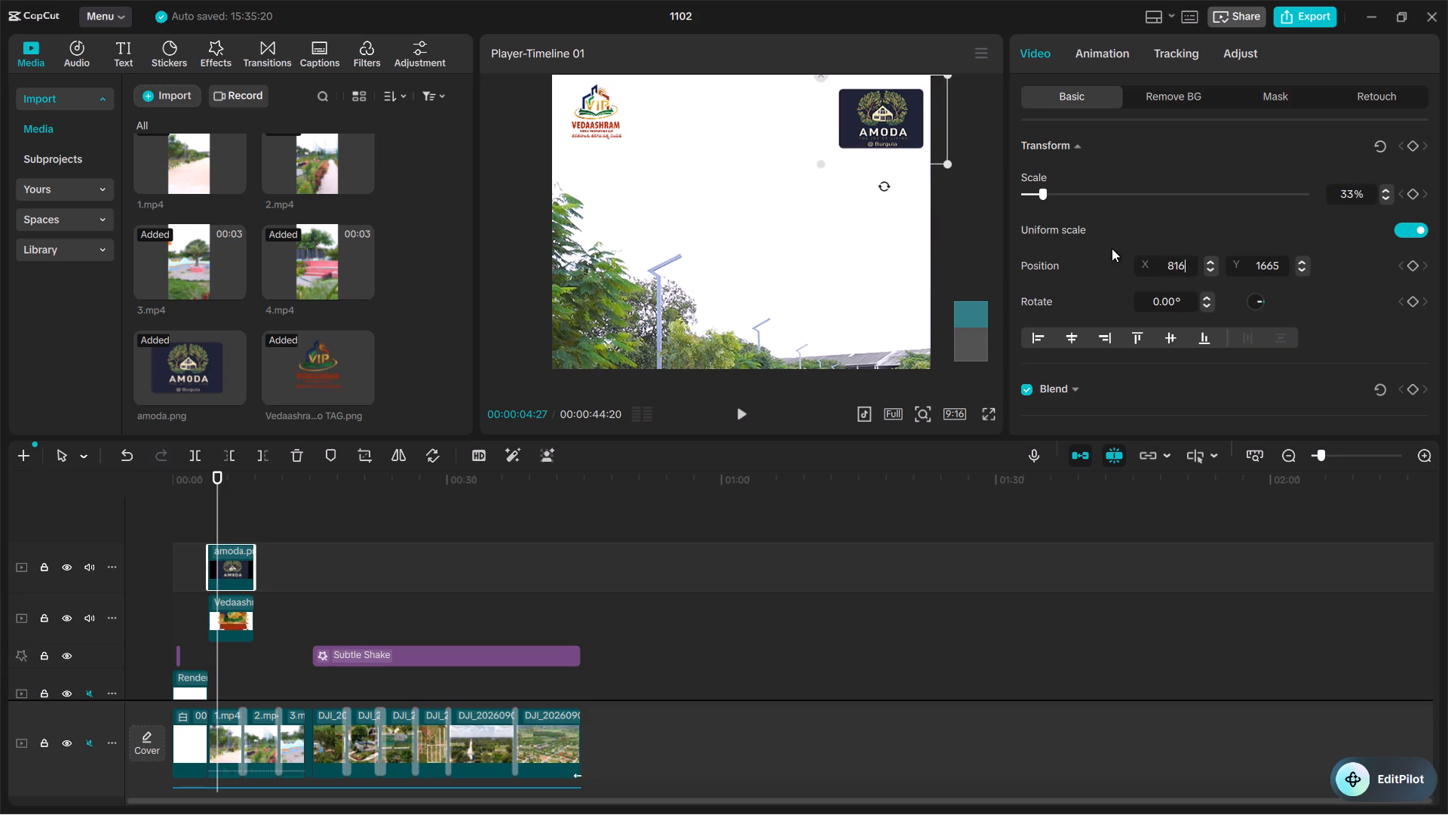
key(Down)
key(Down)
key(Up)
key(Up)
key(Up)
key(Up)
key(Up)
key(Up)
key(Up)
key(Up)
key(Up)
key(Up)
key(Up)
key(Up)
key(Up)
key(Up)
key(Up)
key(Up)
key(Up)
key(Up)
key(Up)
key(Up)
key(Up)
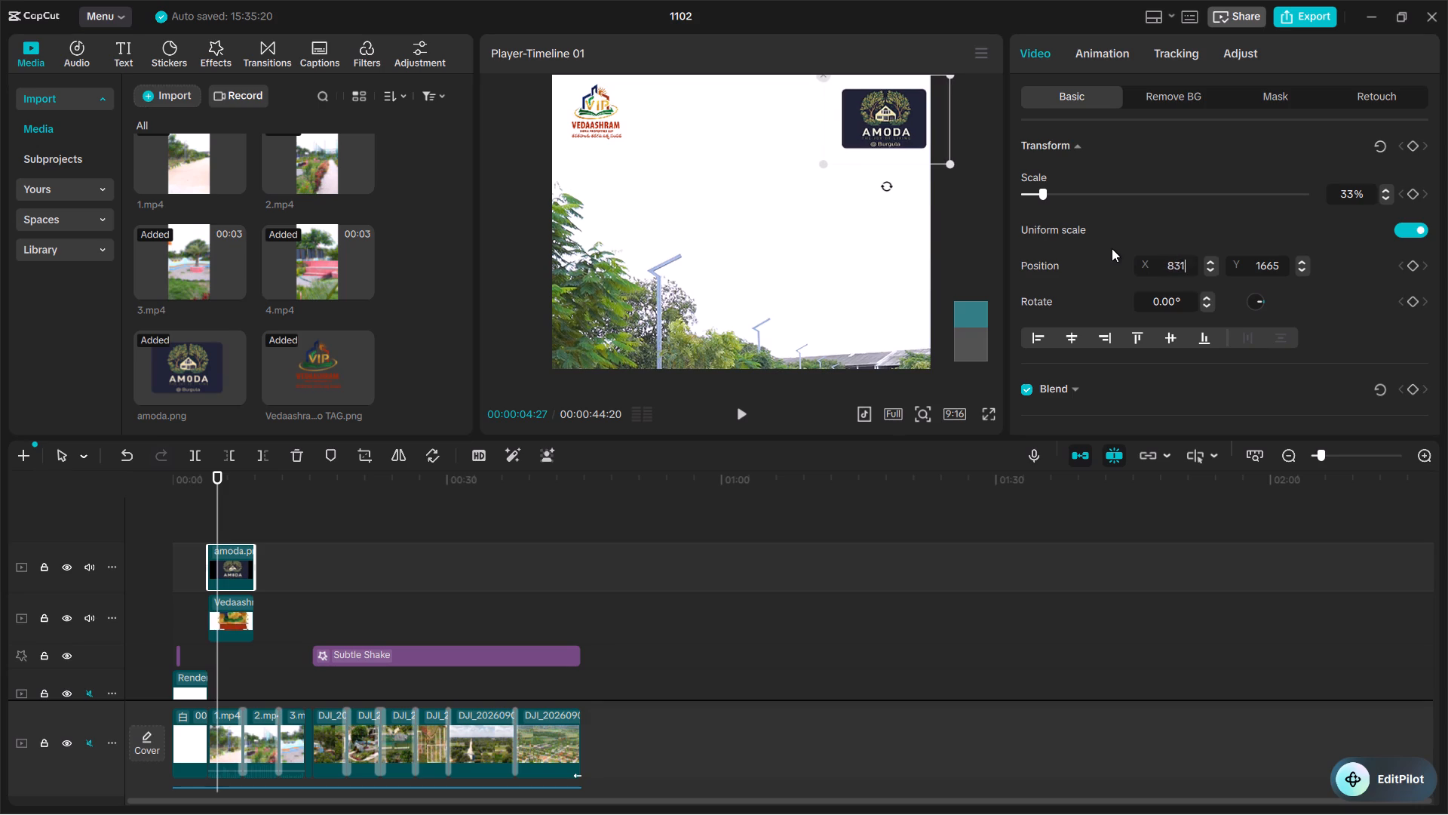
key(ctrl+z)
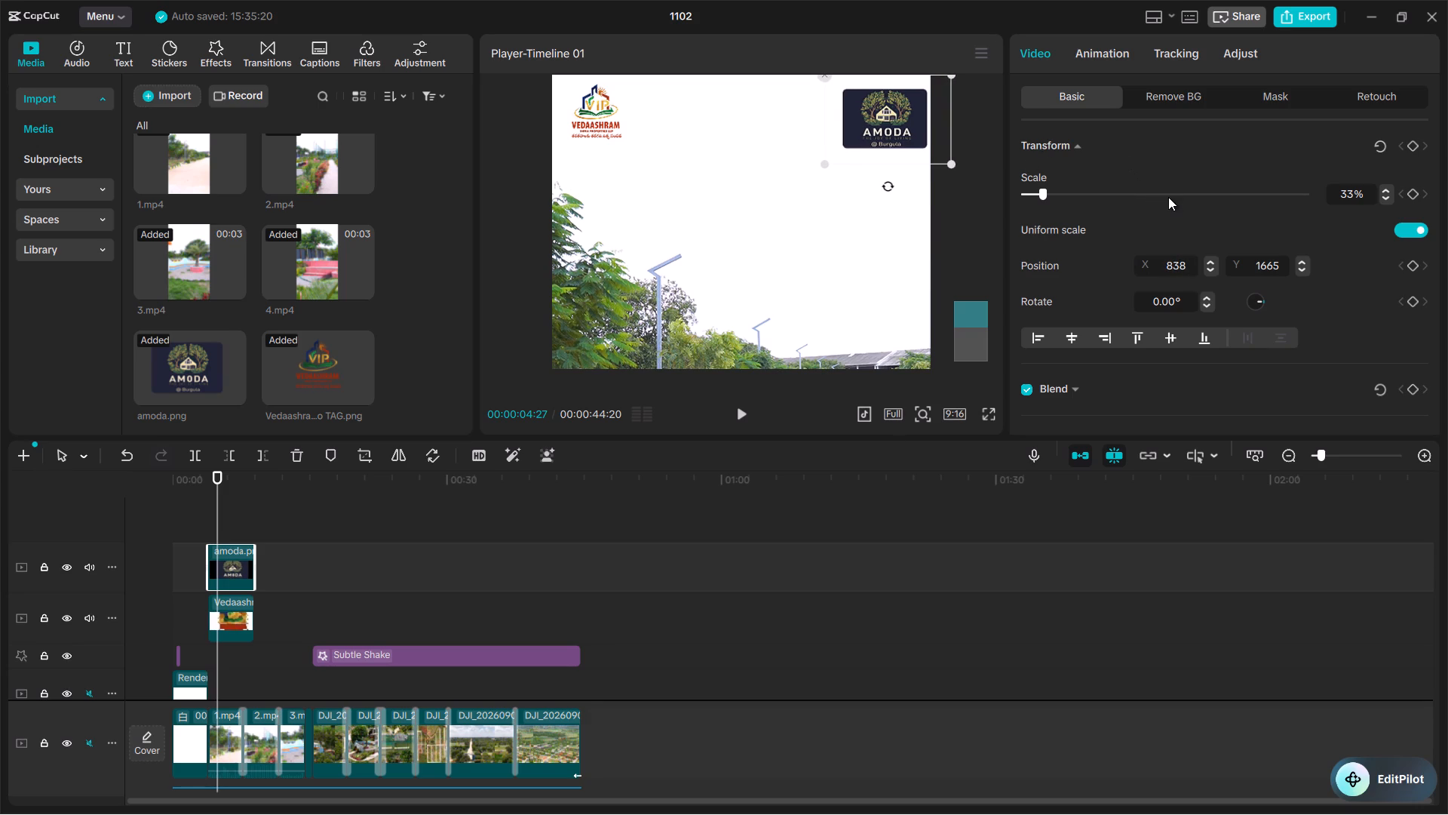
drag(916, 138, 903, 138)
Raise the AMODA logo toward the frame's top edge by setting its vertical position to Y 1725.
click(1289, 261)
drag(1284, 262, 1201, 263)
key(Down)
key(Down)
key(Down)
key(Down)
key(Down)
key(Down)
key(Down)
key(Down)
key(Down)
key(Down)
key(Down)
key(Down)
key(Down)
key(Down)
key(Down)
key(Down)
key(Down)
key(Down)
key(Down)
key(Down)
key(Down)
key(Up)
key(Up)
key(Up)
key(Up)
key(Up)
key(Up)
key(Up)
key(Up)
key(Up)
key(Up)
key(Up)
key(Up)
key(Up)
key(Up)
key(Up)
key(Up)
key(Up)
key(Up)
key(Up)
key(Up)
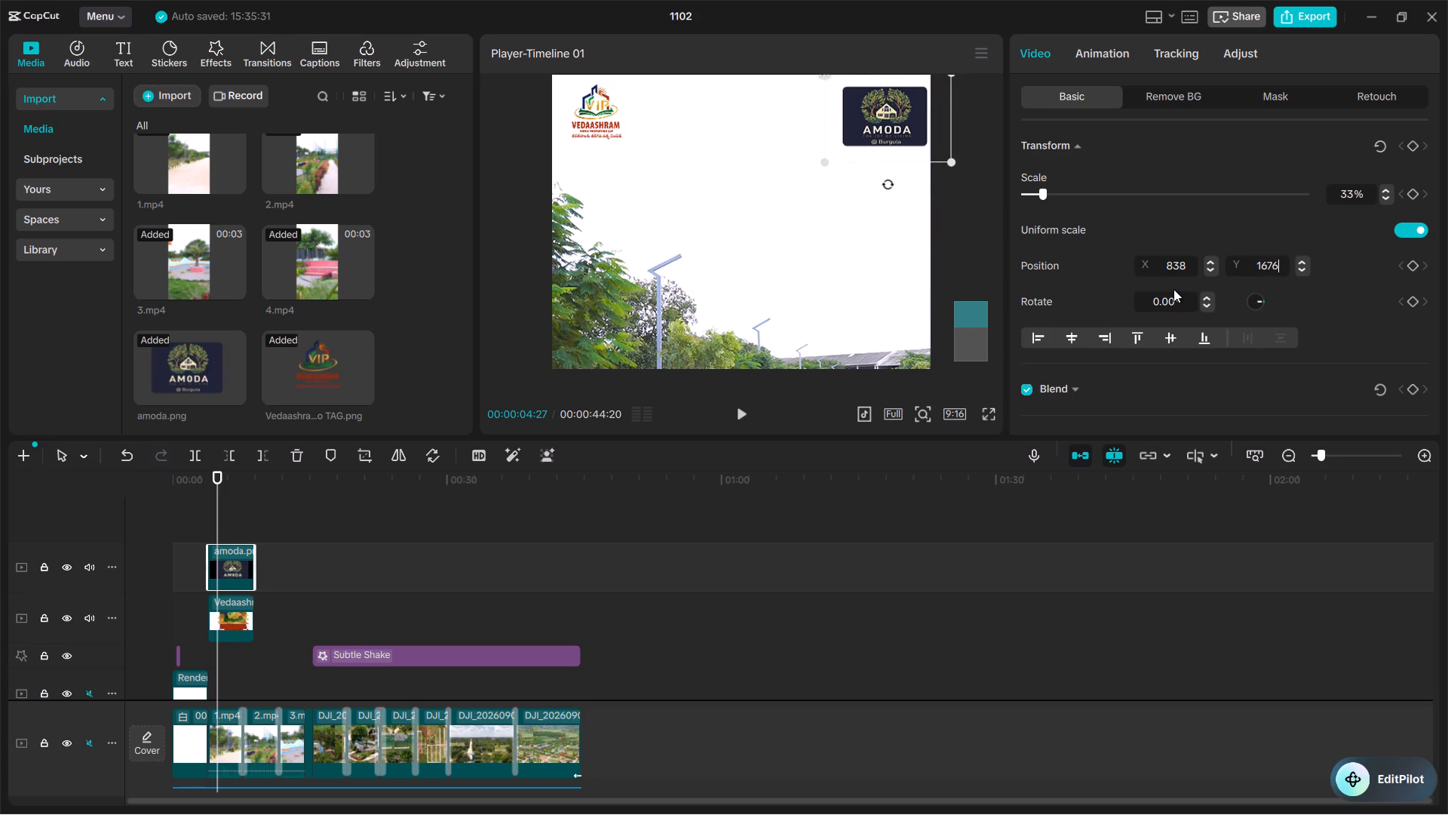
key(Down)
key(Down)
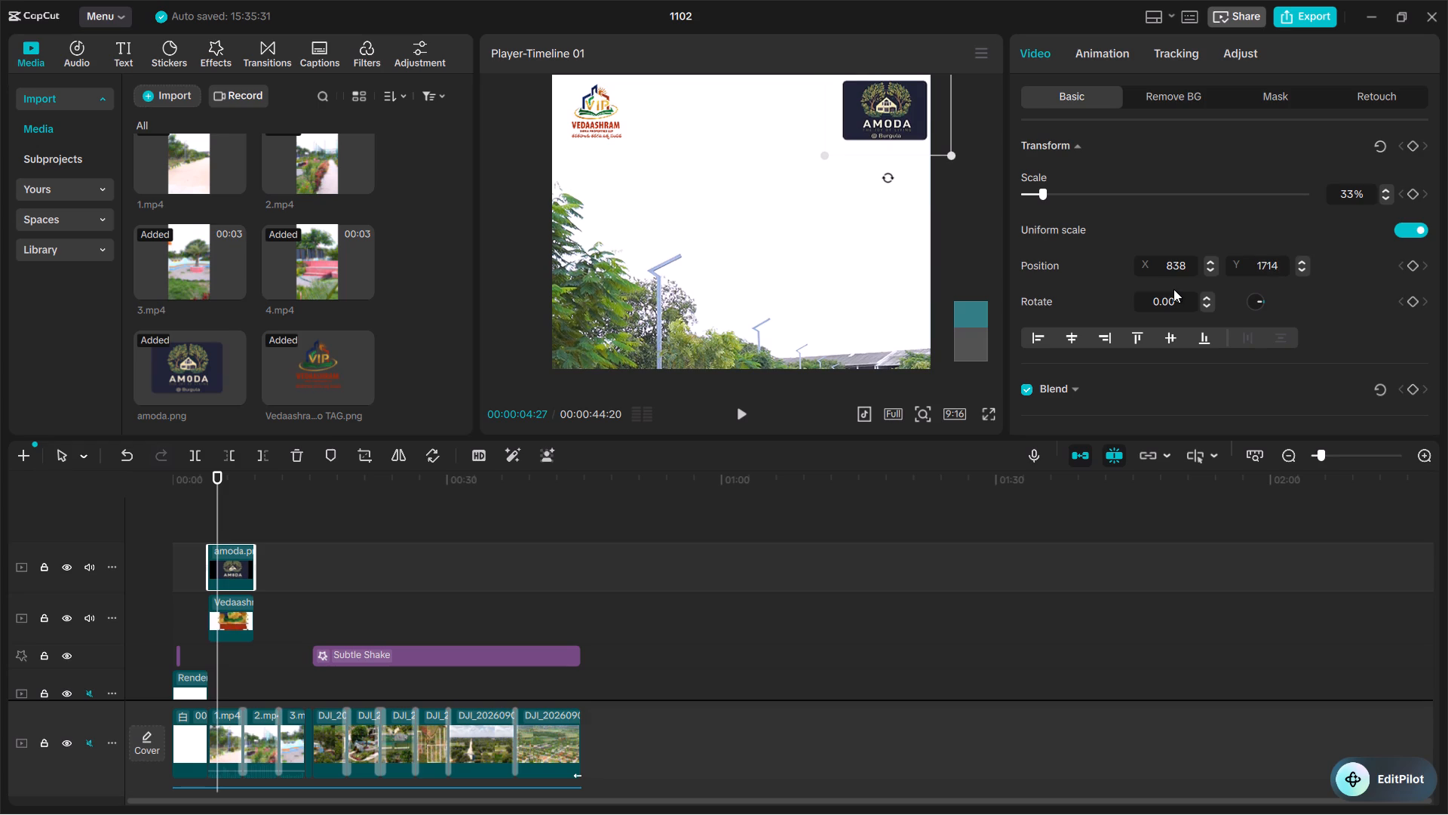
key(Down)
key(Up)
key(Up)
key(Up)
key(Up)
key(Up)
key(Up)
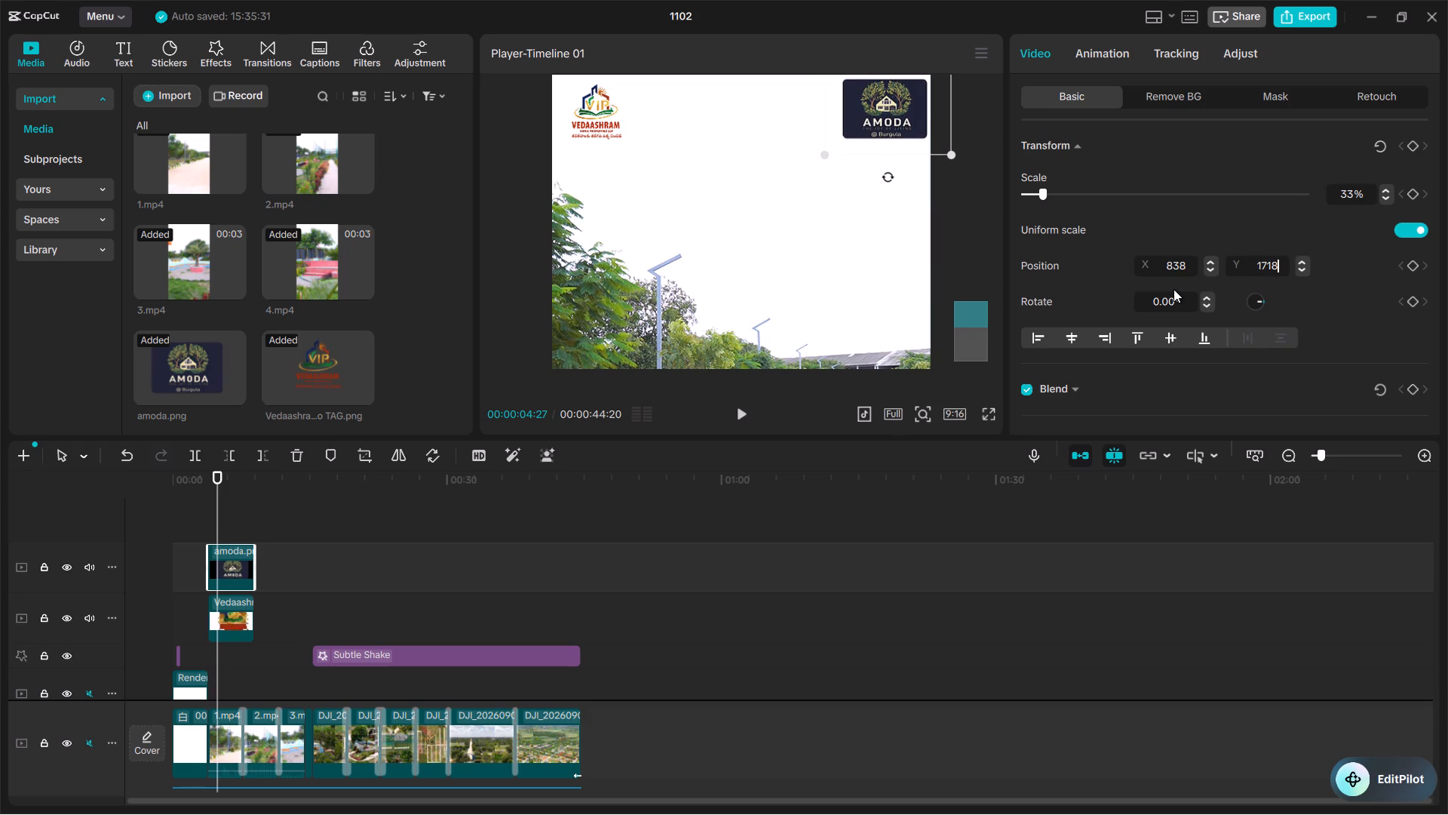
key(Up)
key(Up)
key(Up)
key(Up)
key(Up)
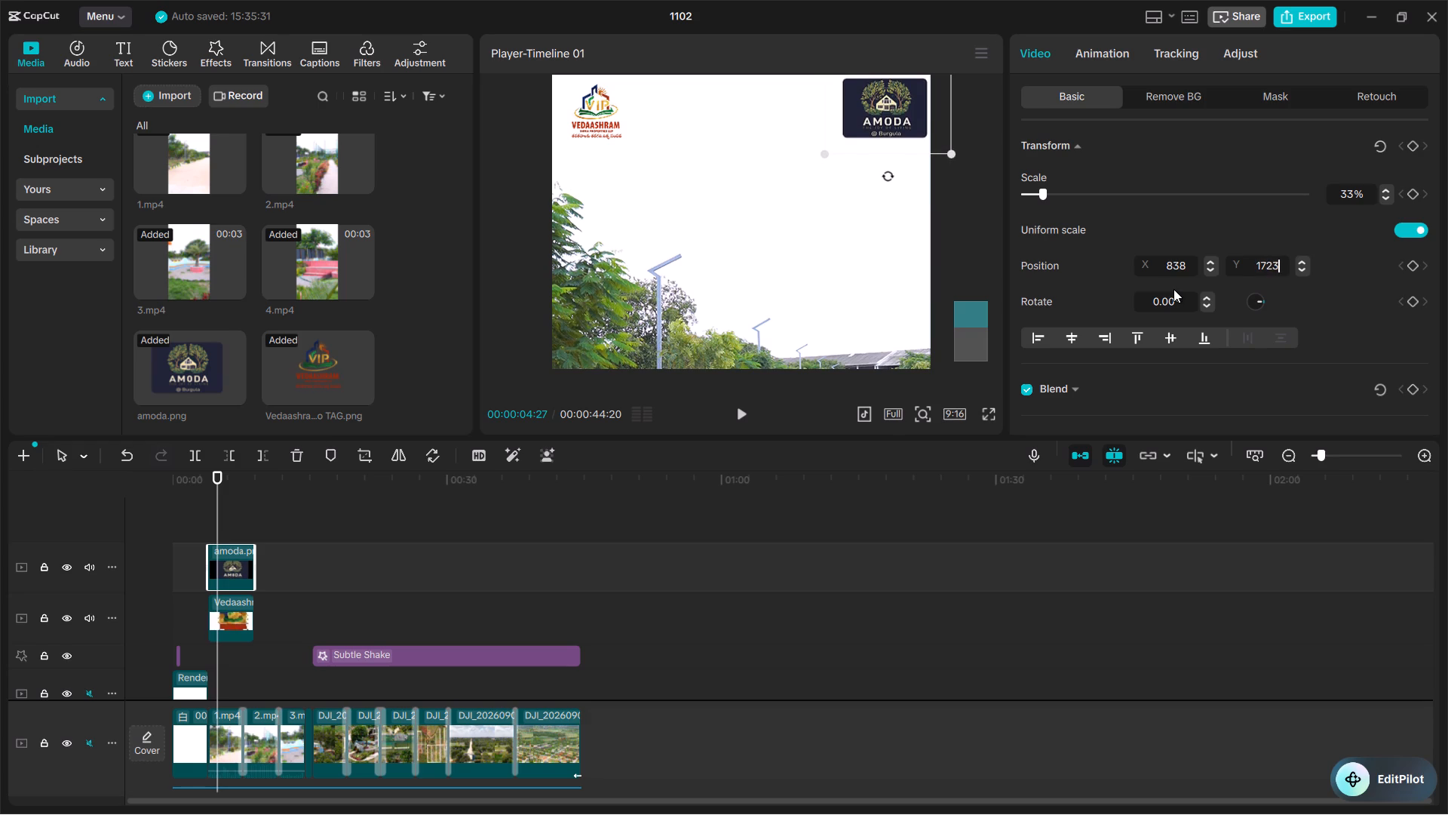
key(Up)
key(Up)
click(975, 228)
Move the Vedaashram logo closer to the frame's left edge, to X -901 at Y 1680.
scroll(648, 243, down, 2)
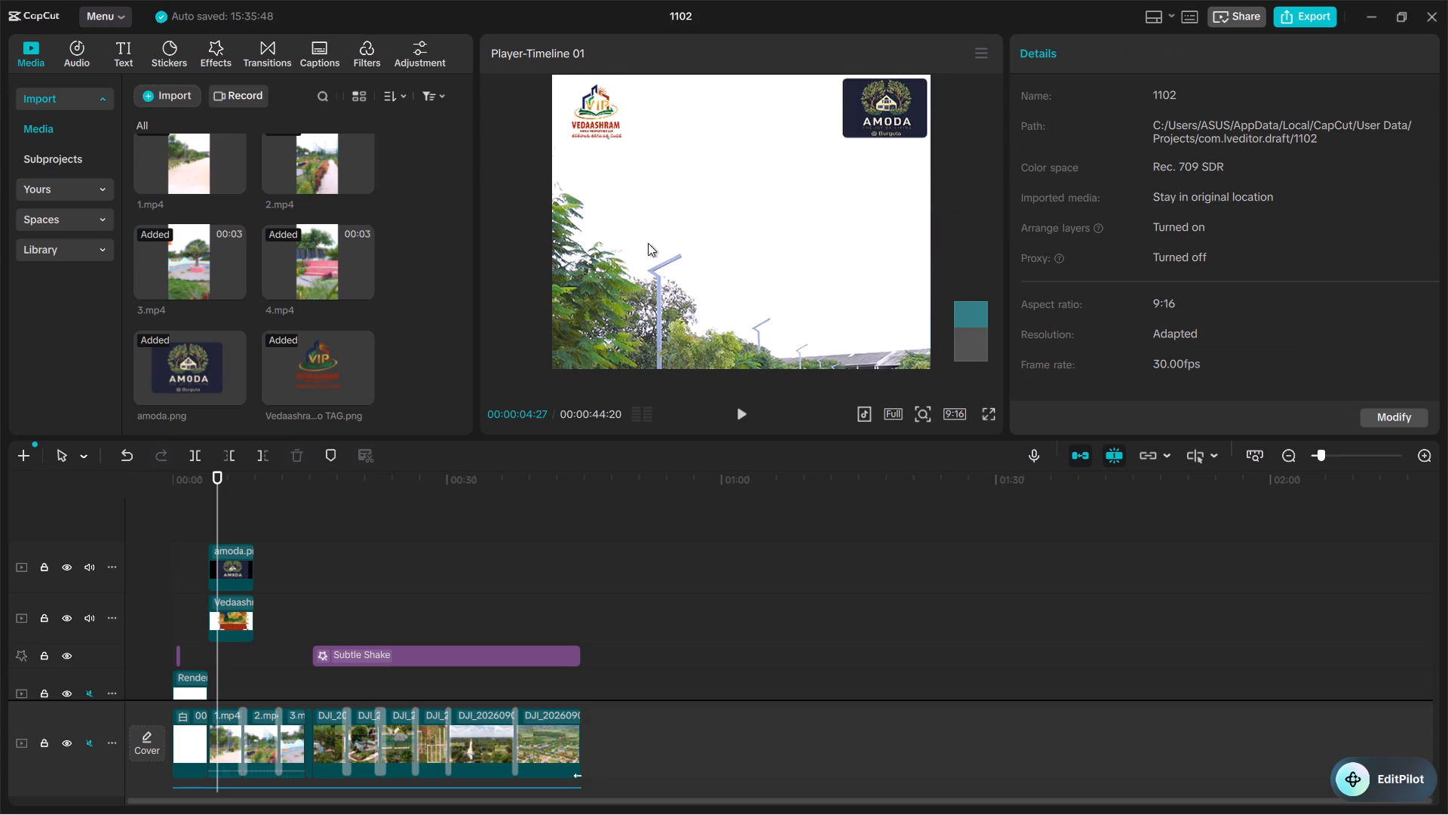
scroll(648, 243, down, 2)
scroll(648, 243, up, 7)
click(241, 609)
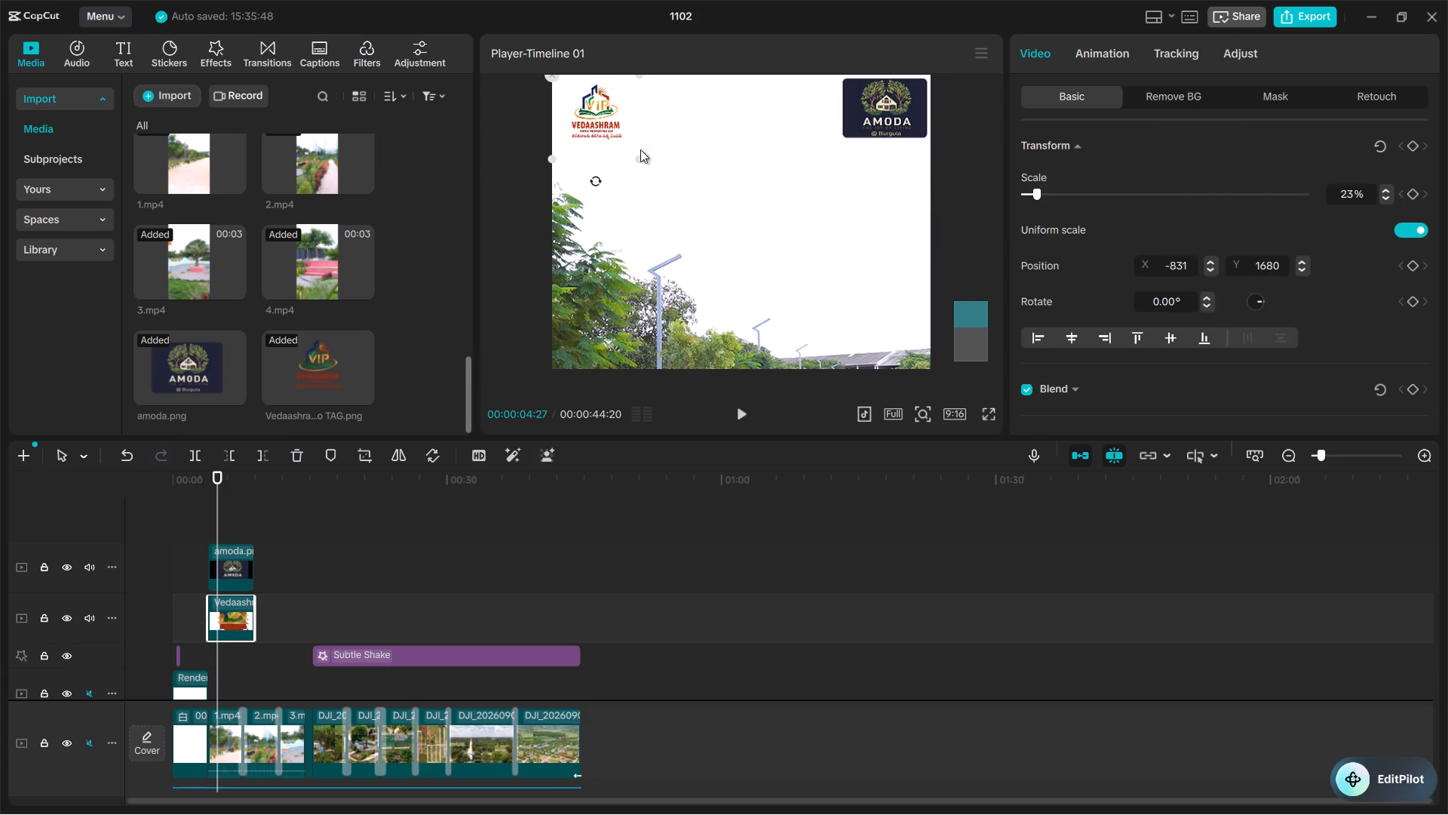
drag(612, 137, 600, 134)
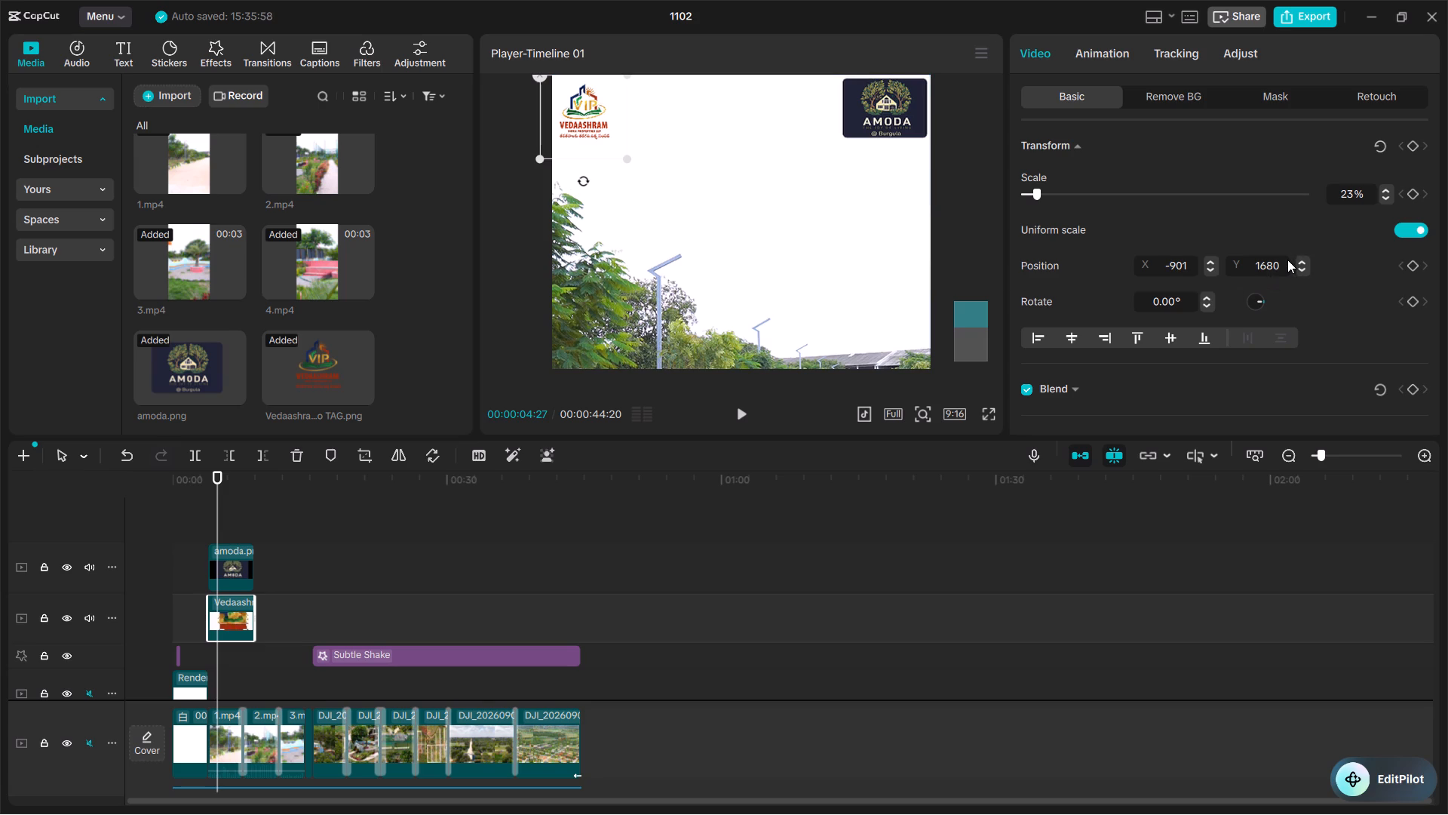
Raise the Vedaashram logo toward the frame's top edge by setting its vertical position to Y 1706.
click(1285, 271)
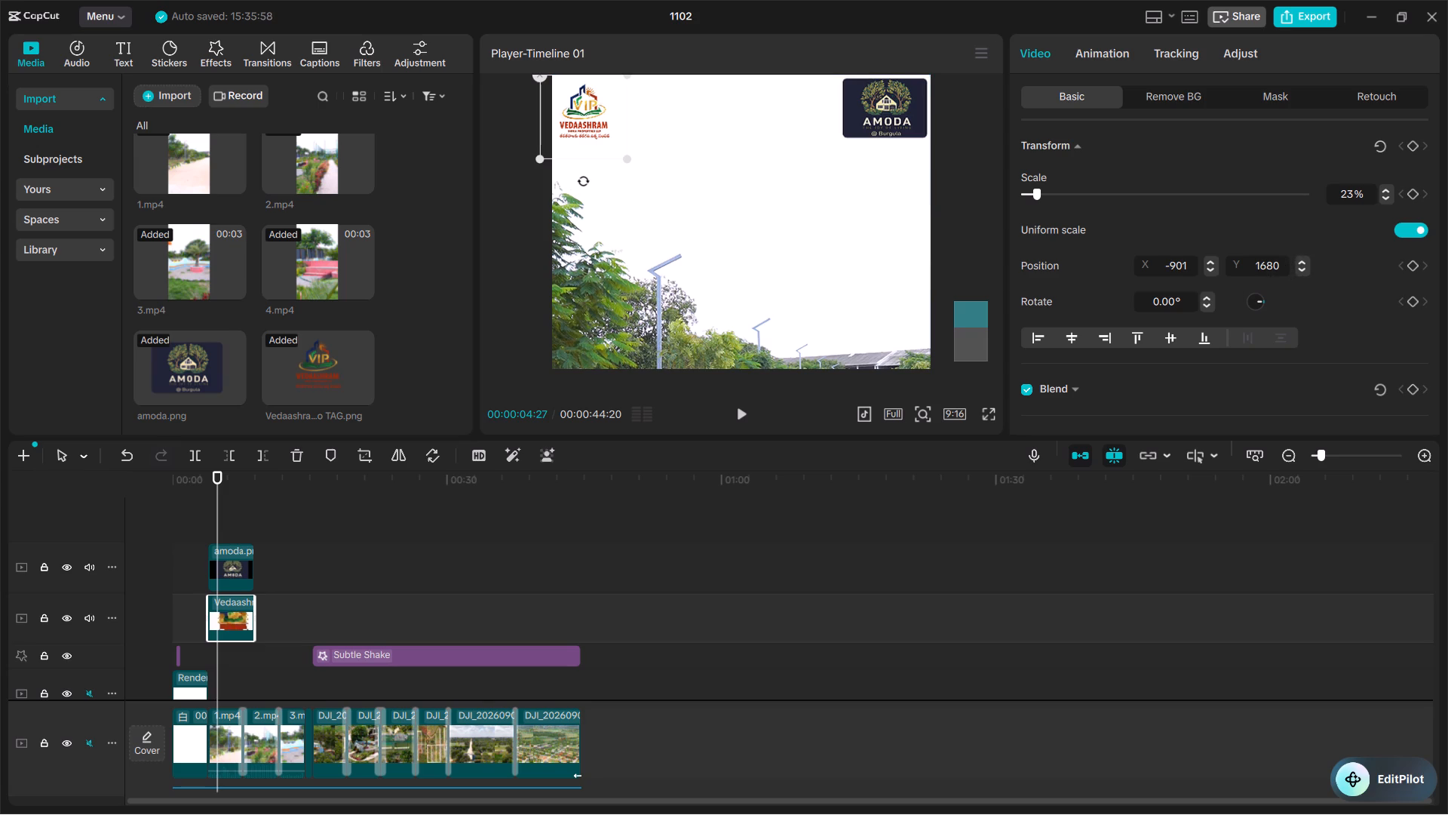
click(1280, 263)
drag(1281, 263, 1223, 268)
key(Down)
key(Down)
key(Up)
key(Up)
key(Up)
key(Up)
key(Up)
key(Up)
key(Up)
key(Up)
key(Up)
key(Up)
key(Up)
key(Up)
key(Up)
key(Up)
key(Up)
key(Up)
key(Up)
key(Up)
key(Up)
key(Up)
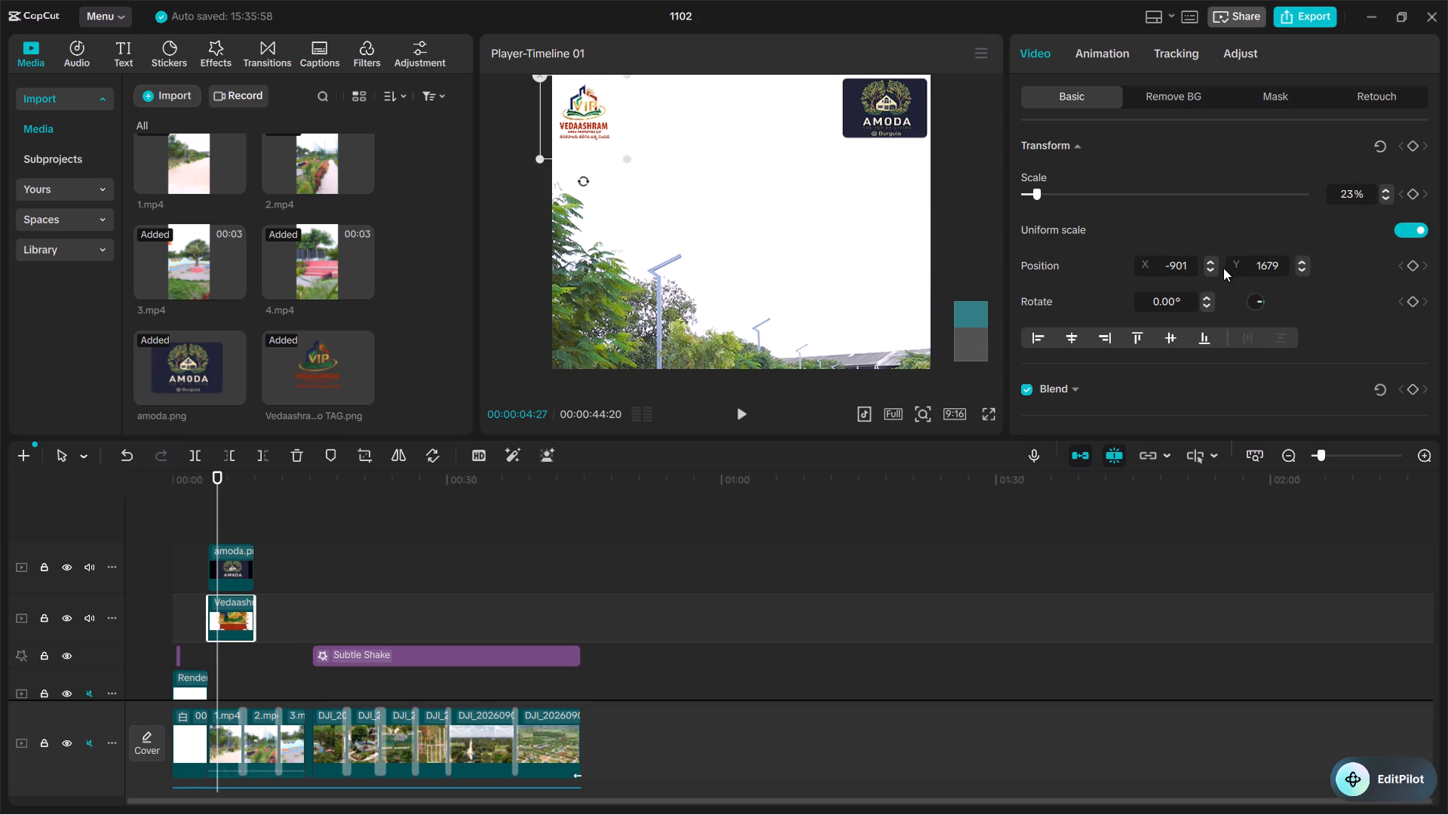
key(Down)
key(Down)
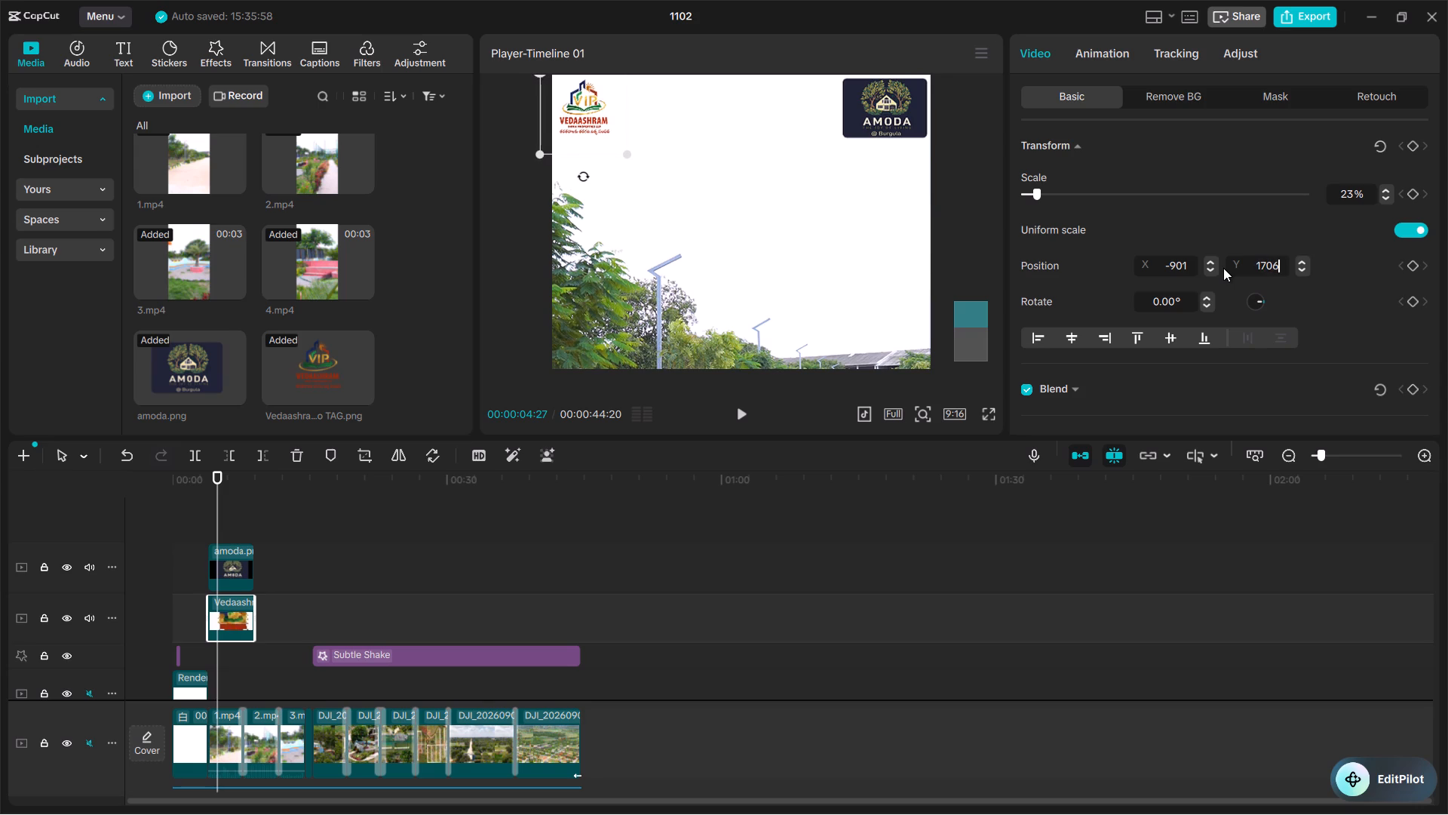
click(1121, 244)
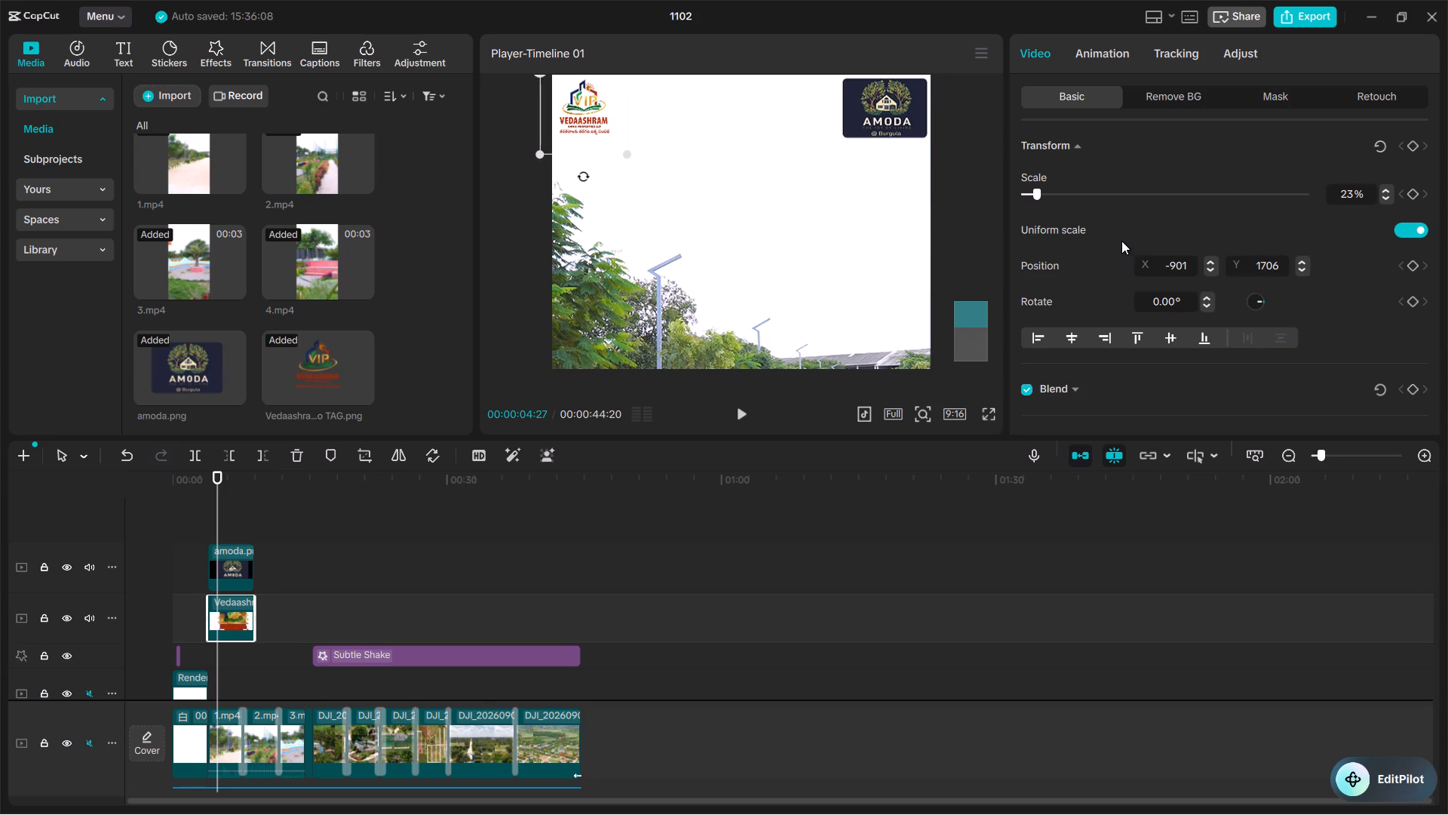
click(1126, 235)
Extend the Vedaashram and AMODA logo overlays across the ground and drone footage, each to a duration of 00:00:41:11.
drag(254, 608, 582, 650)
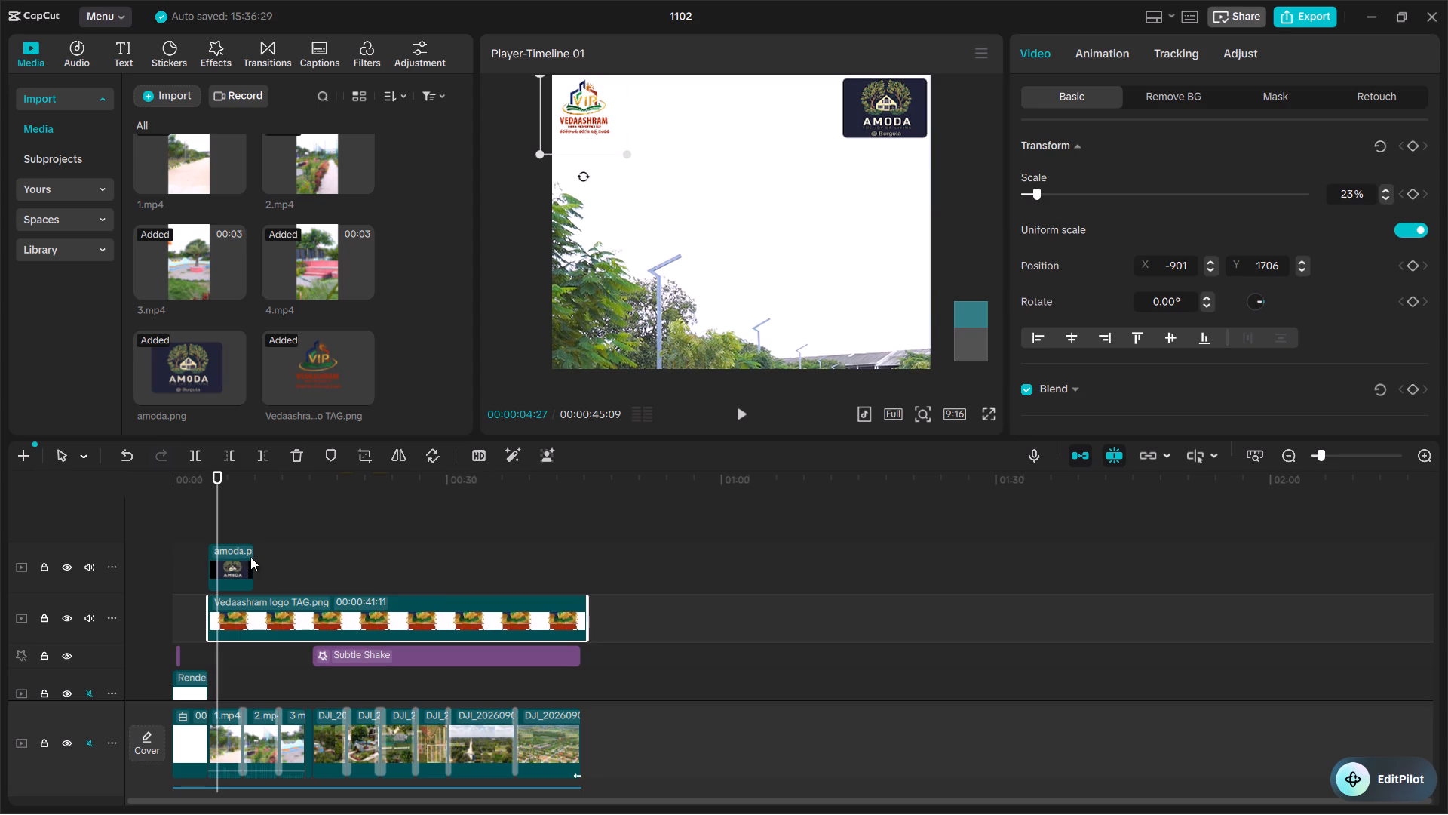
drag(257, 555, 302, 555)
drag(250, 562, 523, 555)
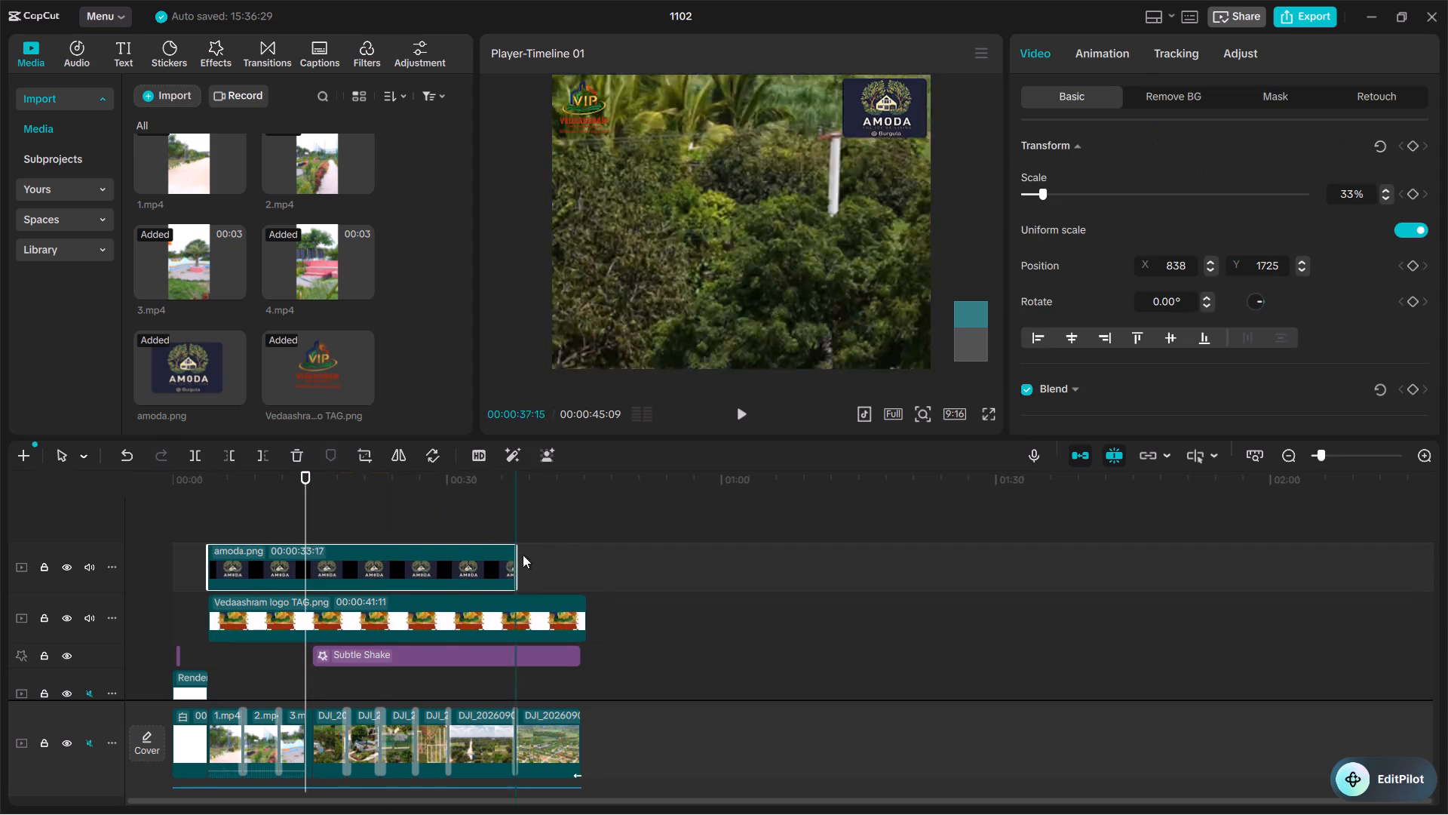
drag(523, 555, 587, 551)
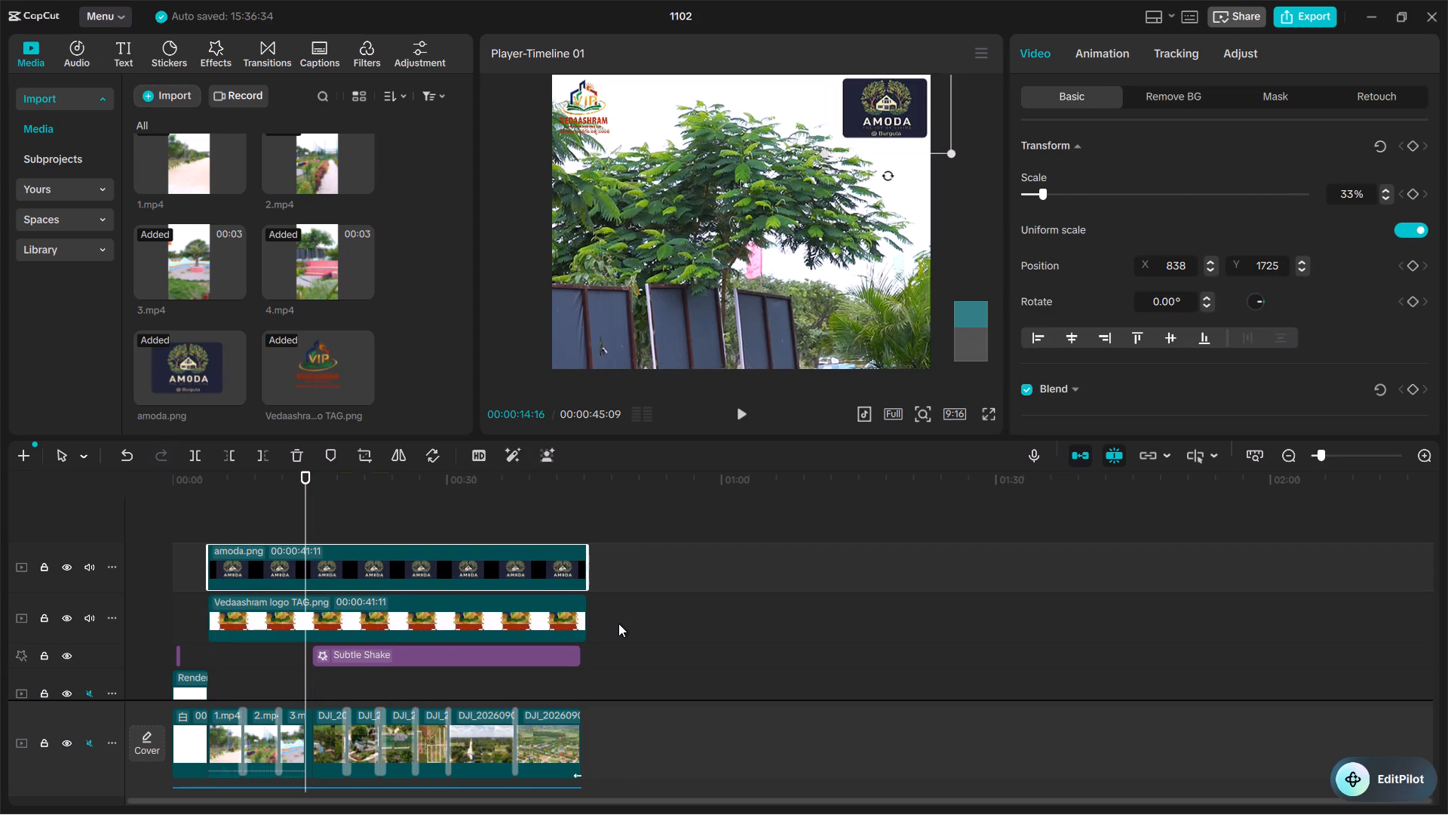
Trim the ends of both logo overlays to match the end of the last drone clip, each lasting 00:00:40:22.
click(635, 643)
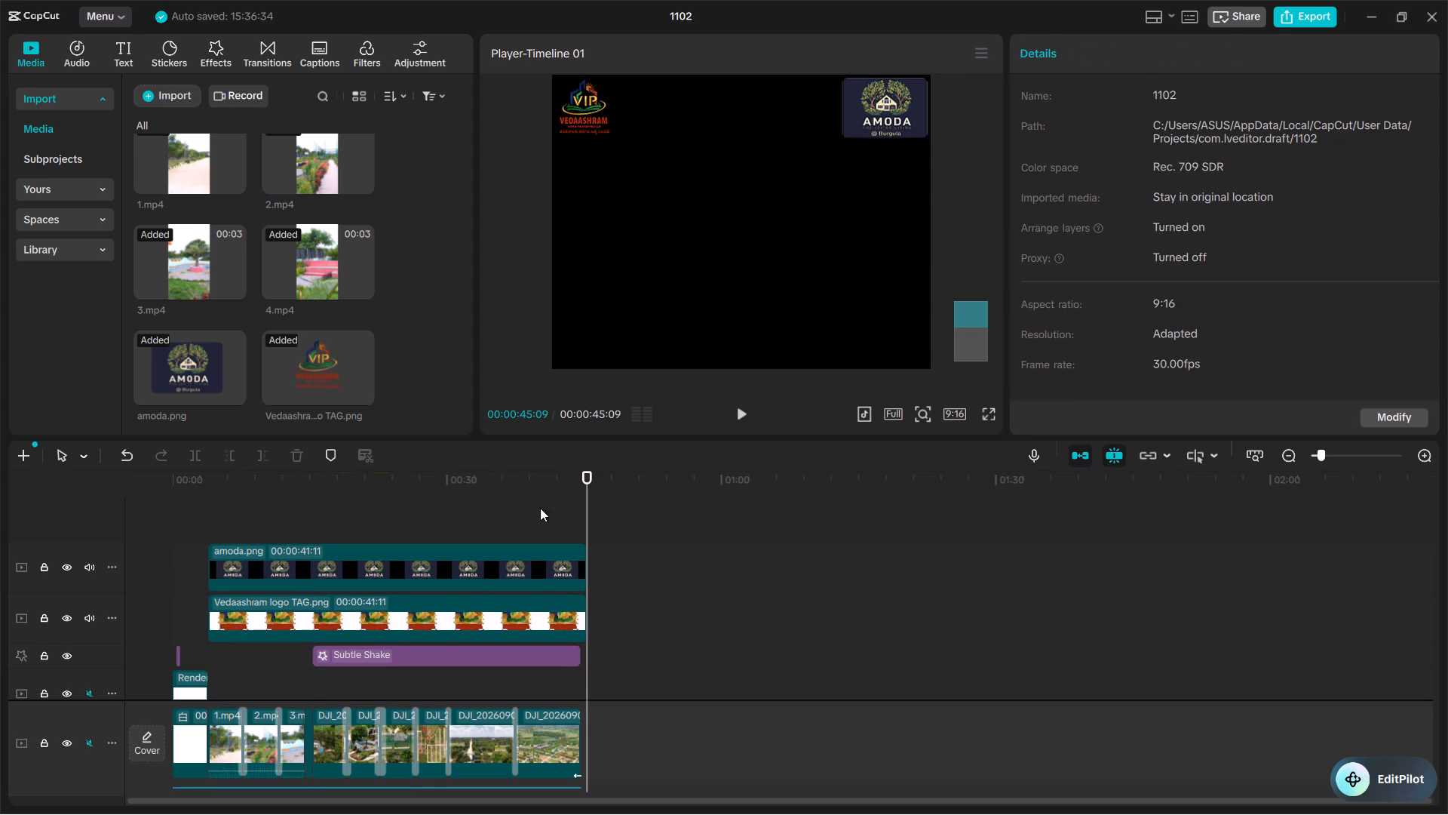
drag(553, 500, 529, 506)
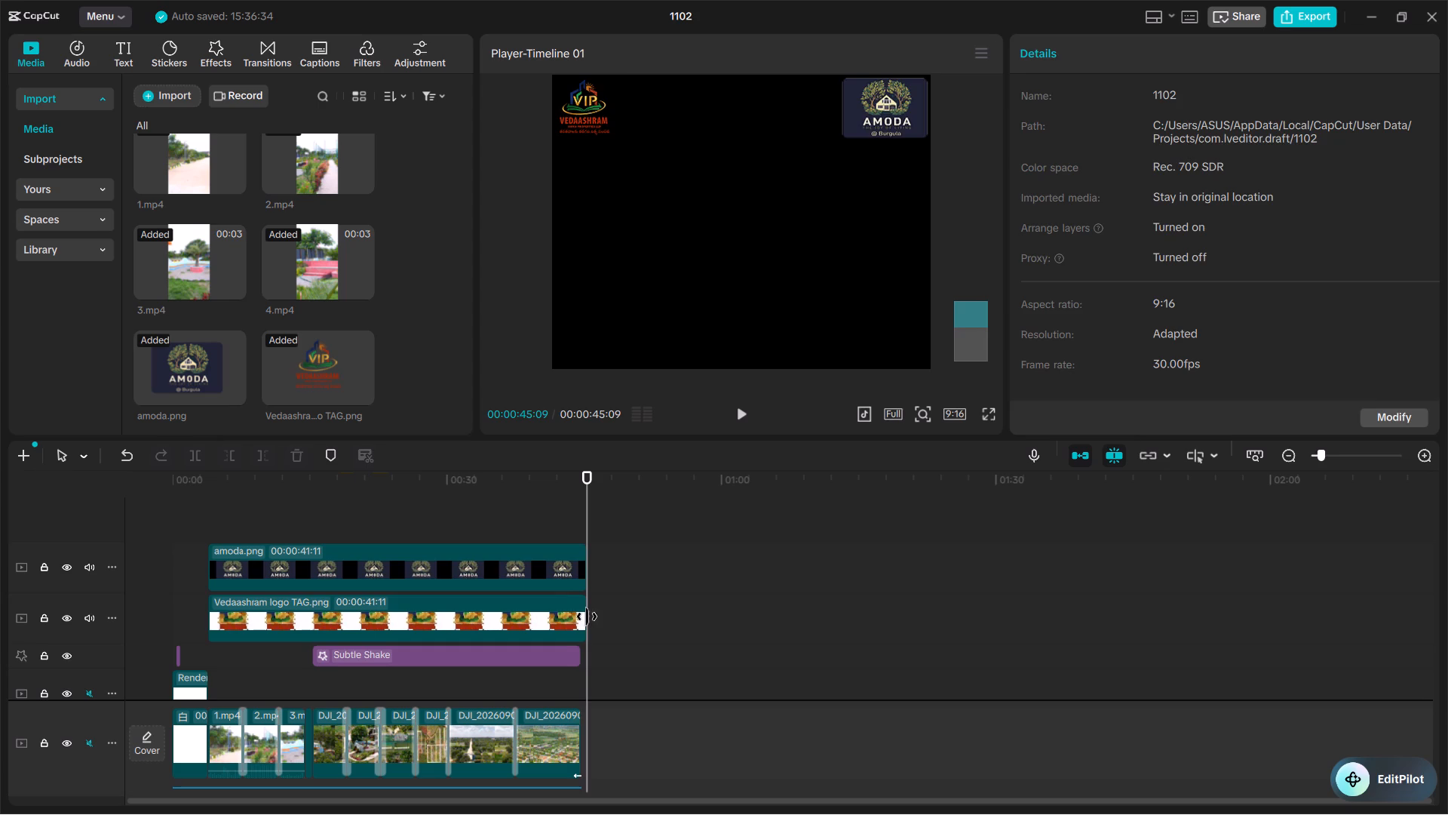
click(587, 617)
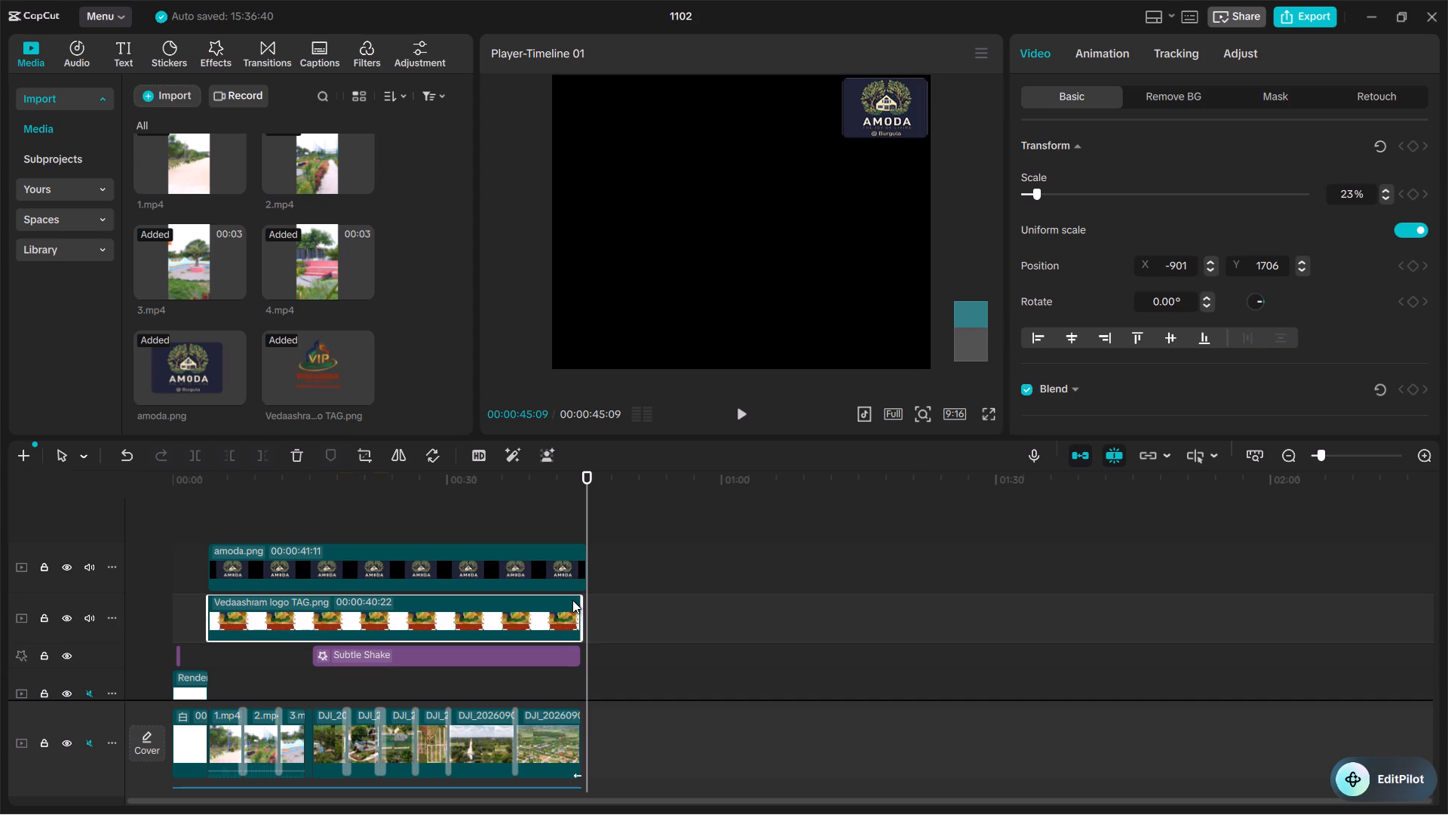
drag(584, 550, 582, 550)
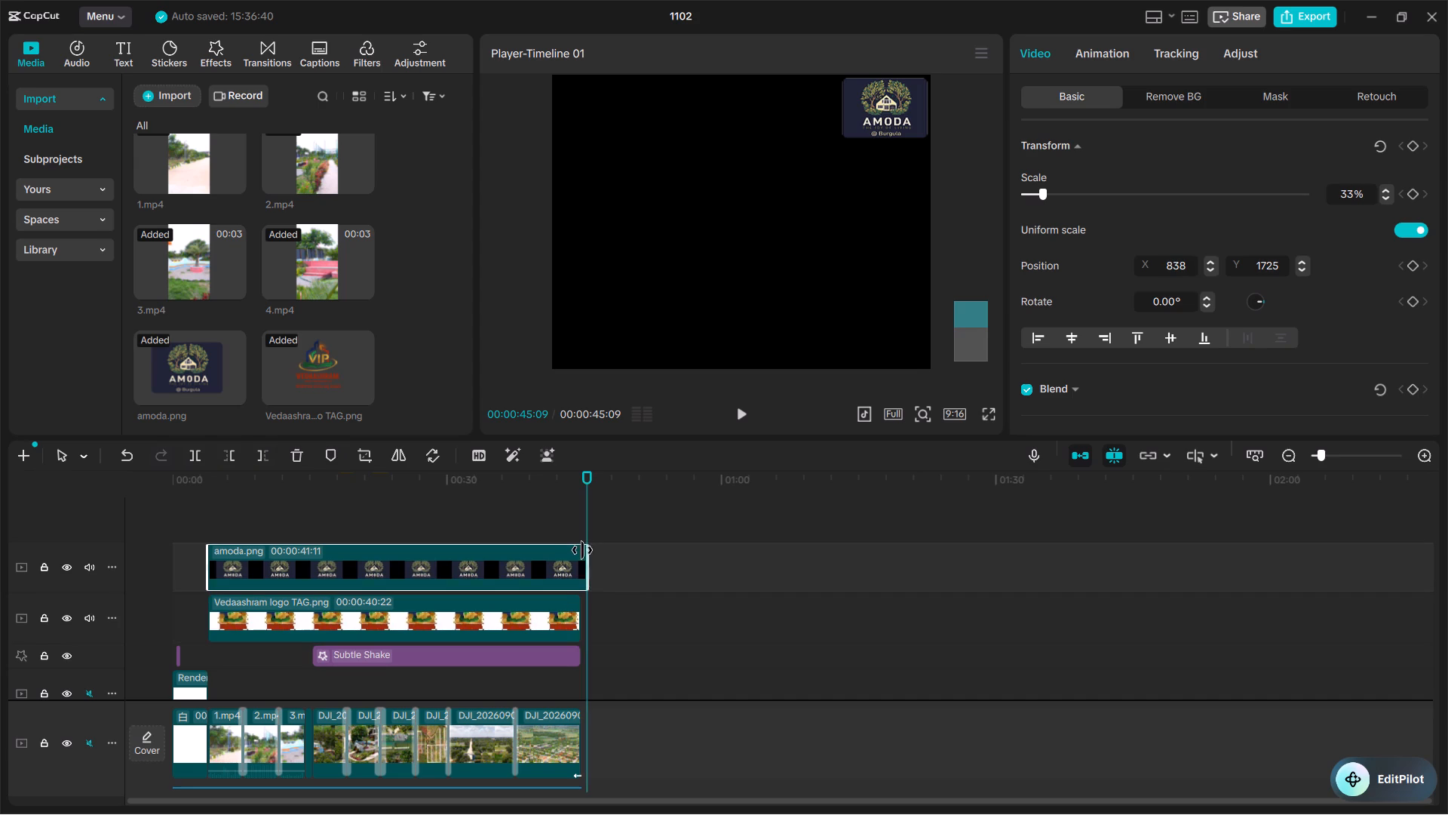
drag(582, 550, 575, 550)
Play and scrub the opening ground-level clips to check how both corner logos look over them.
drag(592, 487, 587, 487)
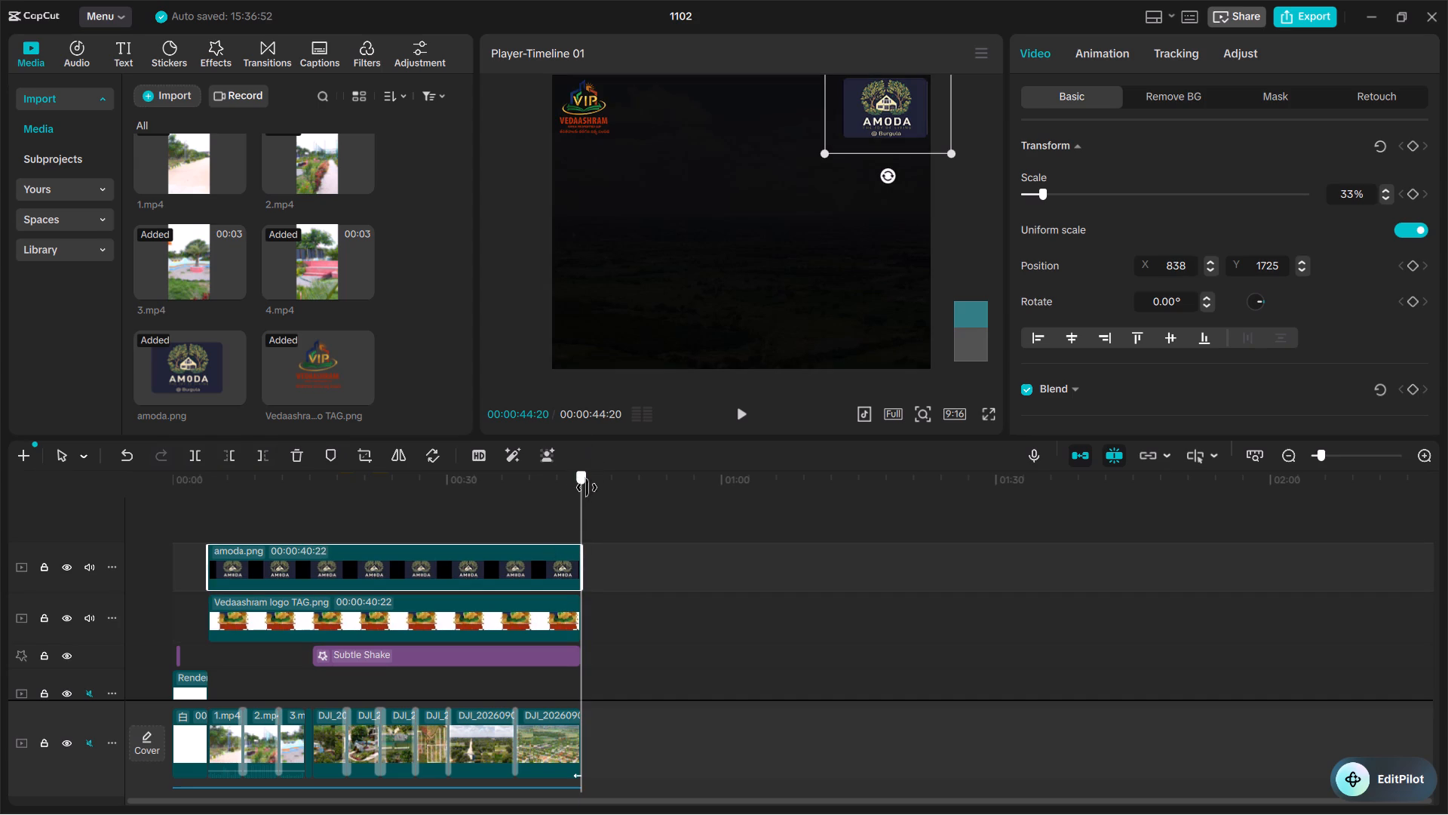
drag(587, 487, 204, 509)
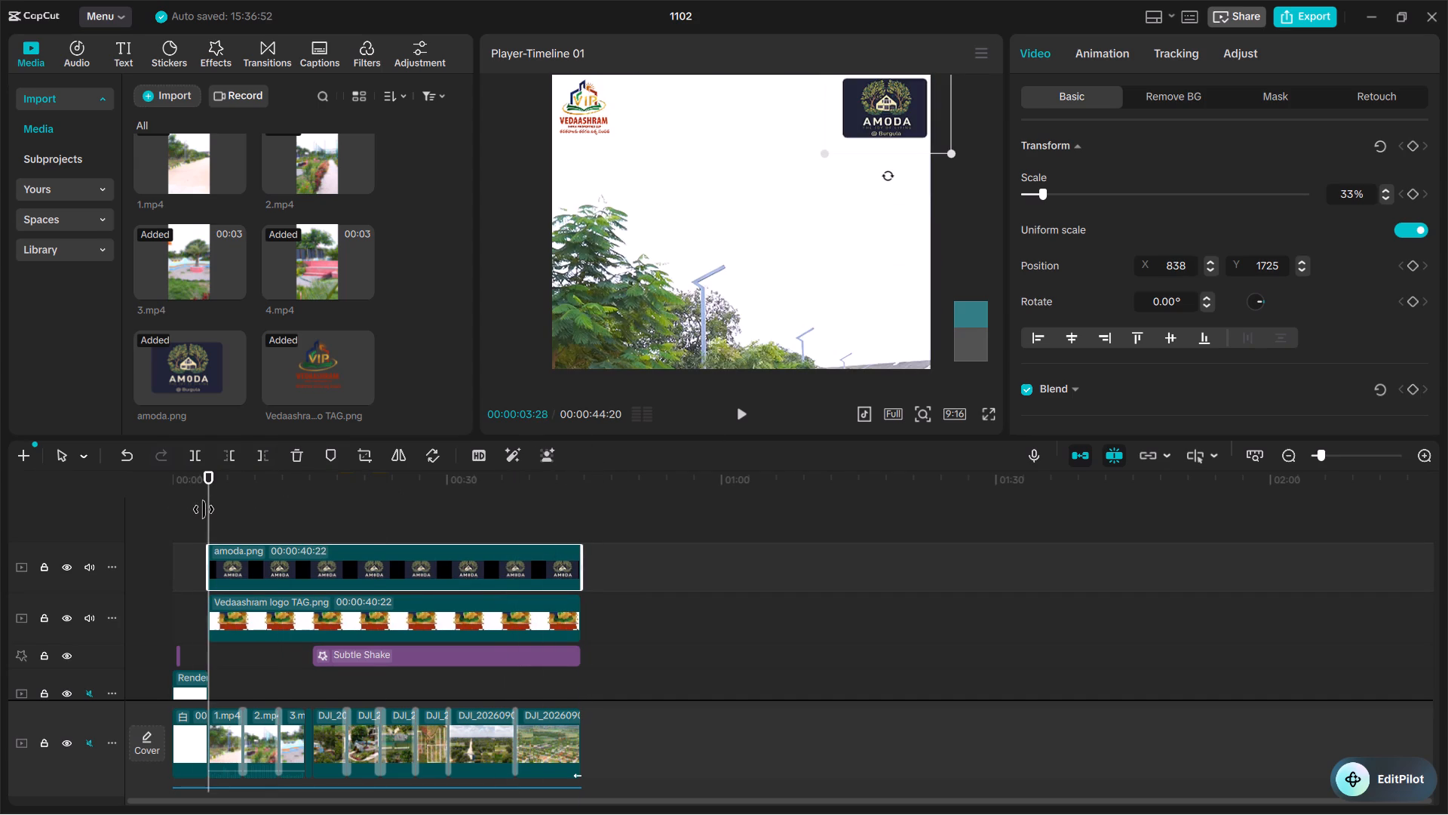
key(space)
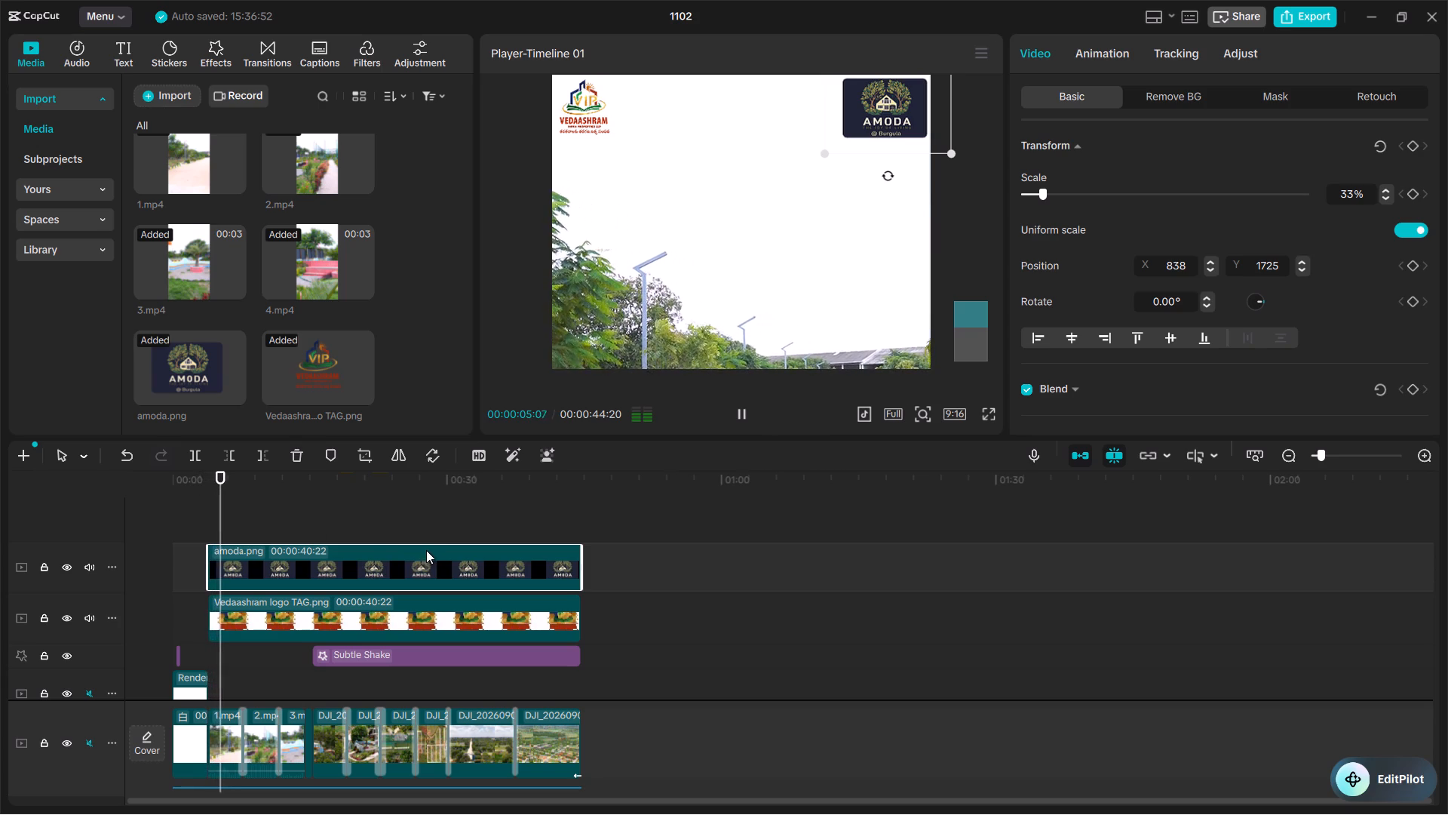
click(440, 512)
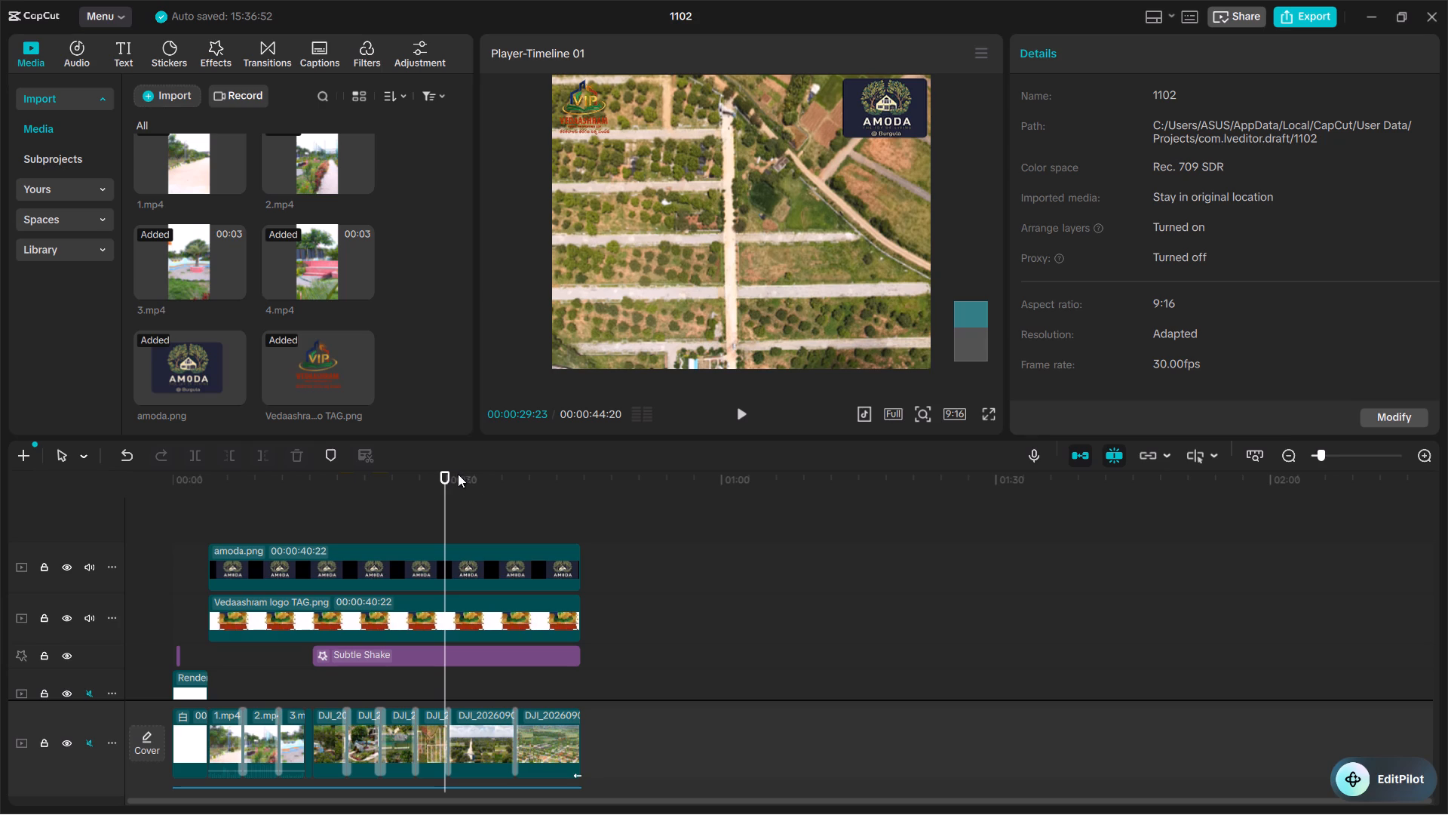
drag(447, 487, 231, 474)
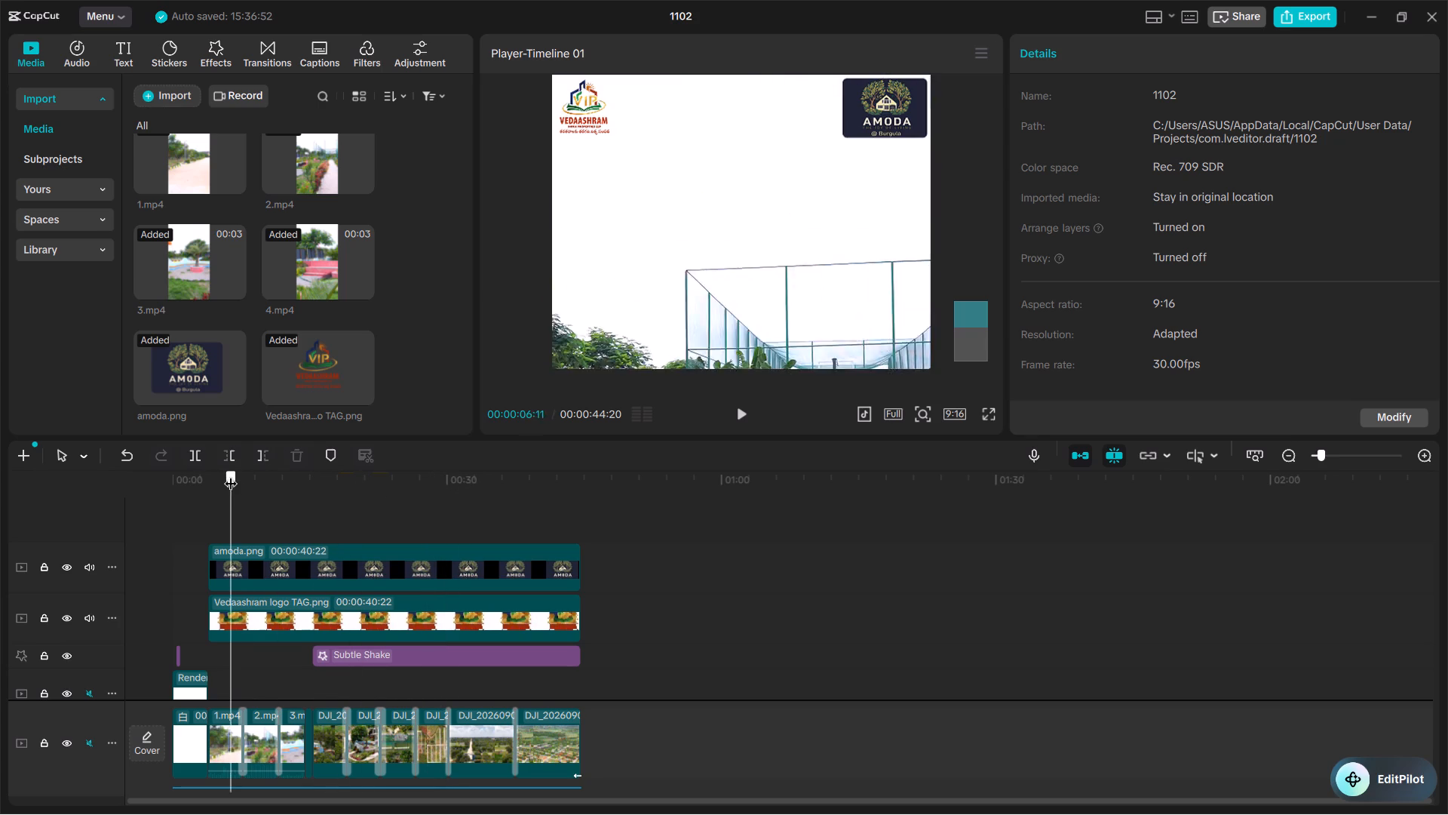
drag(231, 474, 249, 461)
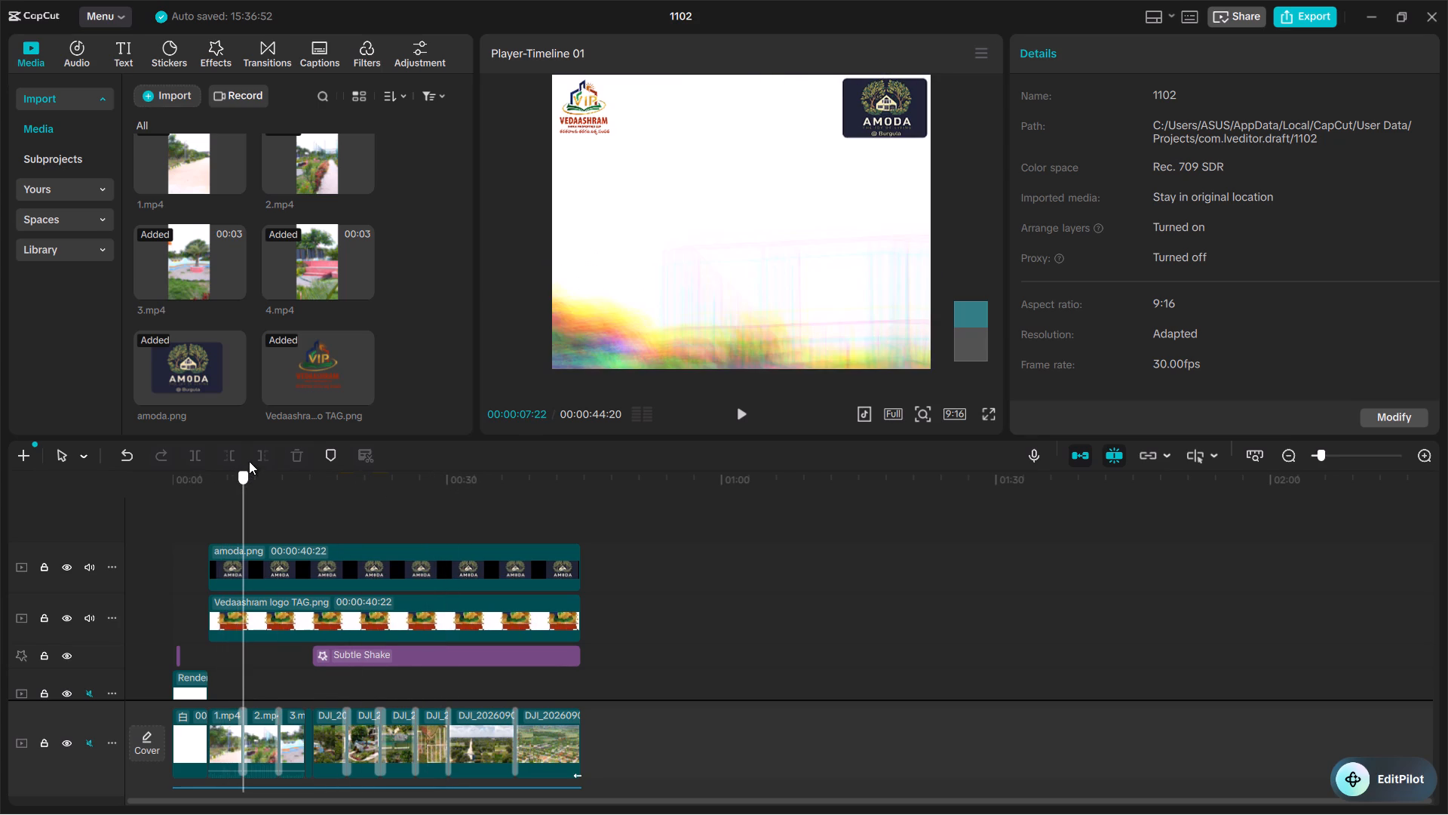
drag(249, 461, 272, 438)
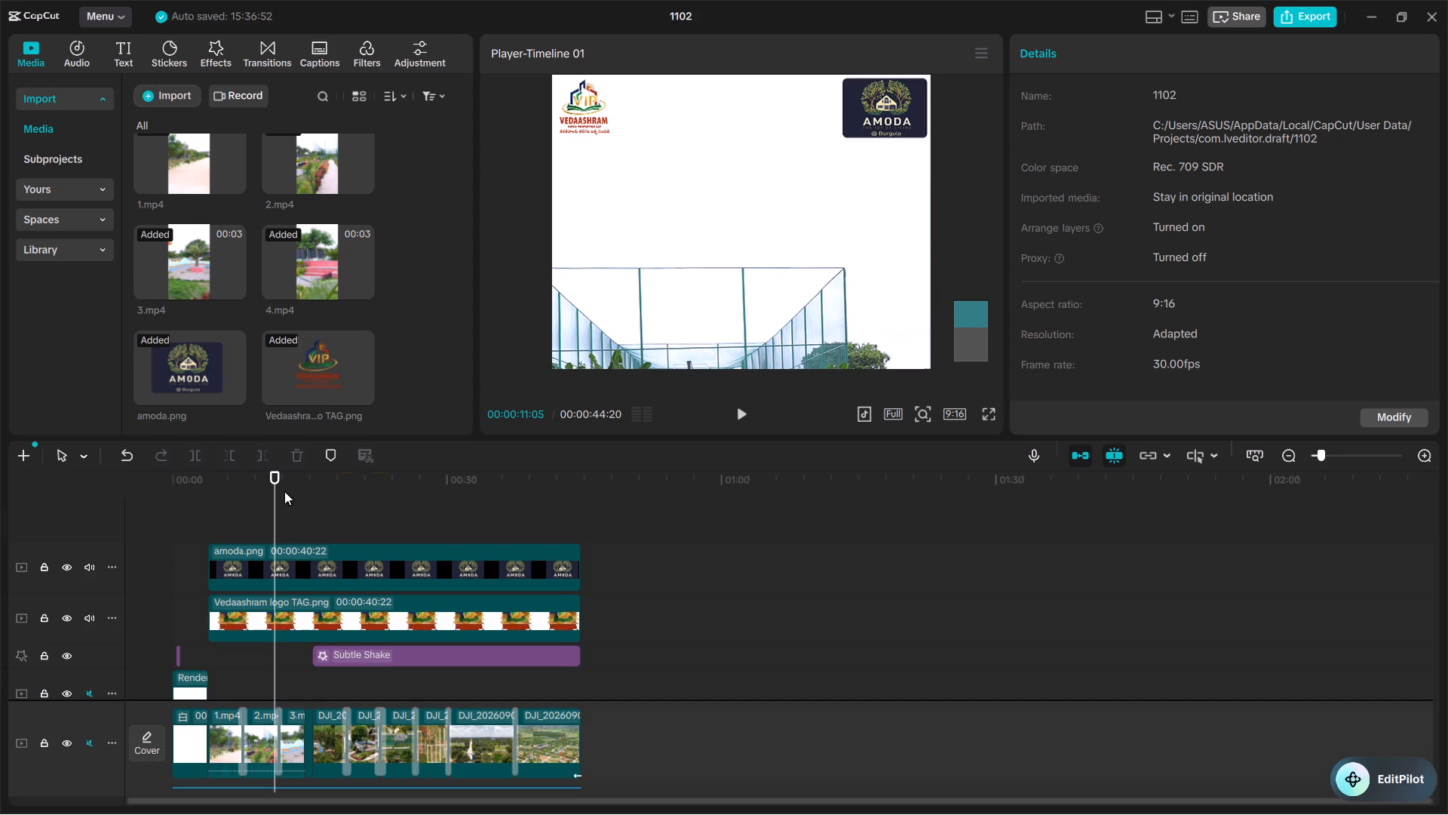
drag(283, 491, 210, 509)
key(space)
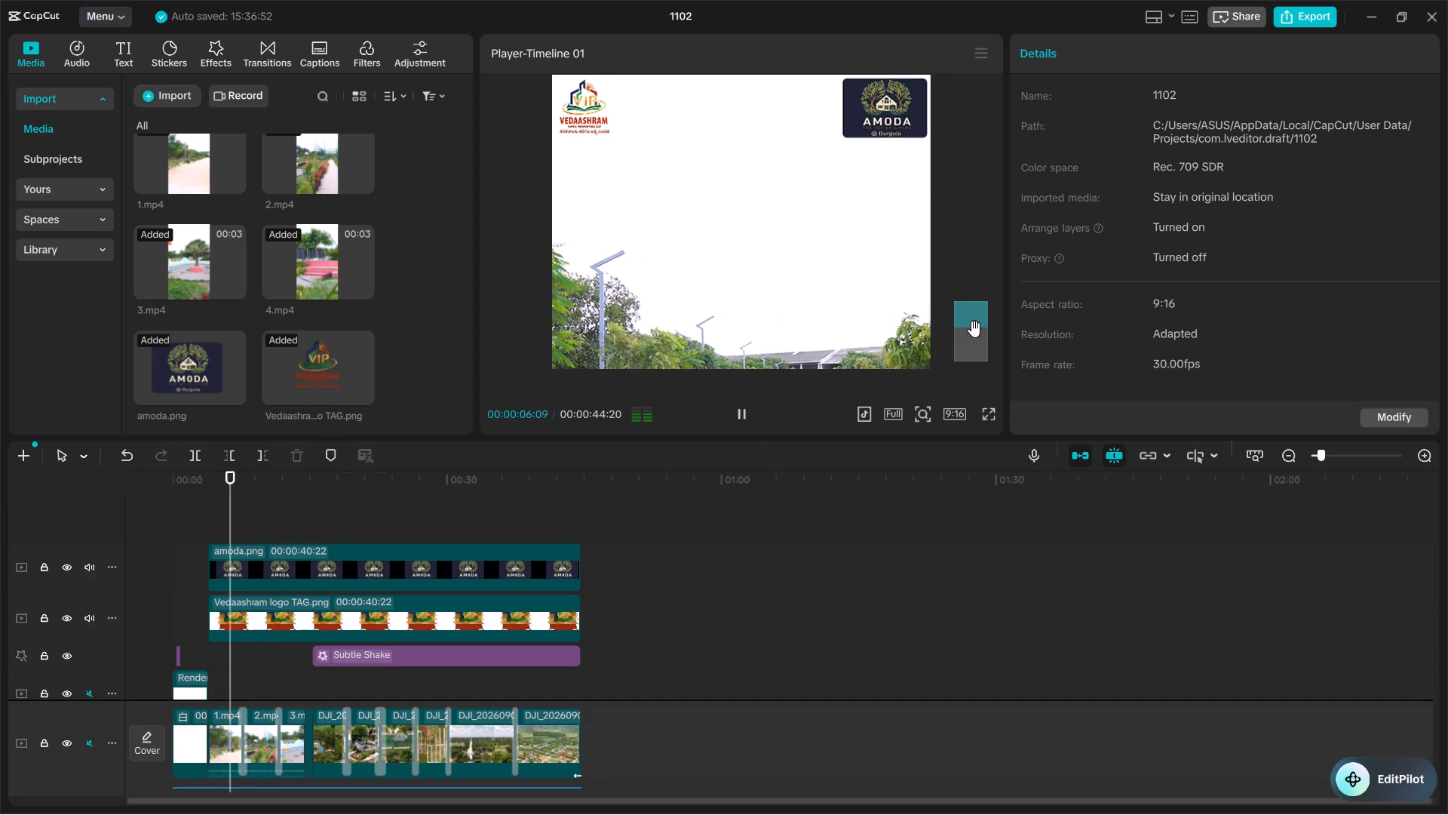
drag(974, 329, 968, 299)
key(space)
key(space)
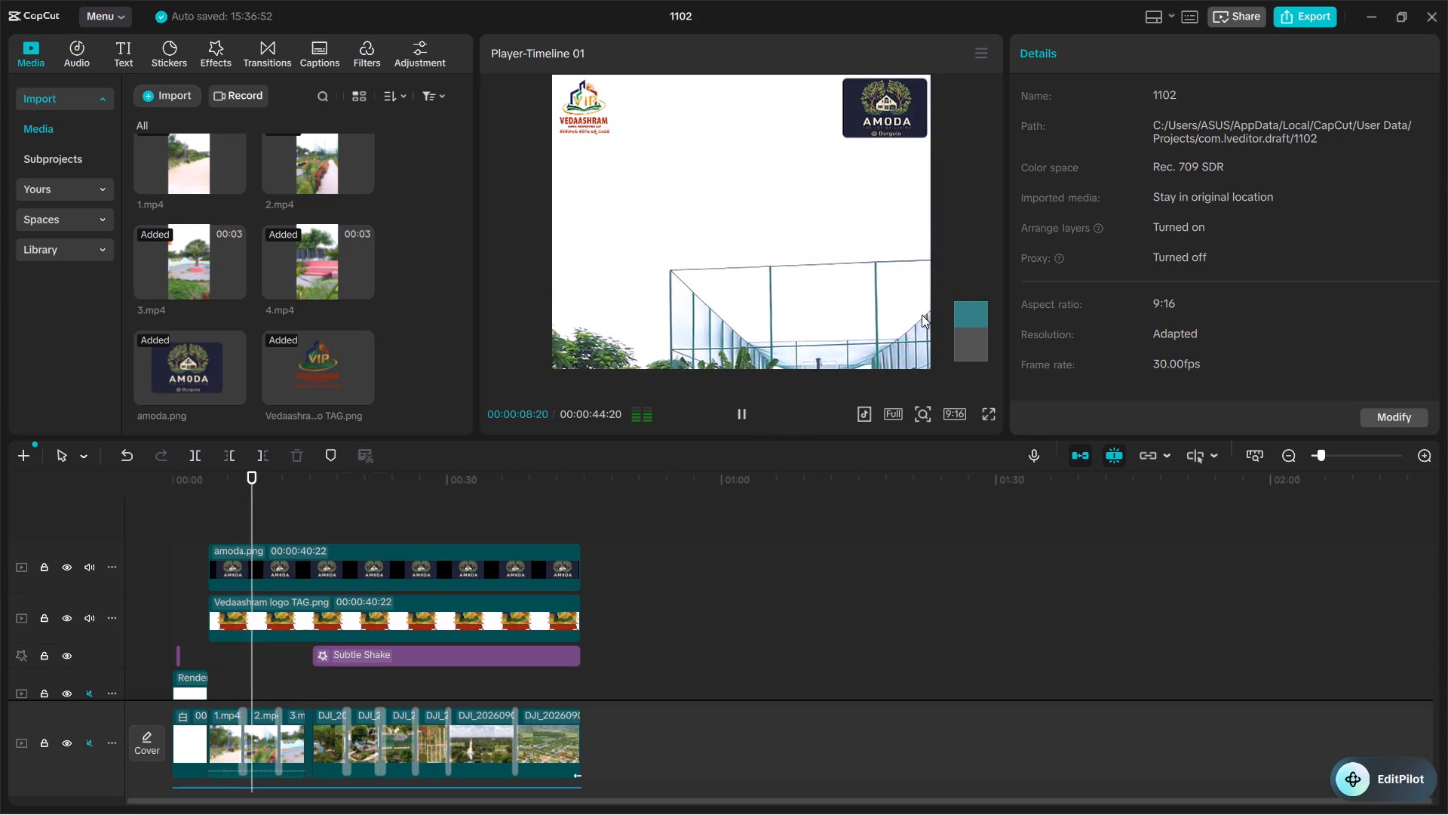
Play from the third ground clip through the drone footage to check the corner logos up to the end.
drag(265, 503, 318, 499)
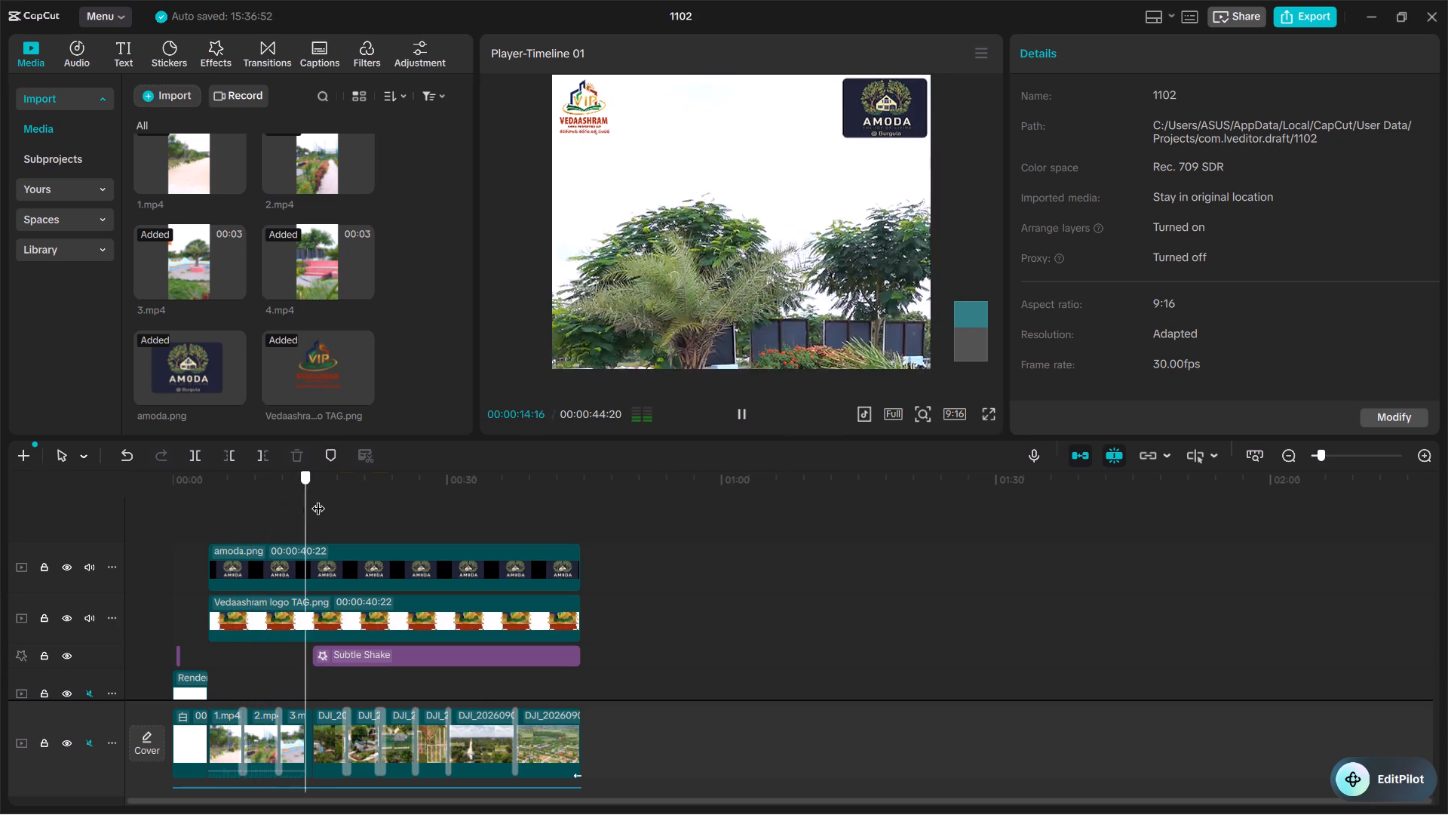
drag(318, 499, 321, 499)
key(space)
key(space)
key(space)
key(space)
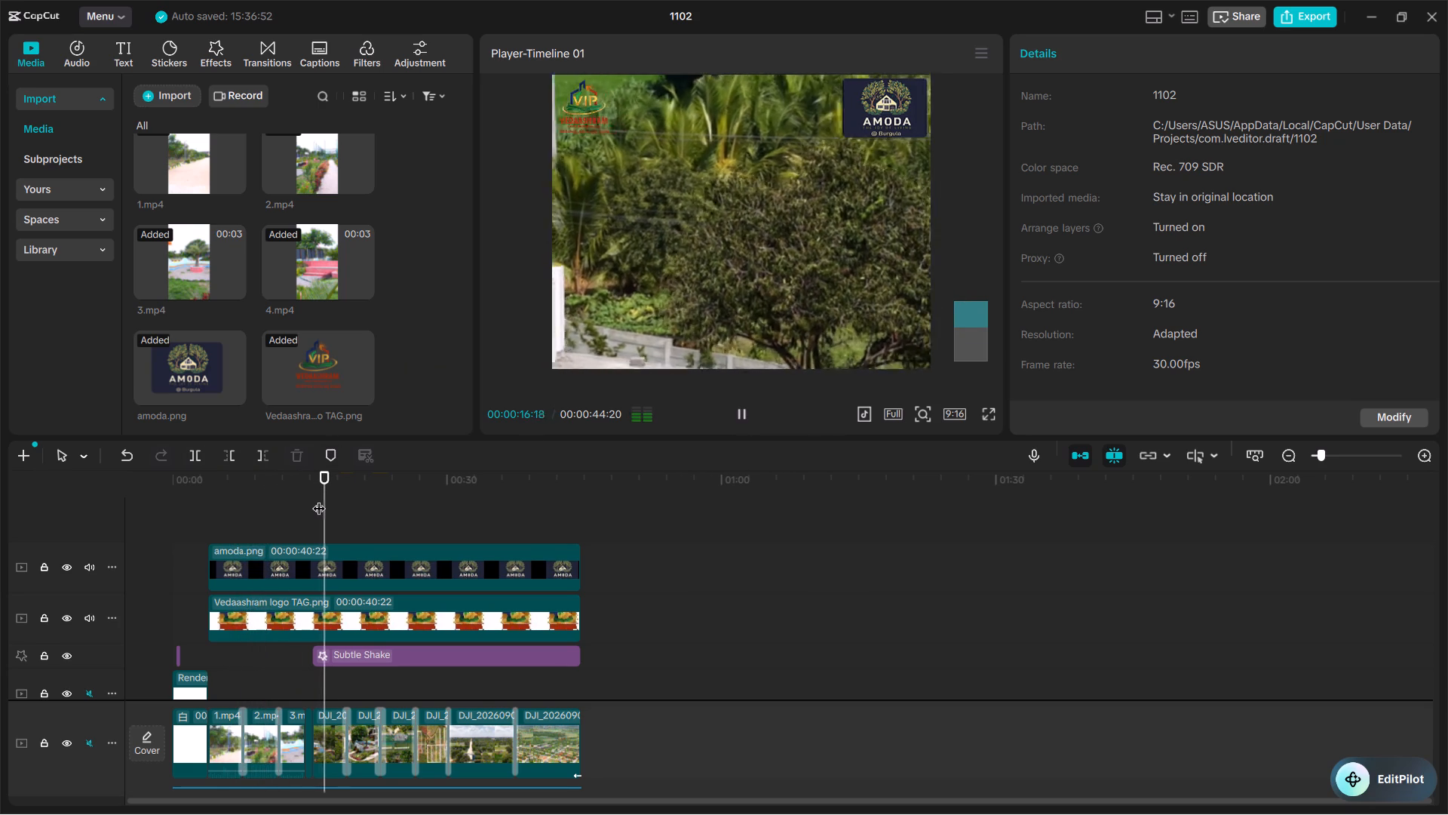
key(space)
key(space)
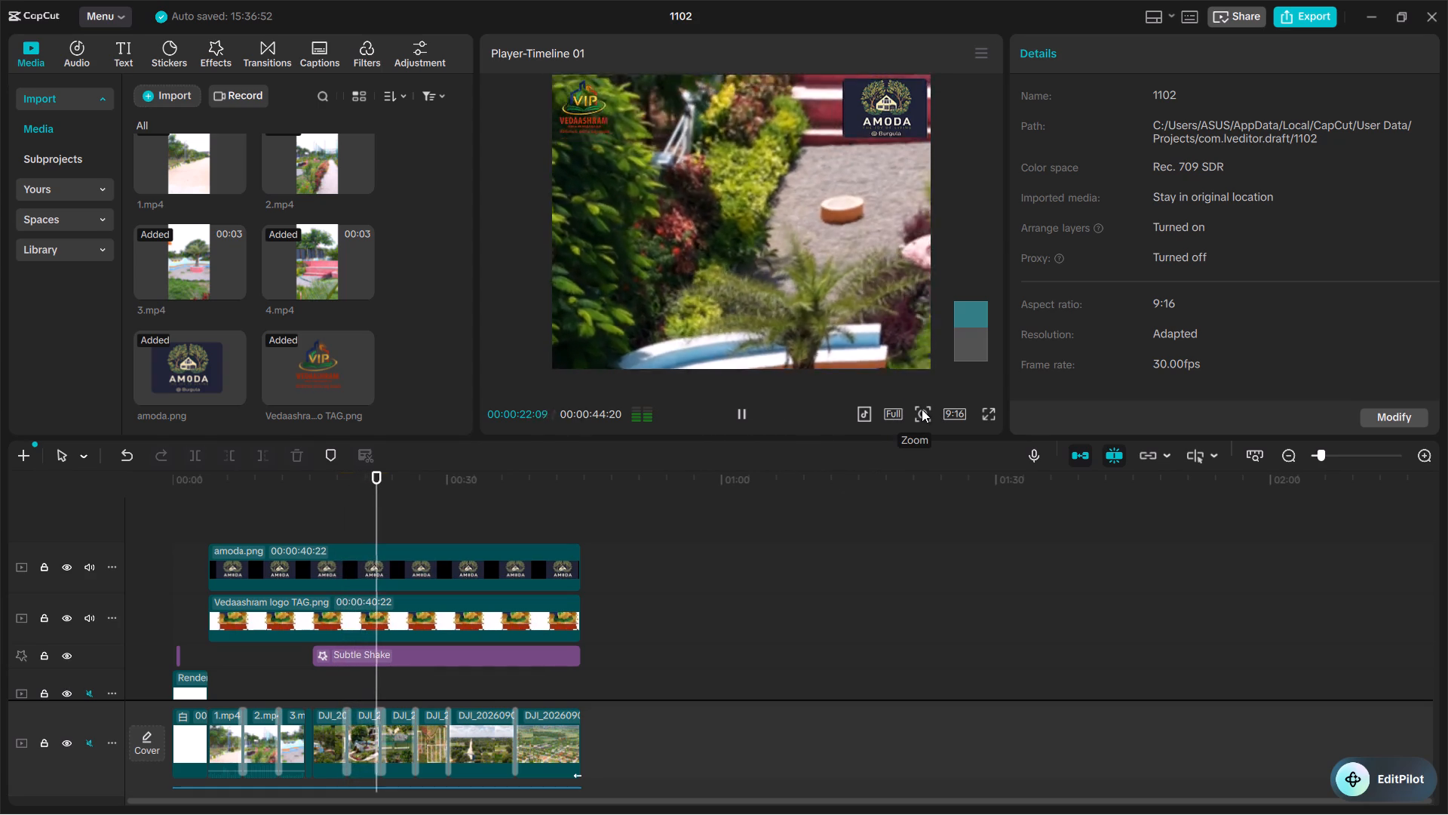
click(897, 411)
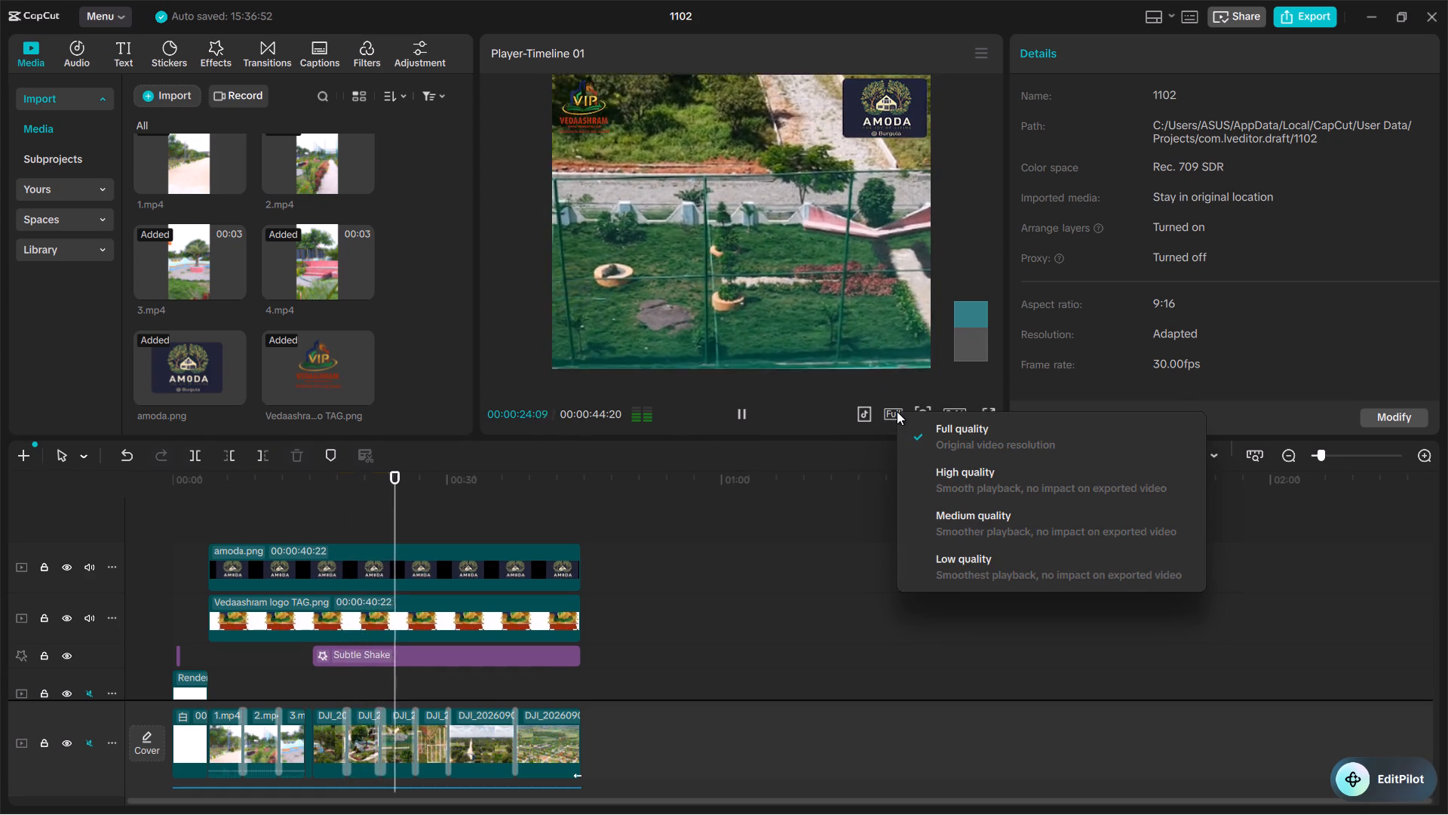
click(897, 411)
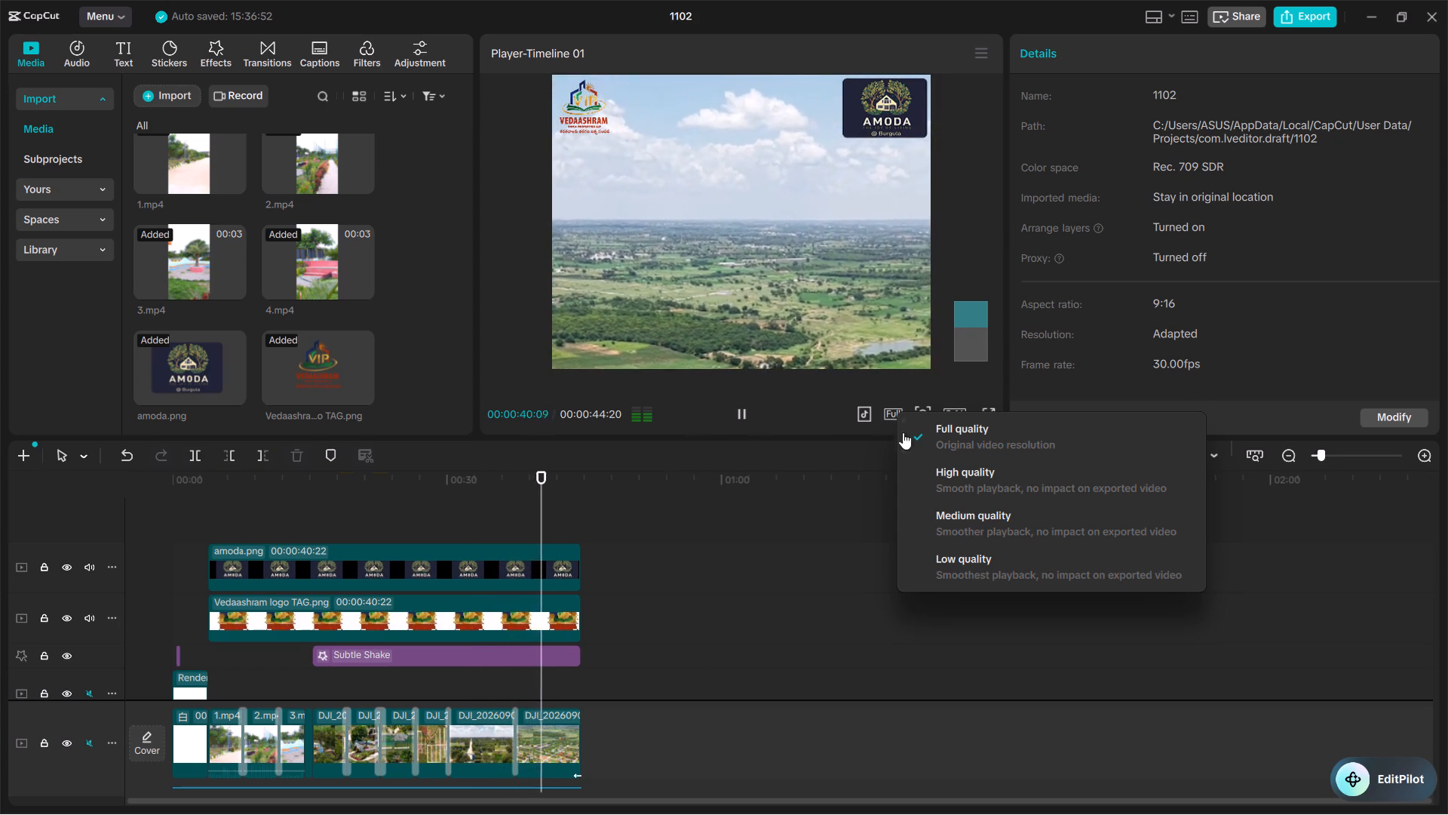
click(795, 631)
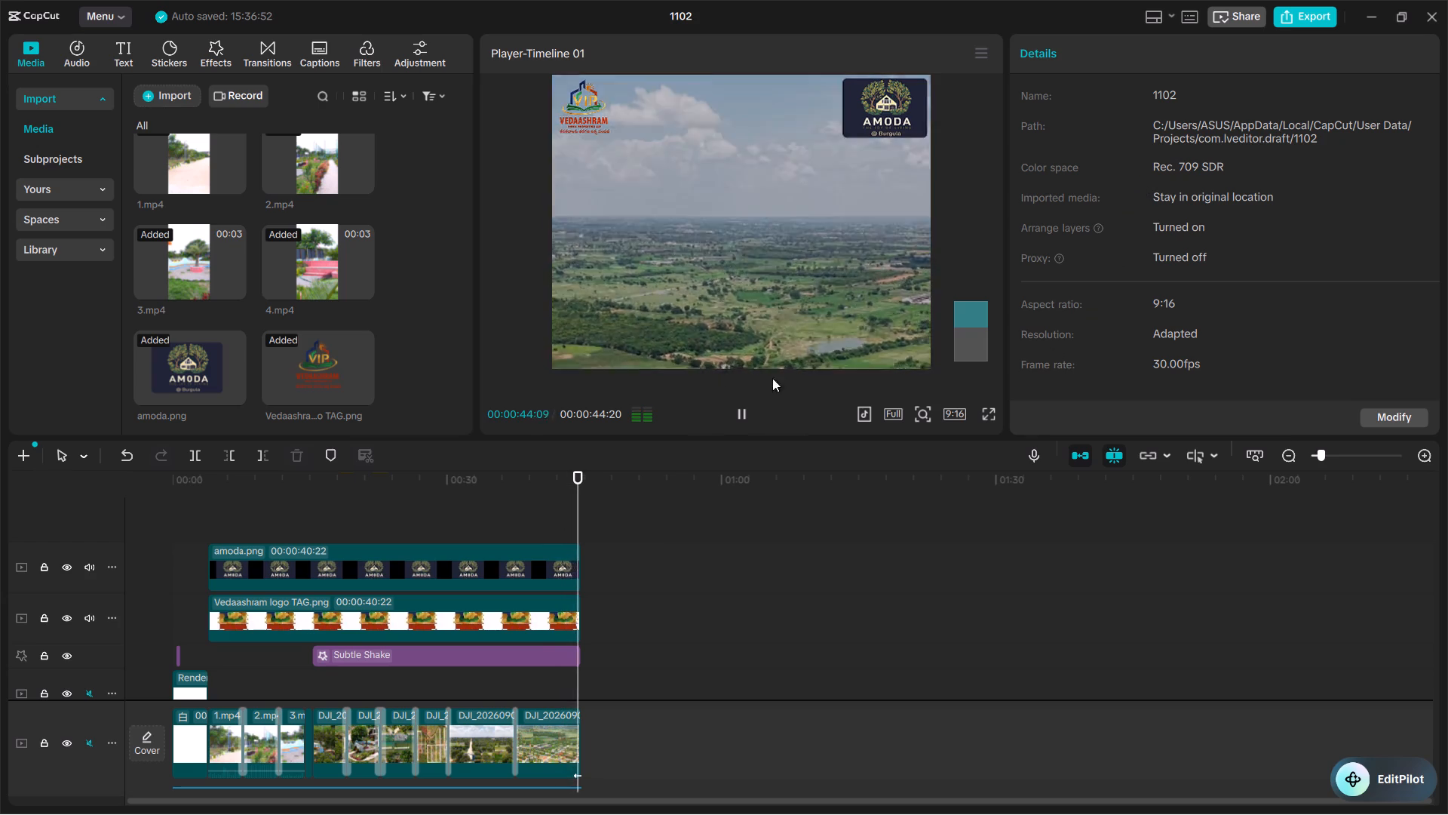
Replay the promo from the start, zooming the preview out to show the entire vertical frame, to review the overall composition.
drag(554, 475, 48, 517)
key(space)
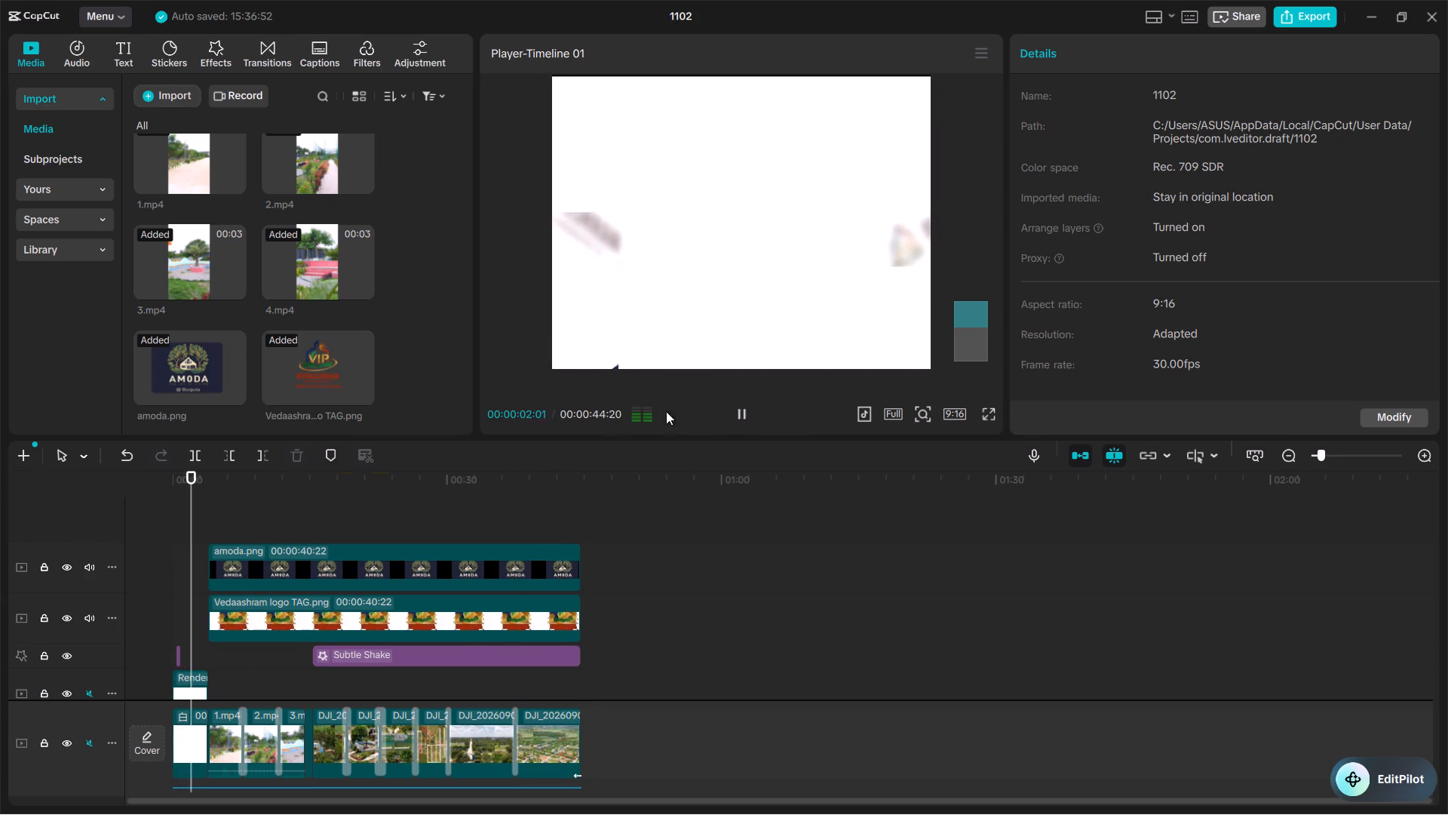
click(917, 420)
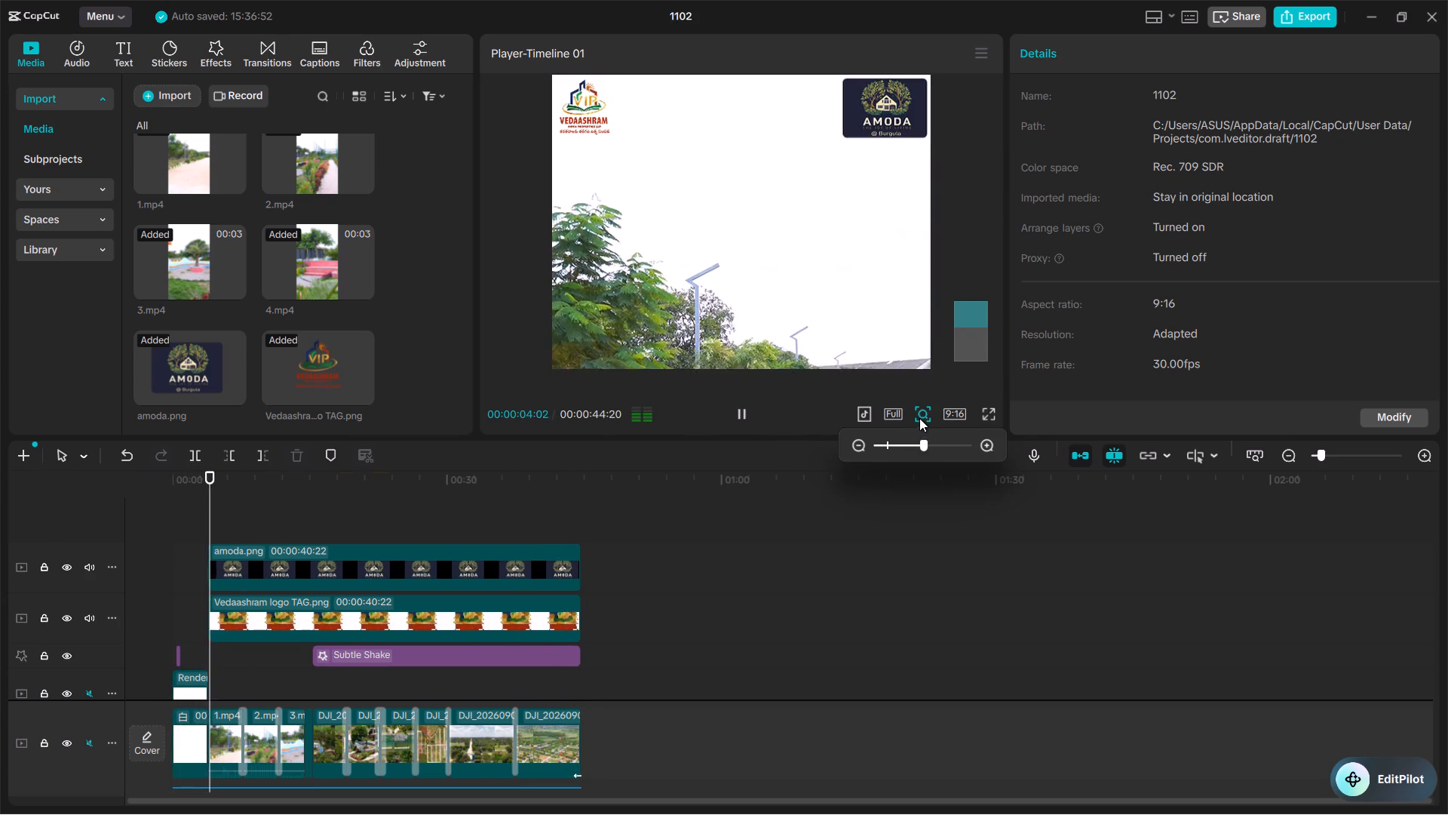
drag(922, 441, 879, 451)
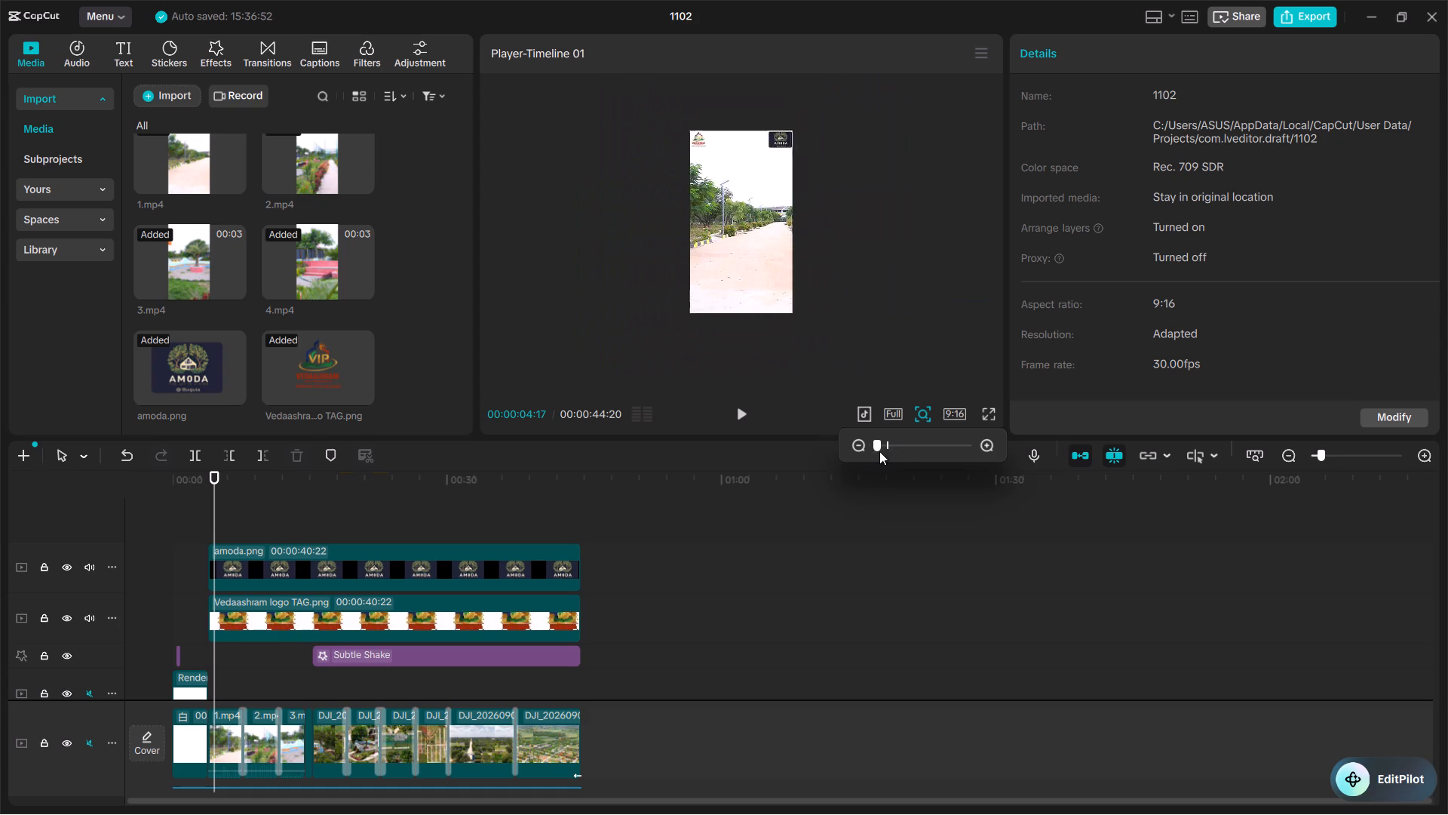
drag(879, 451, 939, 520)
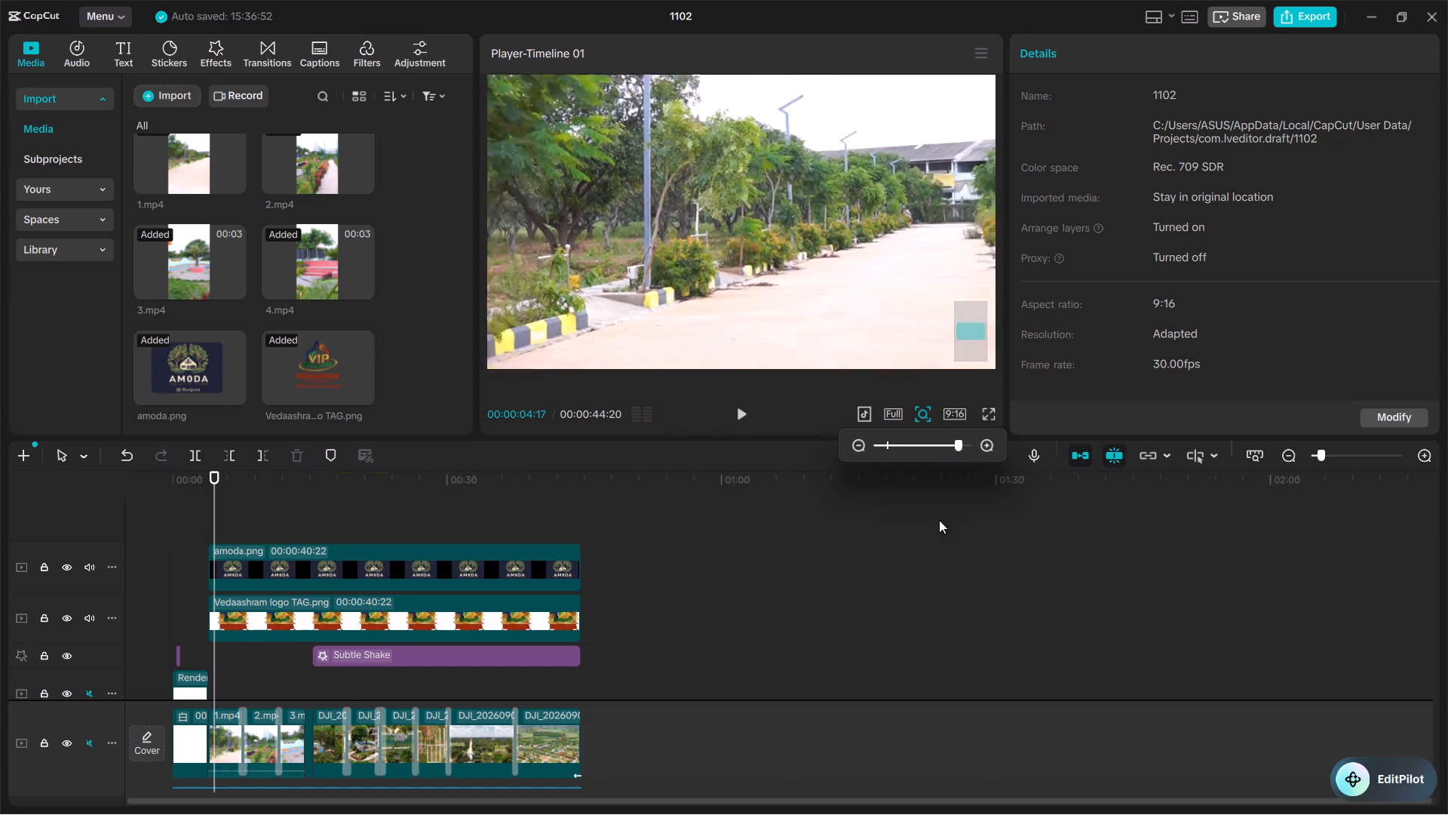
drag(939, 520, 889, 555)
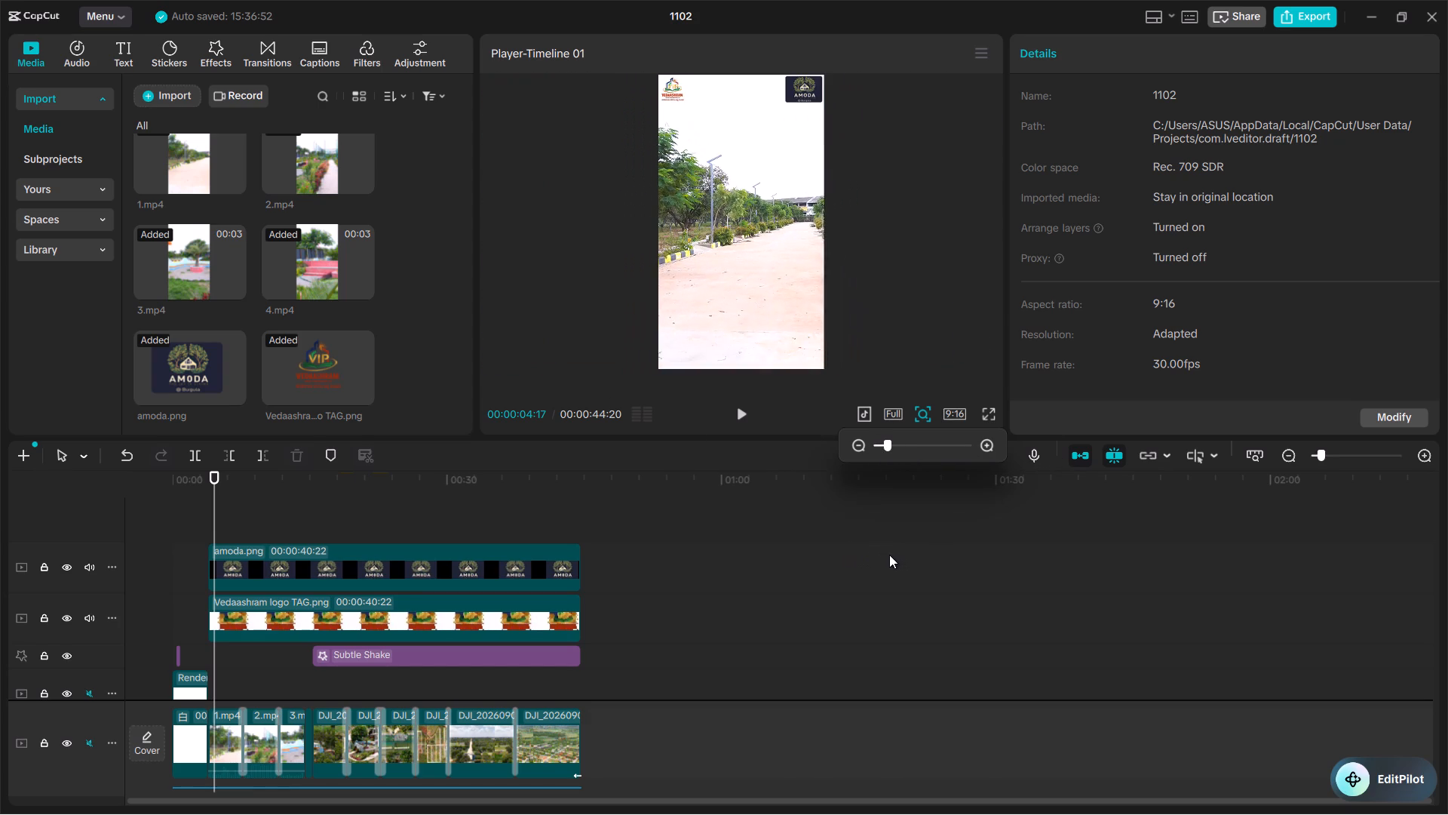
drag(889, 555, 888, 555)
key(space)
key(space)
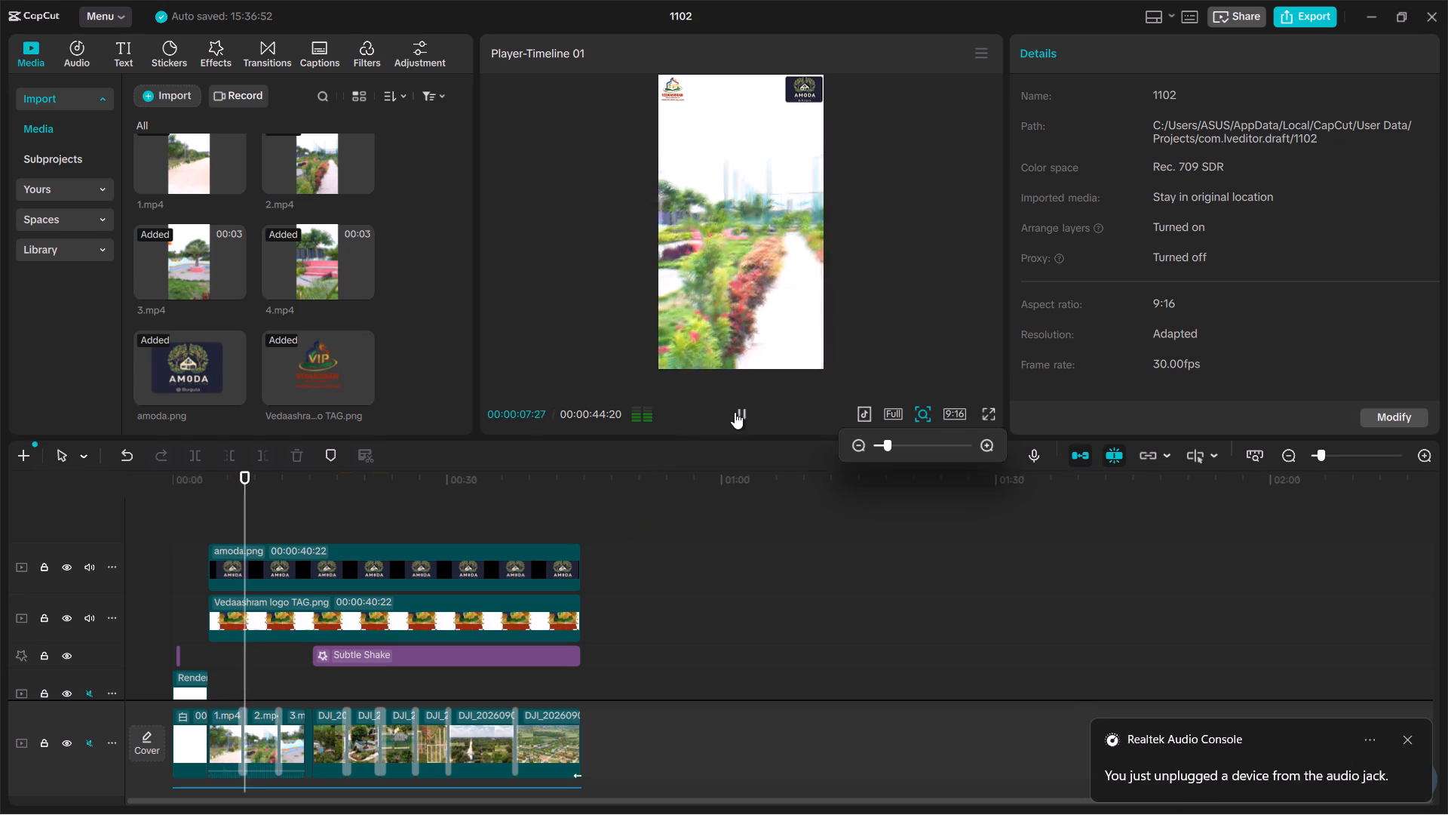
key(space)
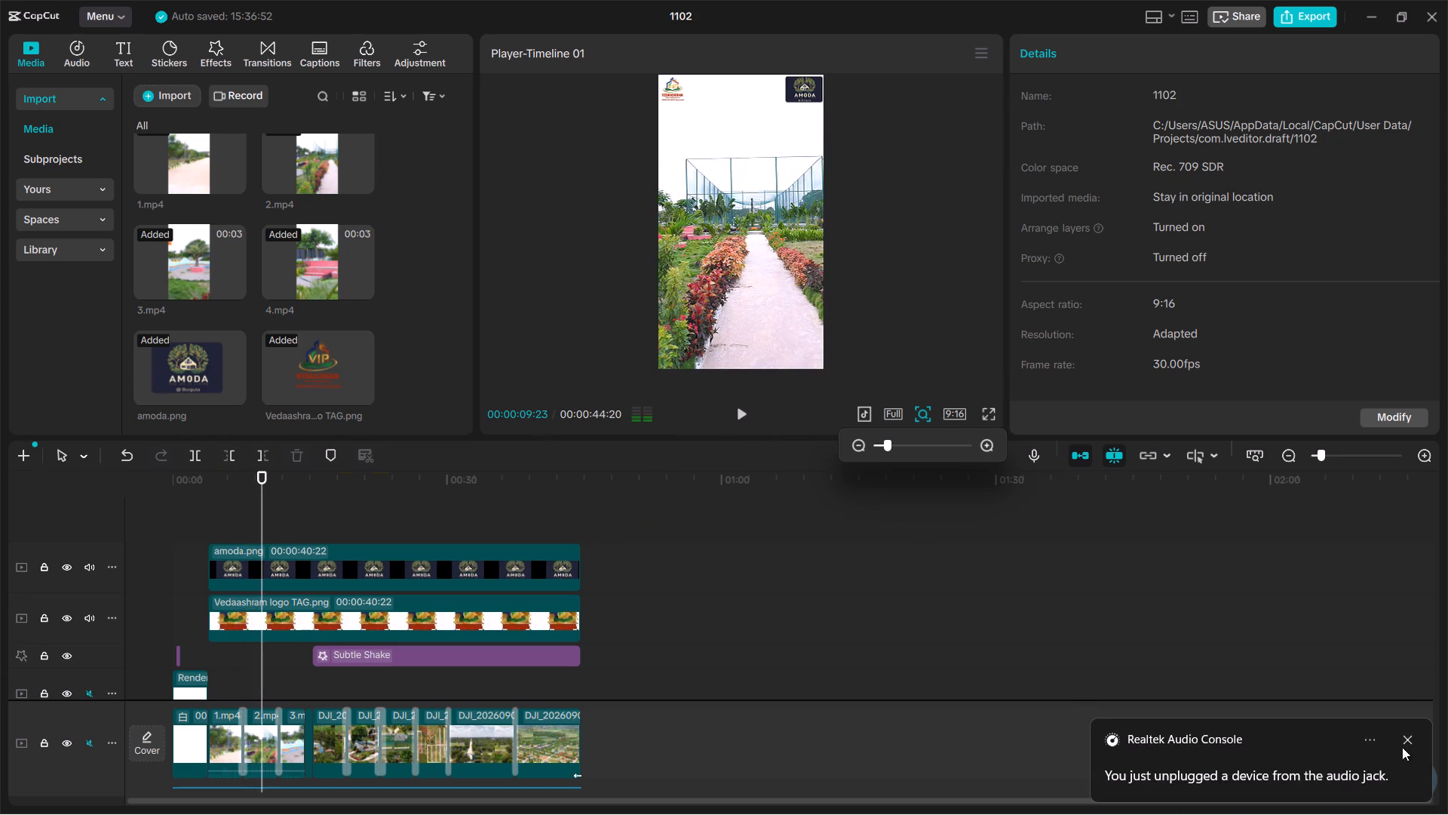
Replay the promo from the start, then recheck the transition into the last drone clip through to the end.
key(space)
click(1411, 738)
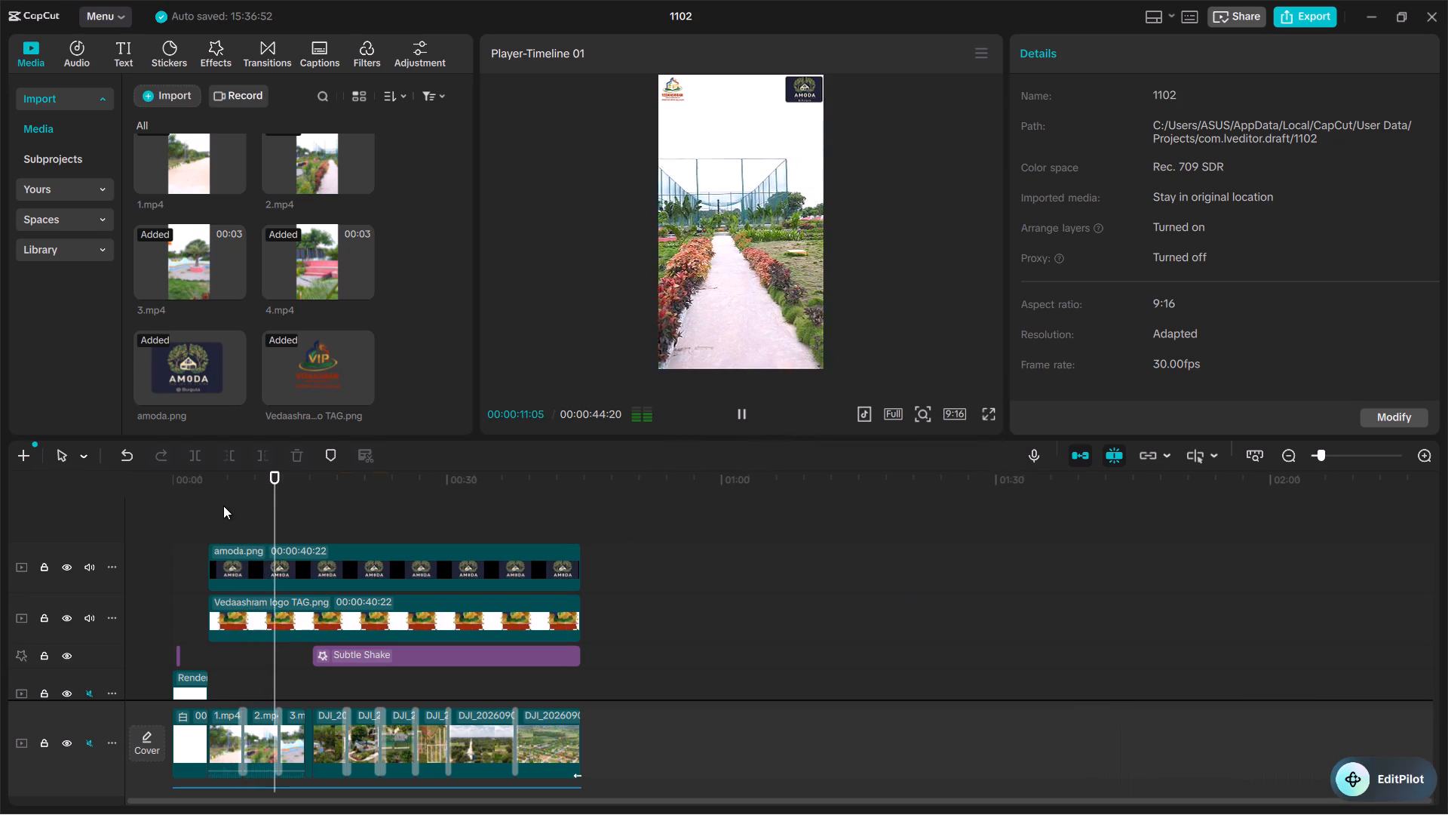
drag(289, 506, 53, 539)
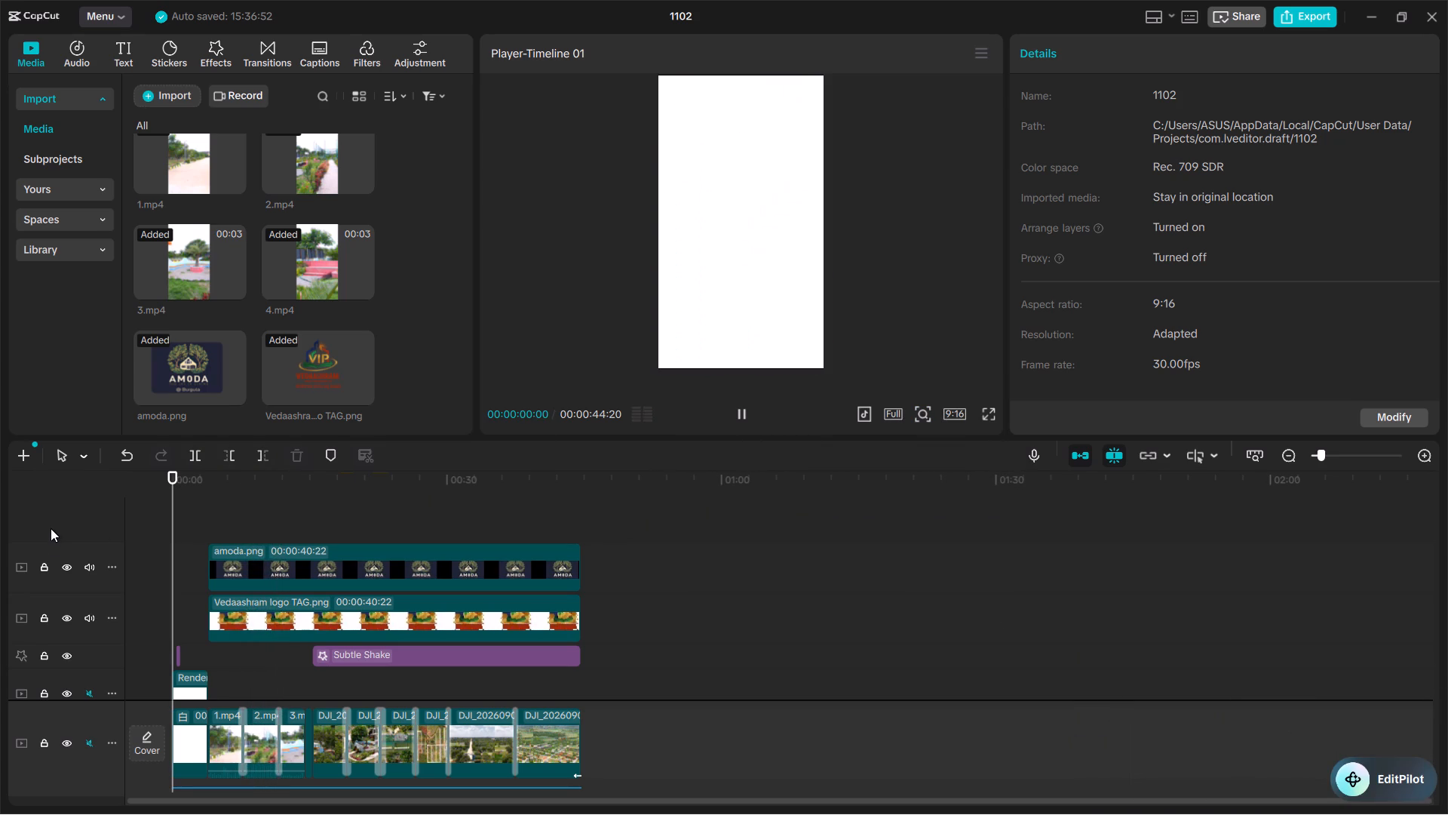
key(space)
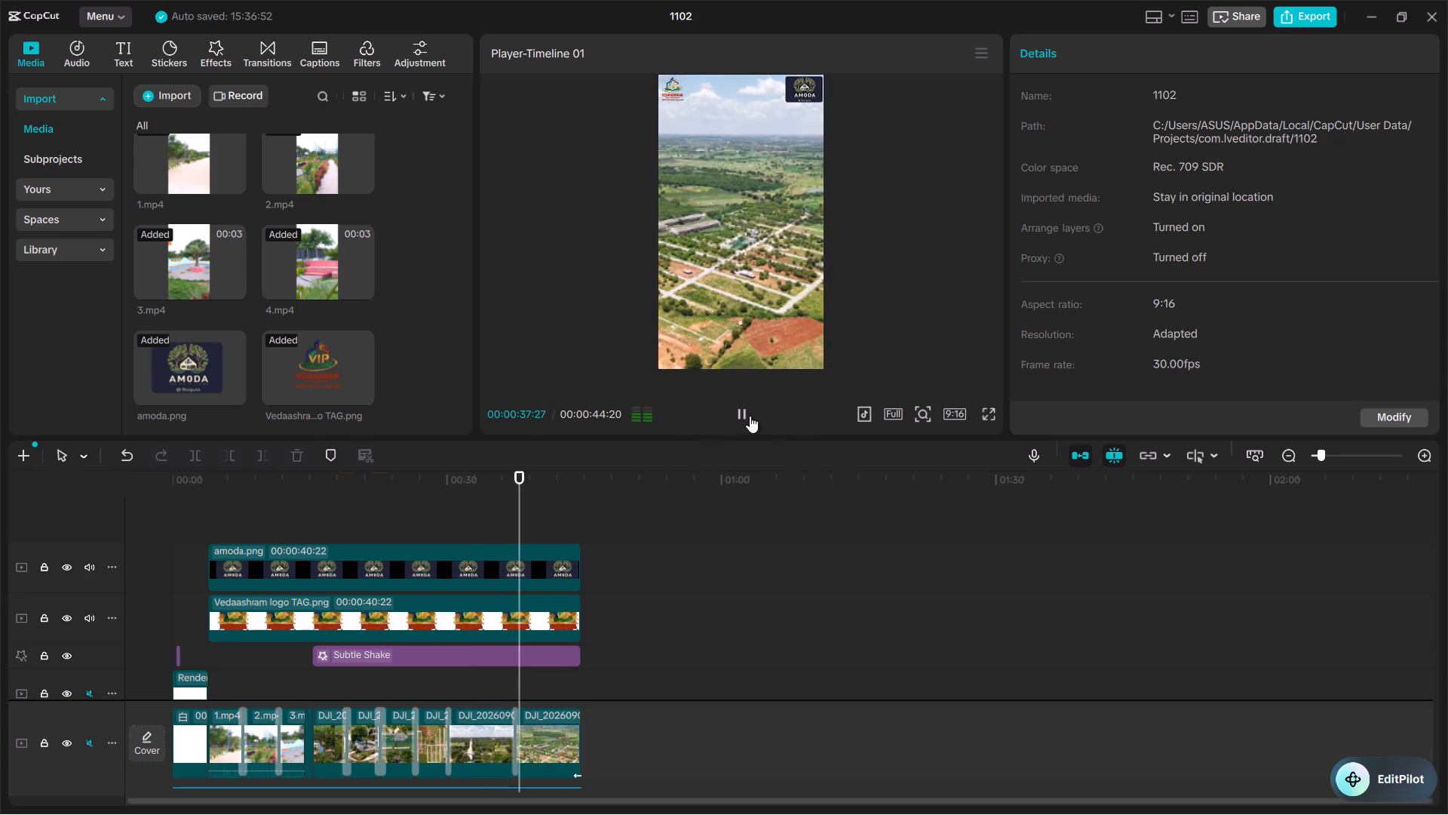
drag(532, 481, 514, 481)
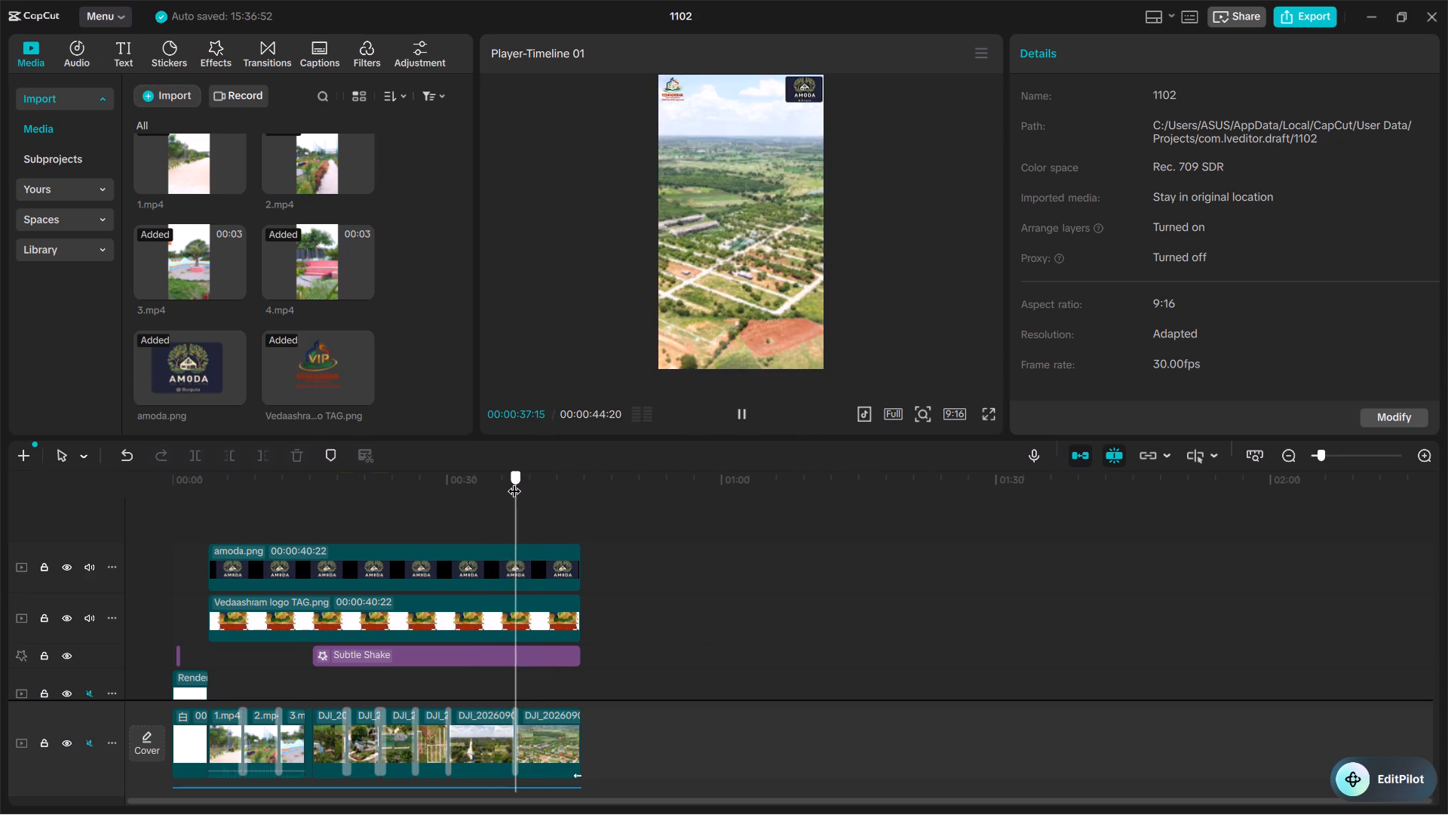
drag(514, 481, 507, 481)
key(space)
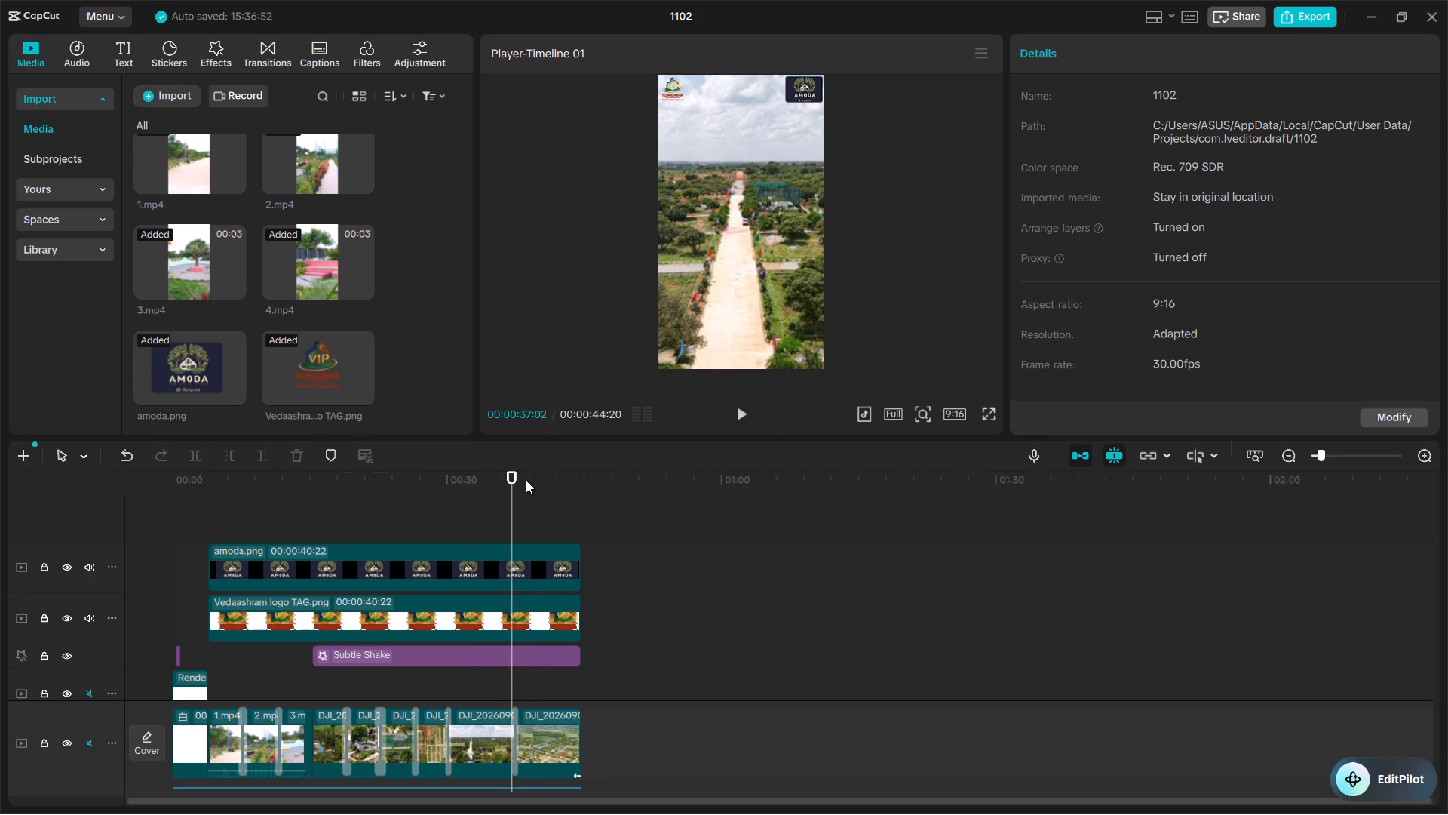
key(space)
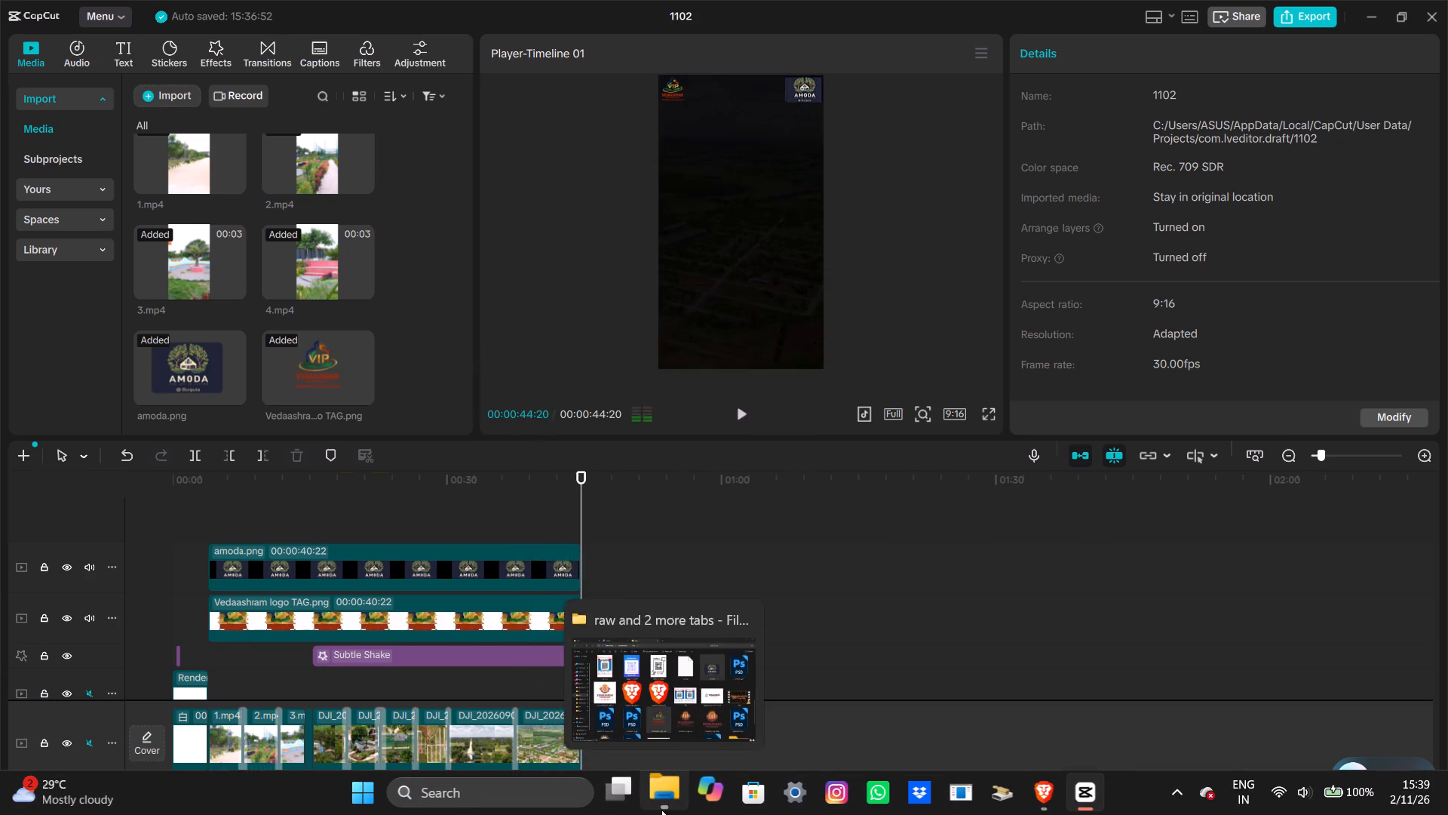
Import the Color Matte_5 video from the raw folder and place it on the AMODA logo's track, directly after that logo ends.
click(661, 810)
scroll(437, 335, up, 4)
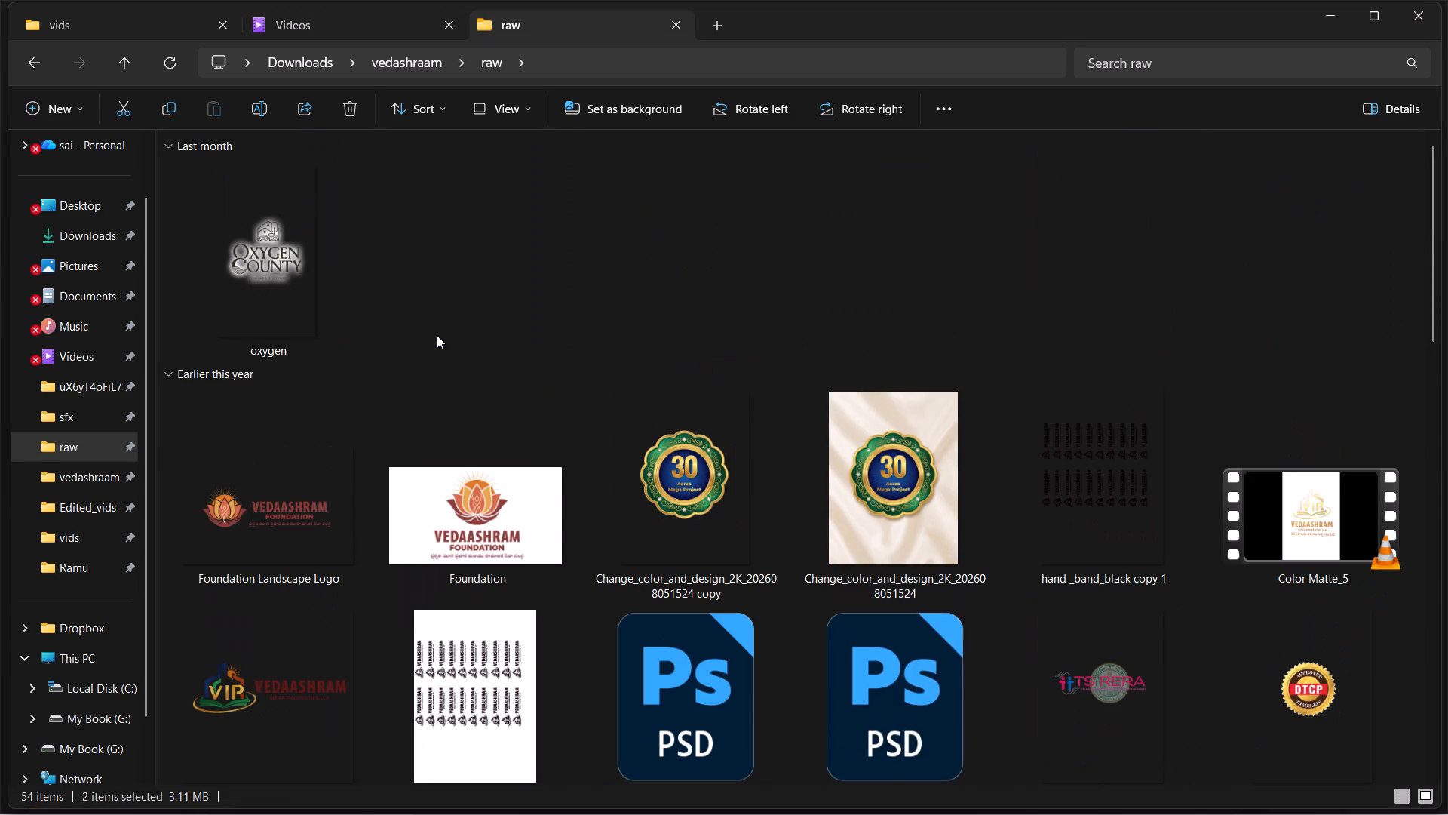
scroll(437, 335, up, 2)
click(437, 324)
click(1354, 542)
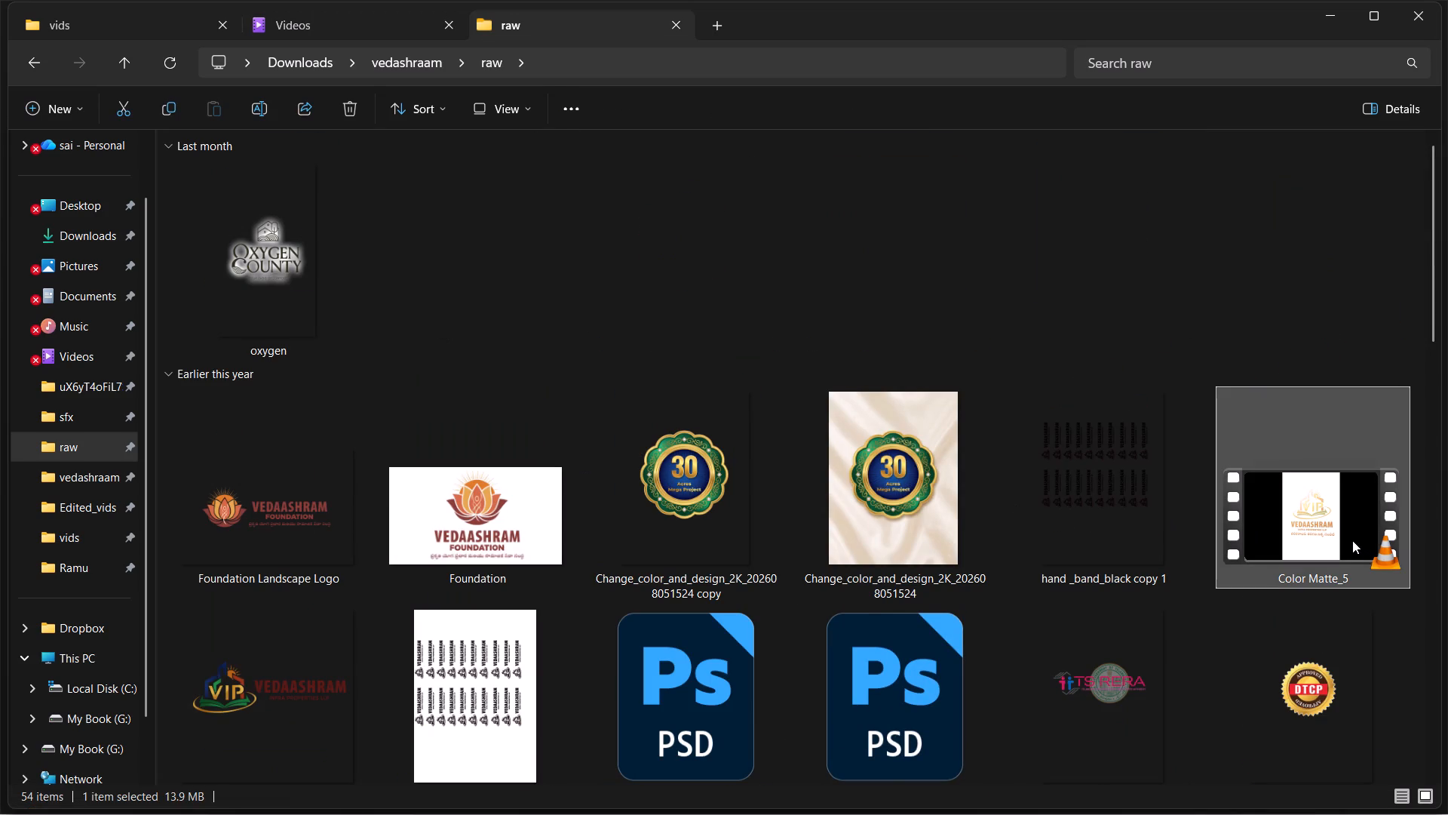
drag(1333, 528, 424, 288)
key(alt+Tab)
scroll(282, 355, down, 2)
drag(176, 357, 618, 587)
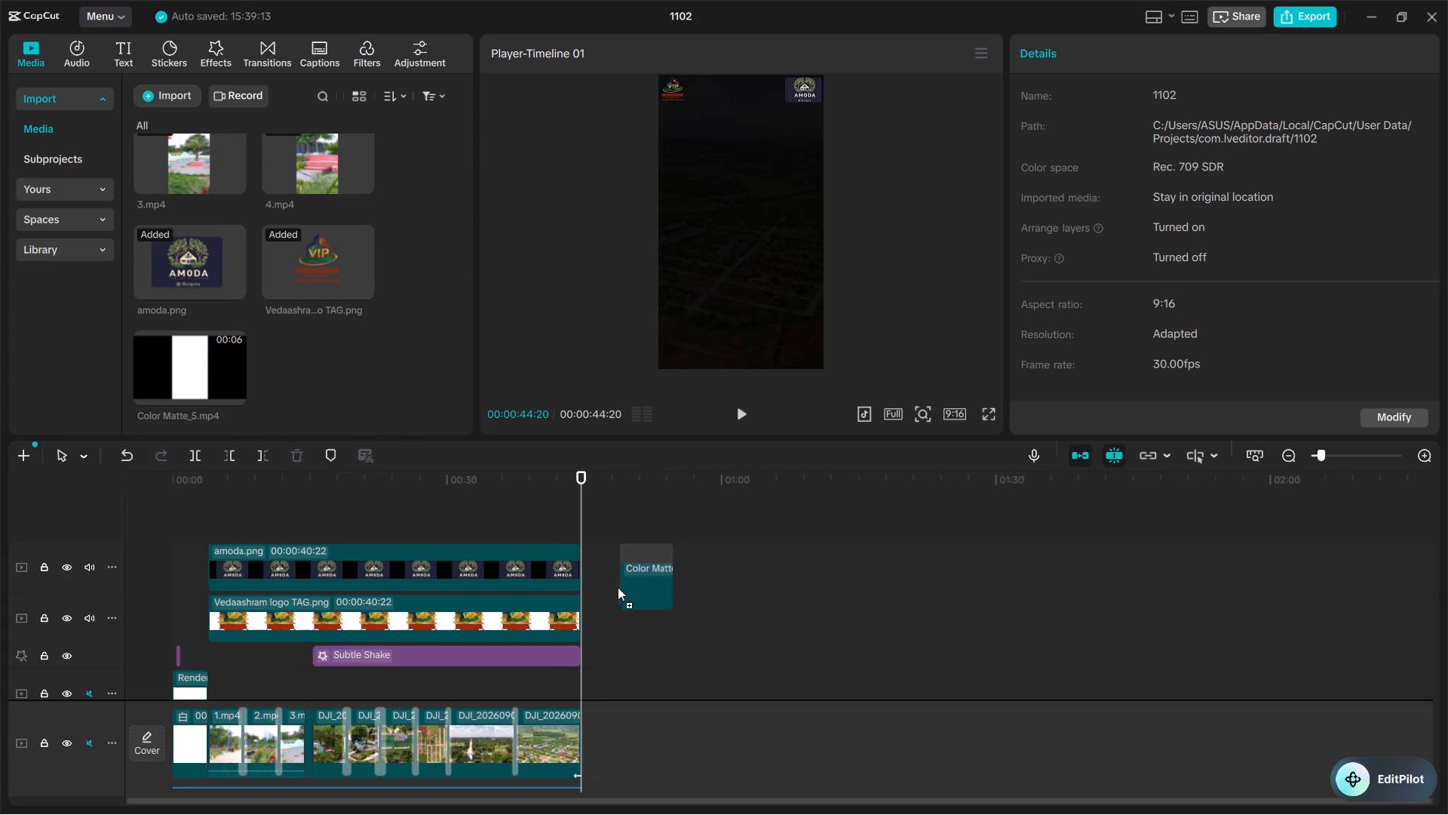
drag(618, 587, 584, 571)
ctrl+scroll(626, 623, down, 7)
ctrl+scroll(627, 627, up, 8)
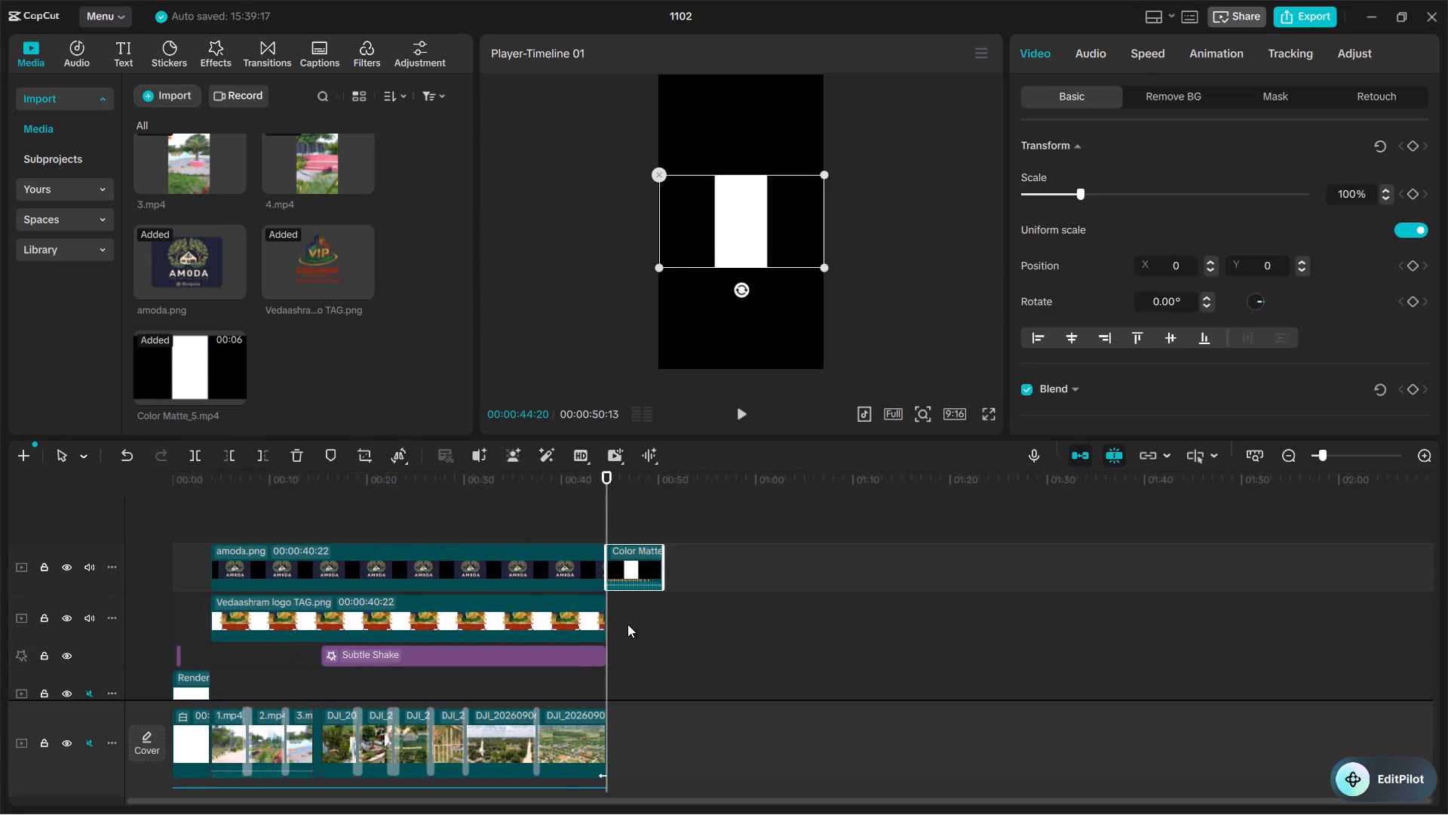
Scale the closing Color Matte_5 clip to 316% so it fills the vertical frame, and save the project.
key(space)
key(space)
drag(826, 263, 1043, 523)
key(space)
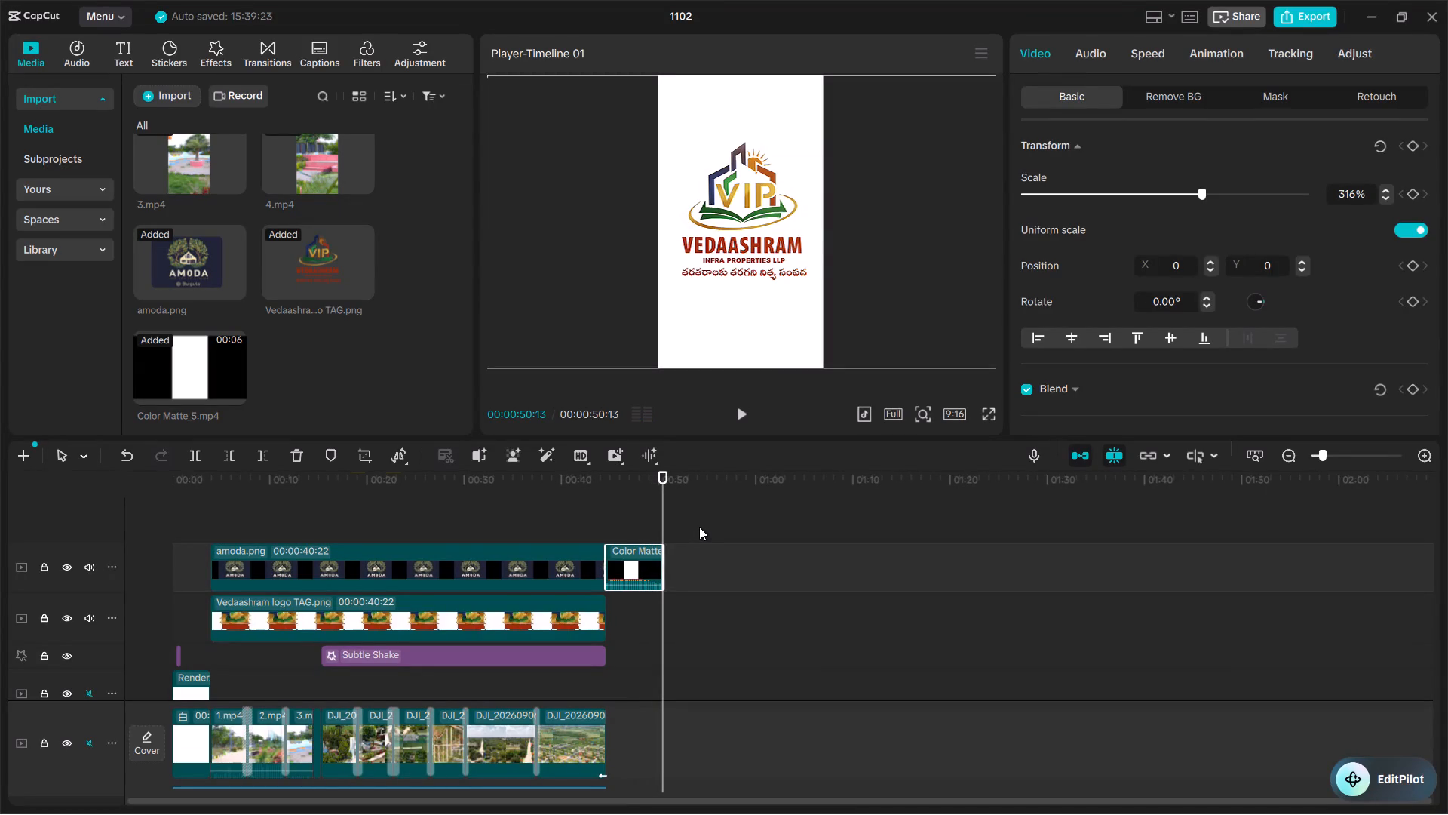
key(ctrl+s)
key(ctrl+s)
key(ctrl+s)
key(ctrl+s)
click(698, 514)
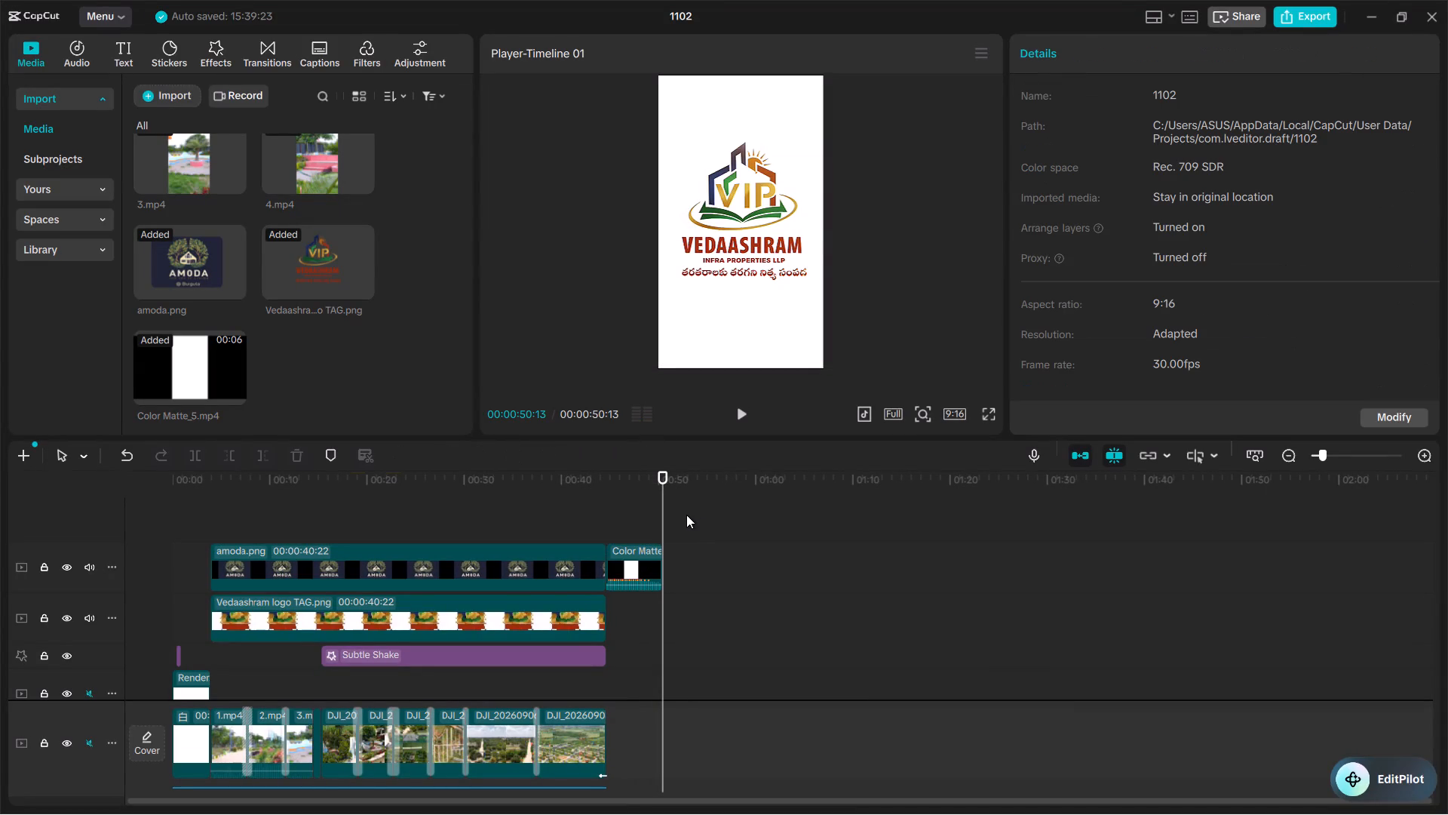
Export the project as 1102 in 720P with recommended bit rate, H.264 codec, mp4 format and 30fps.
drag(658, 501, 24, 529)
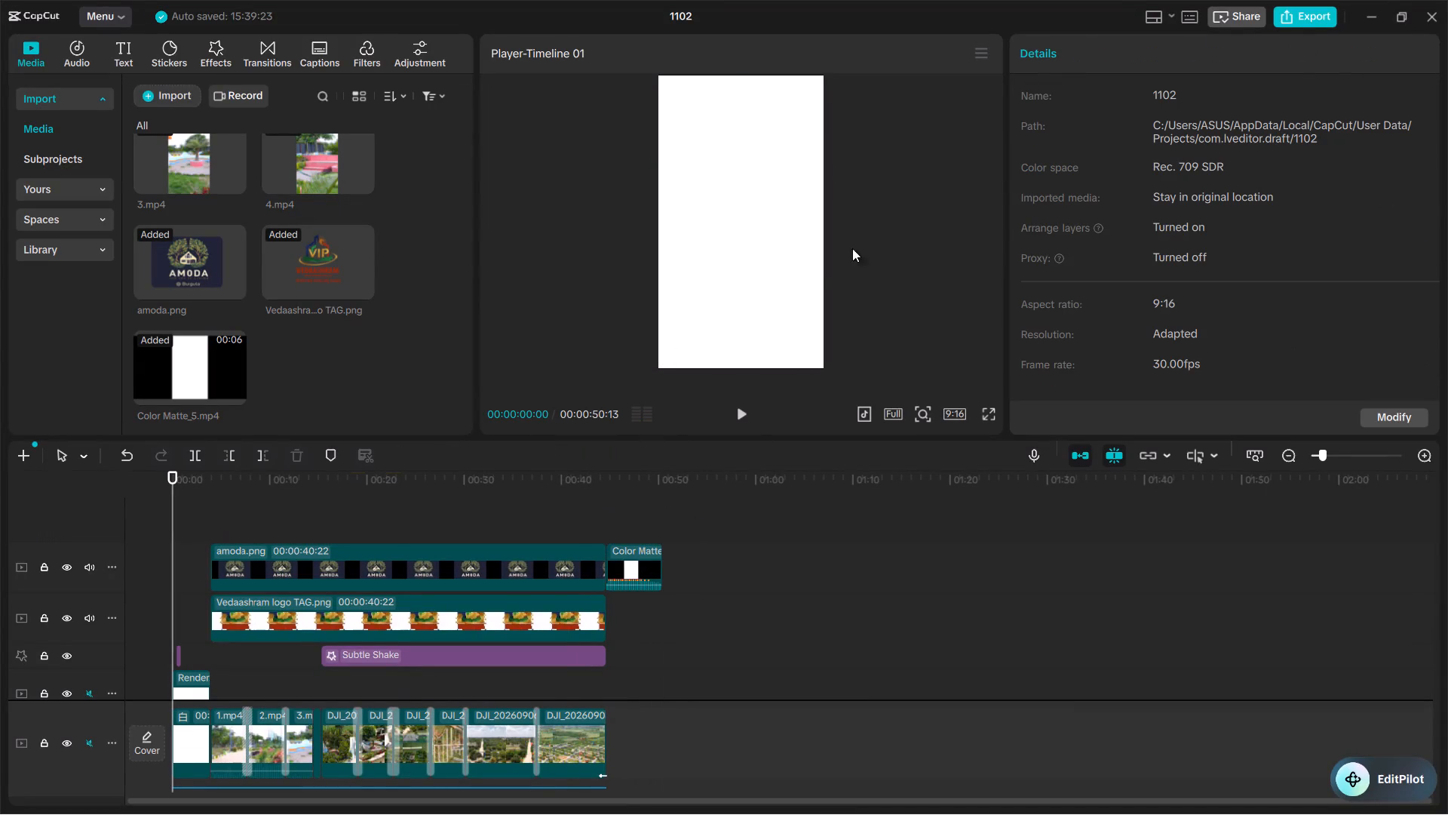
click(1310, 21)
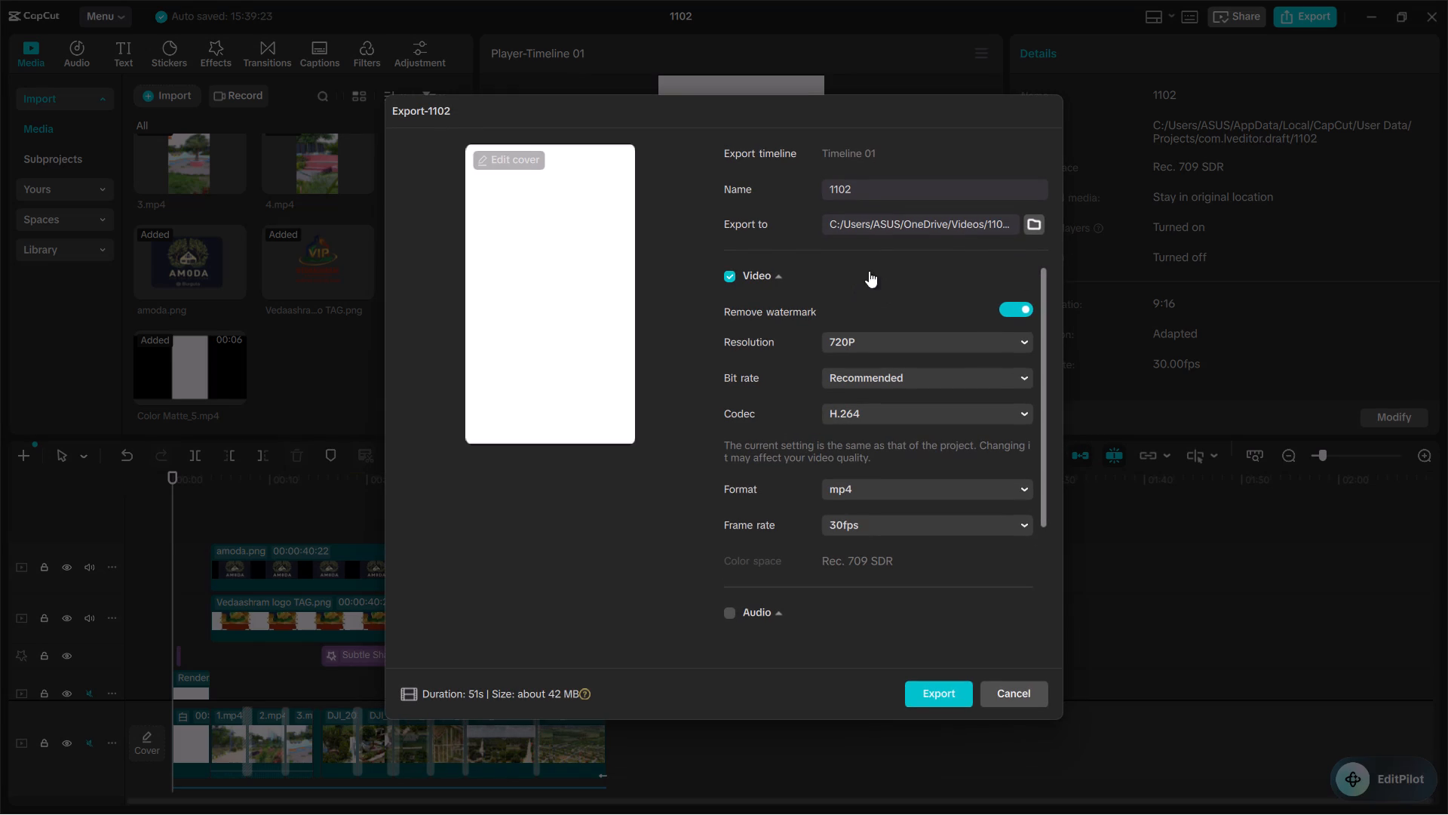
click(876, 180)
click(916, 156)
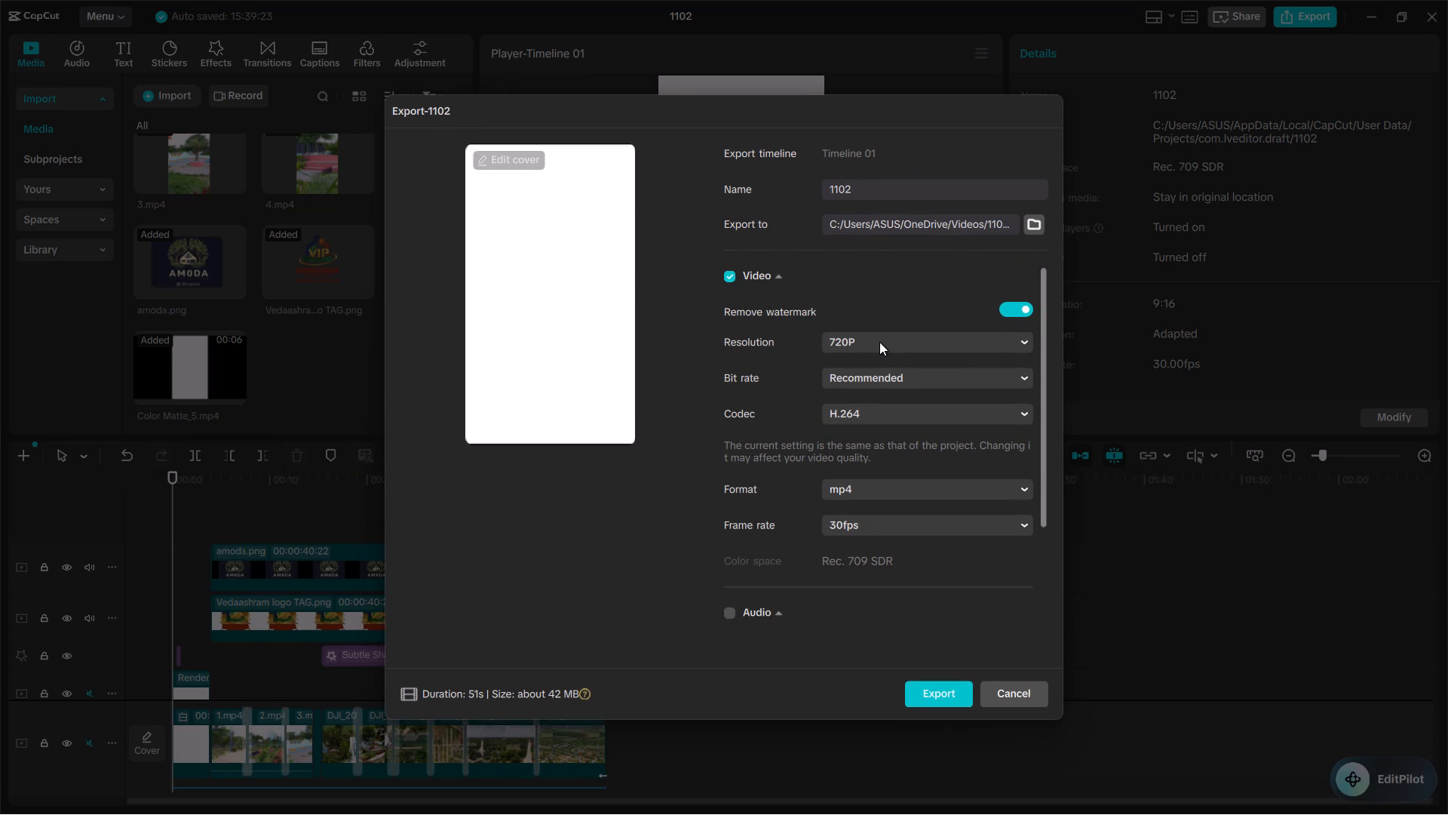
click(879, 342)
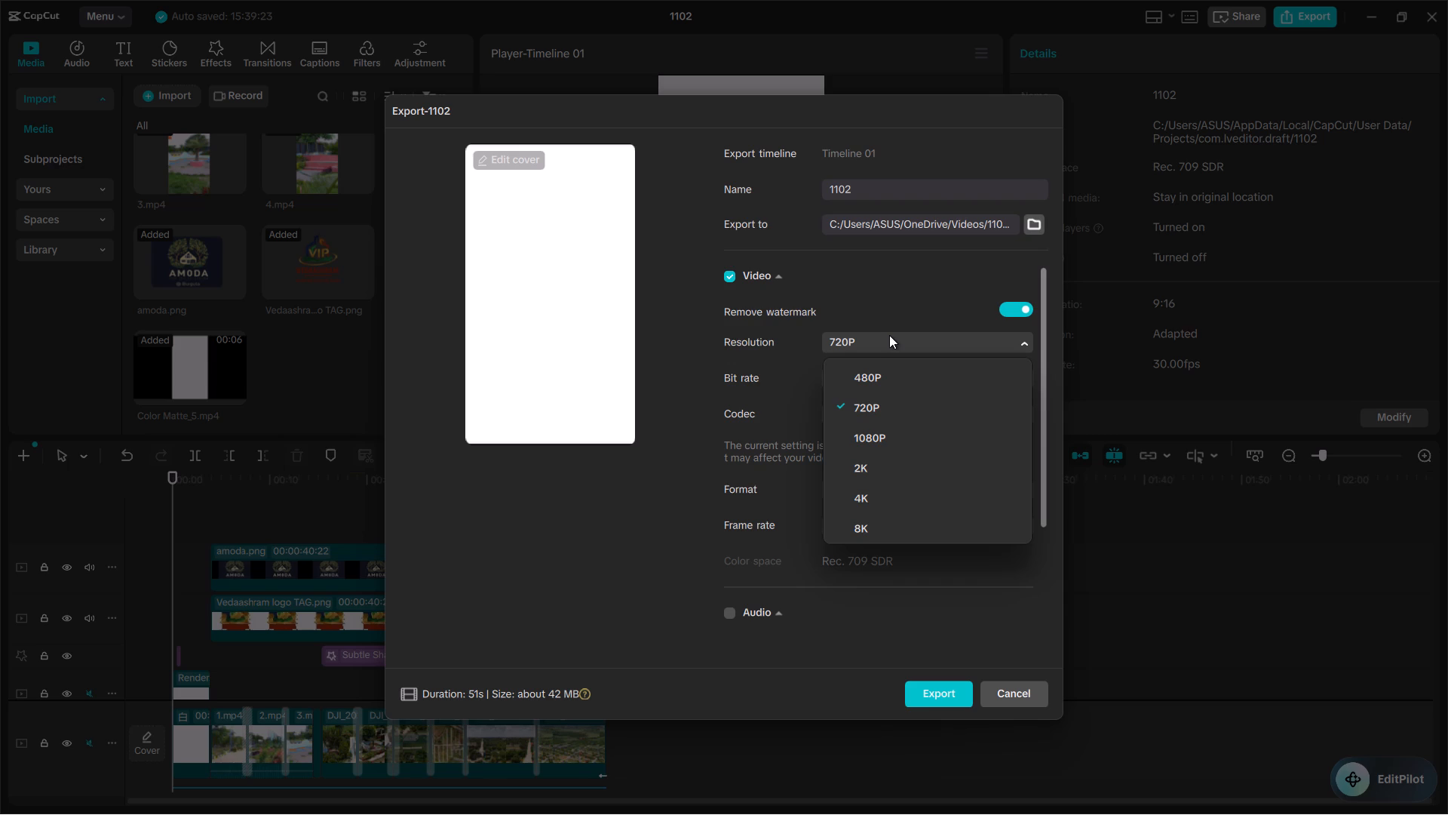
drag(876, 331, 871, 340)
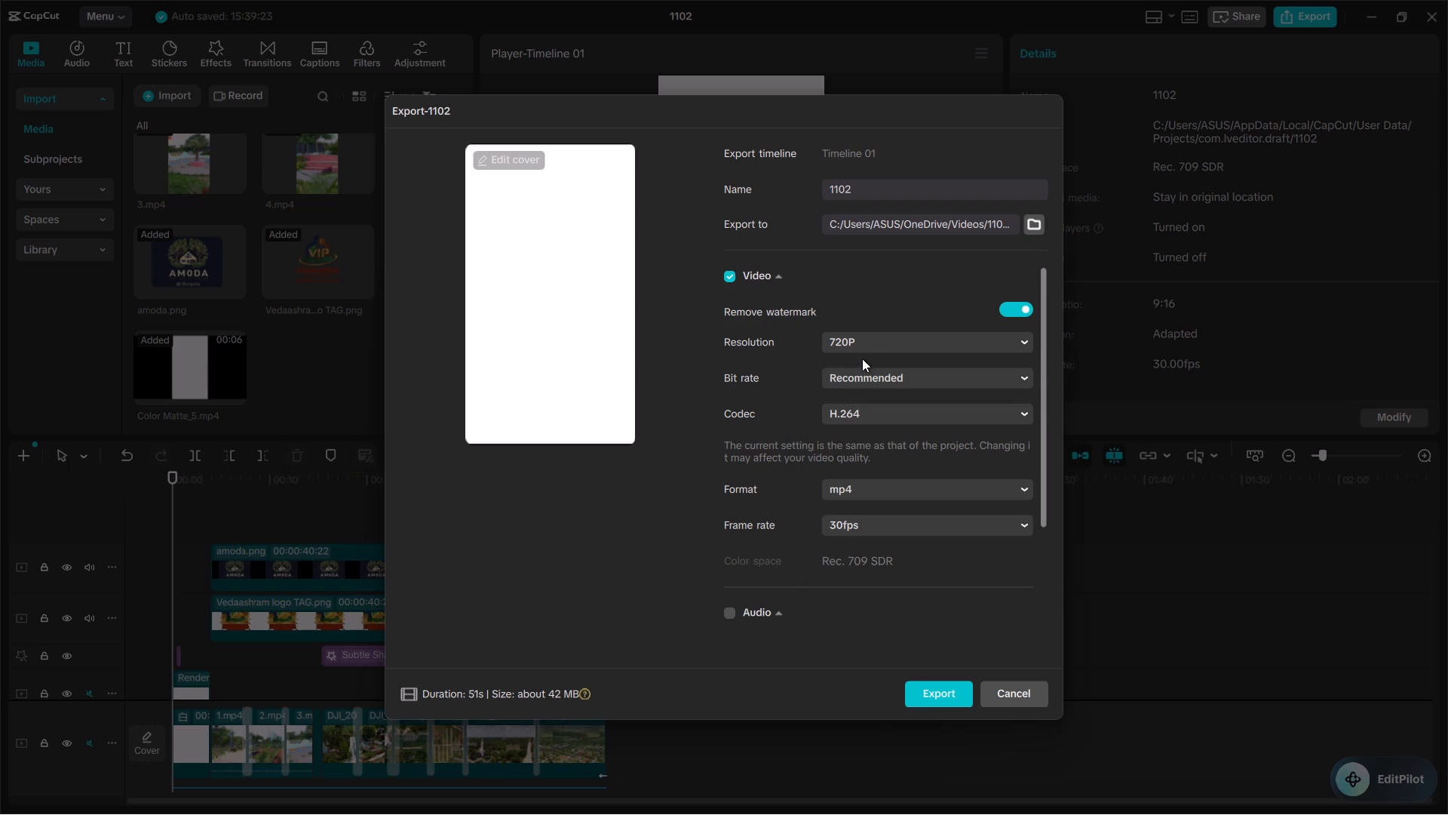
click(874, 380)
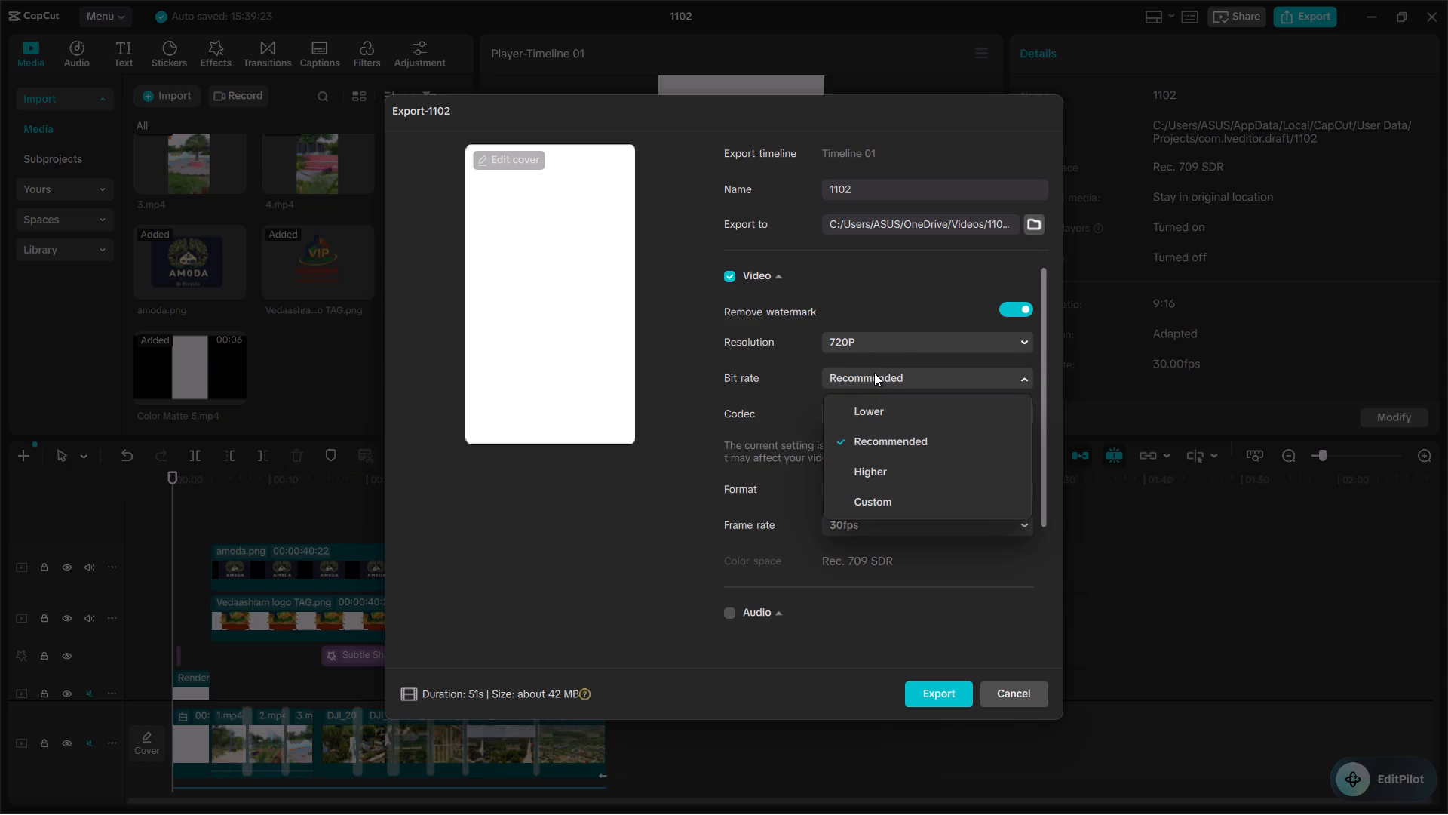
click(874, 373)
click(846, 407)
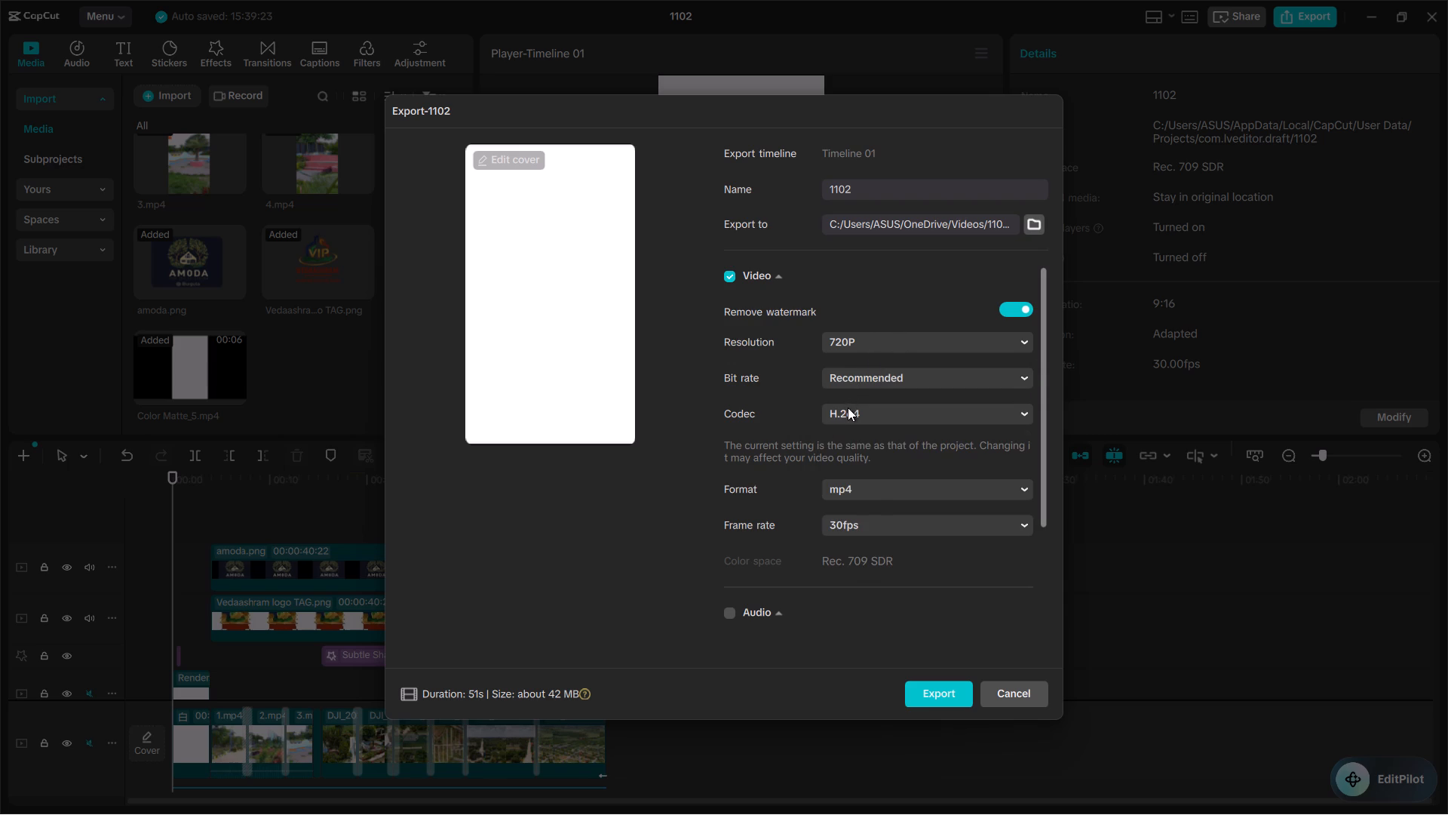
click(848, 407)
click(807, 422)
click(864, 527)
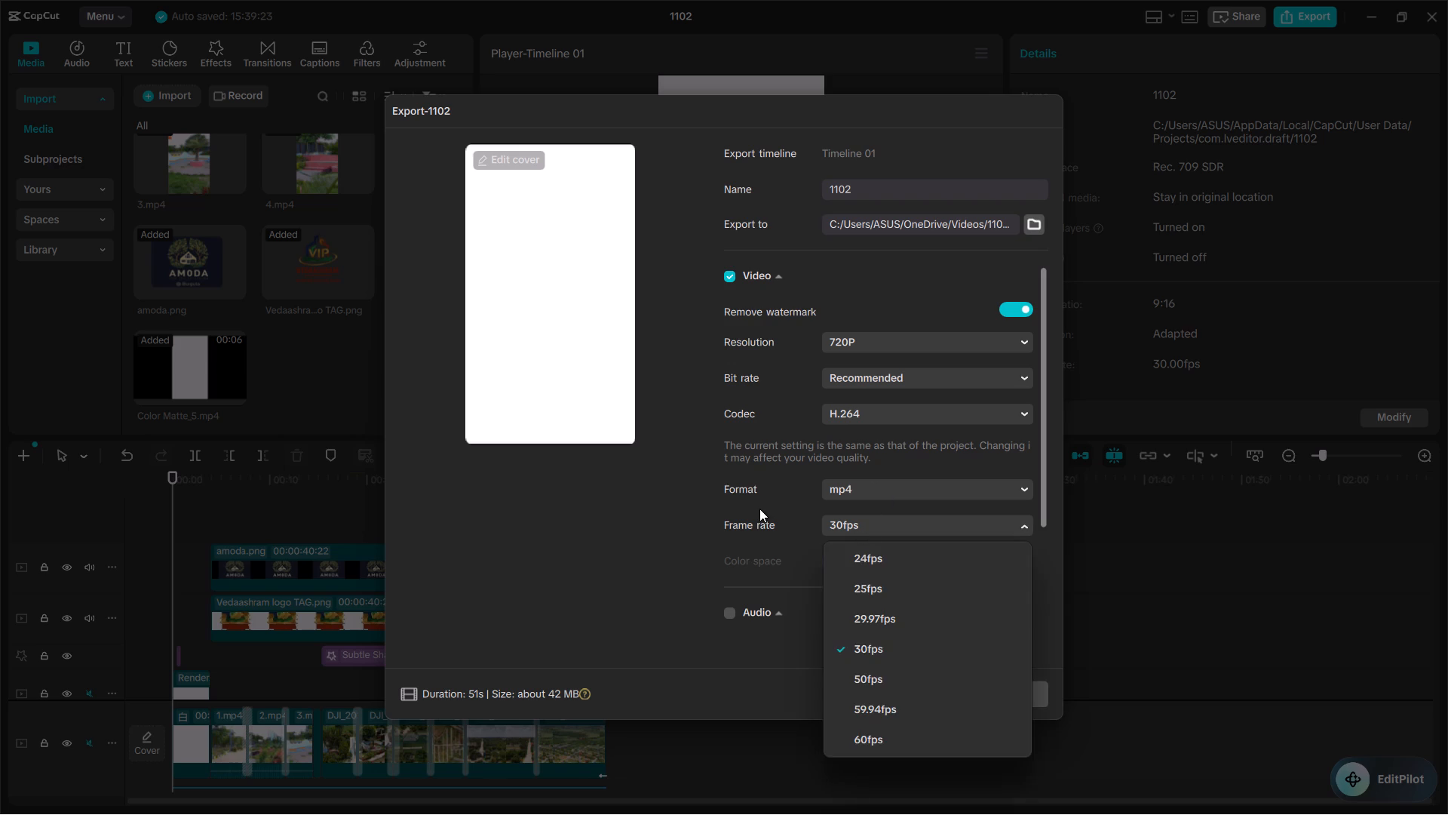
click(759, 509)
click(924, 692)
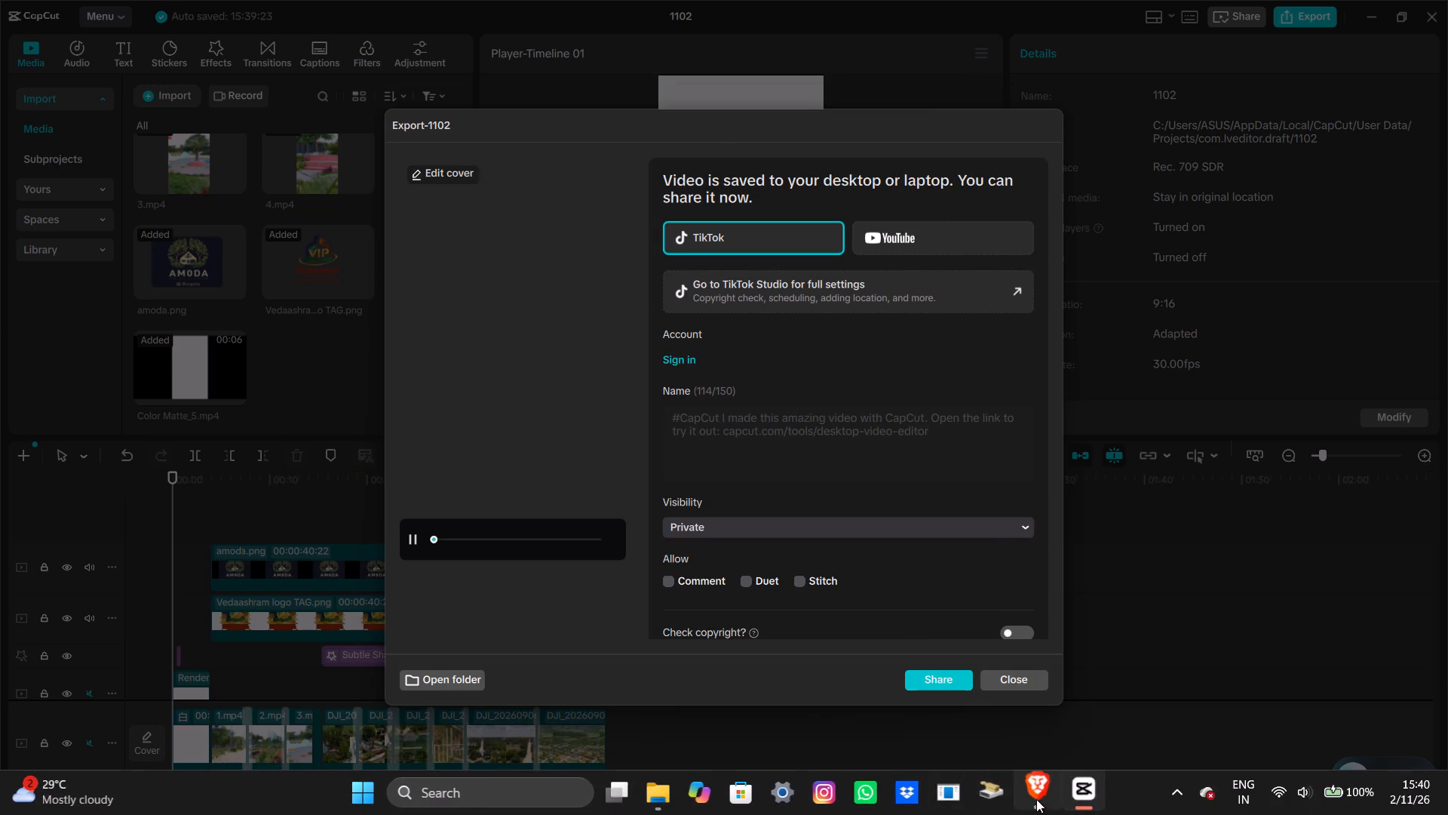
Pause the exported video's preview, switch to File Explorer, and refresh the Videos folder to find the export.
click(554, 457)
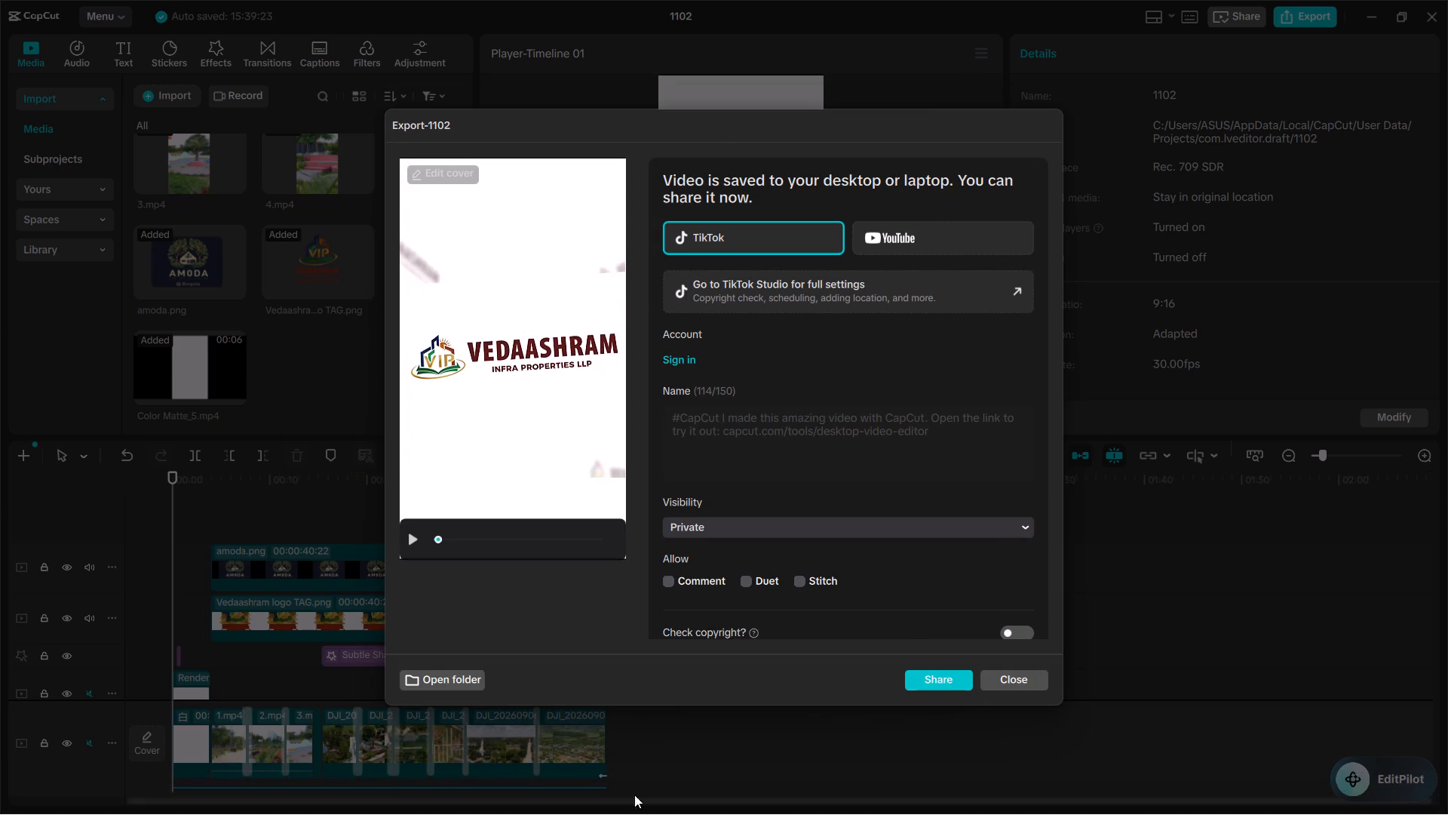
click(669, 791)
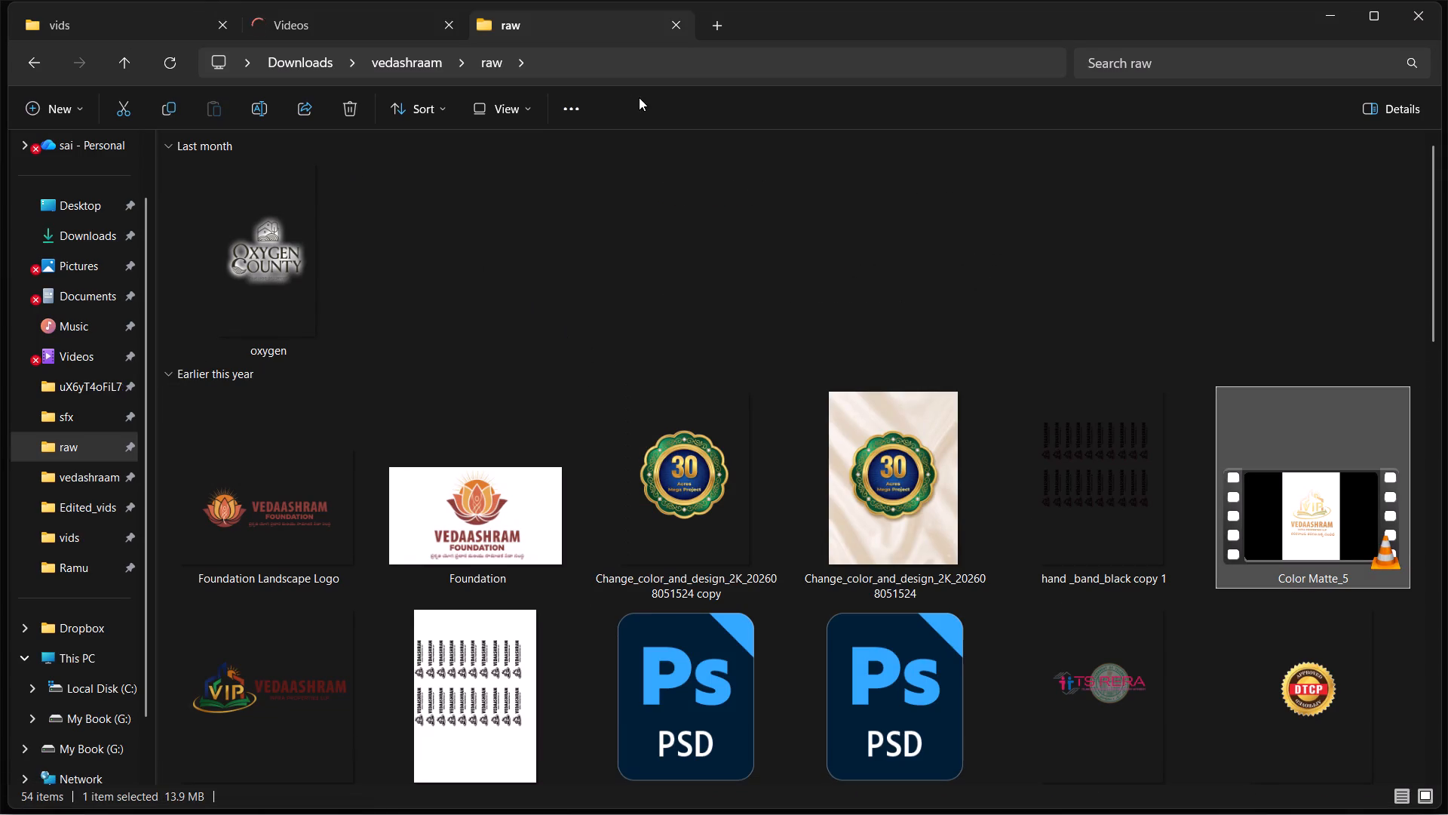
click(354, 35)
click(180, 73)
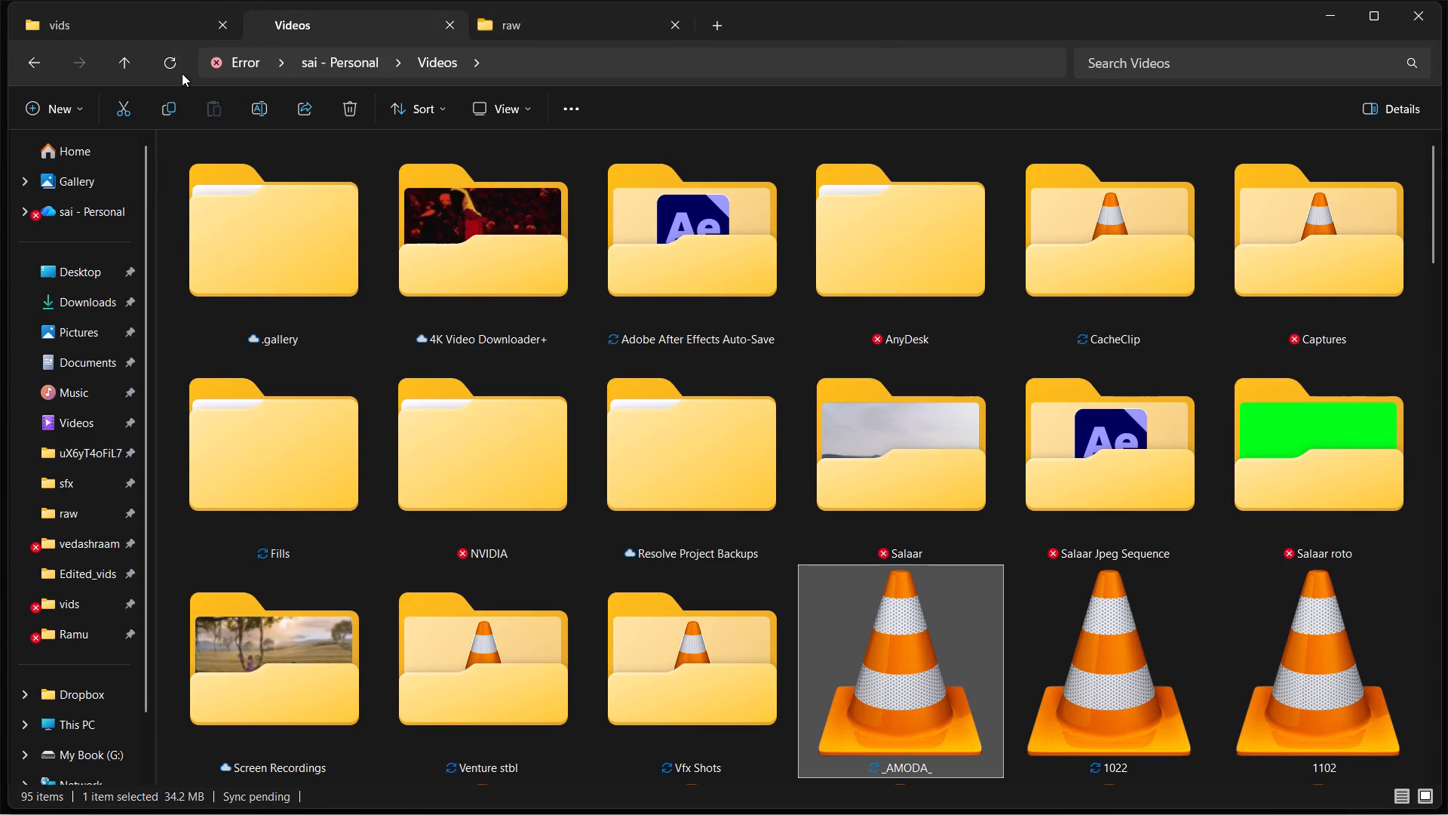
click(175, 70)
scroll(704, 413, down, 1)
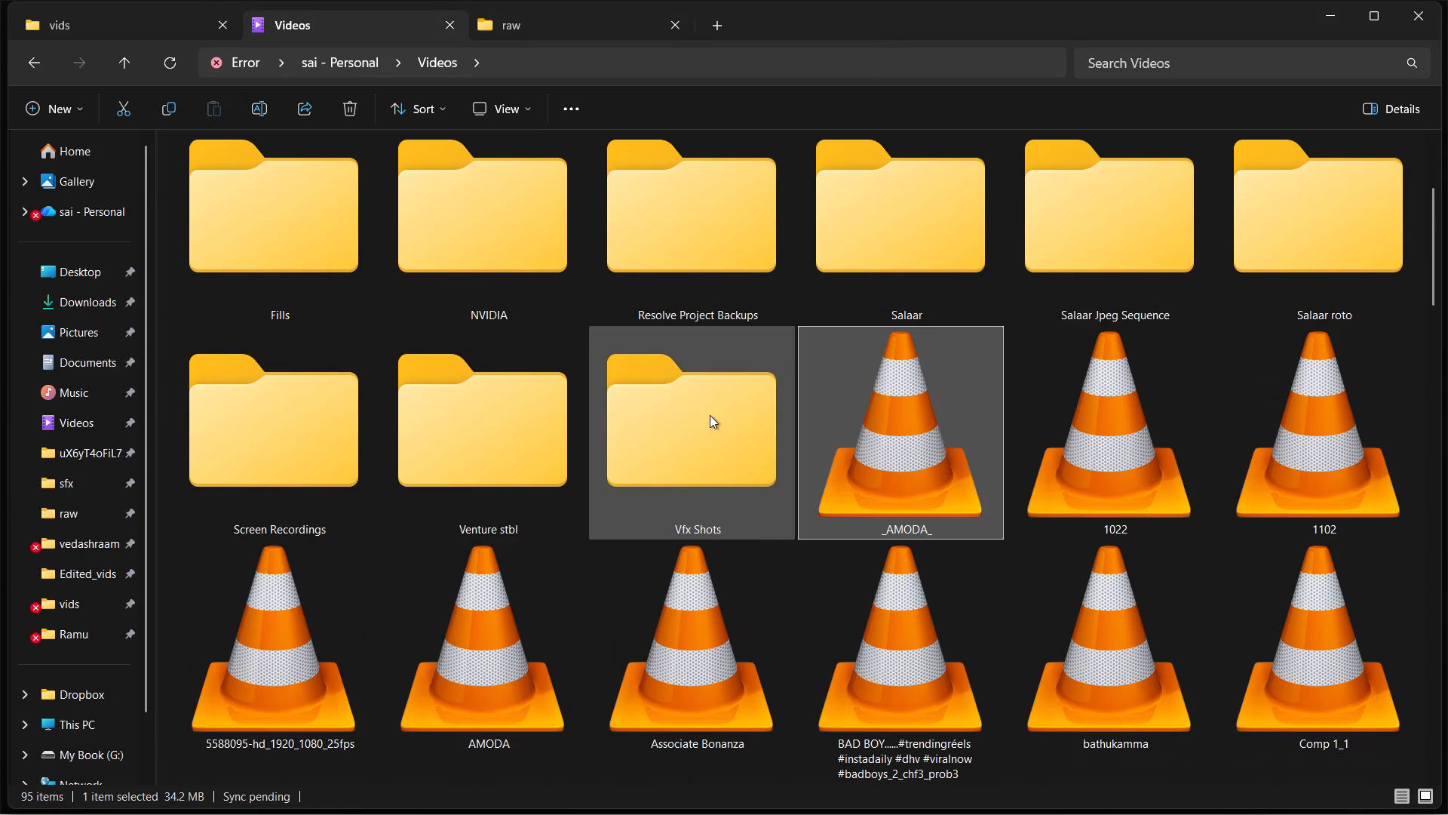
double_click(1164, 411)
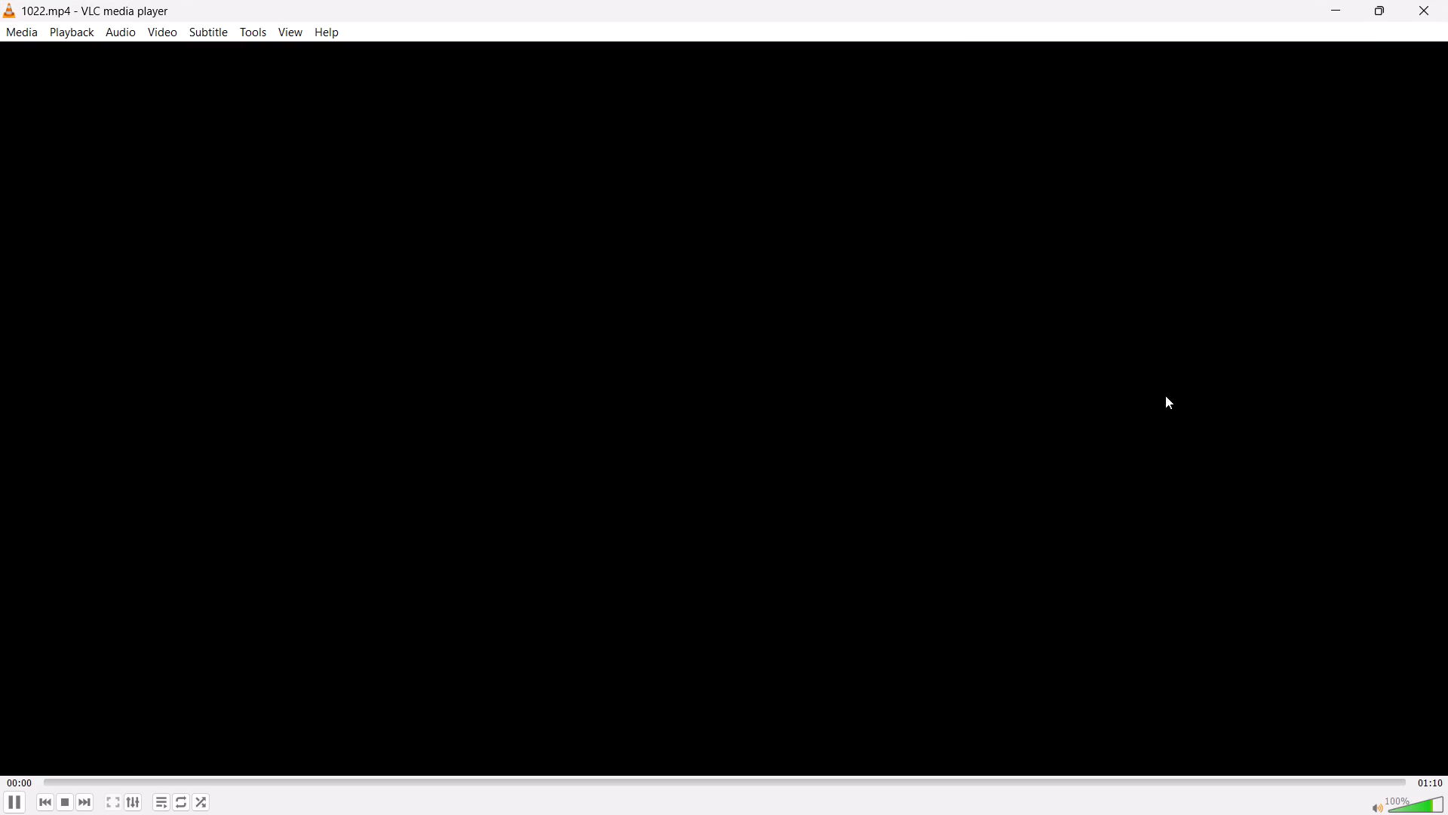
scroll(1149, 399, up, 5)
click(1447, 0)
Play the exported 1102 video in VLC media player with the volume raised to 155%.
double_click(1306, 419)
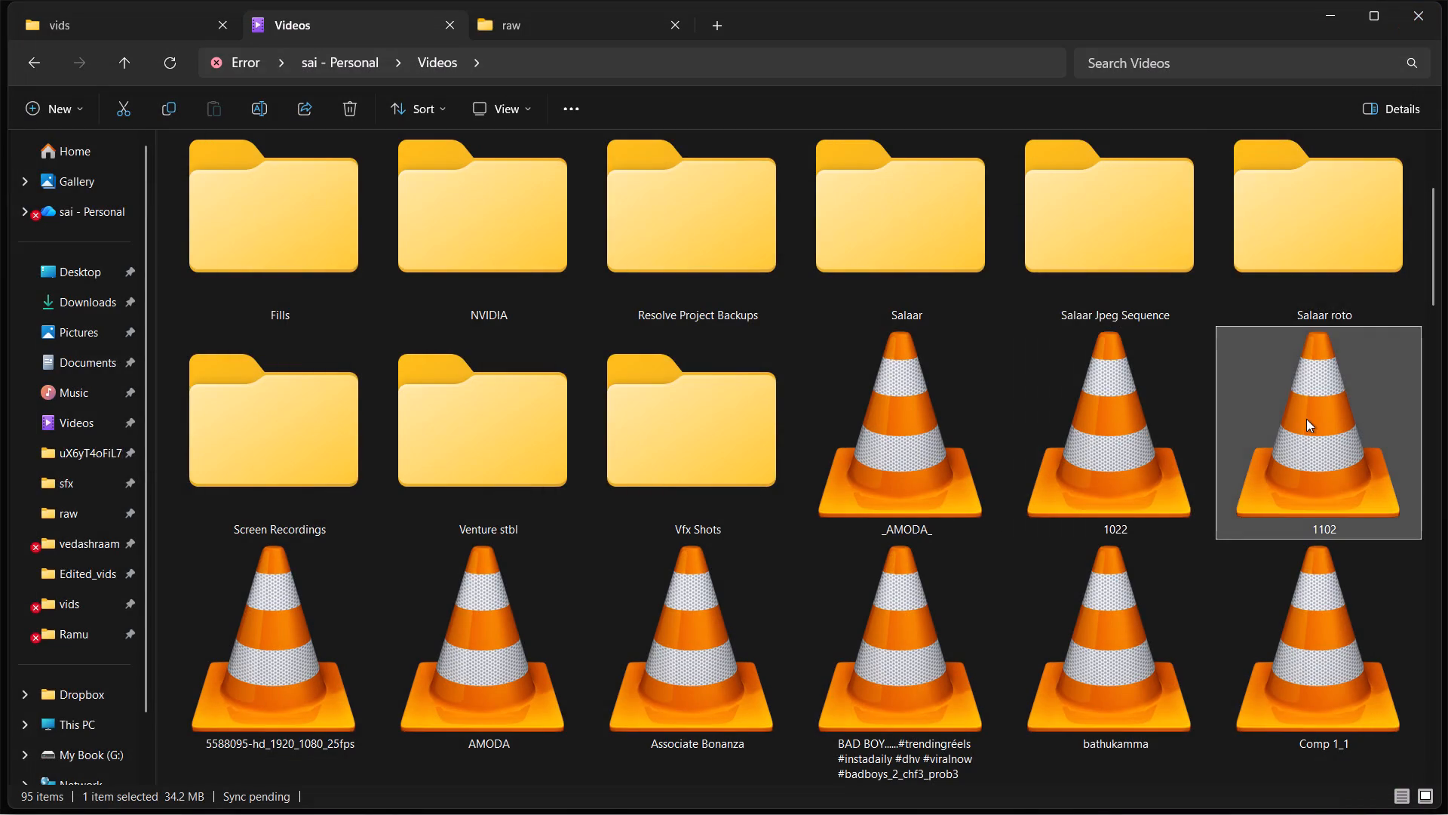
scroll(1257, 364, up, 11)
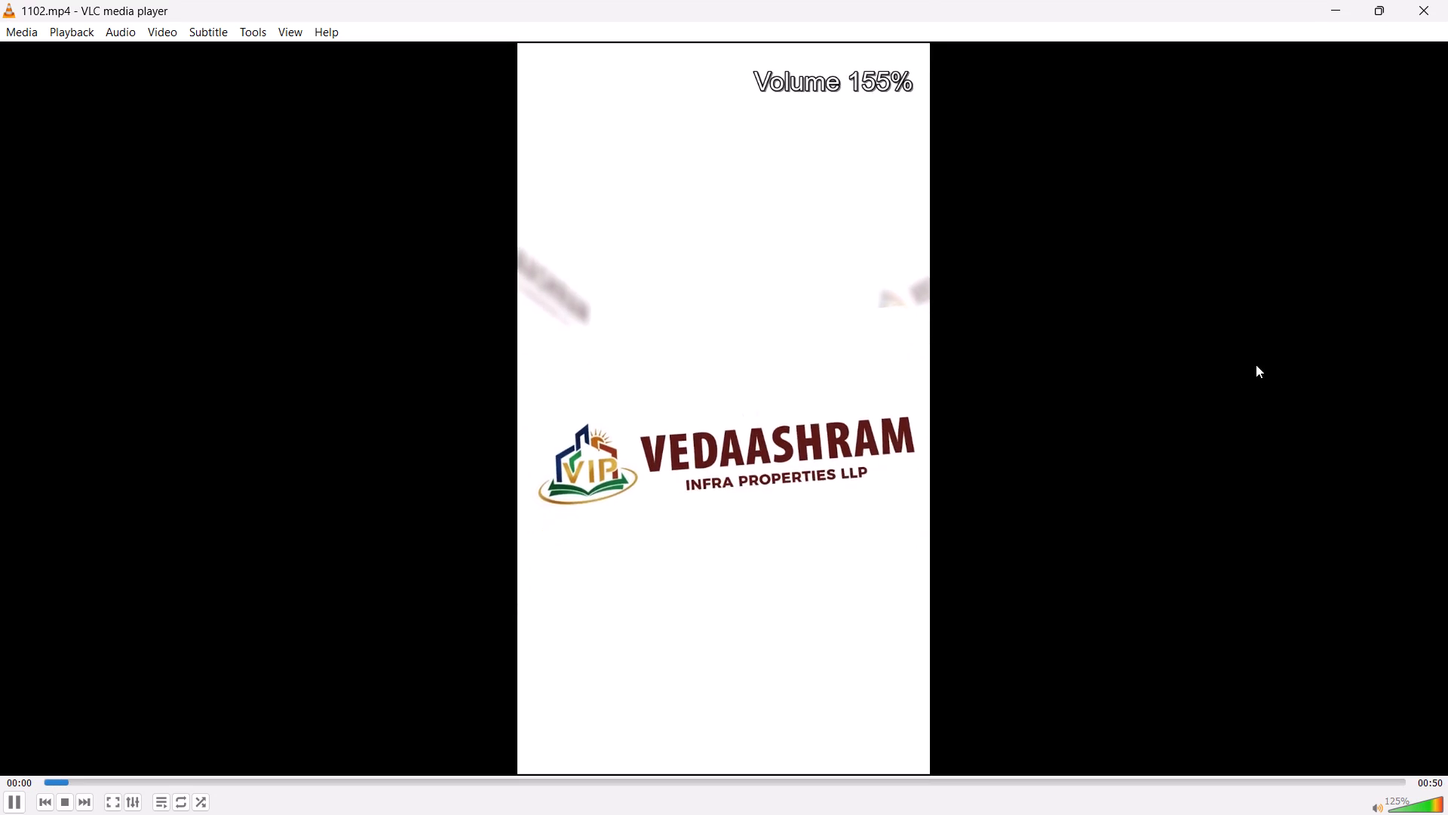
Watch the exported 1102 video at a higher volume to check the edit, and close the player.
scroll(1255, 347, up, 10)
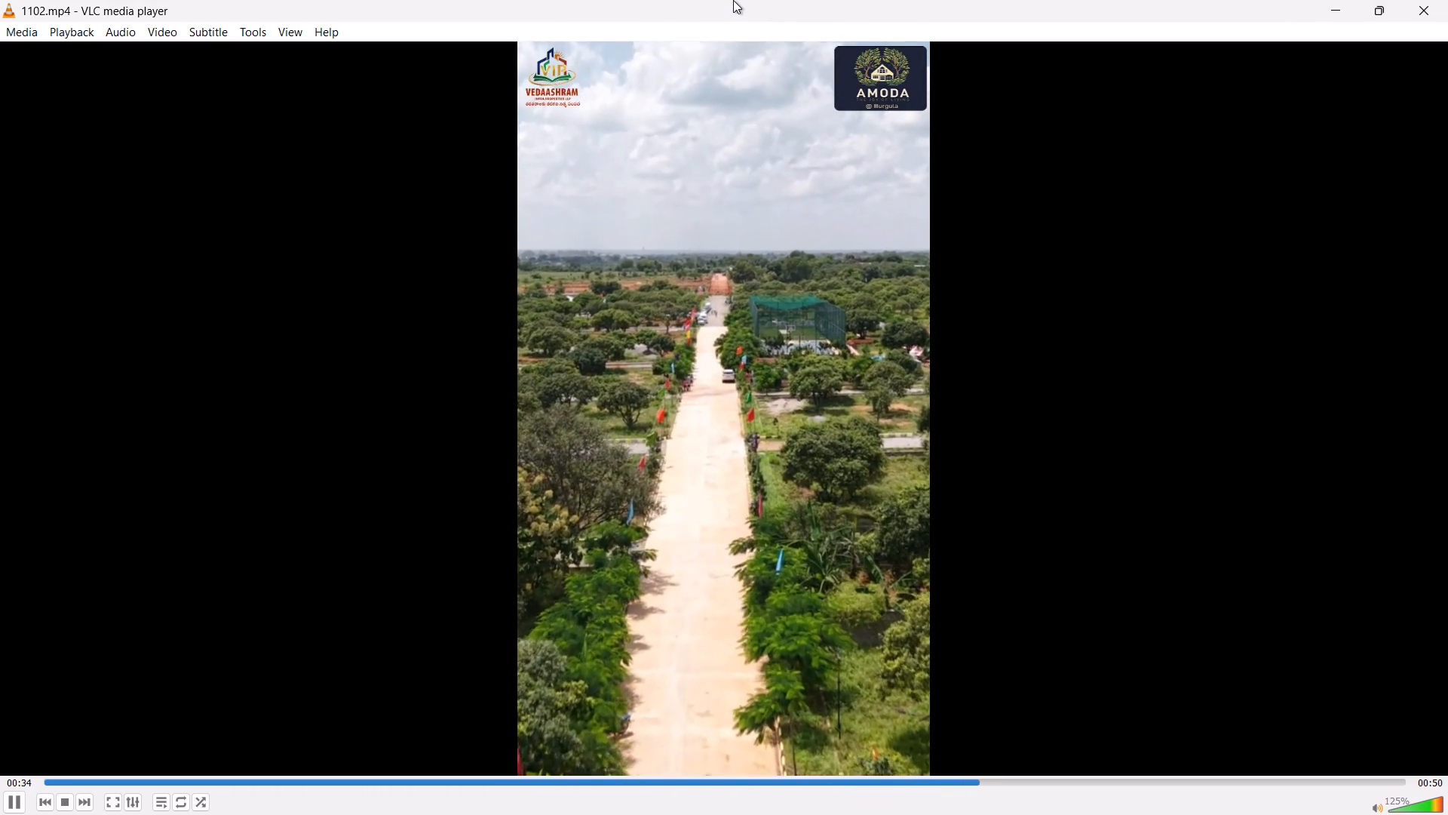
click(1413, 13)
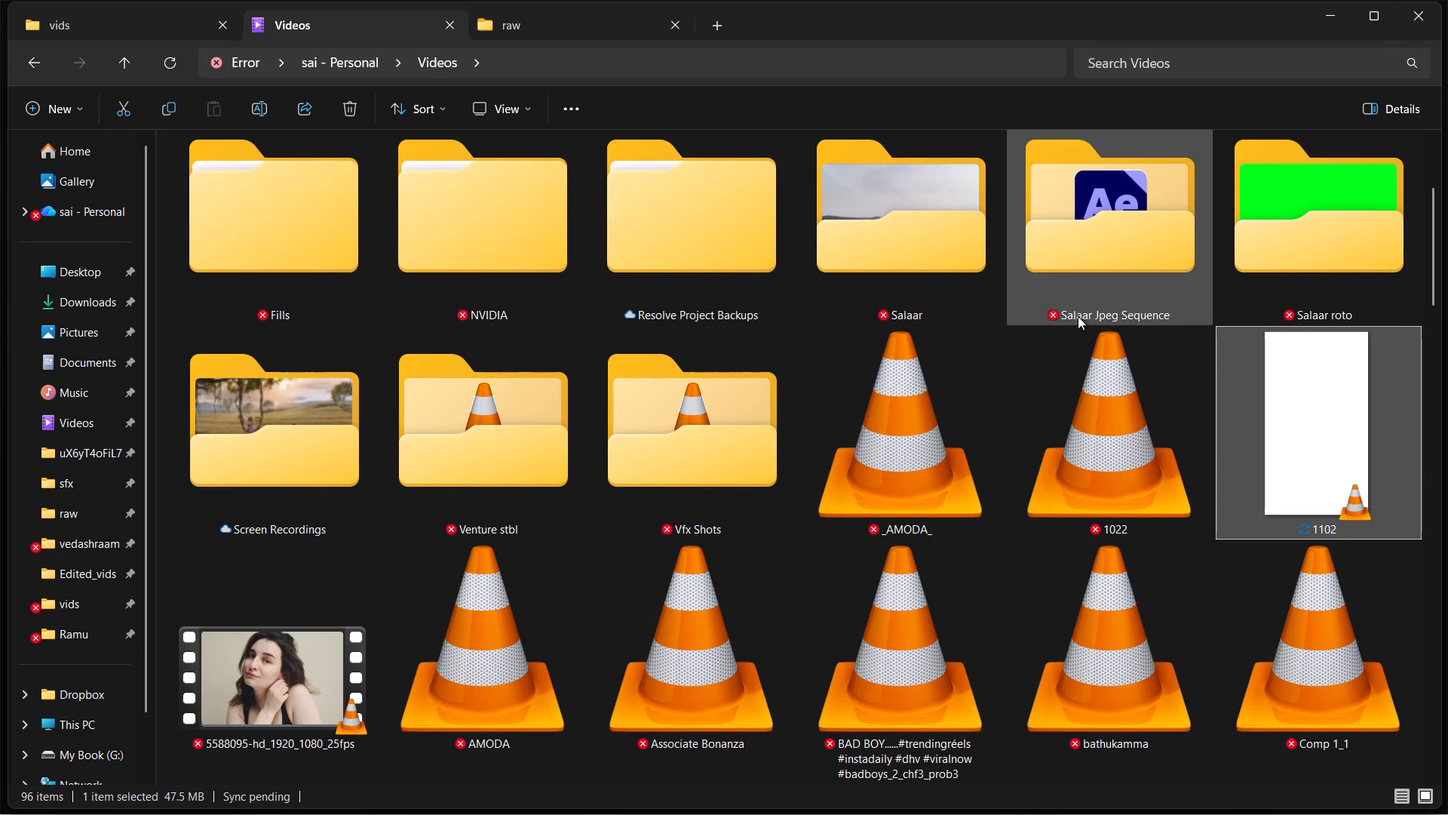
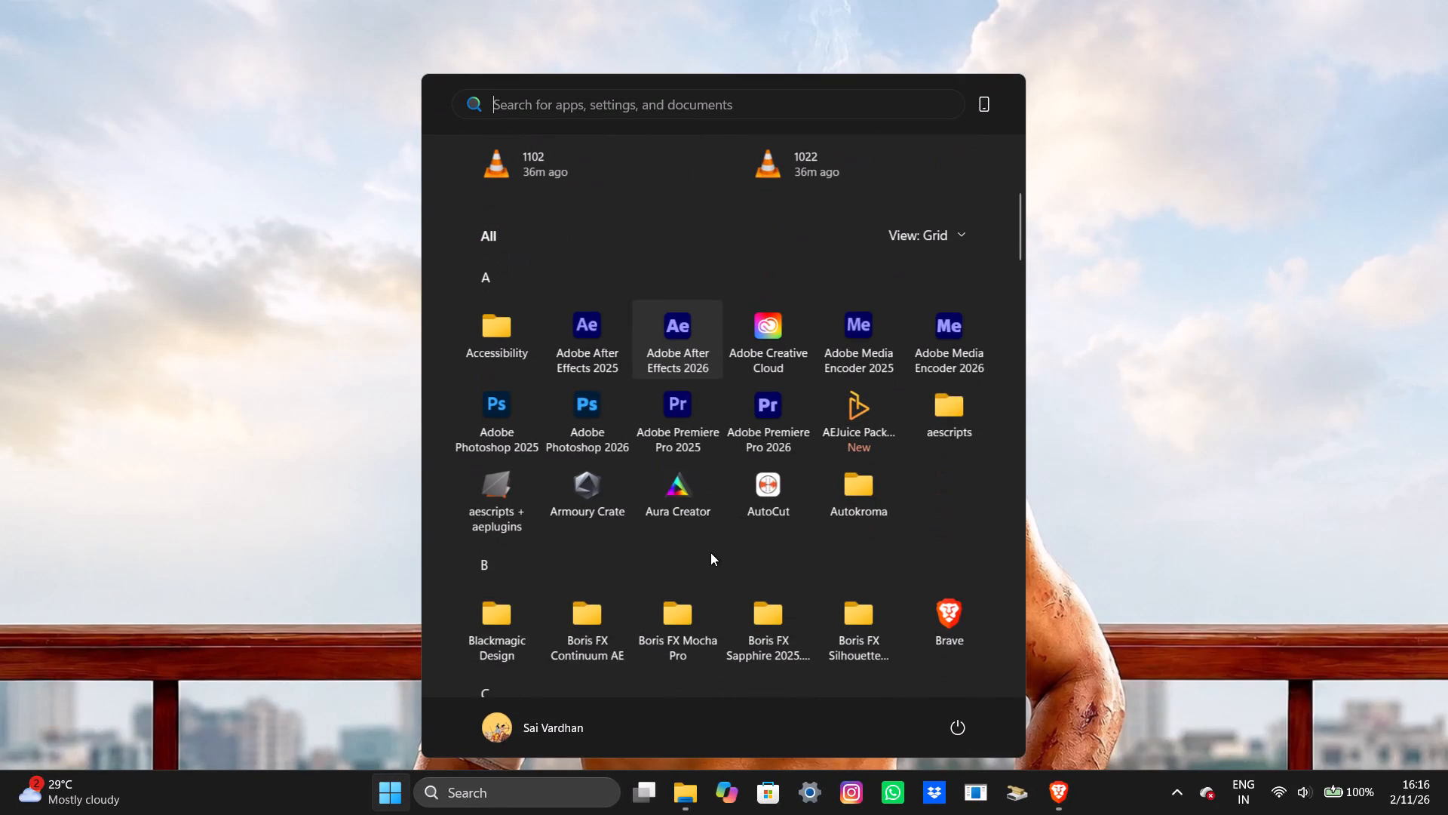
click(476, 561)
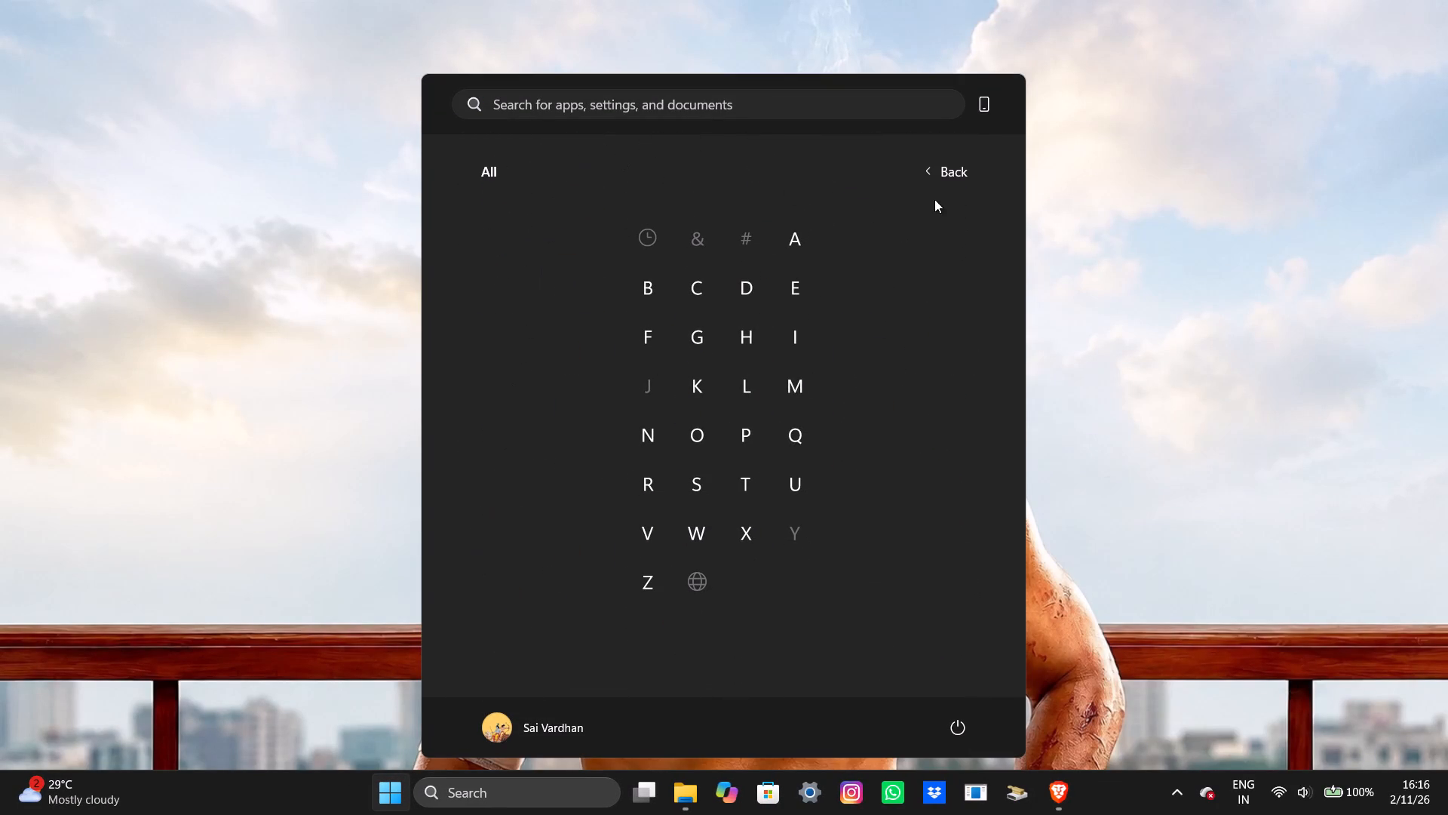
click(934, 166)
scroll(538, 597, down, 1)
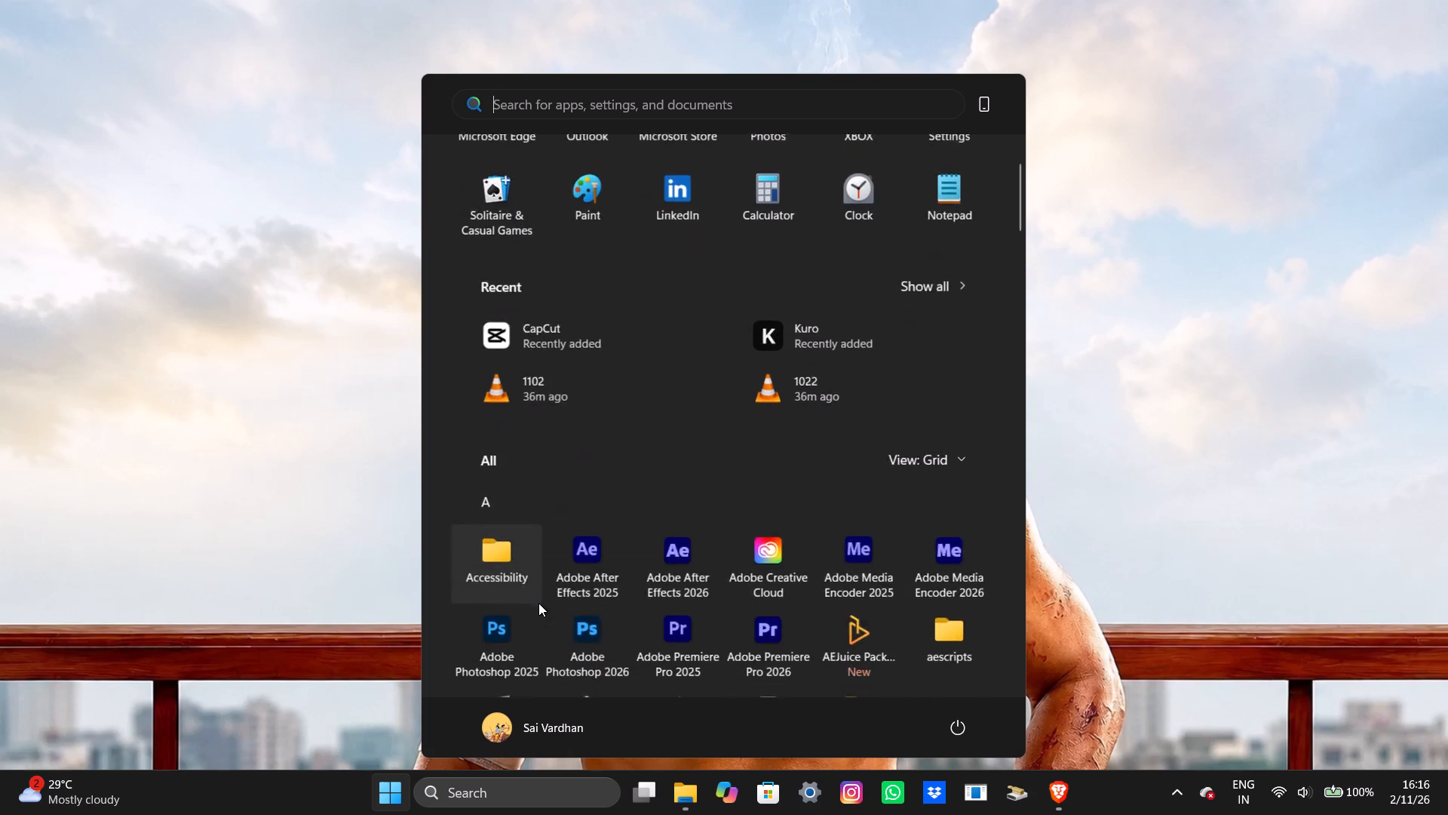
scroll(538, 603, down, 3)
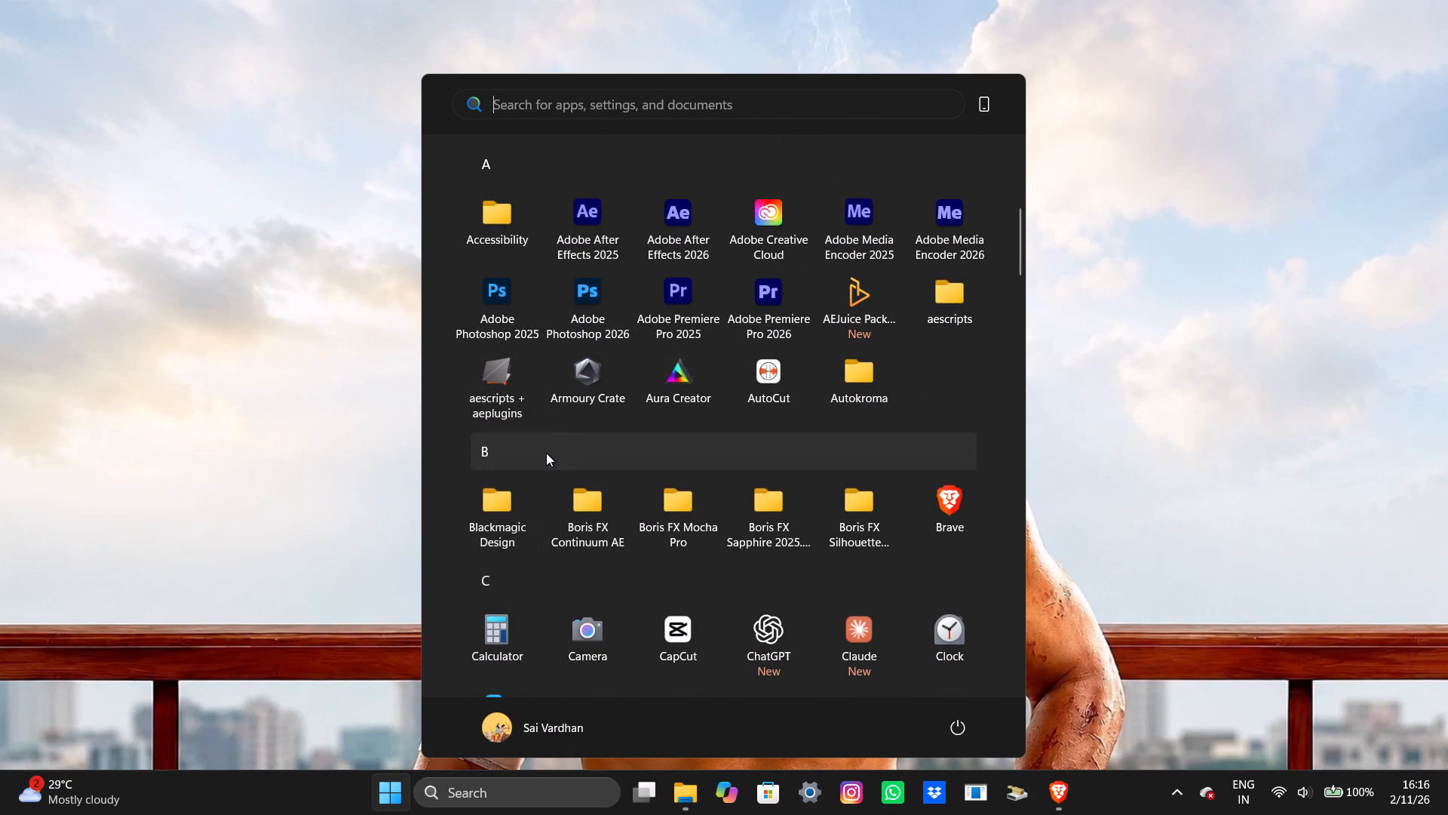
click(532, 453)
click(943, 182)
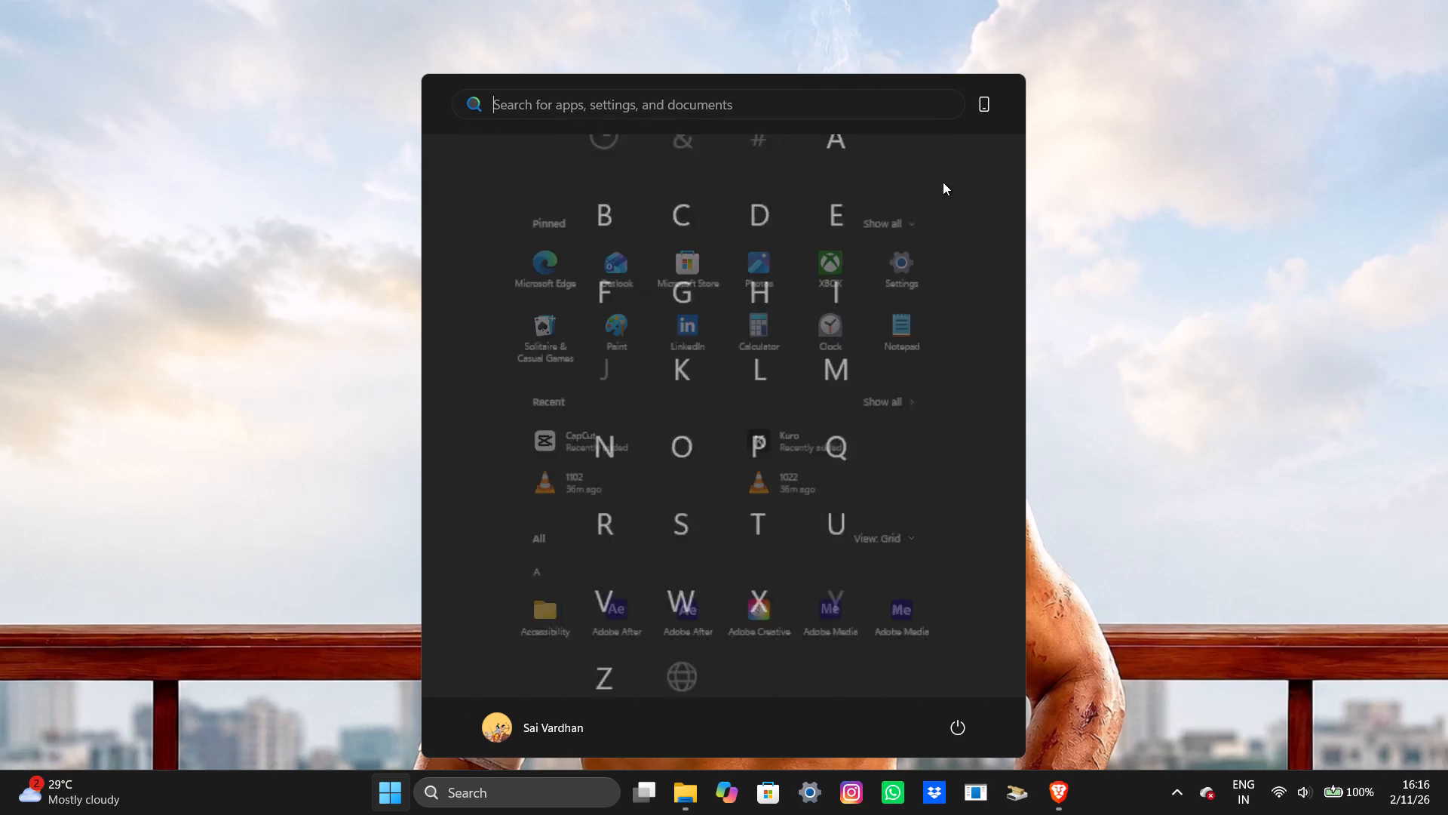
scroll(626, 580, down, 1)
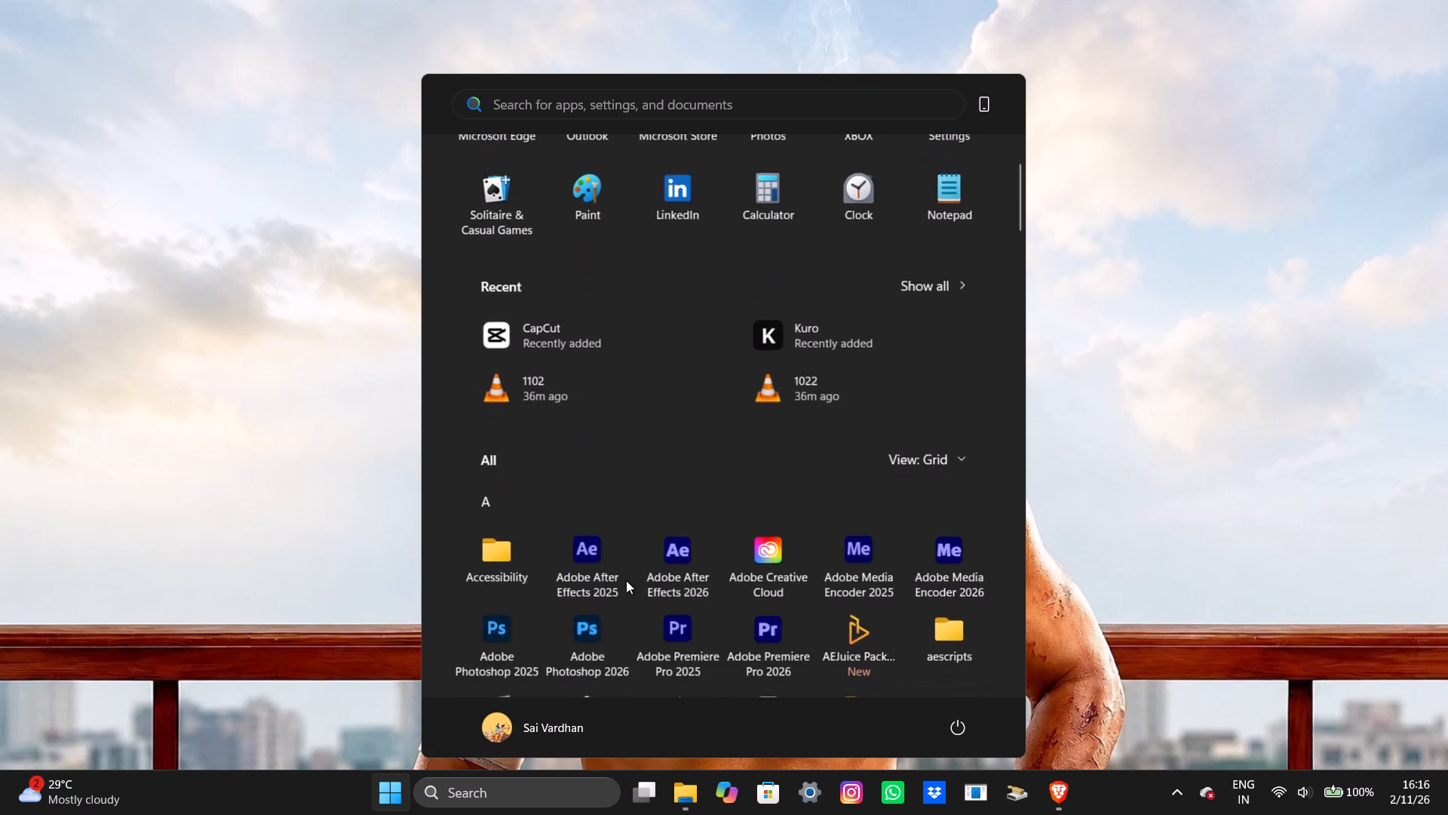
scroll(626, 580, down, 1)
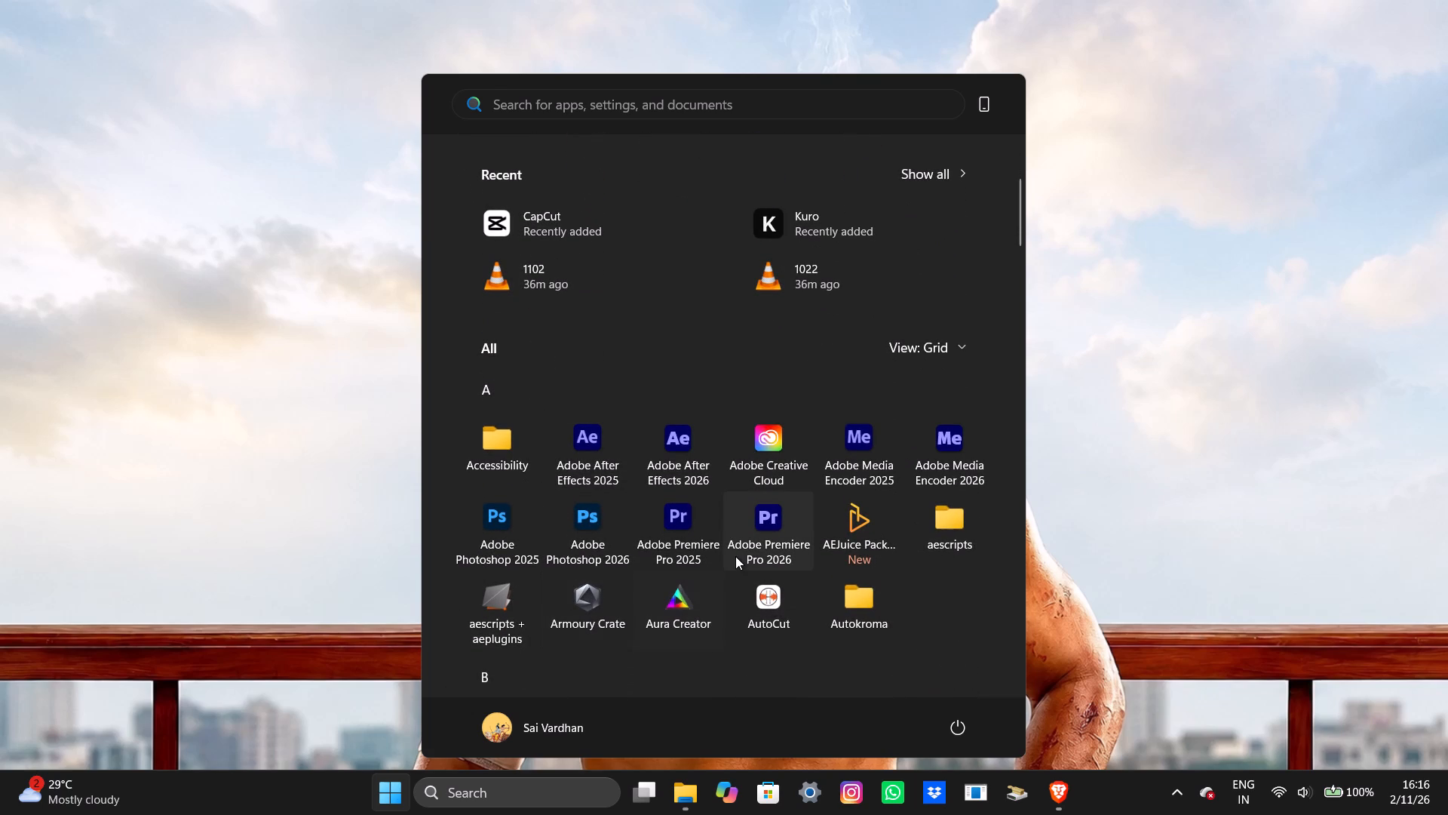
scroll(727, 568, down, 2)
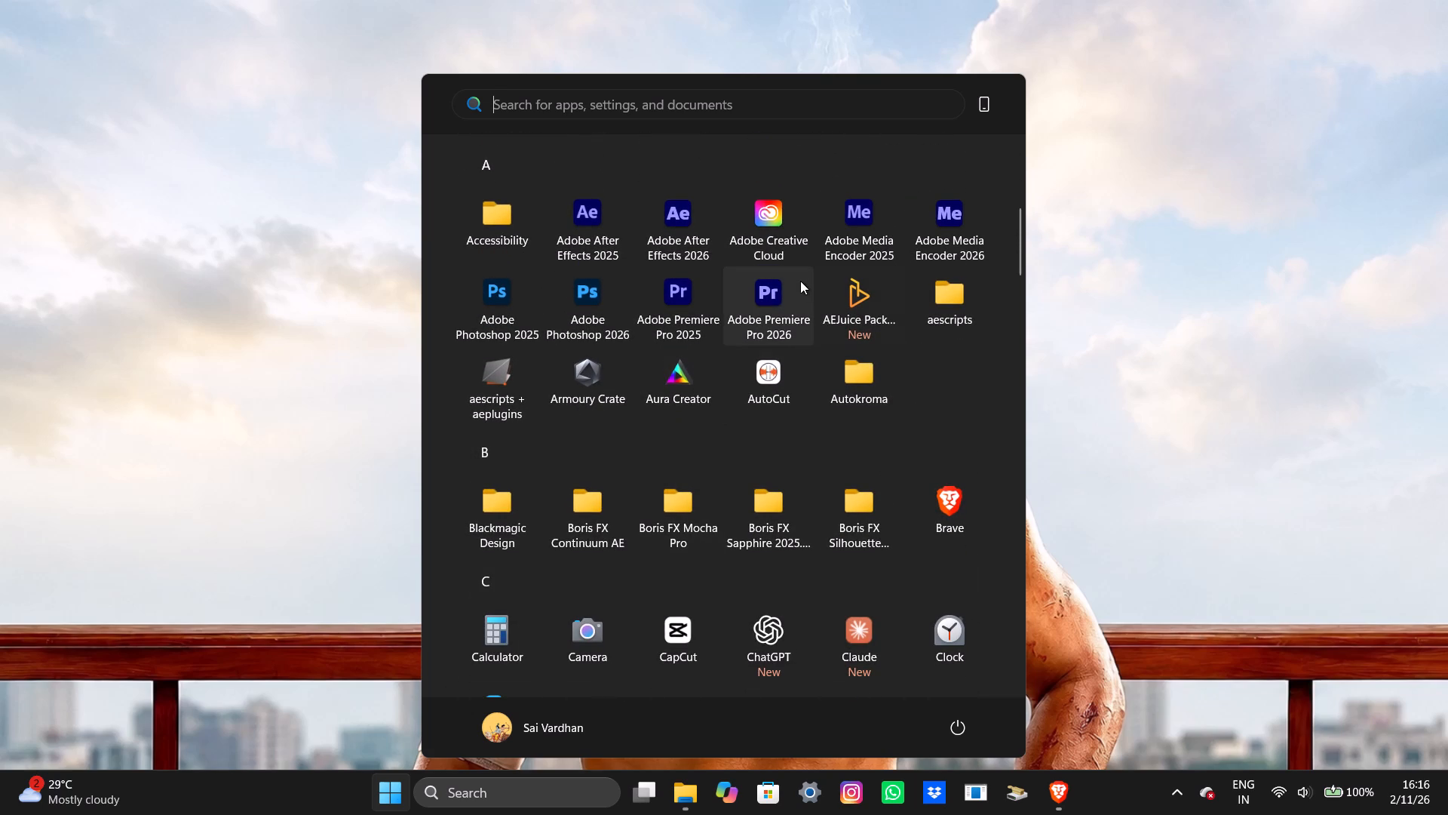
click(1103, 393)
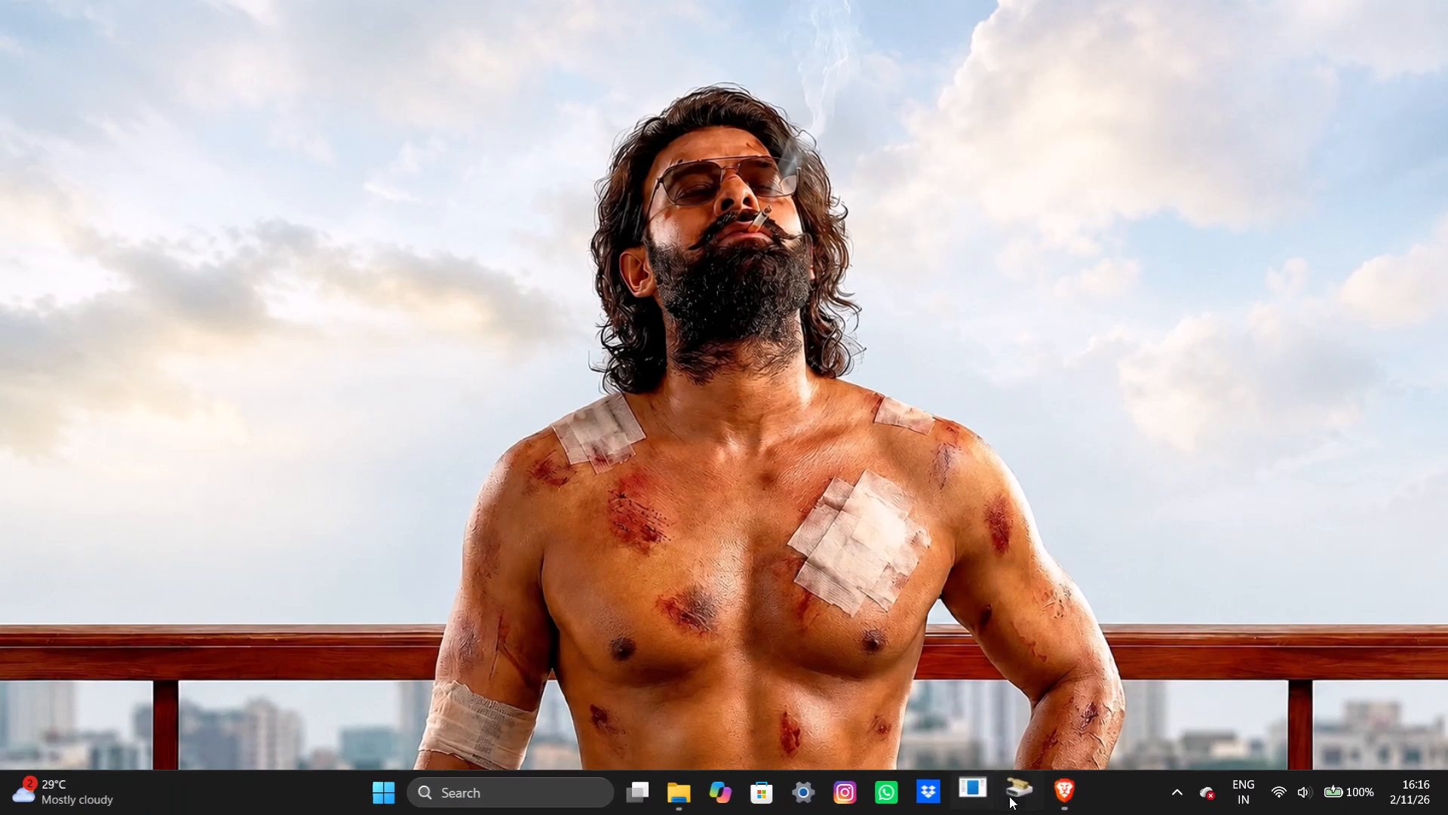